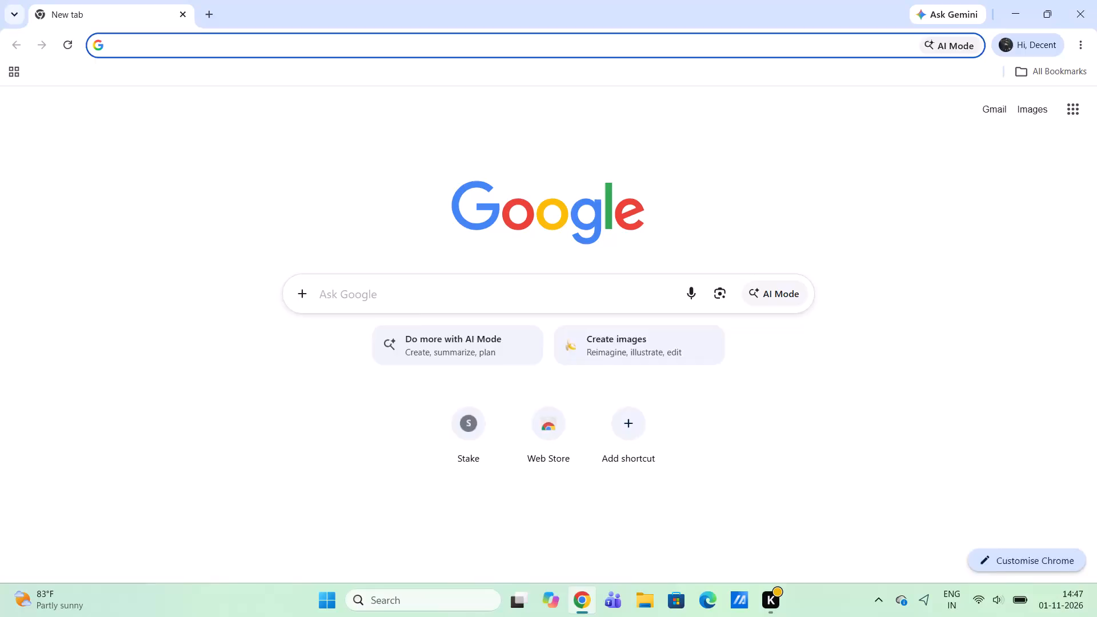
Search Google for canva and open the Canva India site.
left_click(422, 298)
left_click(366, 392)
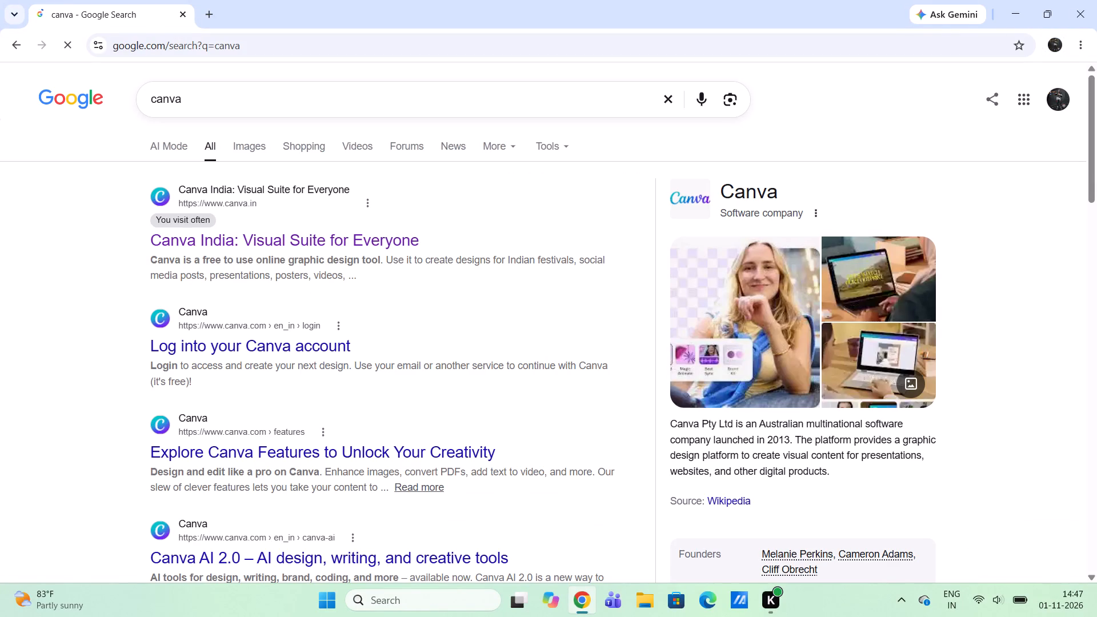
left_click(291, 245)
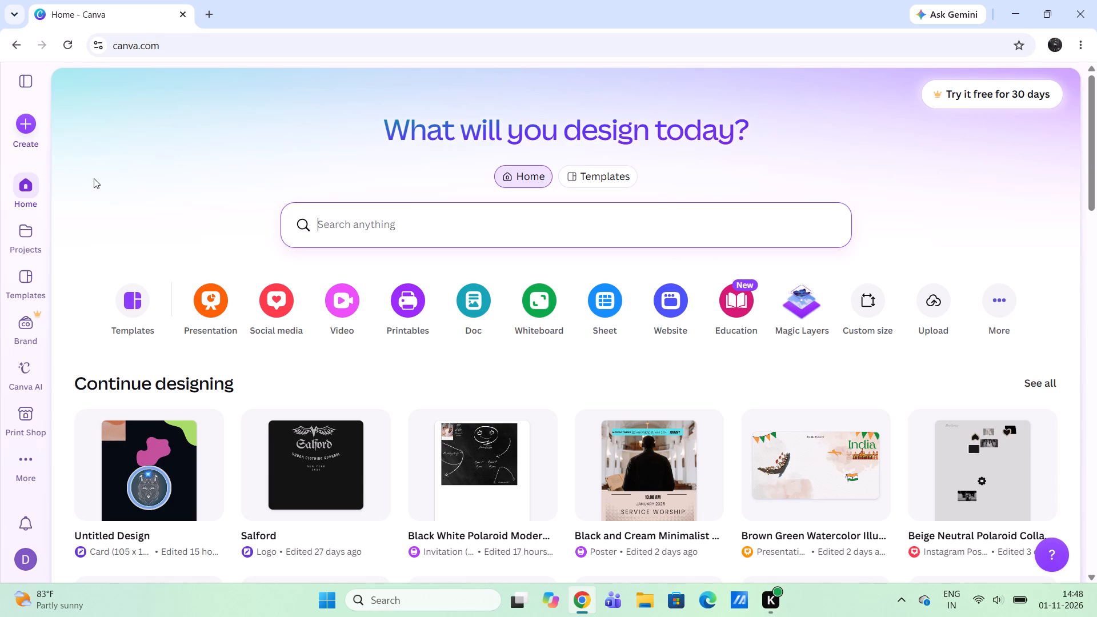
Open the recent card design named Untitled Design for editing.
left_click(103, 457)
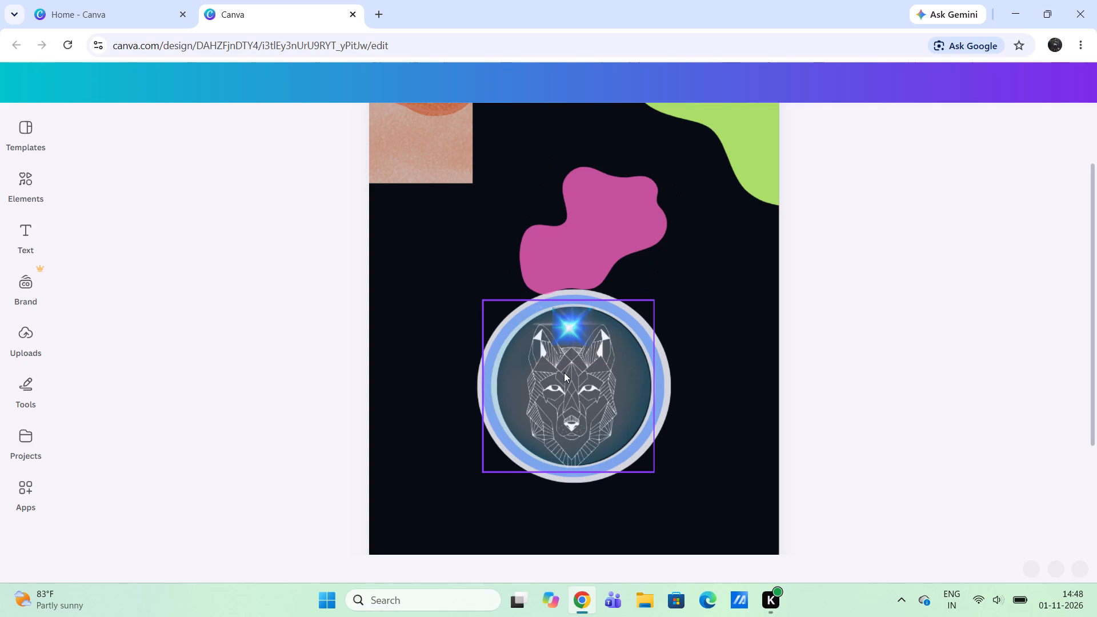
double_click(564, 372)
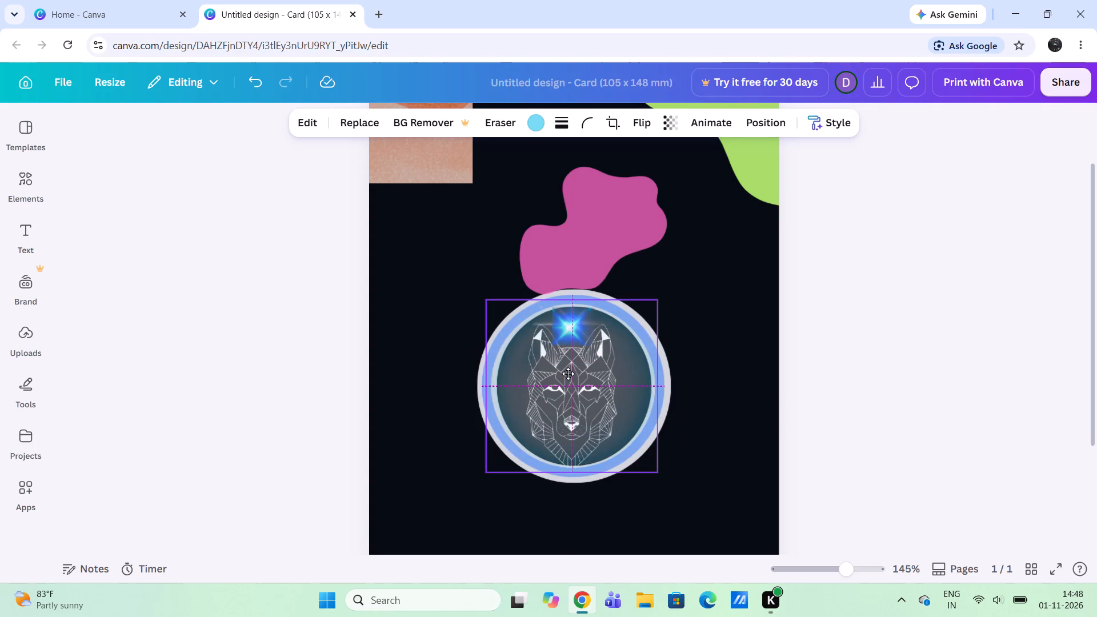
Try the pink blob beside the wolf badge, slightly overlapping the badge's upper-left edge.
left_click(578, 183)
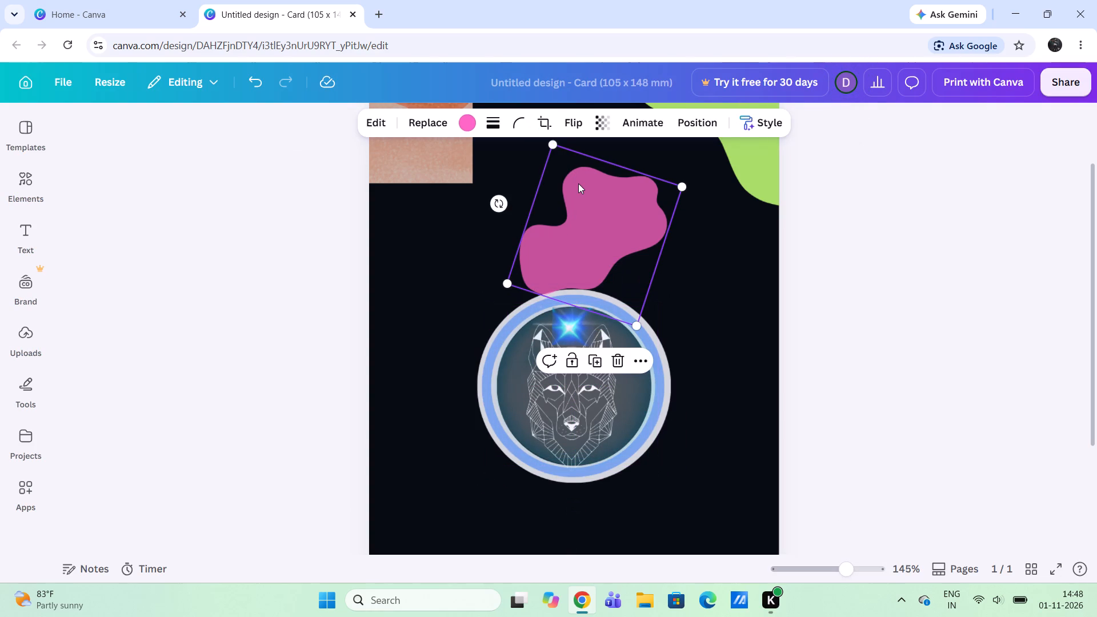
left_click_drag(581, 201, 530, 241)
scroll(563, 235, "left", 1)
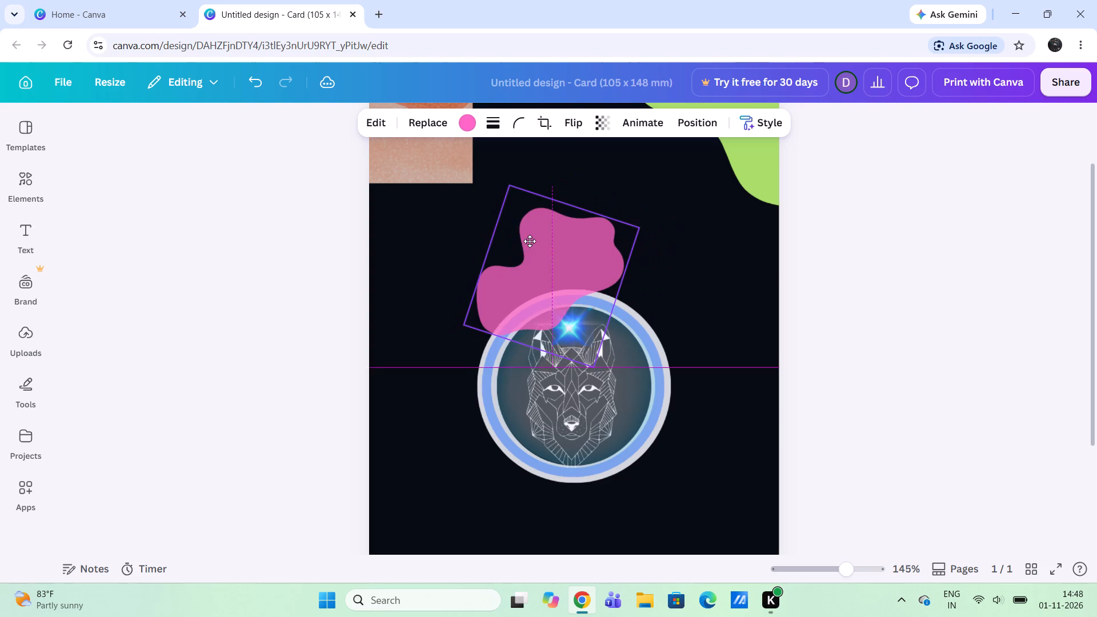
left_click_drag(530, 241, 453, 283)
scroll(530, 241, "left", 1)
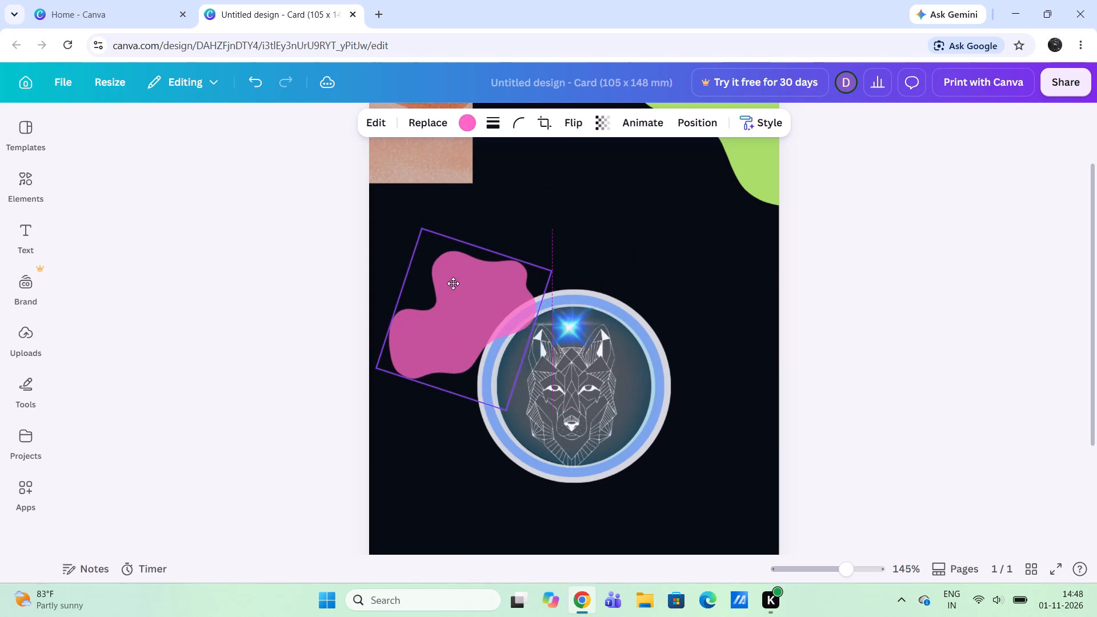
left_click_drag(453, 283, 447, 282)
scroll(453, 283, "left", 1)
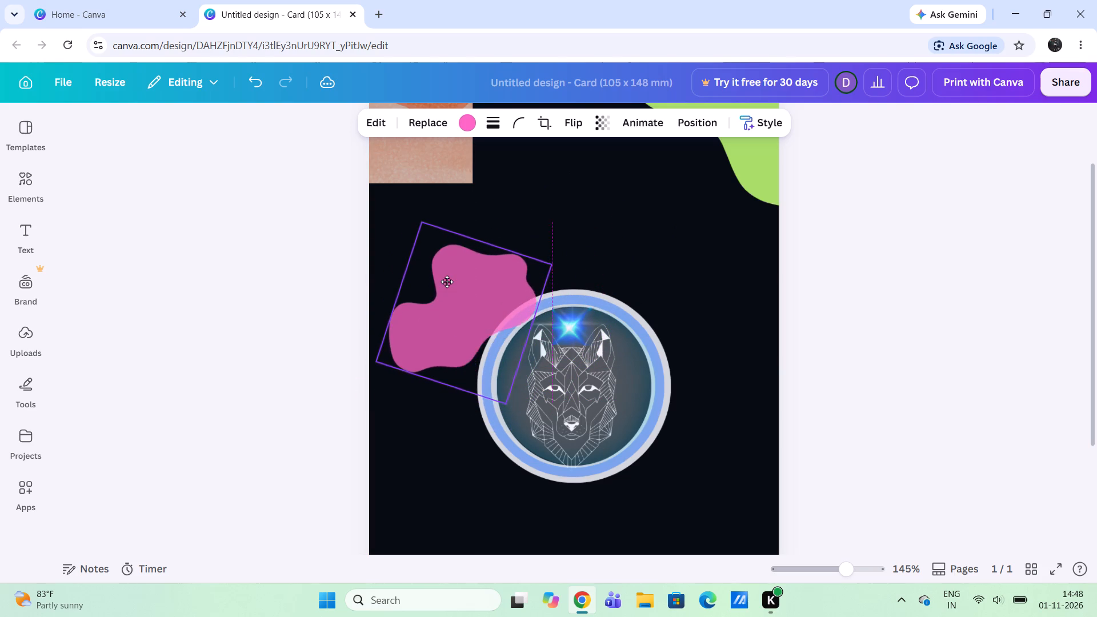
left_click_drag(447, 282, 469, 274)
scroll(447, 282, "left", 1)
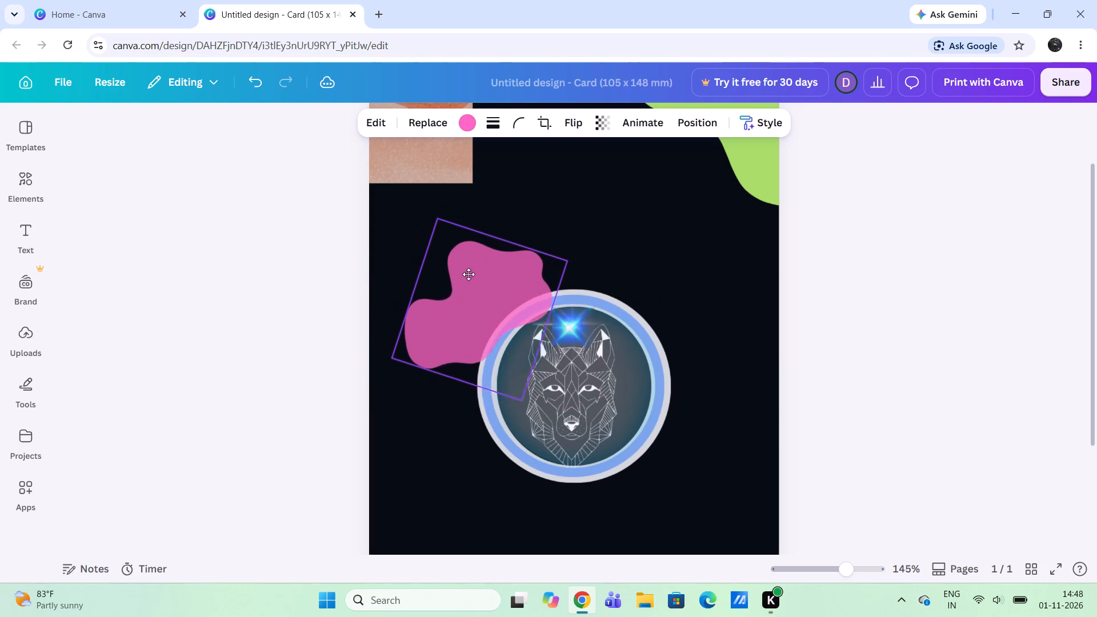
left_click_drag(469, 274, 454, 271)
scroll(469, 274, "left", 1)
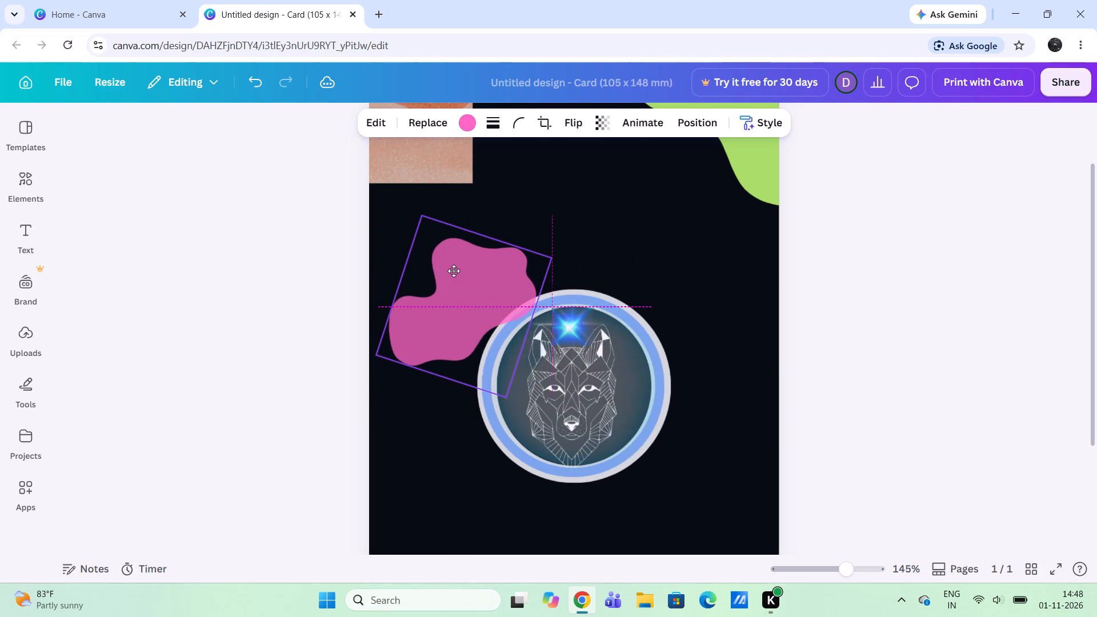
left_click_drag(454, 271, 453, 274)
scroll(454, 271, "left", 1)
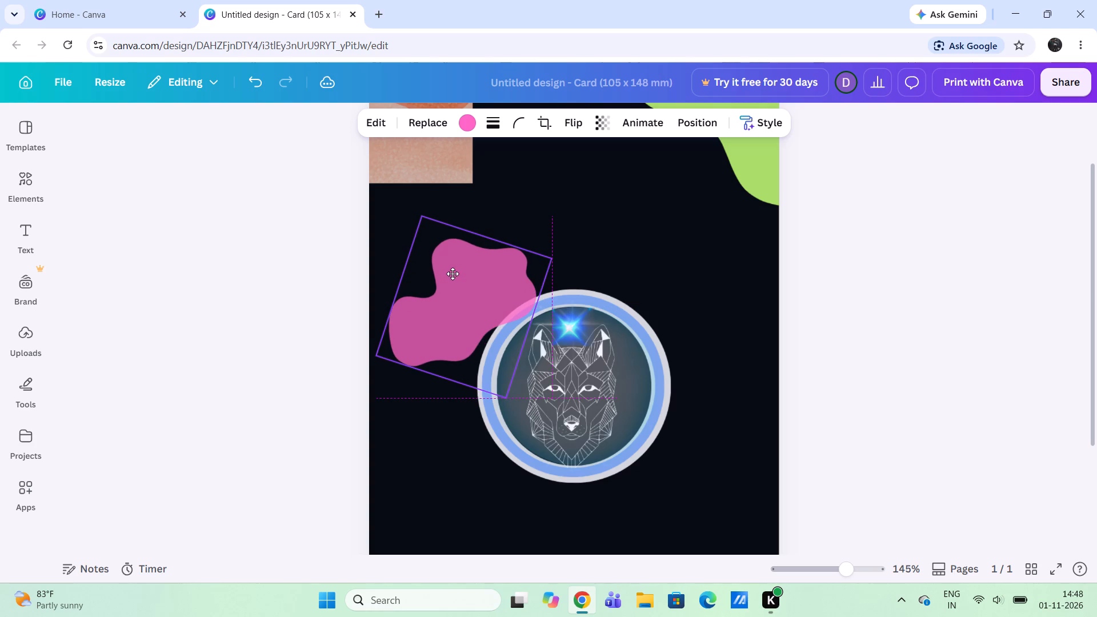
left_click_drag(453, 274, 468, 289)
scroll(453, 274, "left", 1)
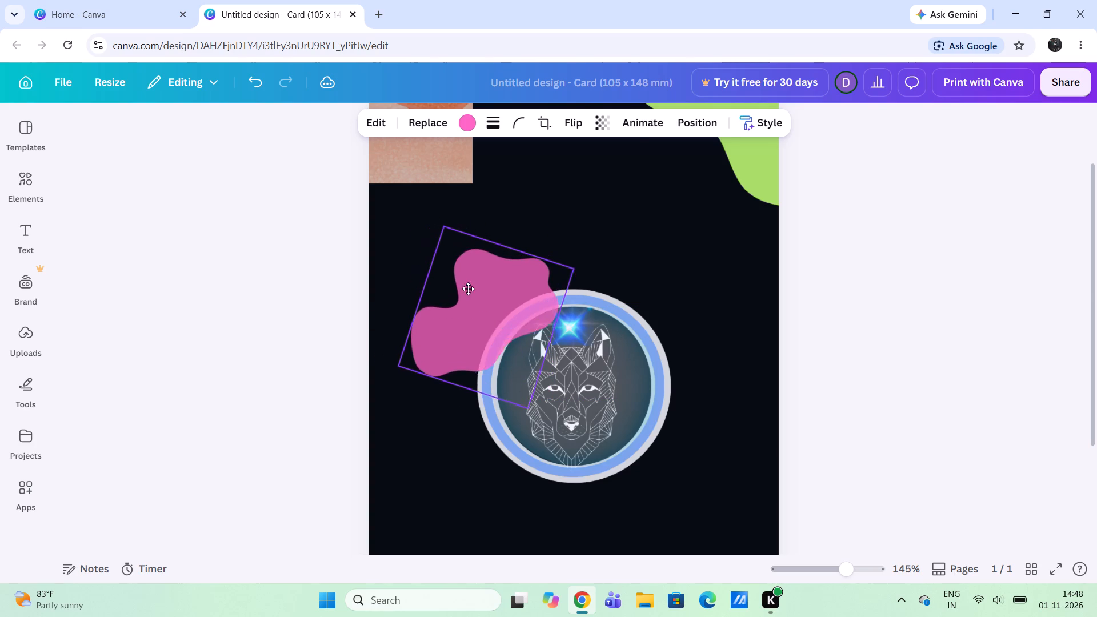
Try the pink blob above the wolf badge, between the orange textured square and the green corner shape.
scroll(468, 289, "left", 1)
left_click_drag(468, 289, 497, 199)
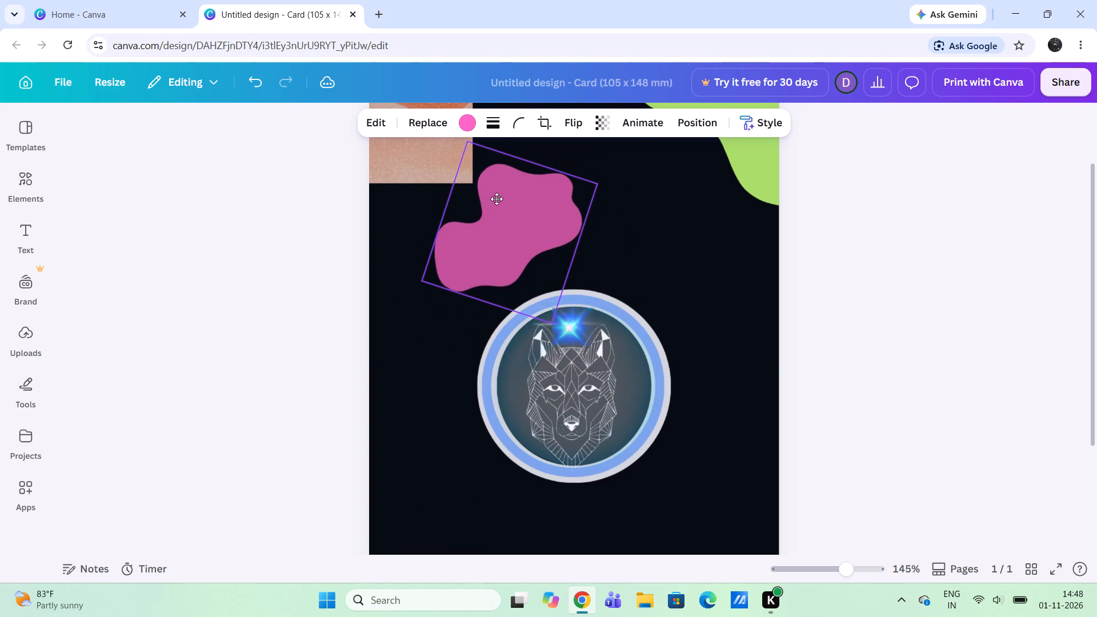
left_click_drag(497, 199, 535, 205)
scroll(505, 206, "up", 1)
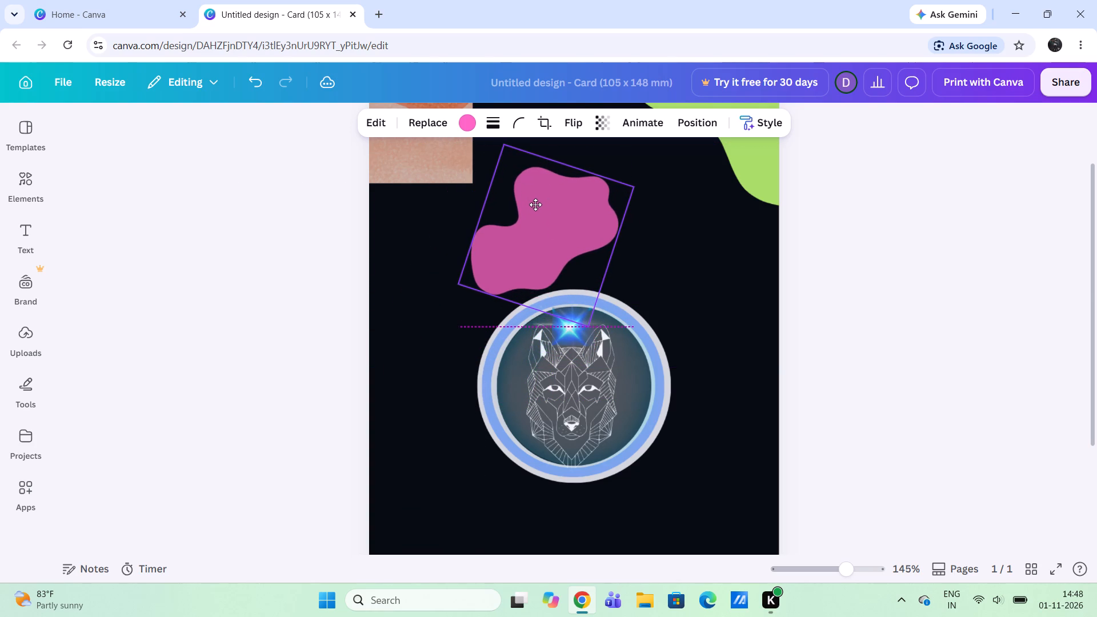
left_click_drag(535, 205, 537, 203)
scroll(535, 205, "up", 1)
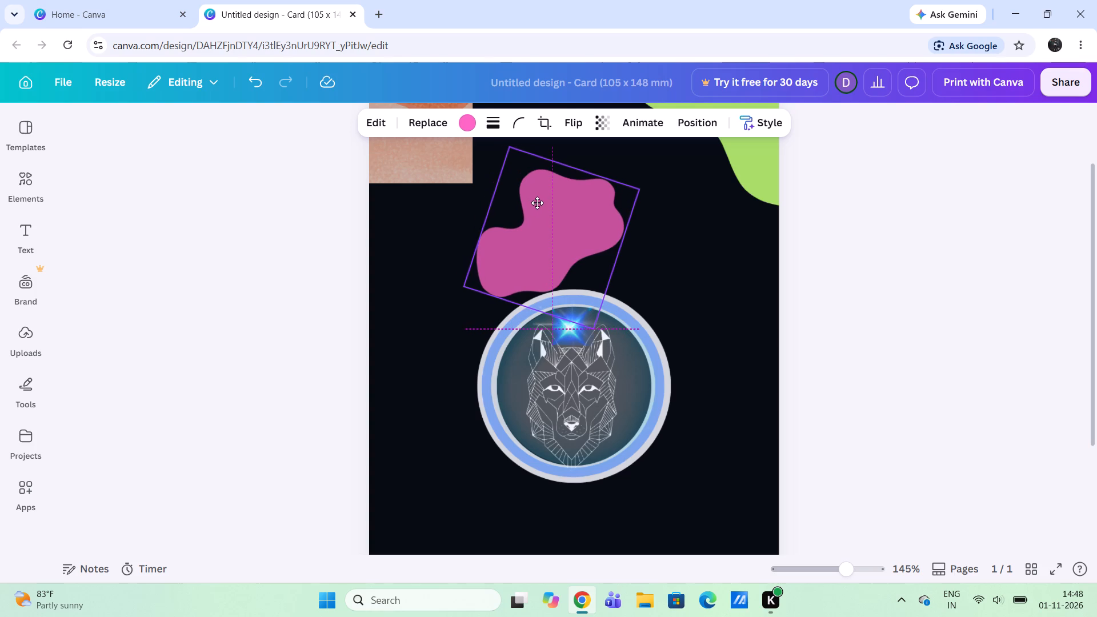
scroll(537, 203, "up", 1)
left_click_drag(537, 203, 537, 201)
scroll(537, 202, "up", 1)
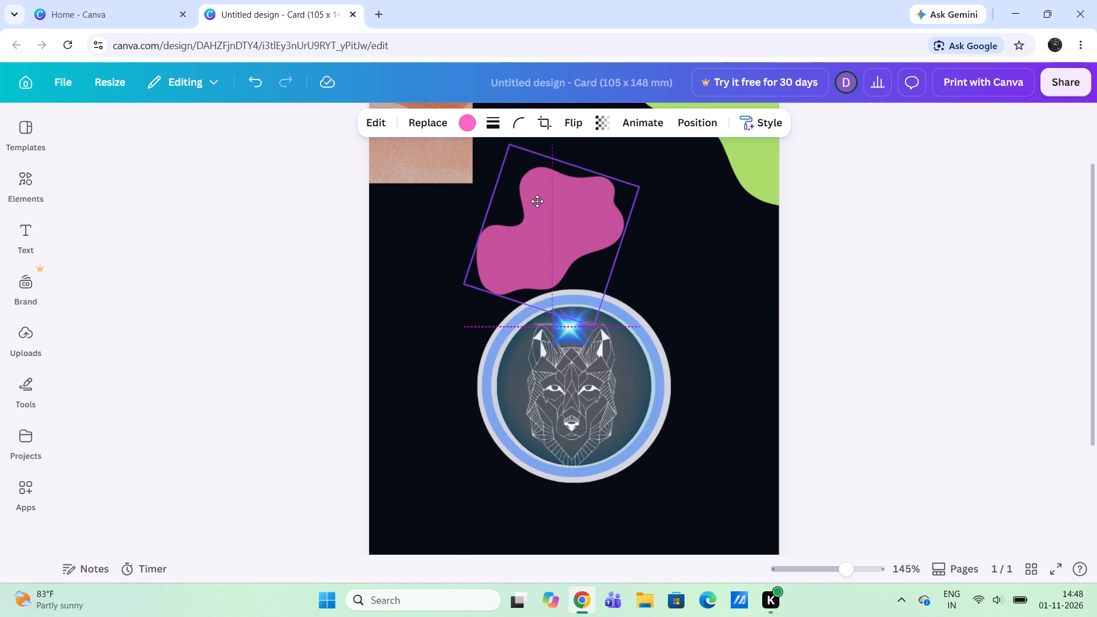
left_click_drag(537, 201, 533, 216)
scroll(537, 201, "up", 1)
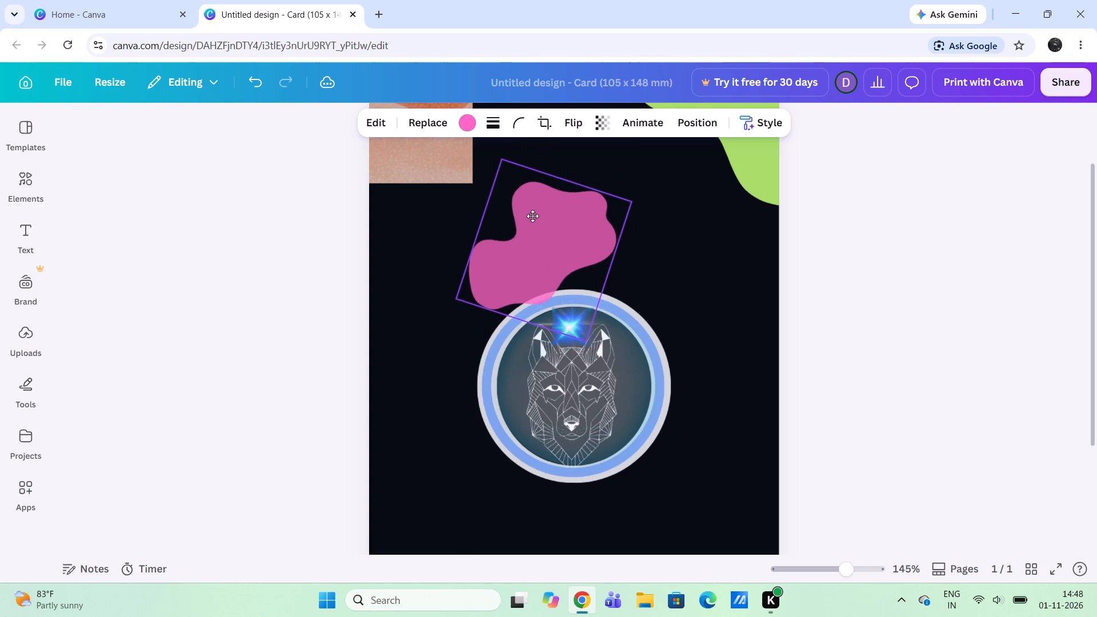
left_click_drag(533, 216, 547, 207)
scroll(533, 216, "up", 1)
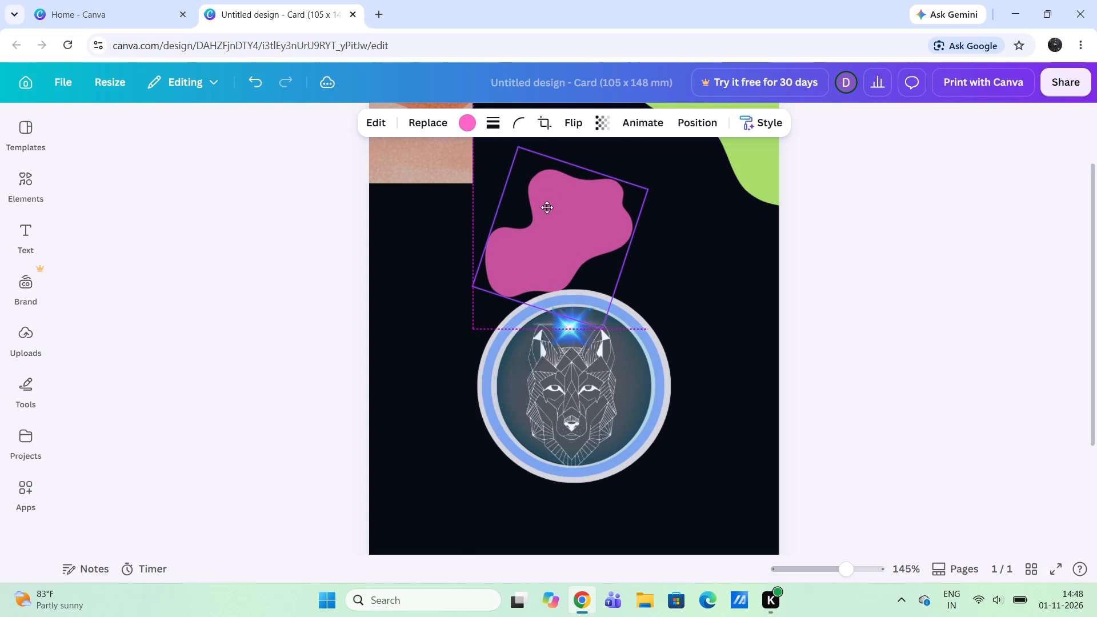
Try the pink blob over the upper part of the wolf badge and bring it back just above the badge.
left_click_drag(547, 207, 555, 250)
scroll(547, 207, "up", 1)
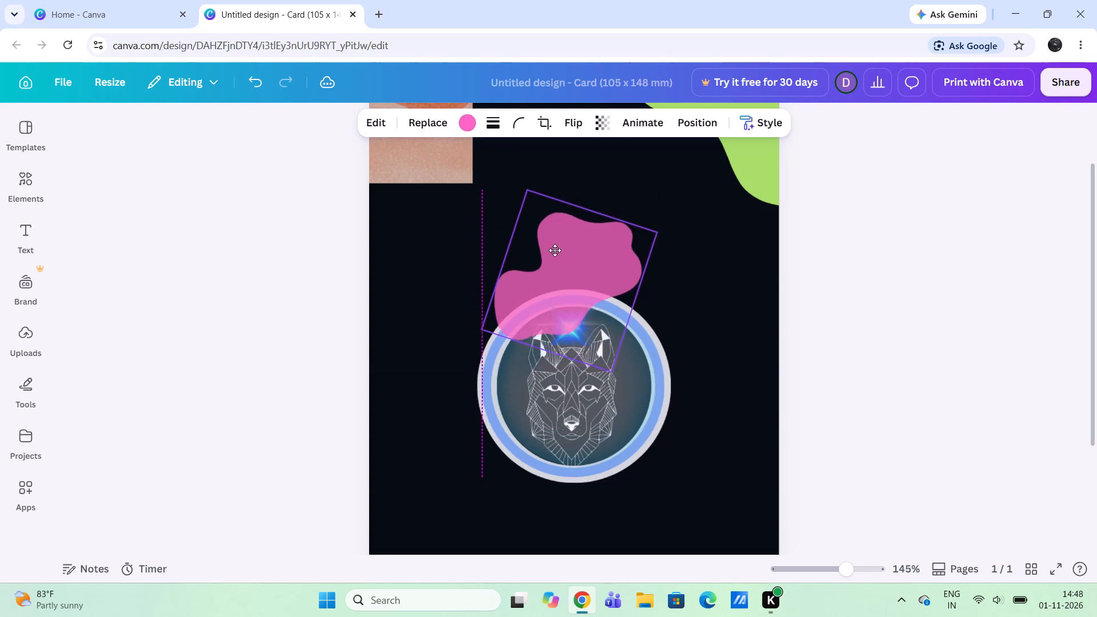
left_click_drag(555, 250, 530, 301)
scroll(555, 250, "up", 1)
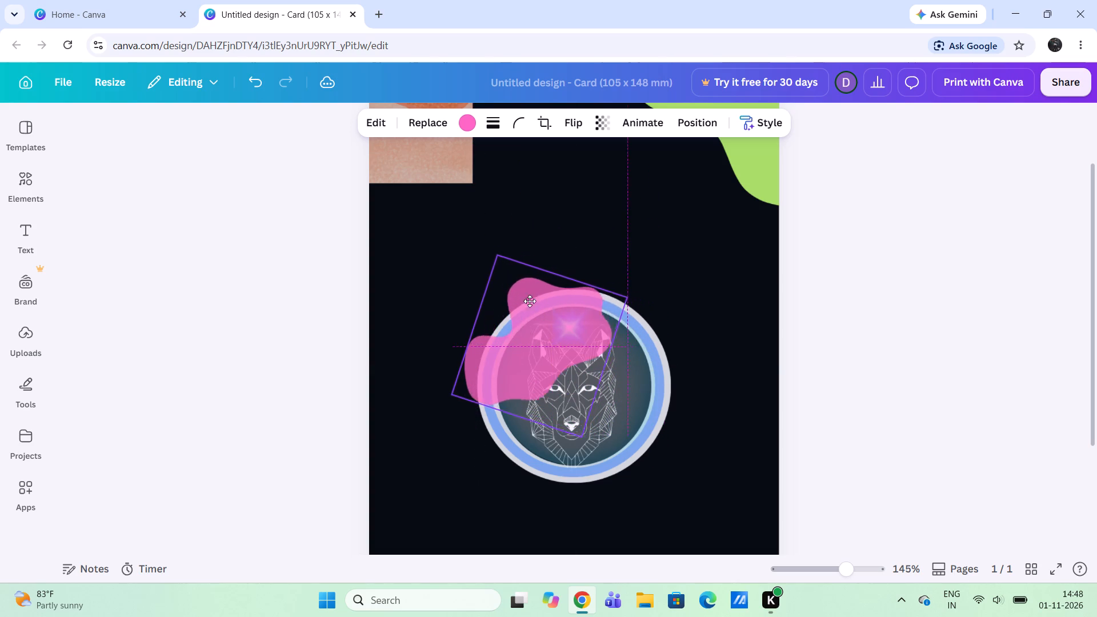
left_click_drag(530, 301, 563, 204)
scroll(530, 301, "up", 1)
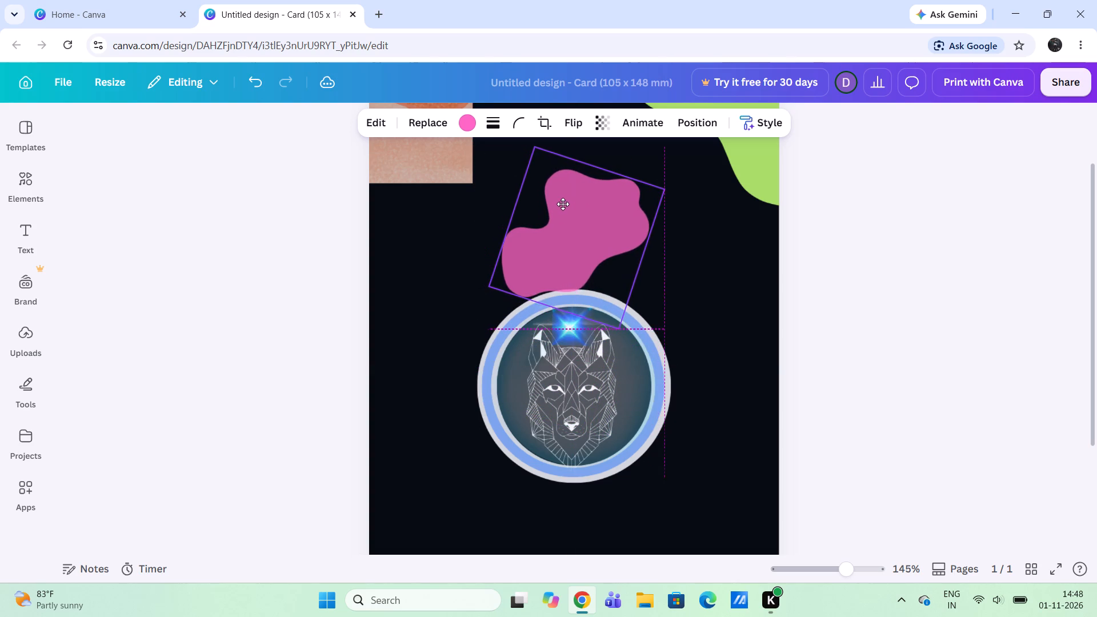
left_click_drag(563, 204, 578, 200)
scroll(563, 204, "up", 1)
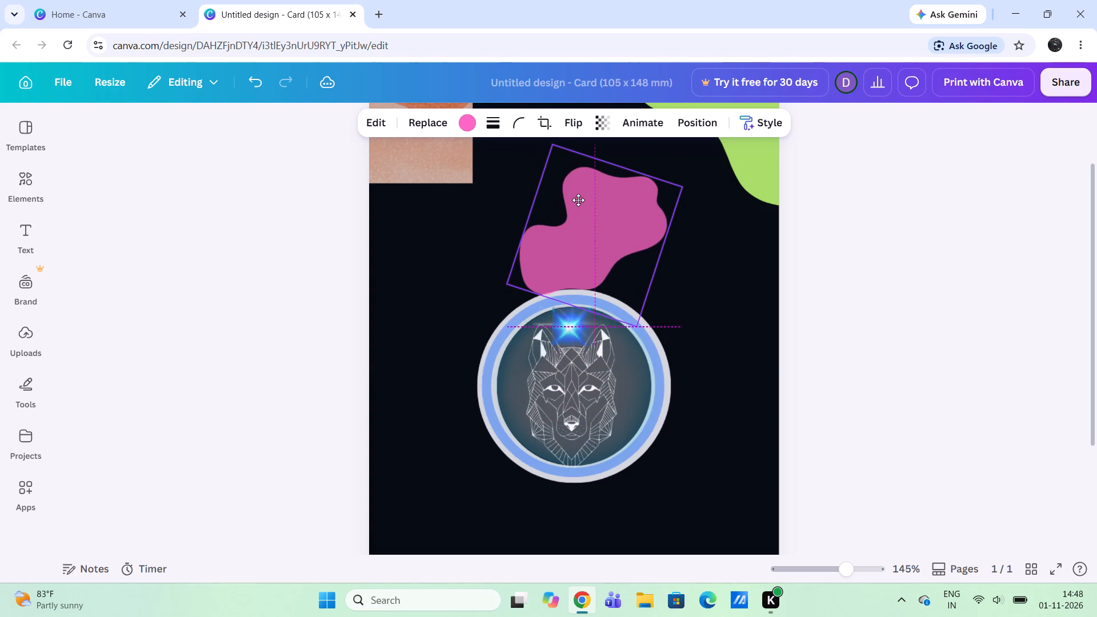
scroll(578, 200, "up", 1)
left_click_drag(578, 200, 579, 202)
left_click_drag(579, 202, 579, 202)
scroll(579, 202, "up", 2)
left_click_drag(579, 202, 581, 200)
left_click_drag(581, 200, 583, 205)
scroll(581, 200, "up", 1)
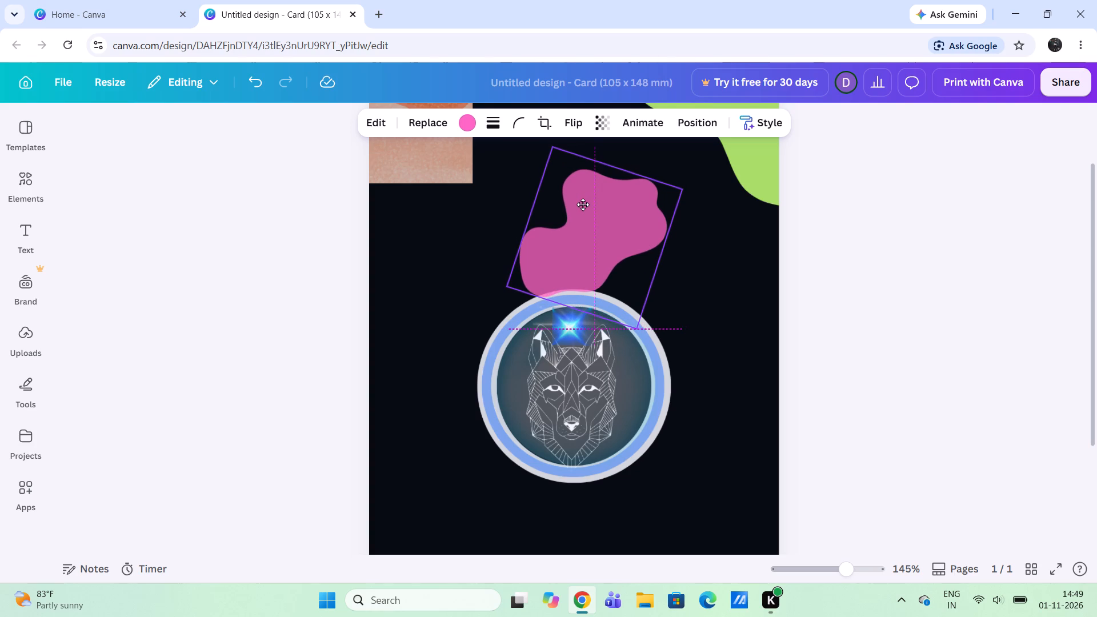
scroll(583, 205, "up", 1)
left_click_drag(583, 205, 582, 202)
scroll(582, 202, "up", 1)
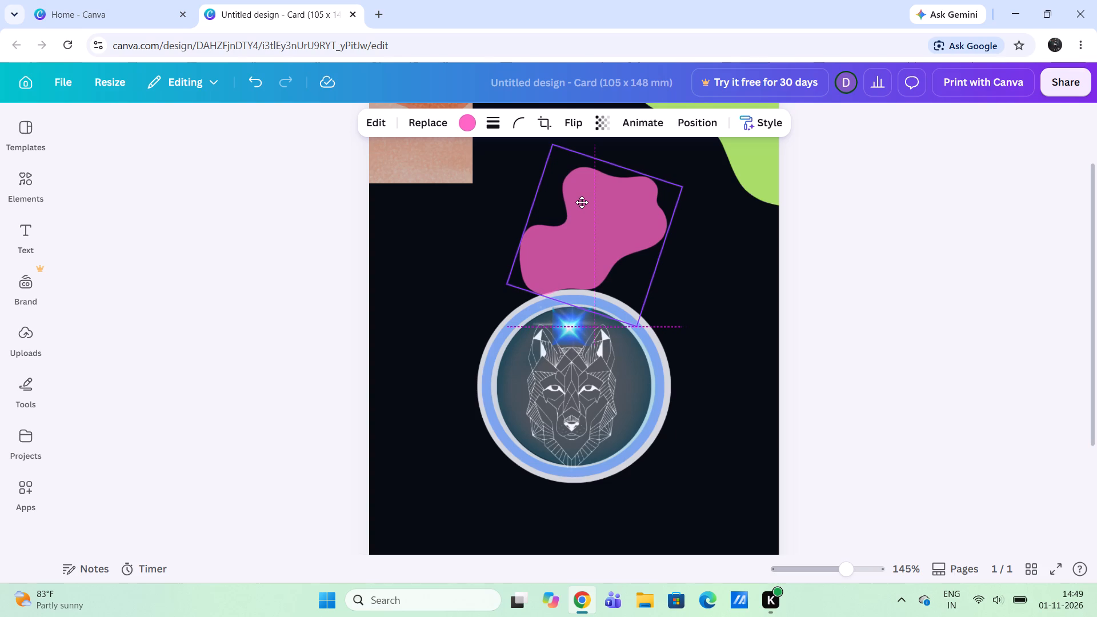
Move the pink blob down and to the left so it slightly overlaps the wolf badge's upper-left rim.
left_click_drag(582, 202, 574, 198)
scroll(582, 202, "up", 1)
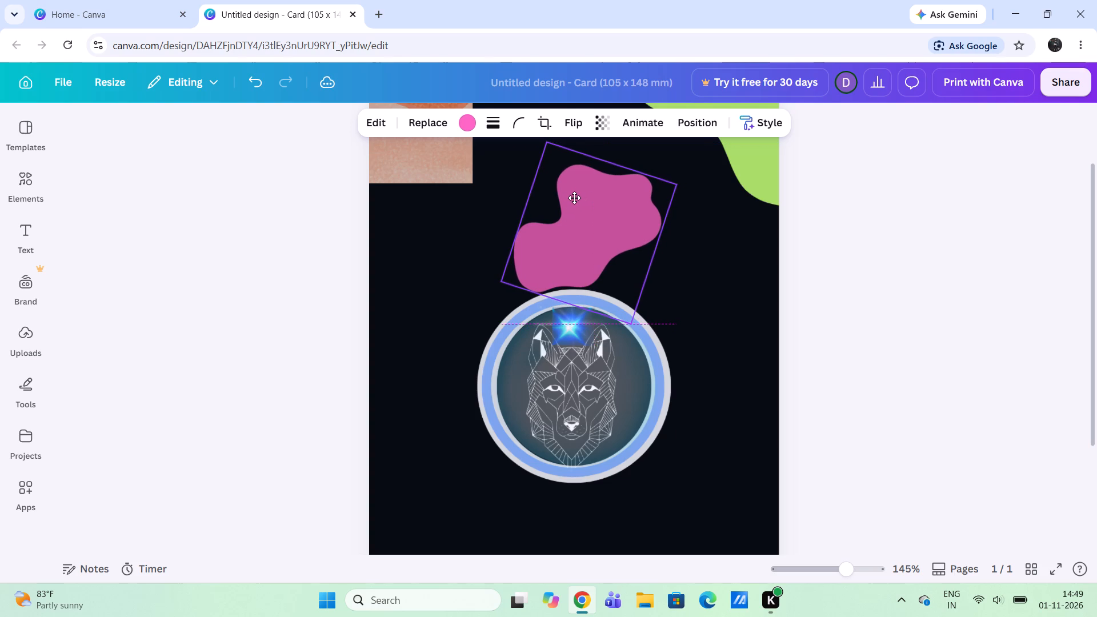
scroll(574, 198, "up", 1)
left_click_drag(574, 198, 559, 227)
scroll(574, 198, "up", 2)
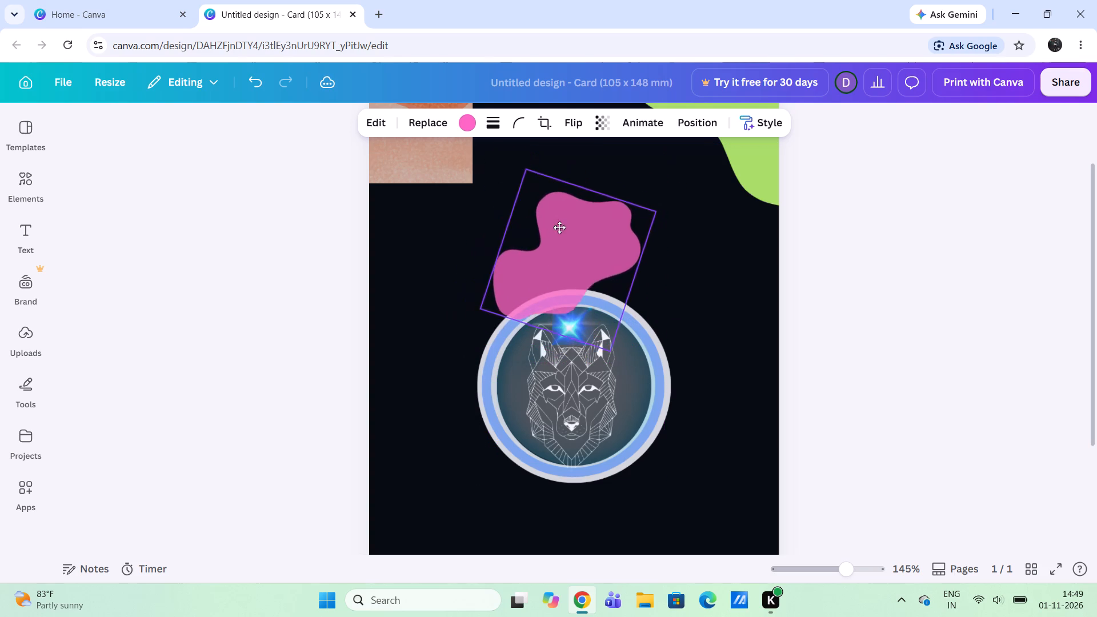
left_click_drag(559, 227, 558, 239)
scroll(559, 227, "up", 1)
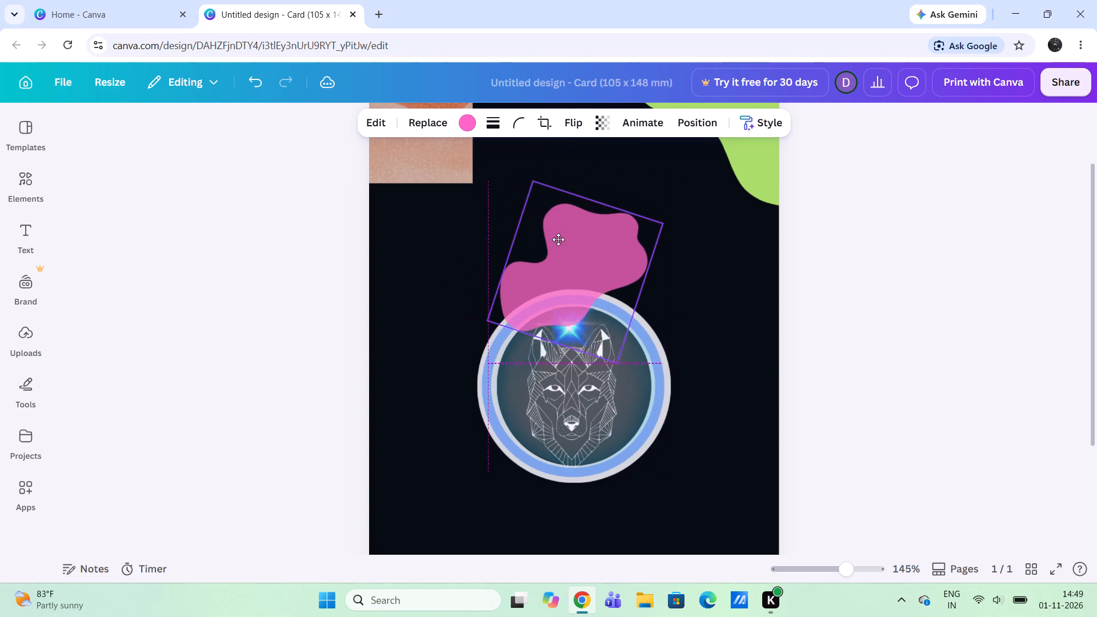
left_click_drag(558, 239, 517, 223)
scroll(558, 239, "up", 1)
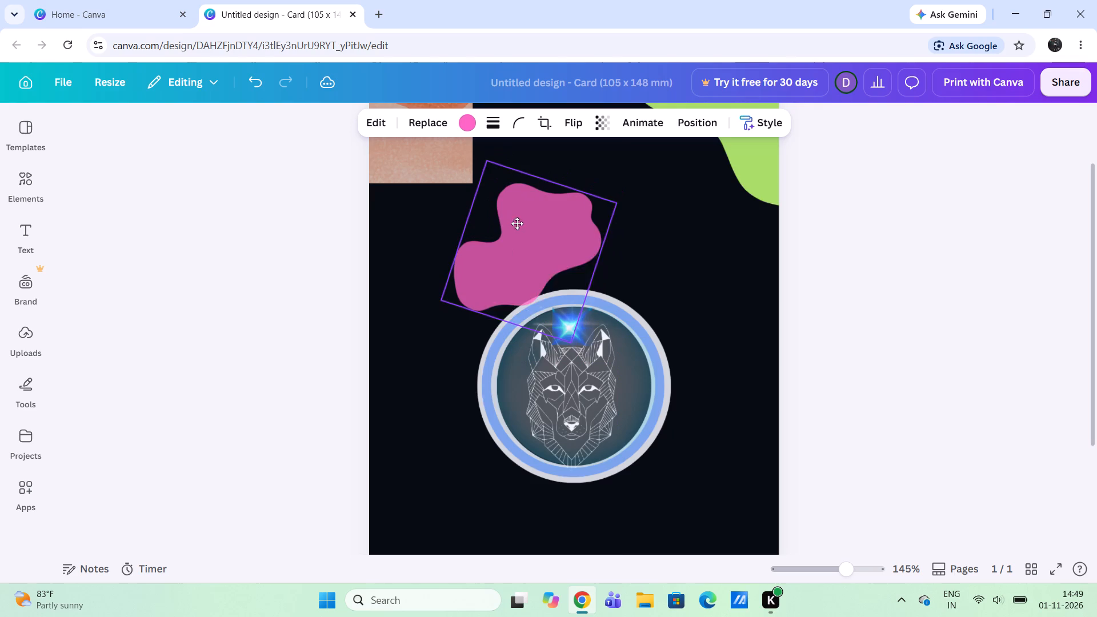
left_click_drag(517, 223, 516, 239)
scroll(517, 223, "up", 1)
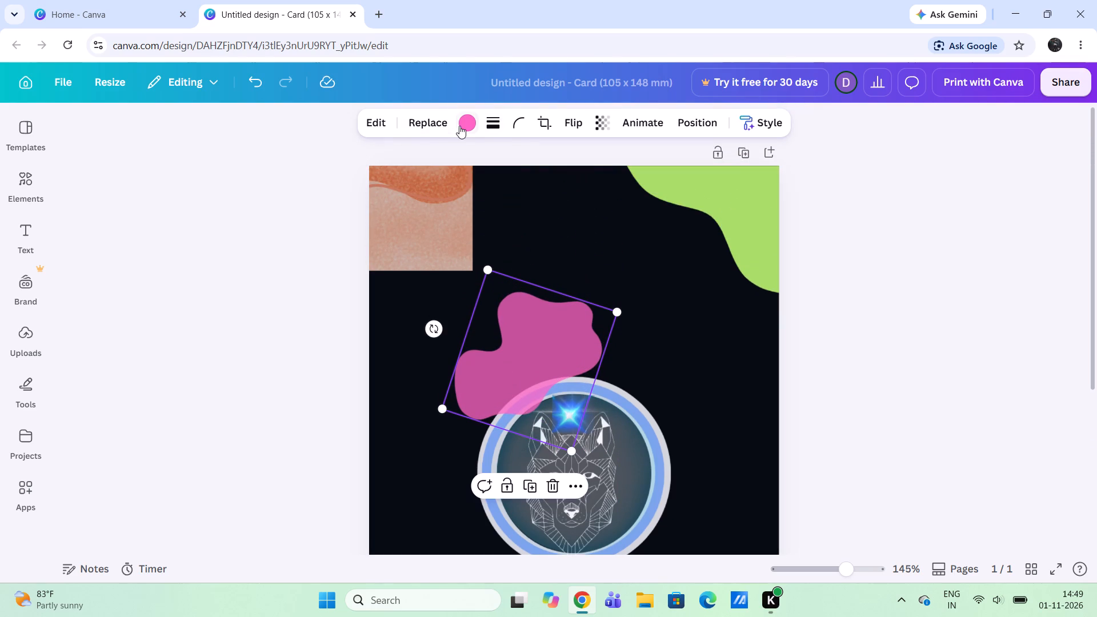
Change the pink blob's colour to the yellow default solid colour.
left_click(458, 126)
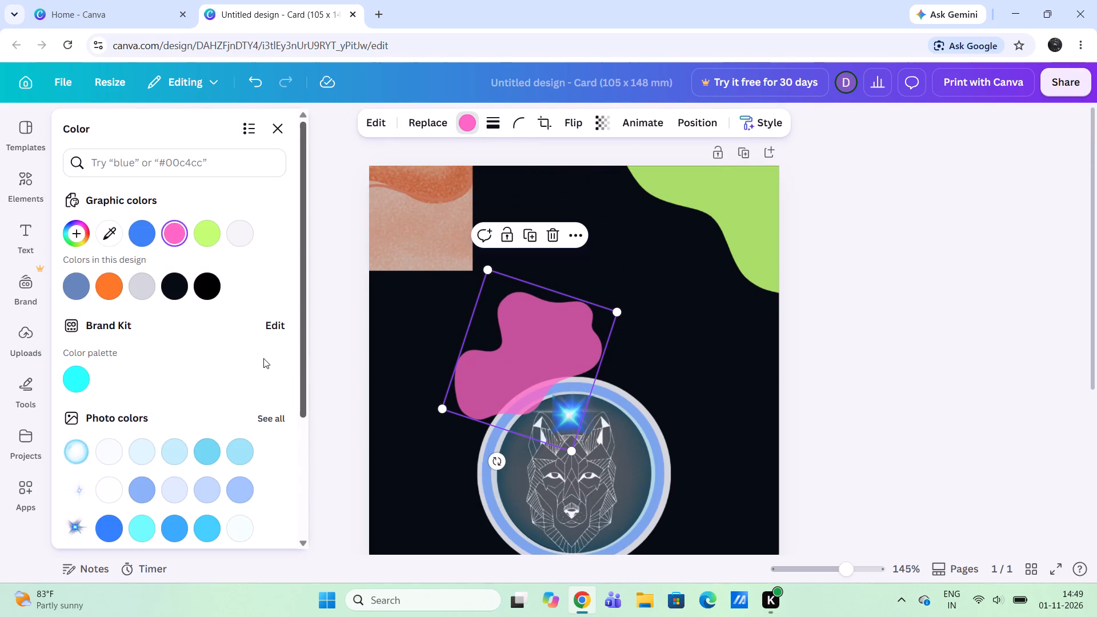
scroll(141, 350, "down", 5)
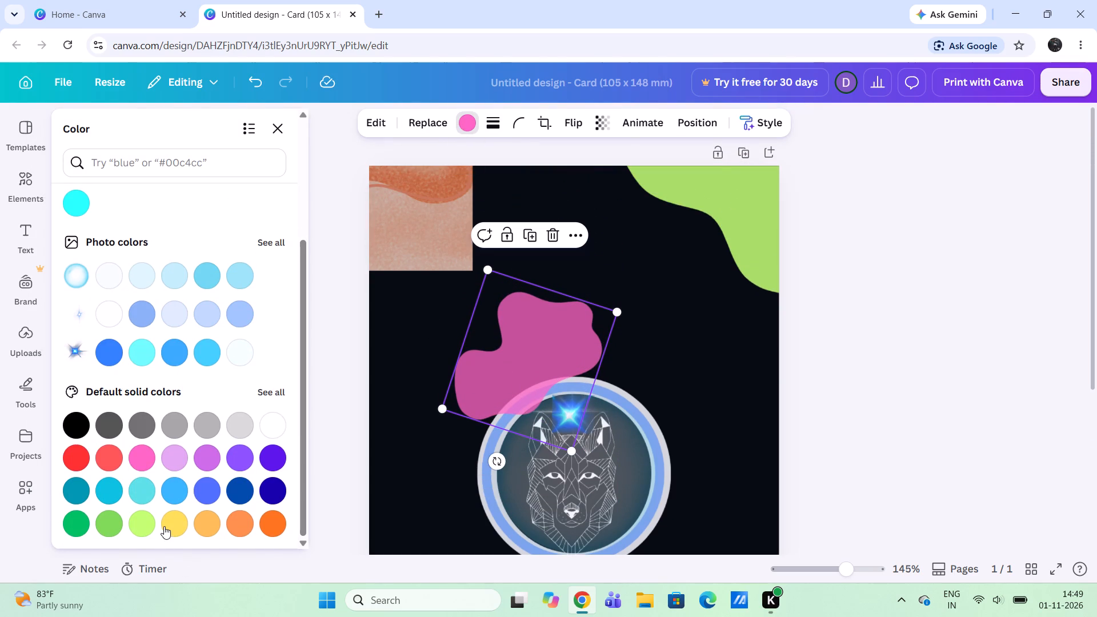
left_click(164, 526)
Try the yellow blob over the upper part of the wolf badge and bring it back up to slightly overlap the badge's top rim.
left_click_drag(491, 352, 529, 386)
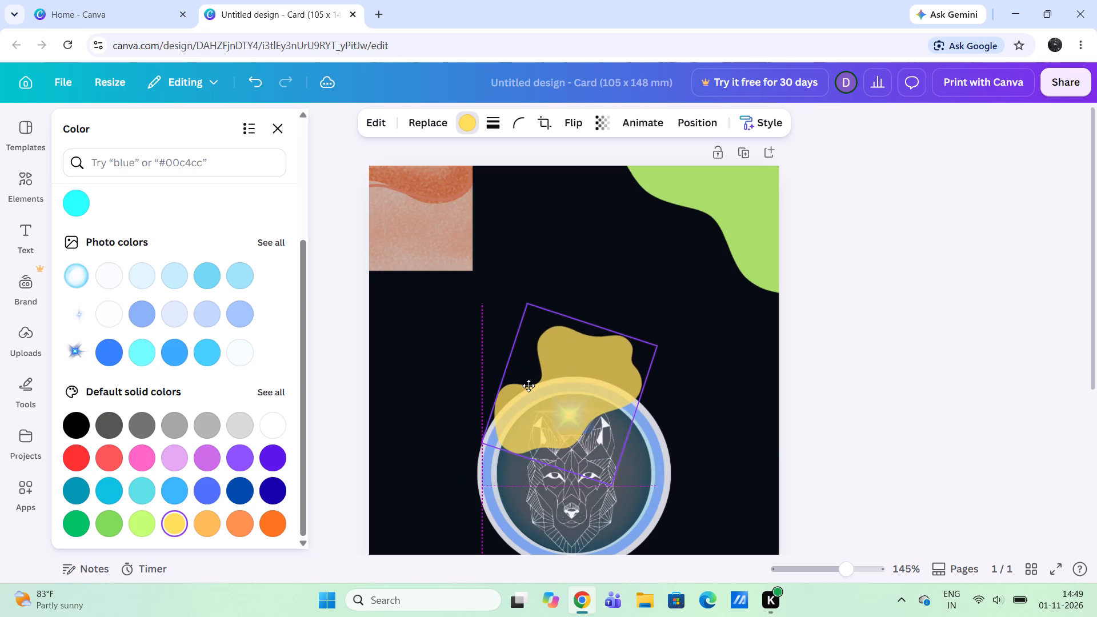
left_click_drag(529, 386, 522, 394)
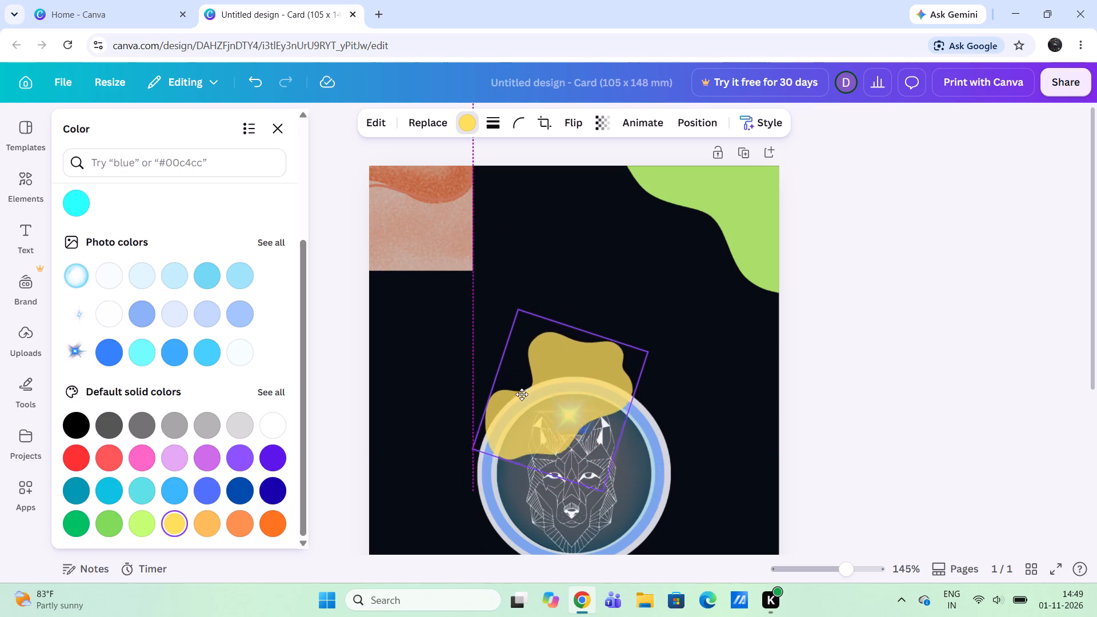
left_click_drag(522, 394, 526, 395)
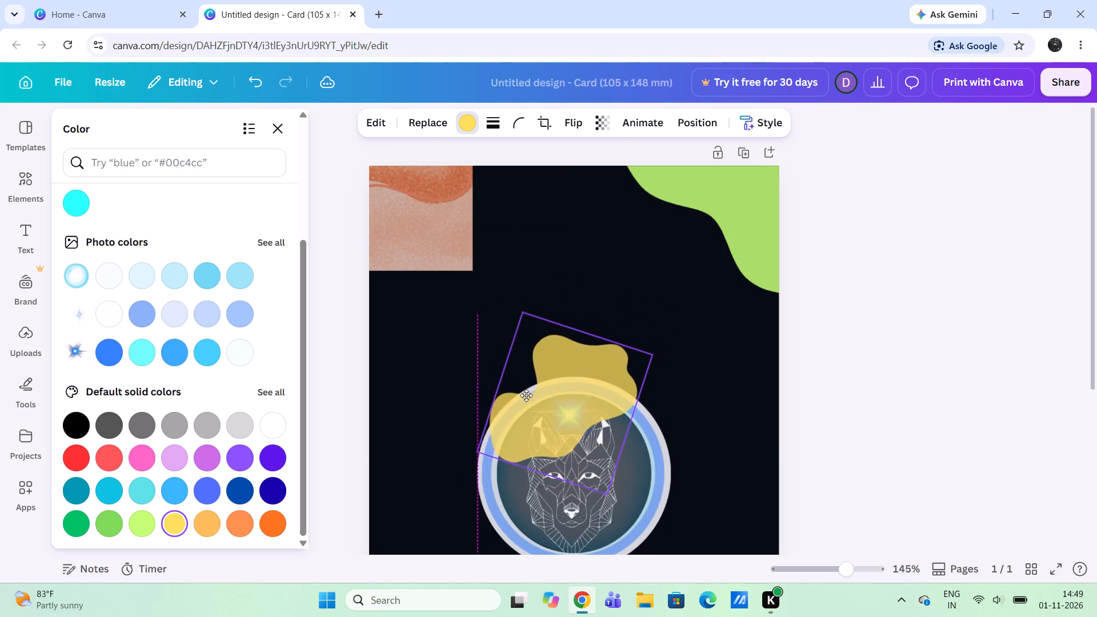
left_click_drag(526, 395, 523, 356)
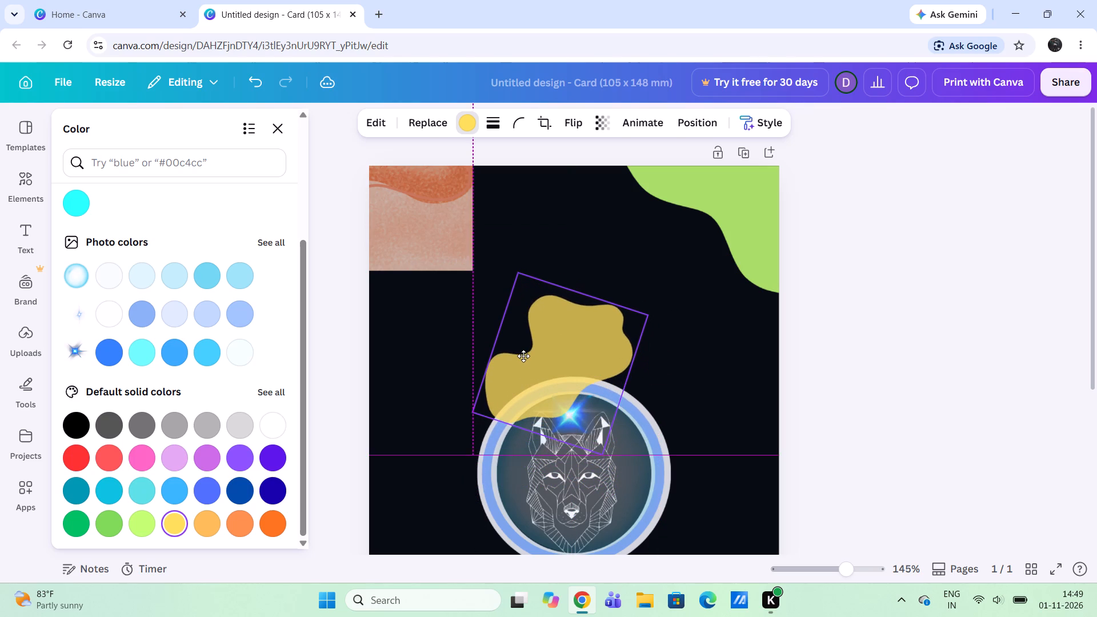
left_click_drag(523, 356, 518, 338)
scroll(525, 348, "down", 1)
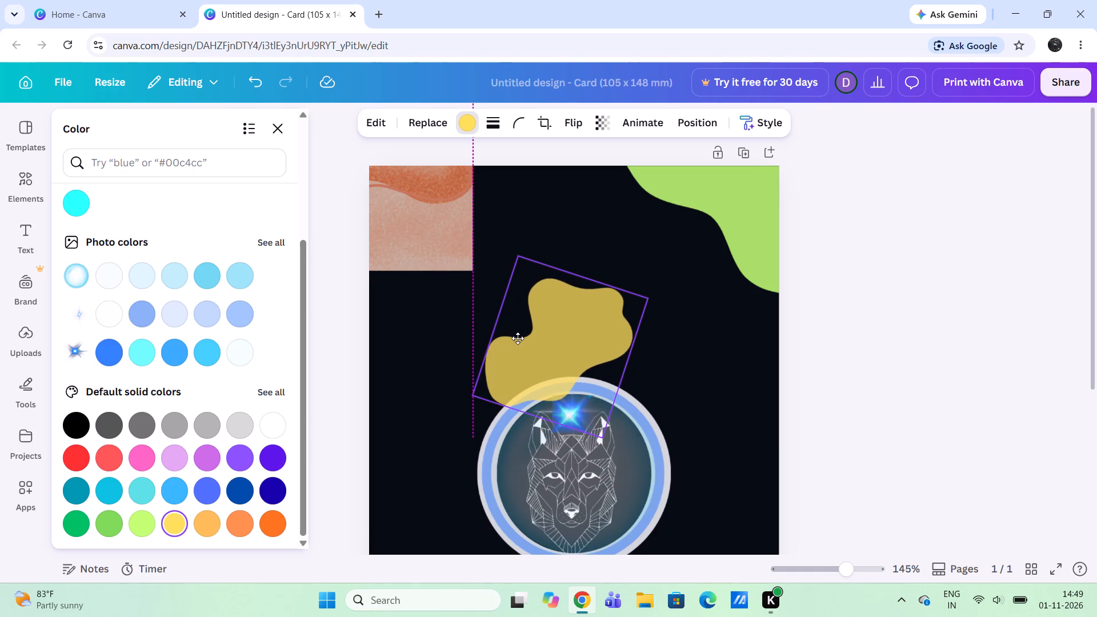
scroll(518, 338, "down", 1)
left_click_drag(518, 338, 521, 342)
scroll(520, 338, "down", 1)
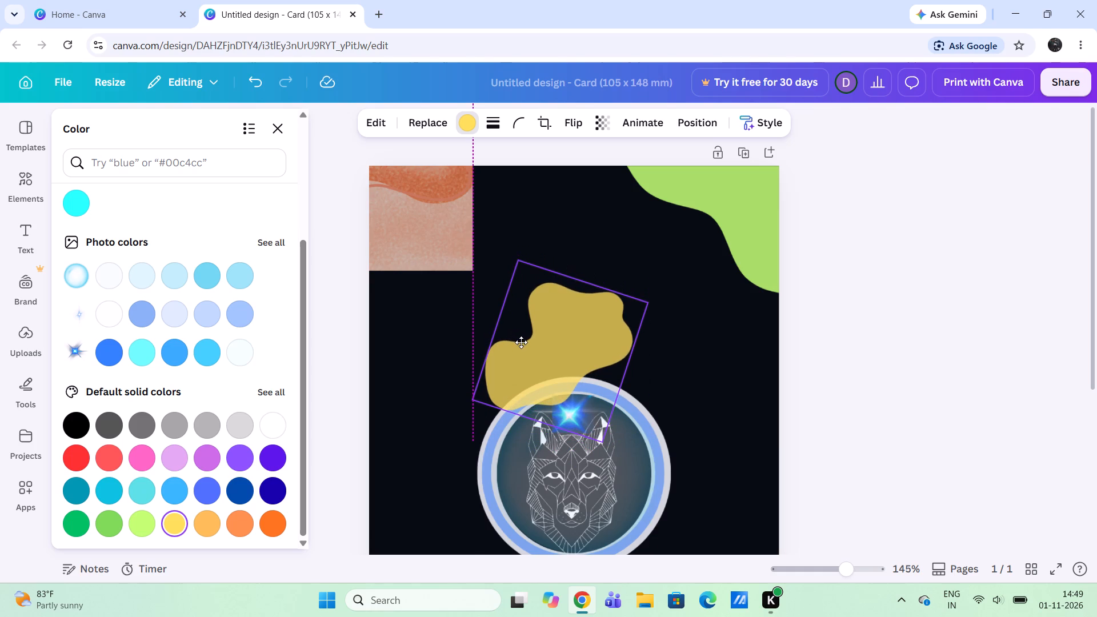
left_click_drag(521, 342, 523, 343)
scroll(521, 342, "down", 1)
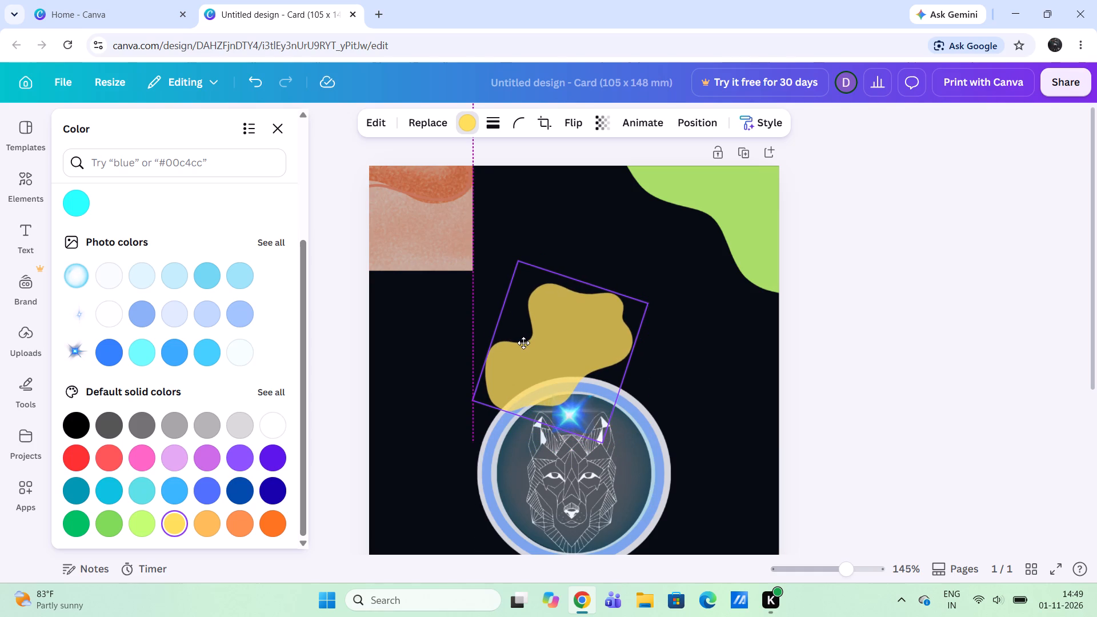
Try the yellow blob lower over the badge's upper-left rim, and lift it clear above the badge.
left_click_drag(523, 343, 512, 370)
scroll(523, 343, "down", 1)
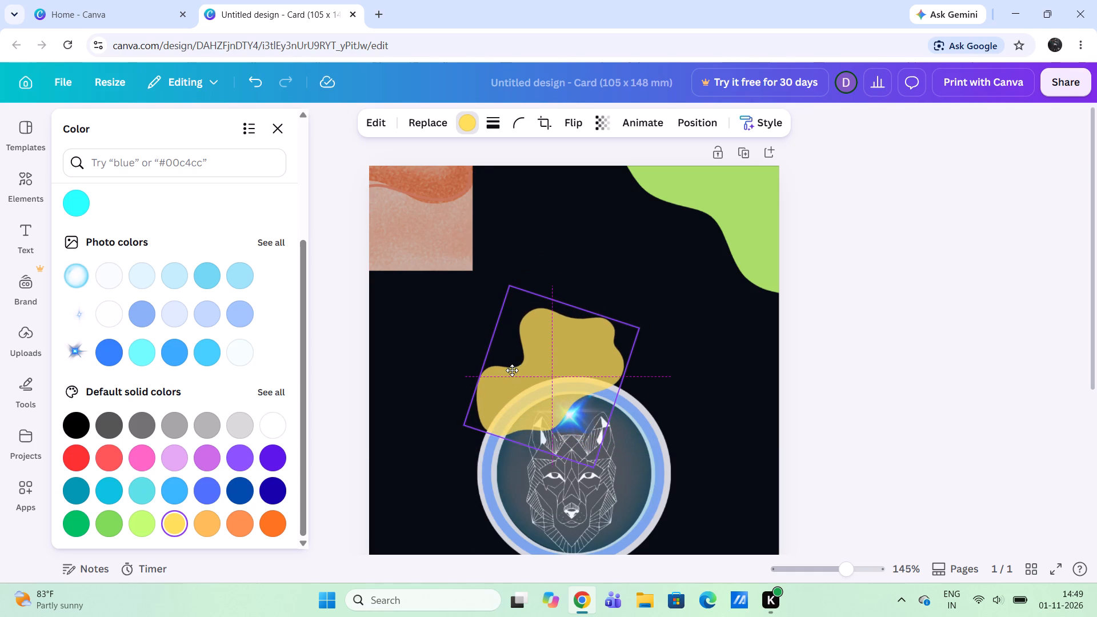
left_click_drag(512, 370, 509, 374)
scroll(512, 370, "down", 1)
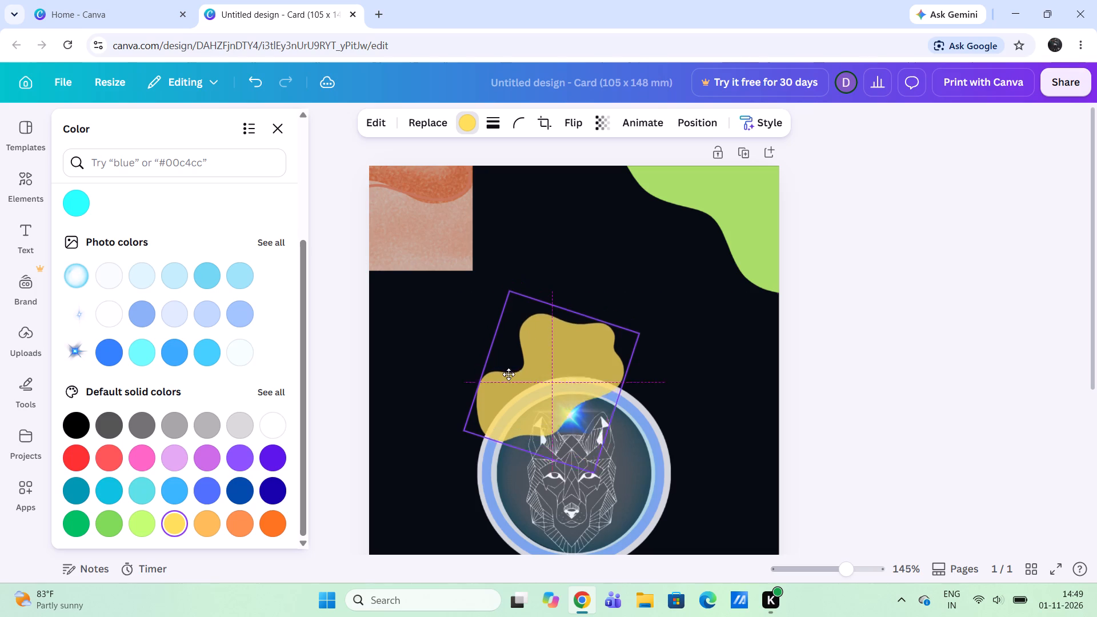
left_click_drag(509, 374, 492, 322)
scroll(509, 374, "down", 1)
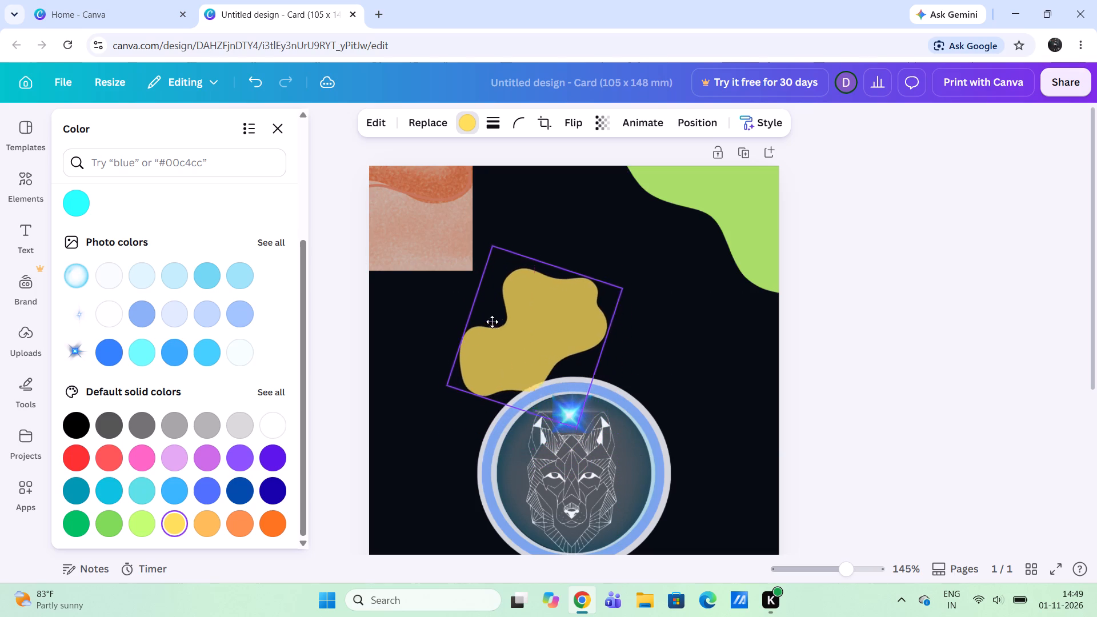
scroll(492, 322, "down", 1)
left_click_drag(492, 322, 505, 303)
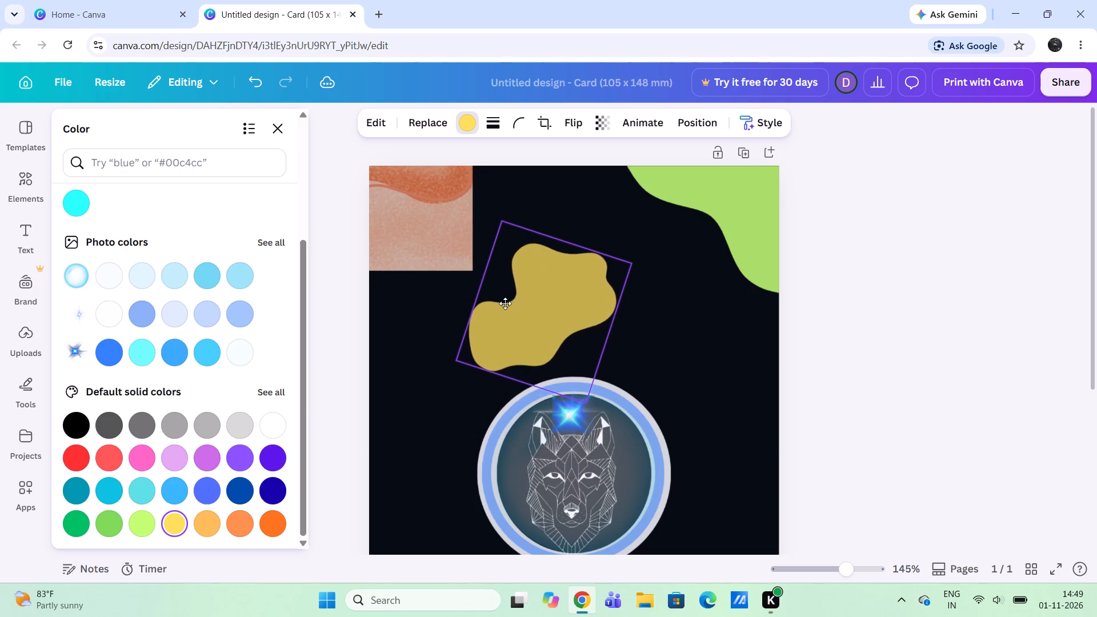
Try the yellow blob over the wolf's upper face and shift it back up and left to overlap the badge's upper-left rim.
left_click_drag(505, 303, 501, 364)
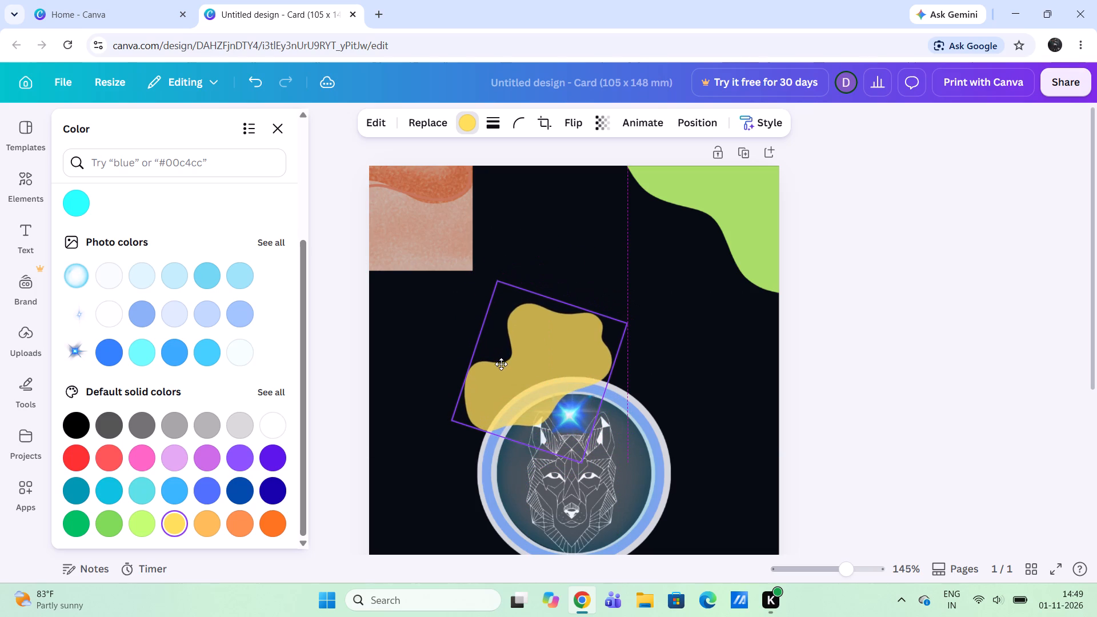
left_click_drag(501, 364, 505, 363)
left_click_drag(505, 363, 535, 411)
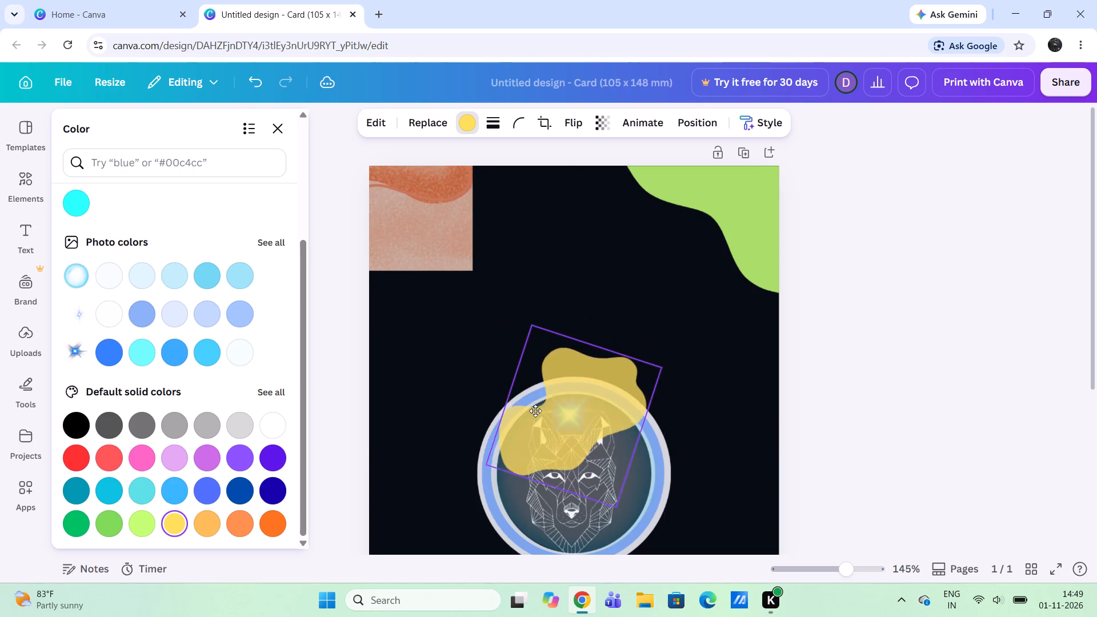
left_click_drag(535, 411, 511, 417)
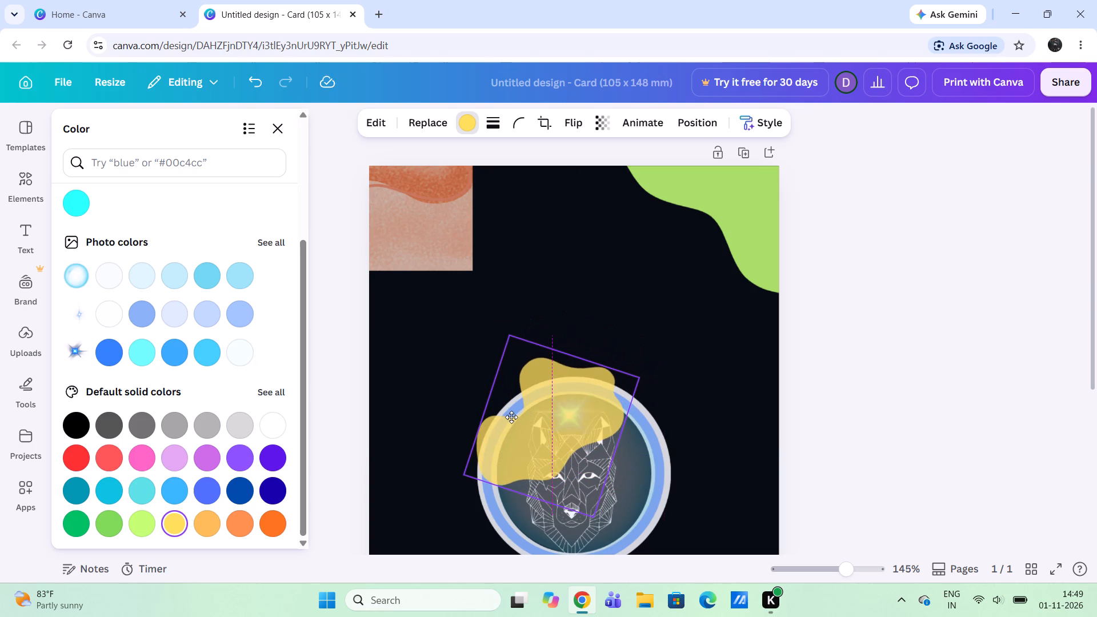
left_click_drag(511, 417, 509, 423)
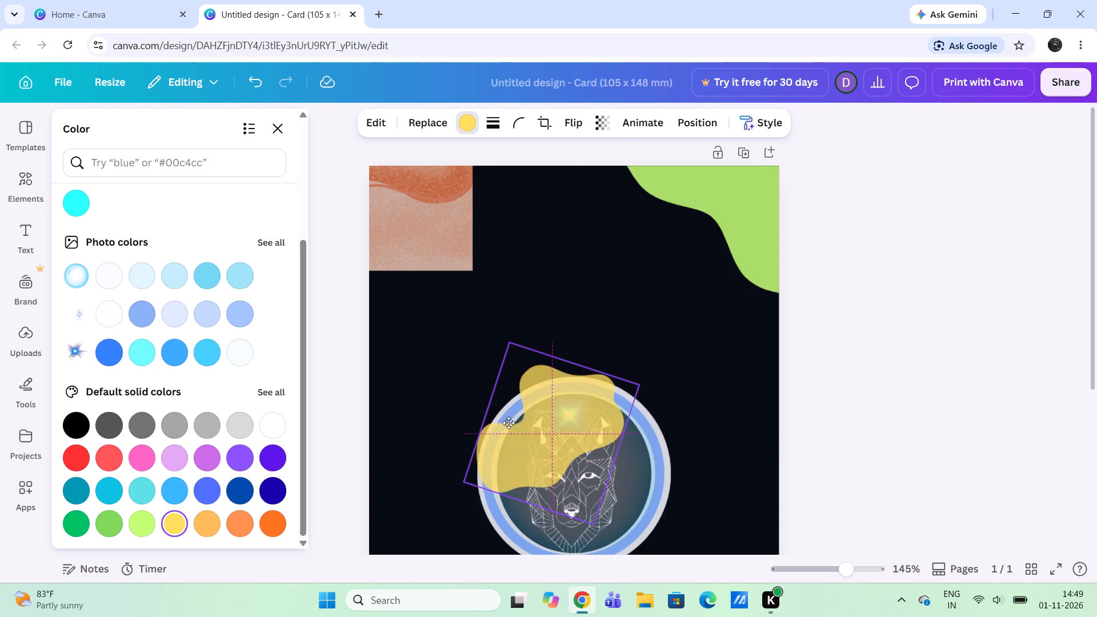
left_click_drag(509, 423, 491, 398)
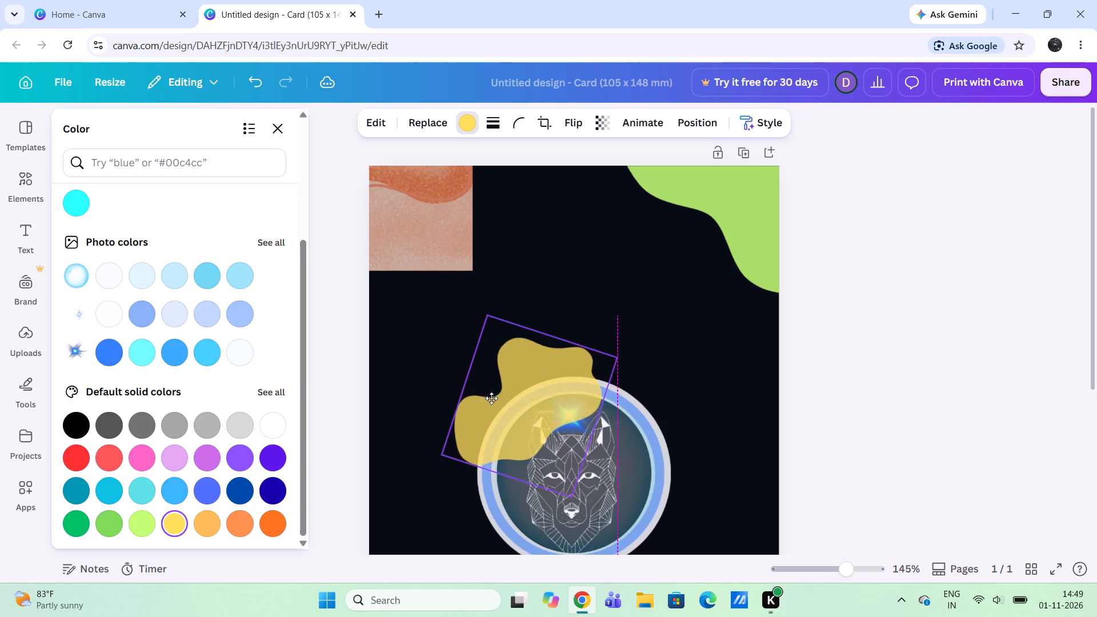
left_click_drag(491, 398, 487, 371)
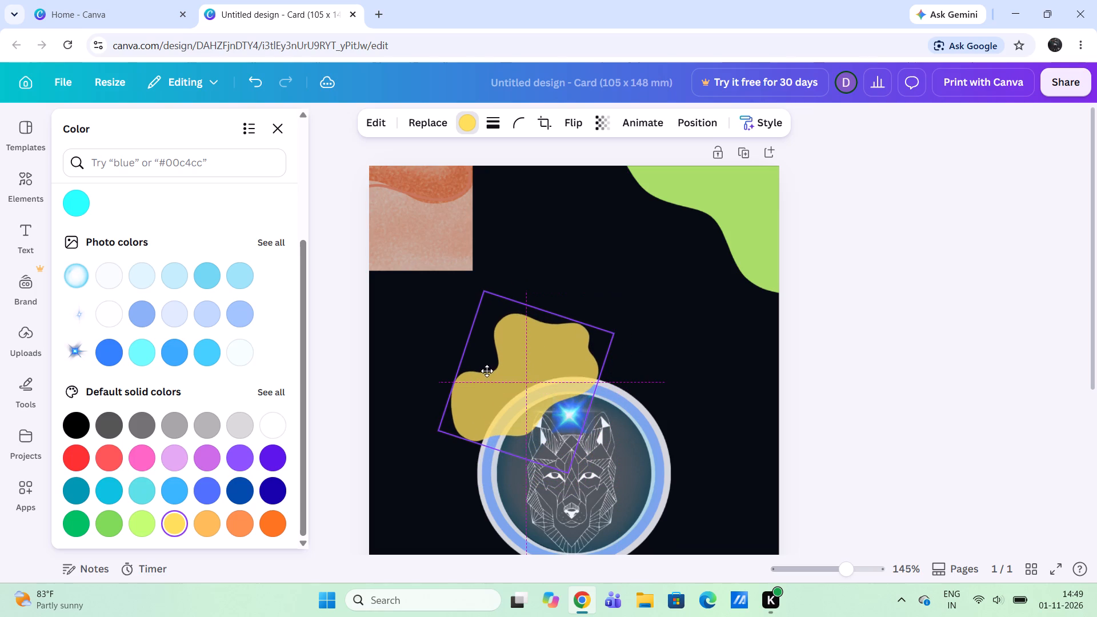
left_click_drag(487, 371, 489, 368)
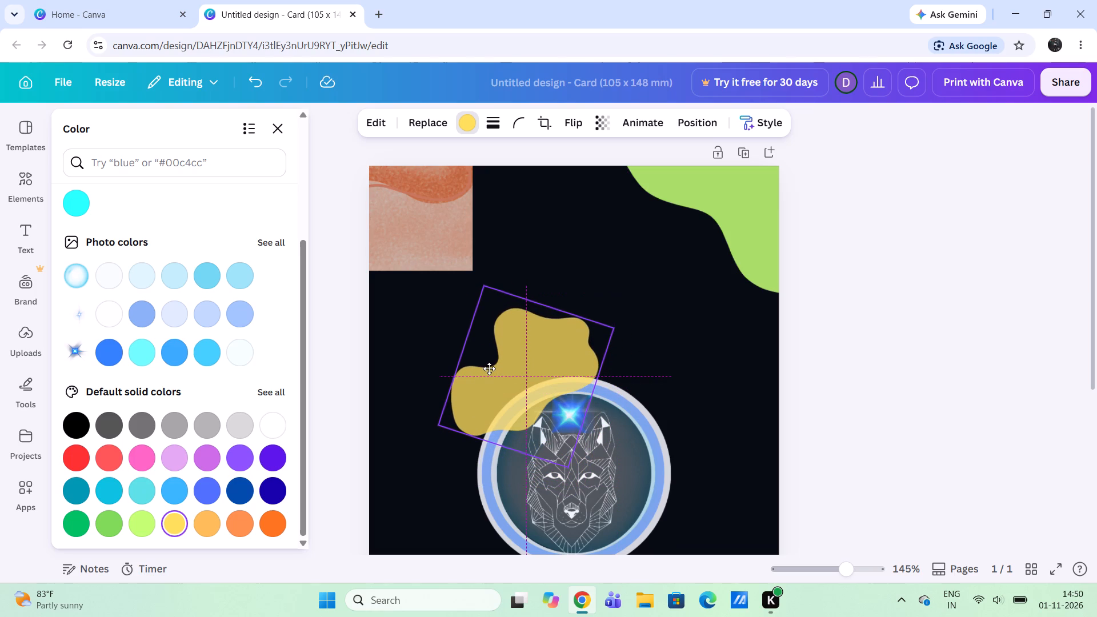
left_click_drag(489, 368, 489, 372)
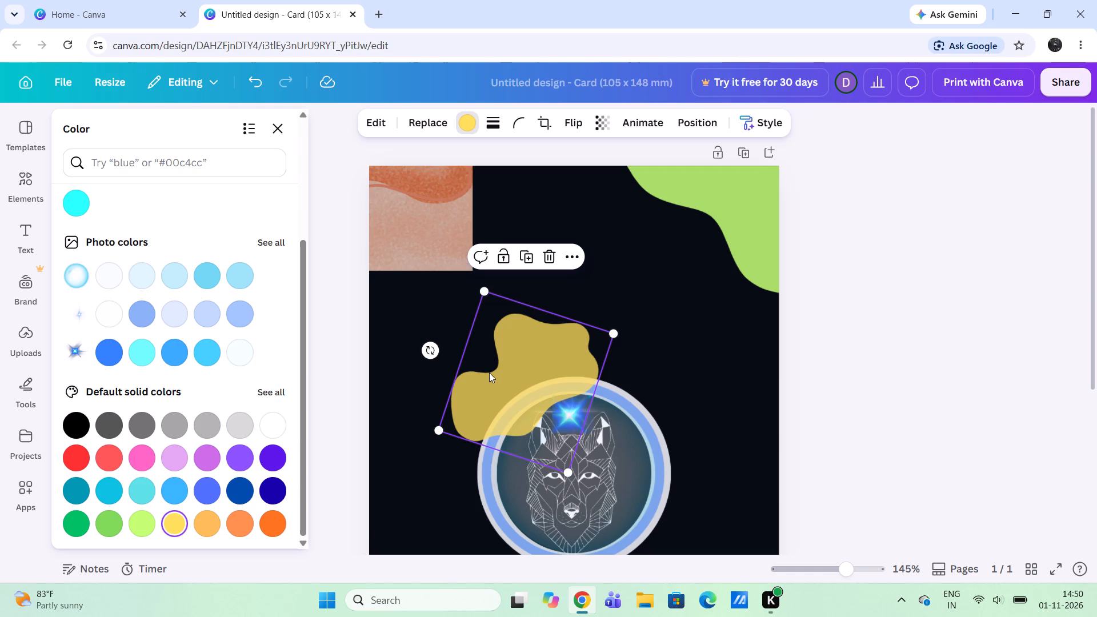
Move the yellow blob up past the orange textured square's corner and place it just above the wolf badge, clear of the square.
left_click_drag(489, 372, 473, 314)
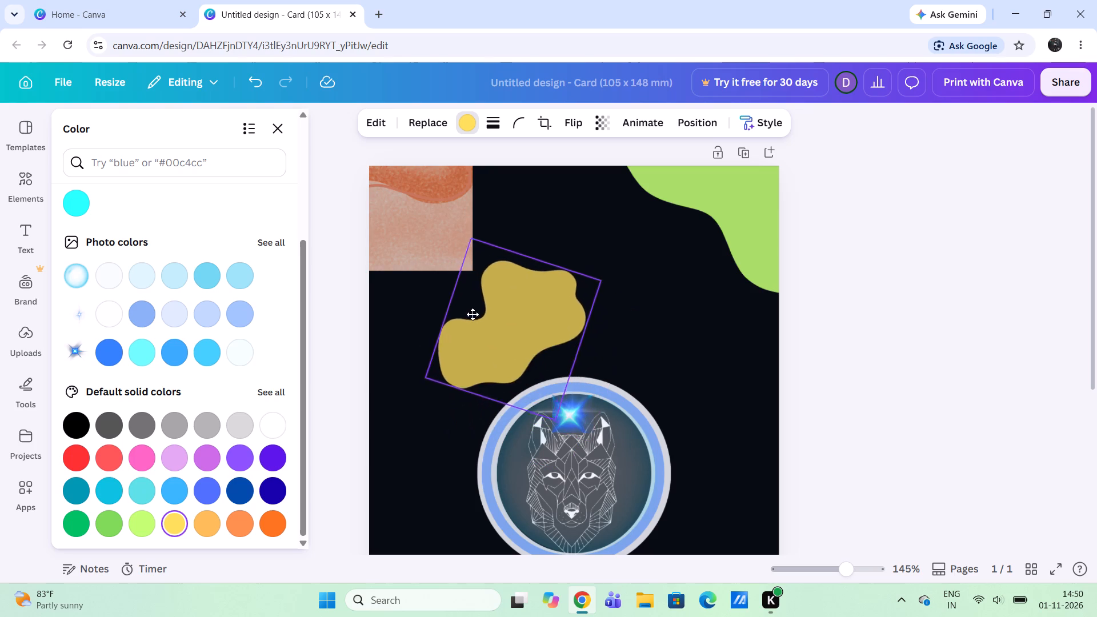
left_click_drag(473, 314, 475, 299)
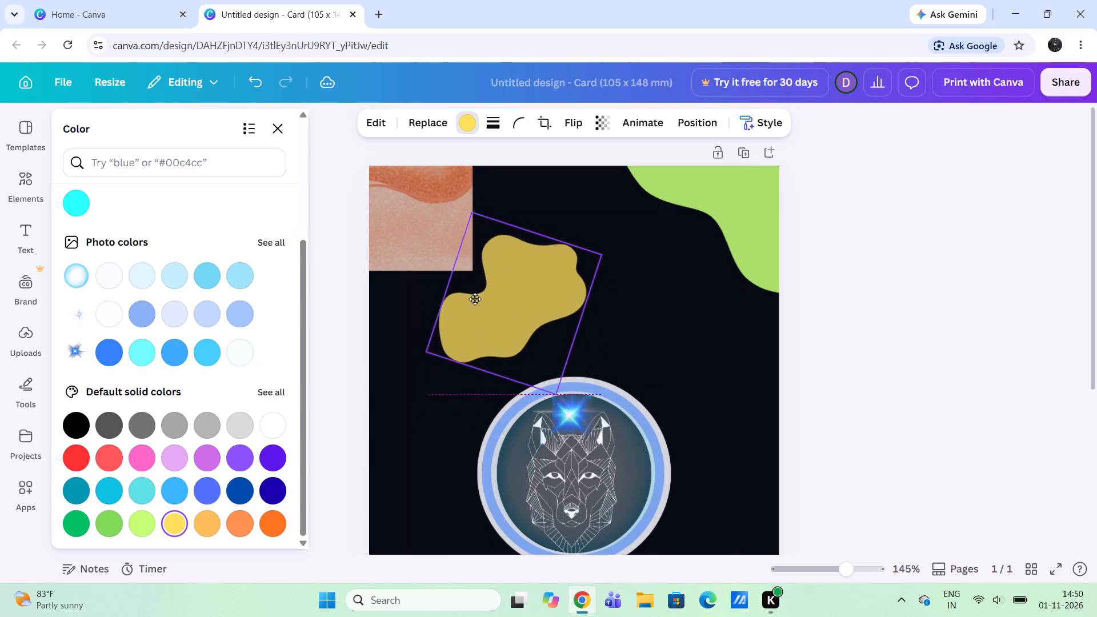
left_click_drag(475, 299, 467, 303)
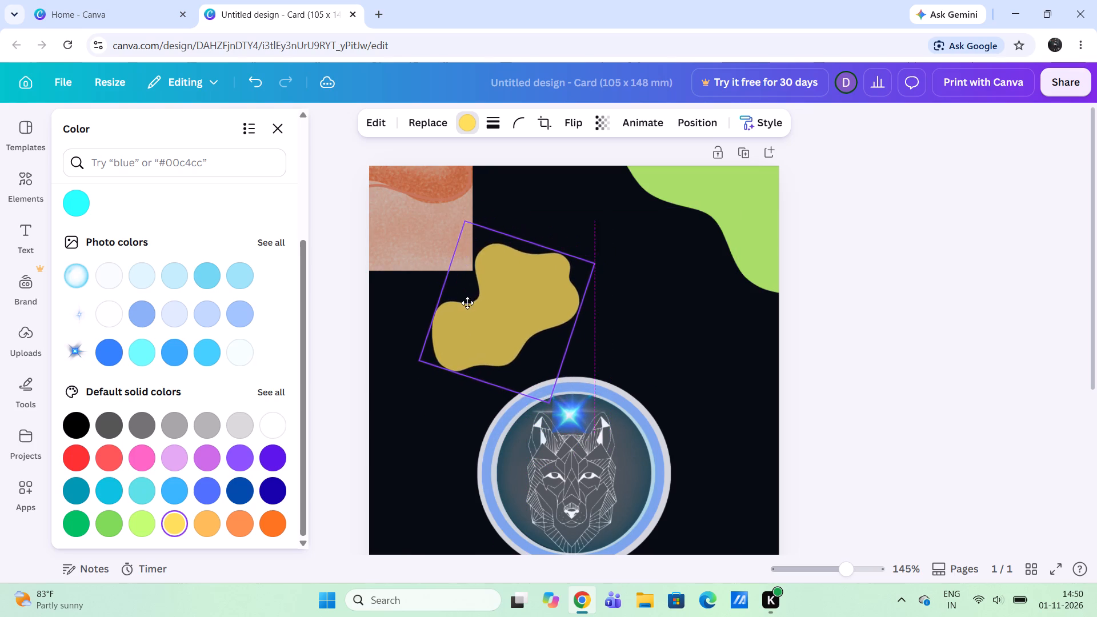
left_click_drag(467, 303, 452, 275)
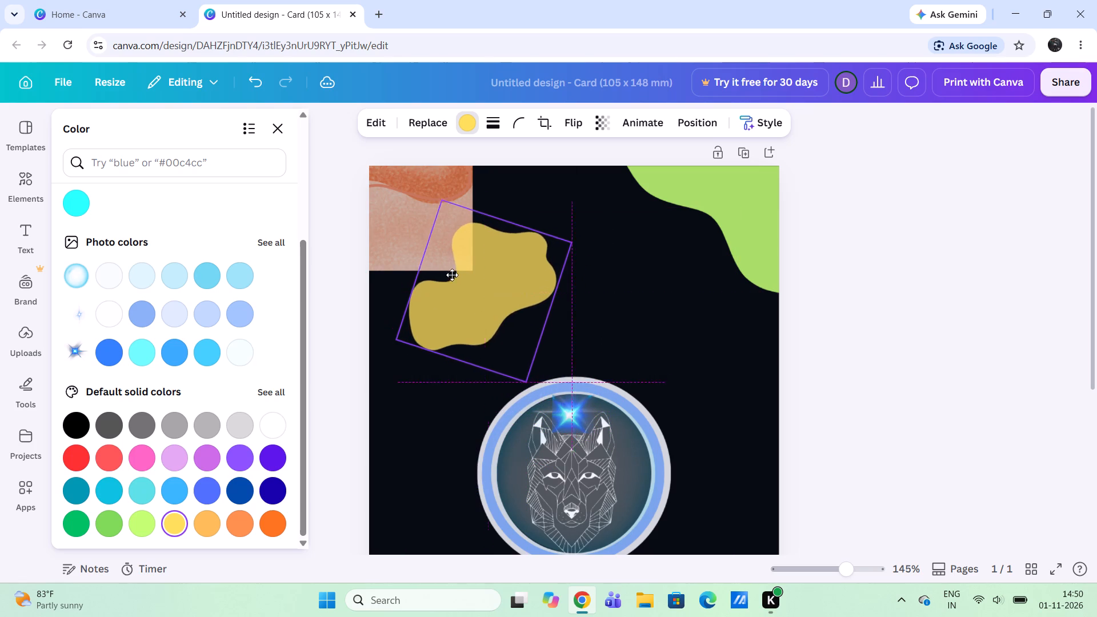
left_click_drag(452, 275, 523, 308)
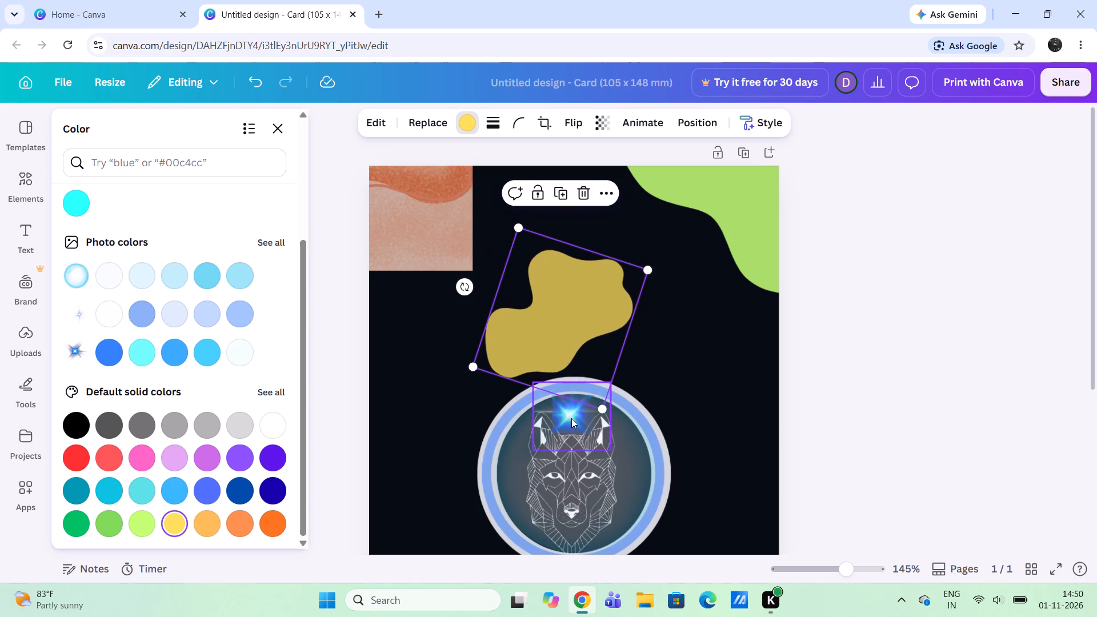
Move the blue star flare from the top of the wolf badge to the yellow blob's lower-right edge.
left_click_drag(576, 418, 628, 384)
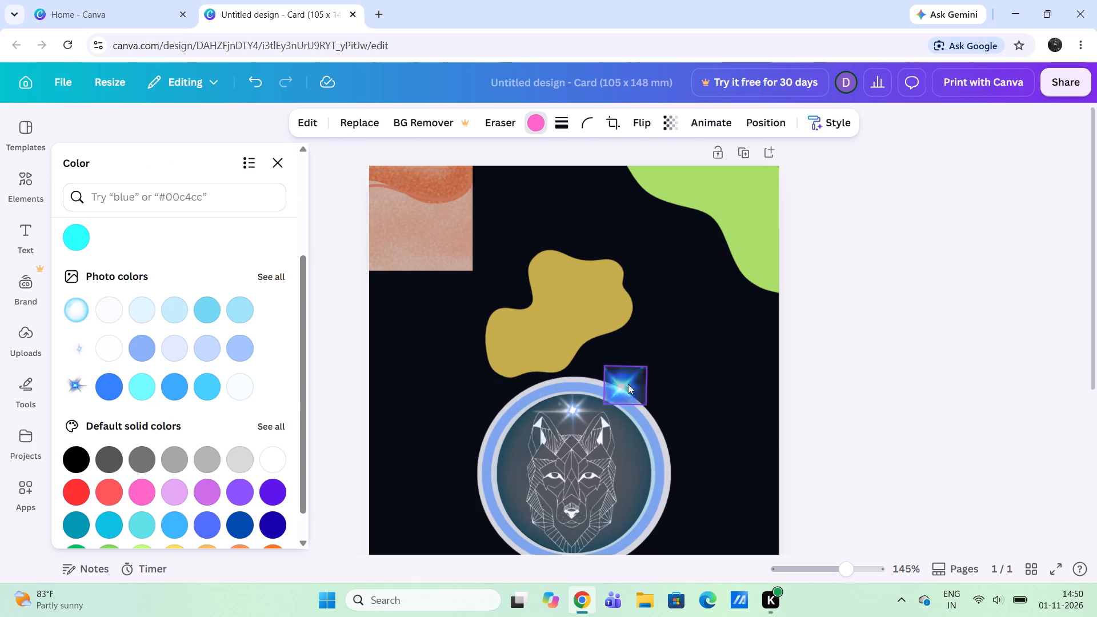
left_click_drag(628, 384, 635, 362)
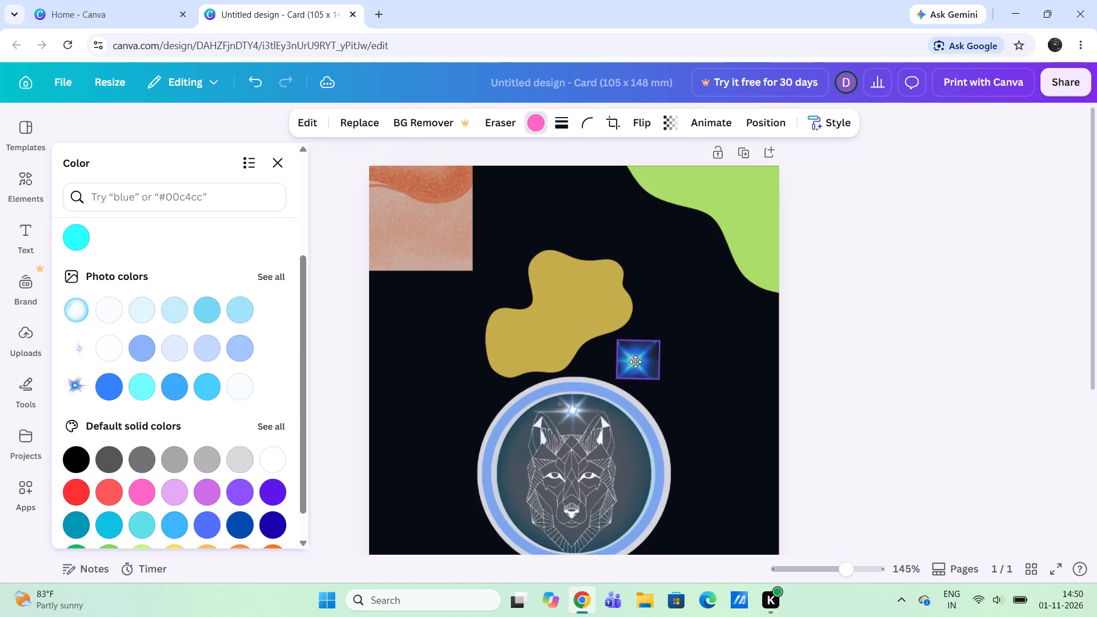
left_click_drag(635, 362, 610, 354)
scroll(619, 355, "left", 1)
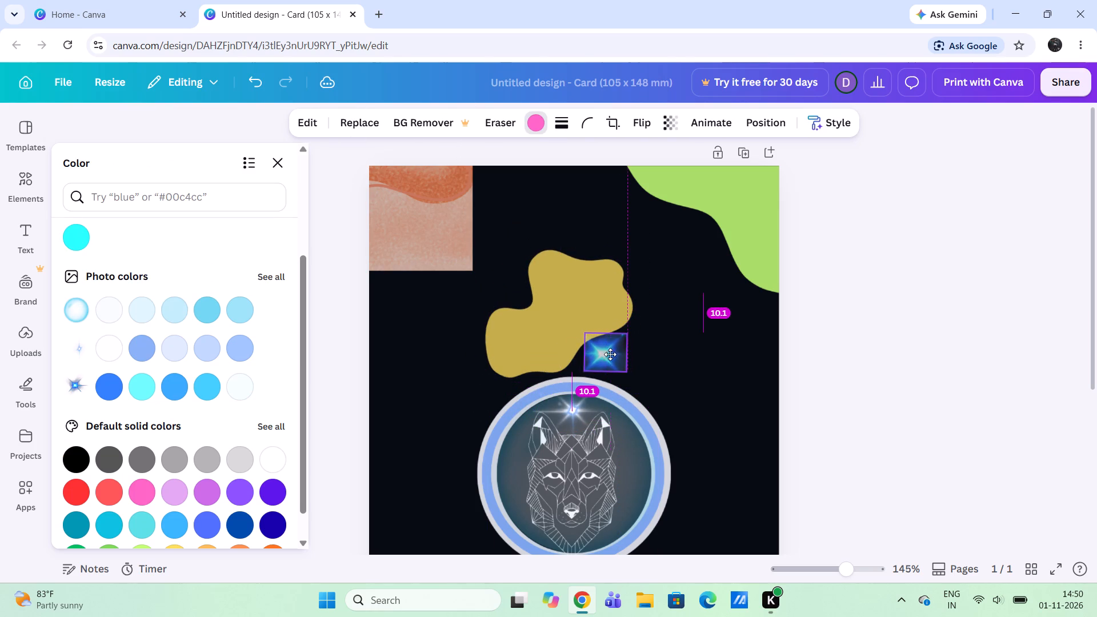
scroll(610, 354, "left", 1)
left_click_drag(610, 354, 607, 344)
scroll(607, 346, "left", 2)
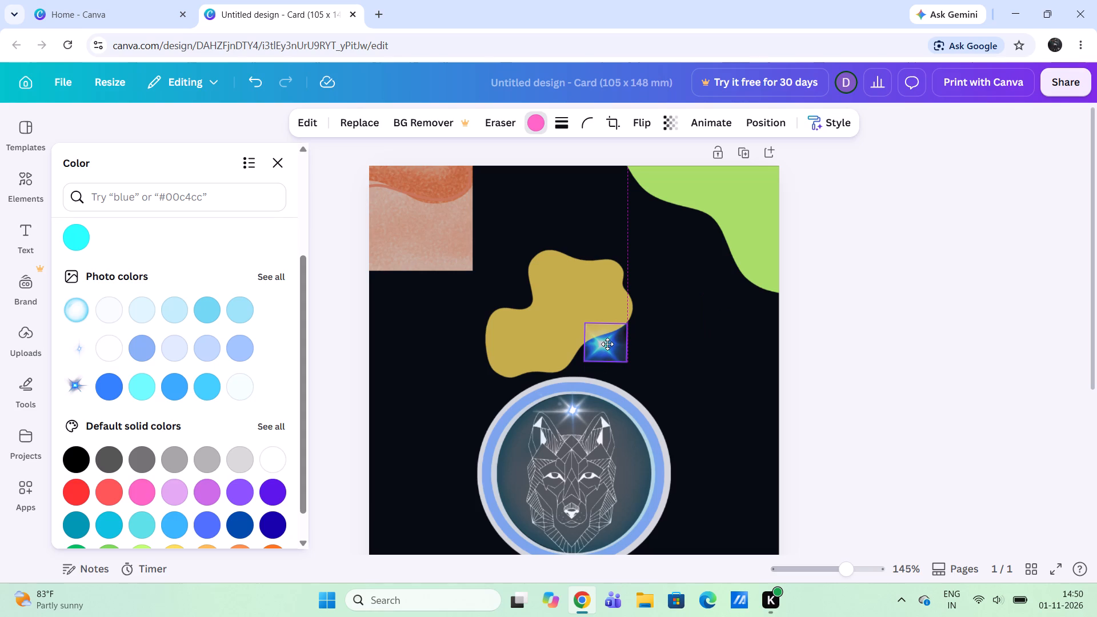
scroll(607, 344, "left", 1)
left_click_drag(607, 344, 607, 343)
scroll(607, 343, "left", 3)
left_click_drag(607, 343, 617, 348)
scroll(607, 342, "left", 2)
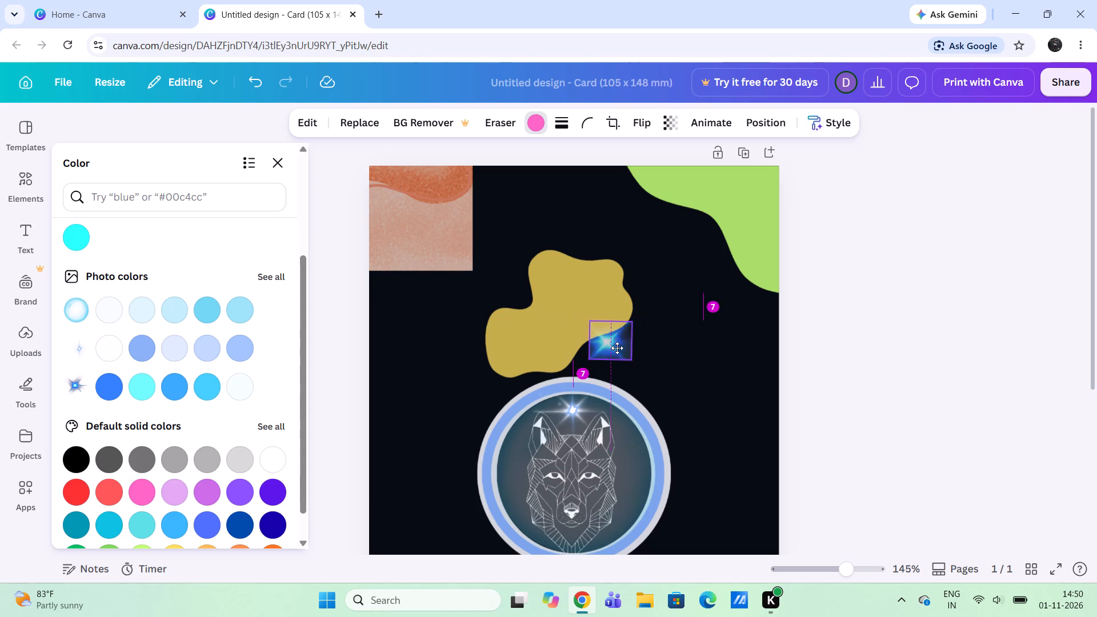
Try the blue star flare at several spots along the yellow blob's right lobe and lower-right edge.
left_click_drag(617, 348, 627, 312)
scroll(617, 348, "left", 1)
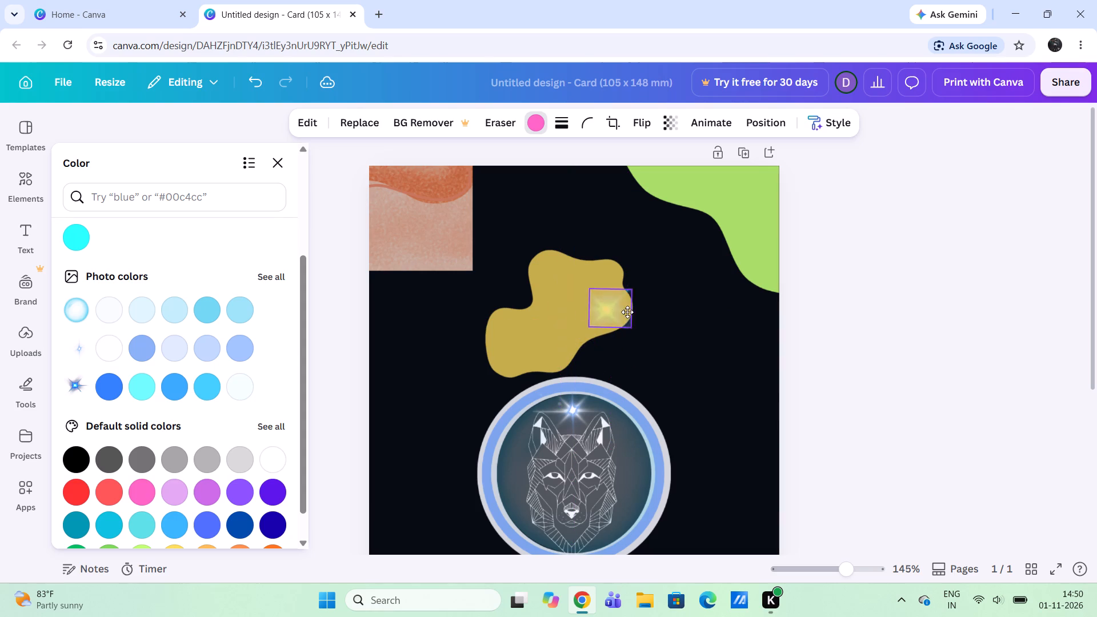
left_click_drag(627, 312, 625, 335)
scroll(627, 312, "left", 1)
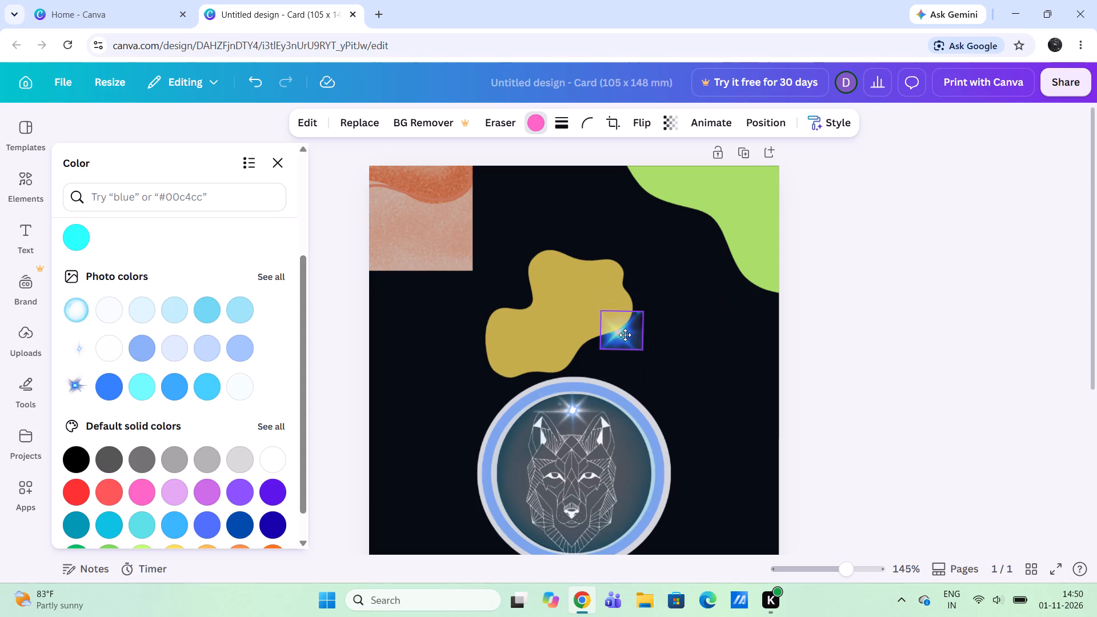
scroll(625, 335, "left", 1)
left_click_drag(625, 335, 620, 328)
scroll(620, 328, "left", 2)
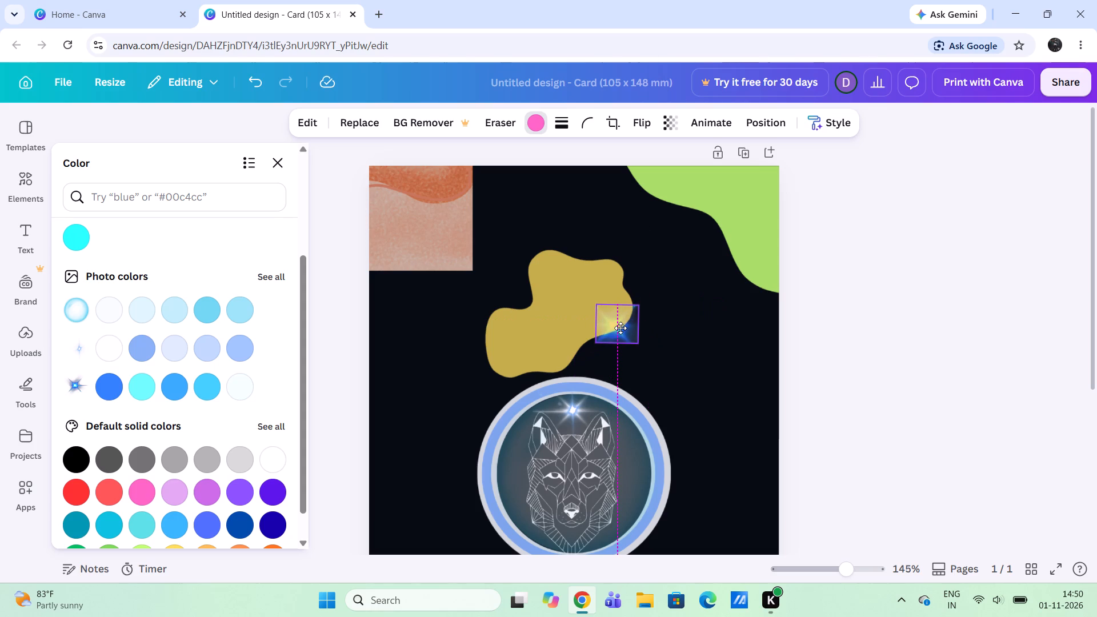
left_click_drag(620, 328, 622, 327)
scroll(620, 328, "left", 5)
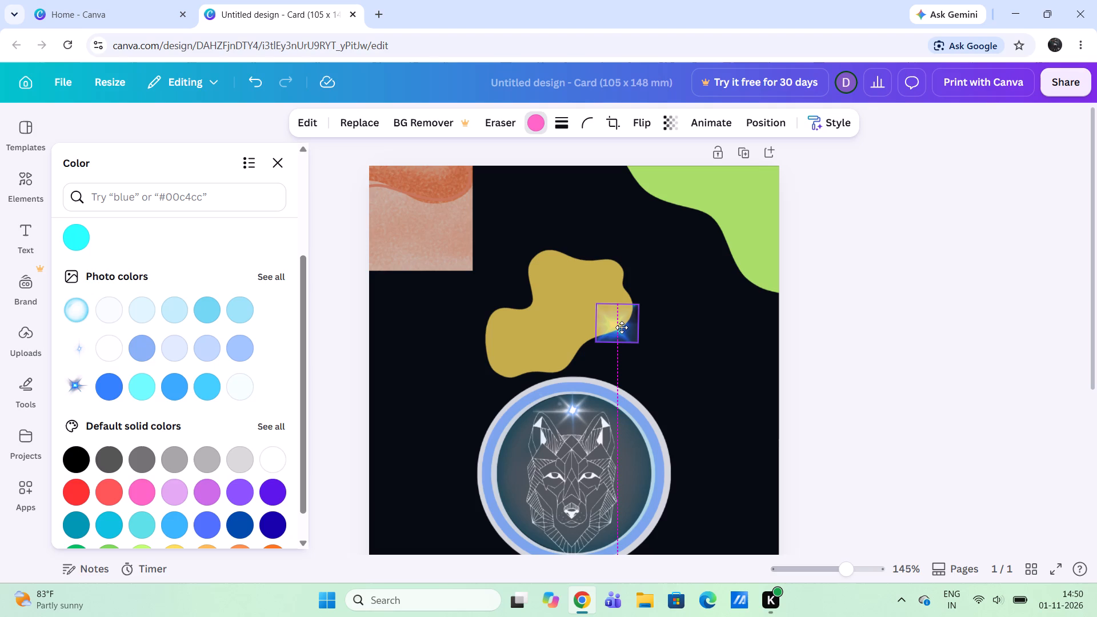
Move the blue star flare off the yellow blob into the dark gap between the blob and the green corner shape.
left_click_drag(622, 327, 647, 313)
scroll(622, 327, "left", 1)
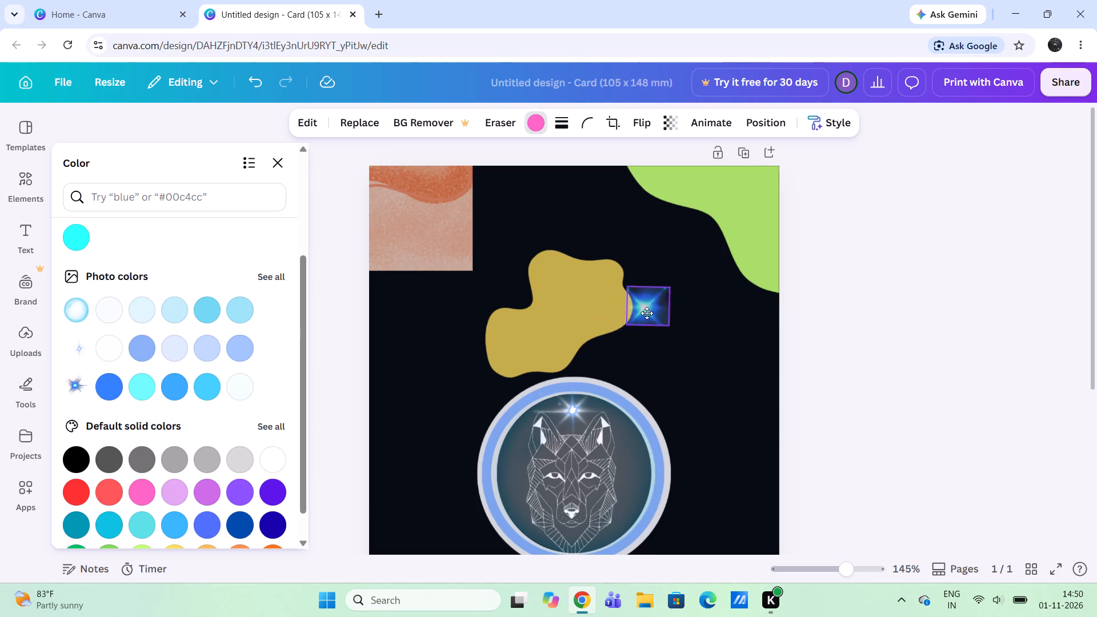
scroll(647, 313, "left", 1)
left_click_drag(647, 313, 641, 325)
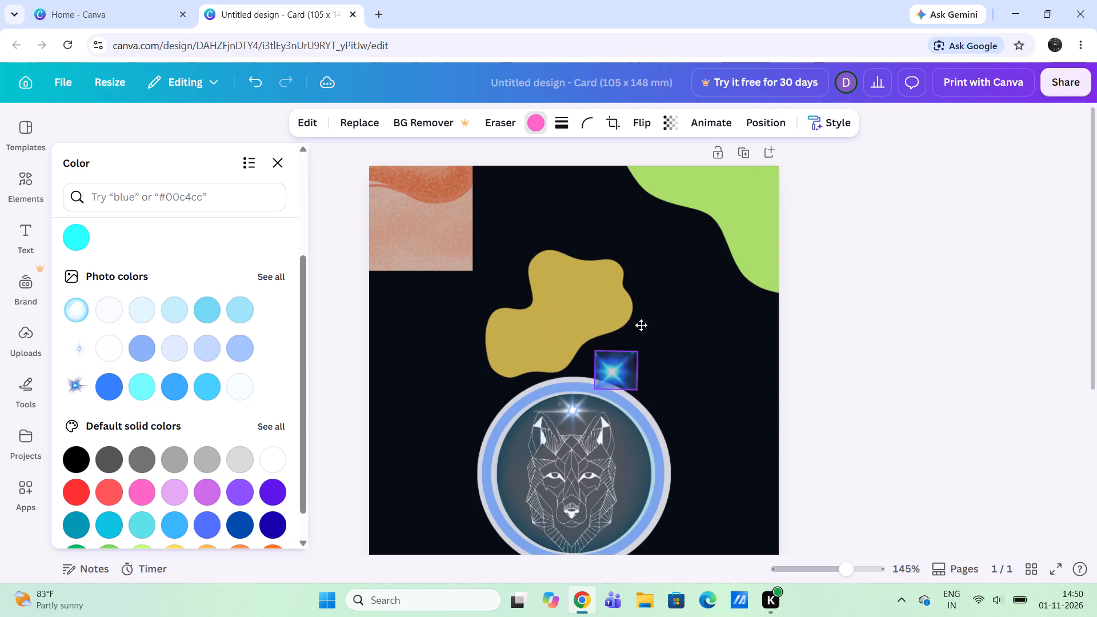
left_click_drag(641, 325, 679, 319)
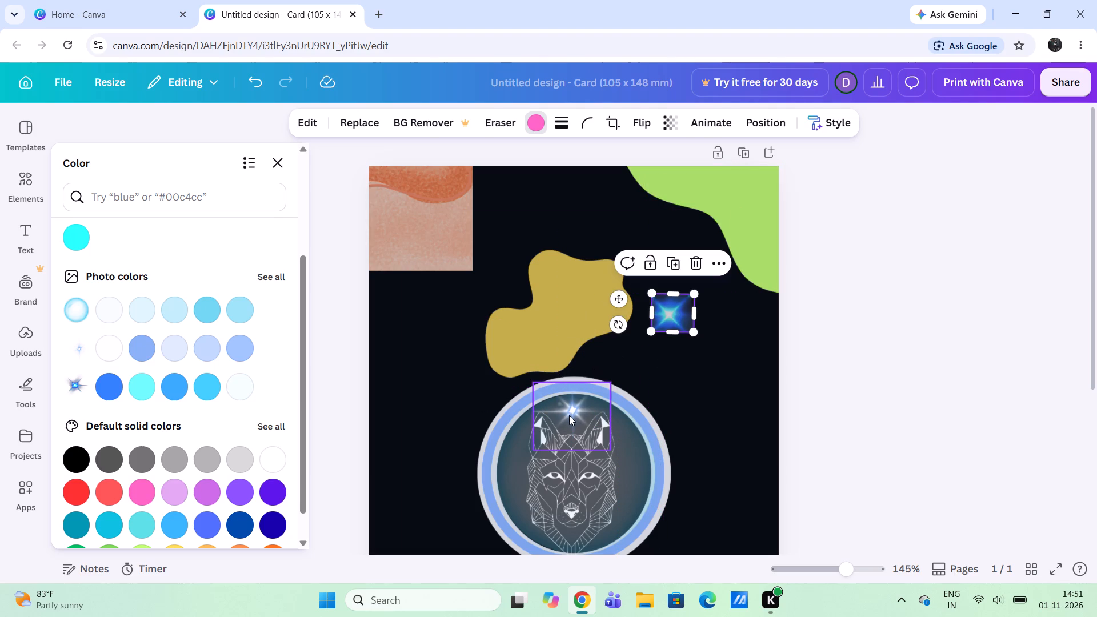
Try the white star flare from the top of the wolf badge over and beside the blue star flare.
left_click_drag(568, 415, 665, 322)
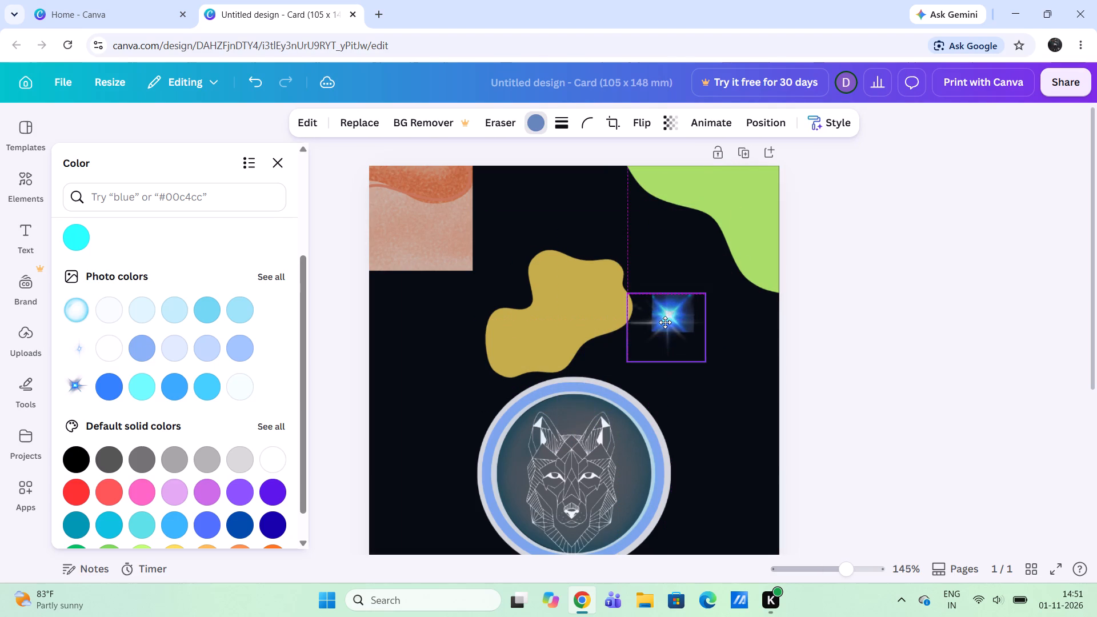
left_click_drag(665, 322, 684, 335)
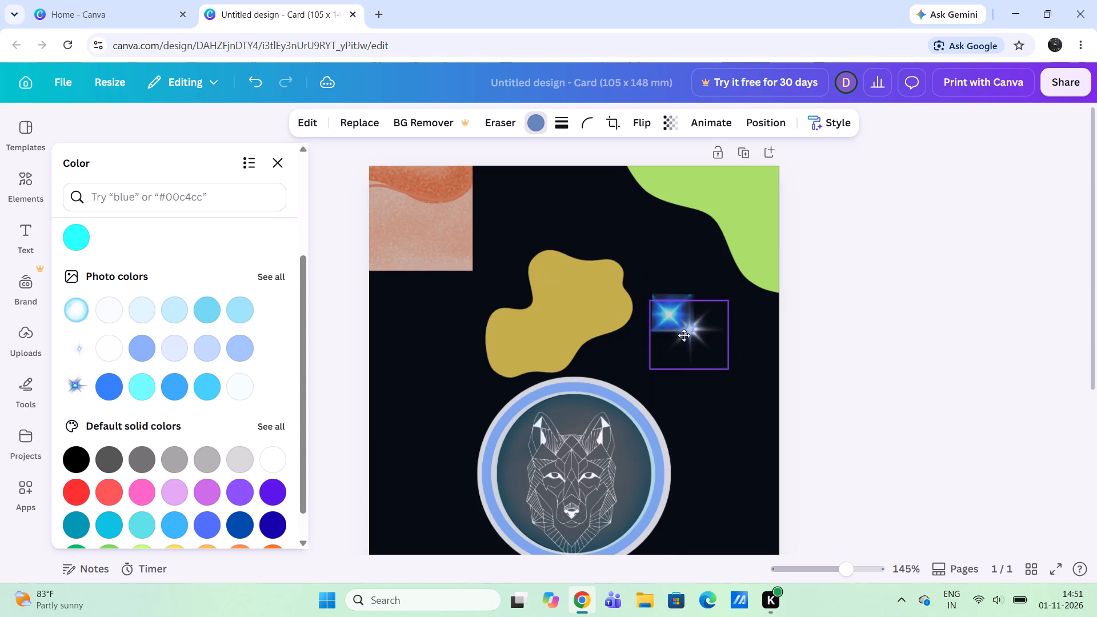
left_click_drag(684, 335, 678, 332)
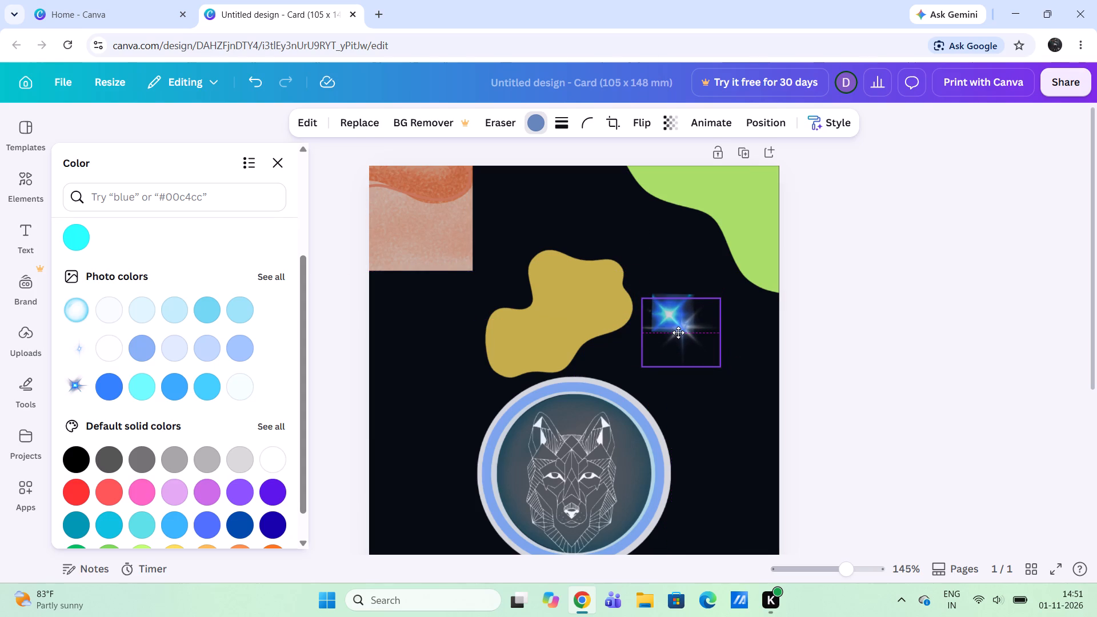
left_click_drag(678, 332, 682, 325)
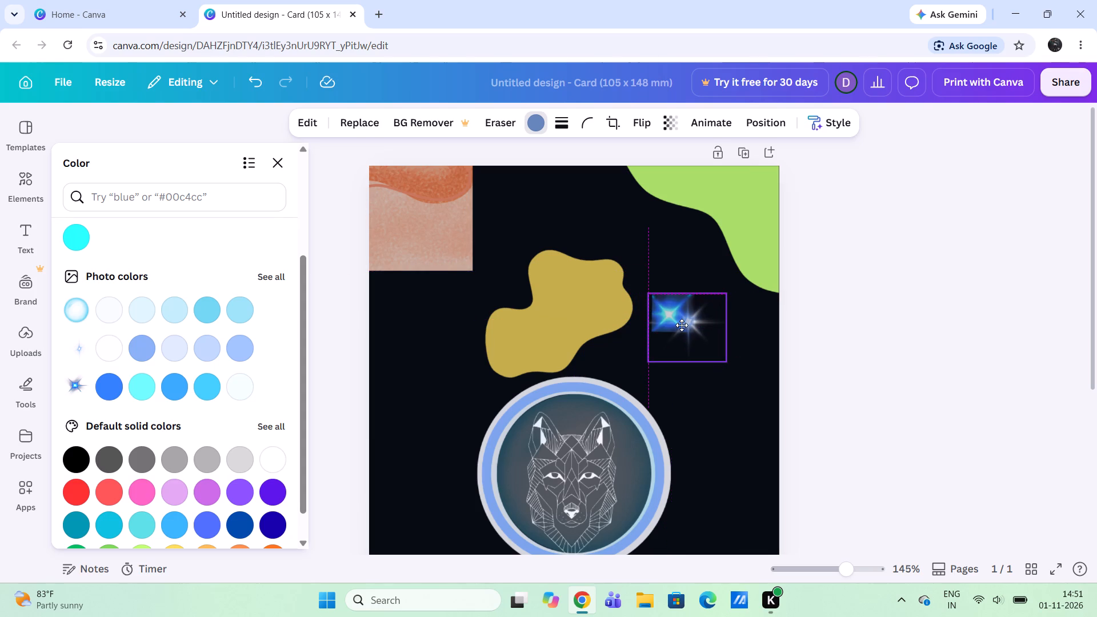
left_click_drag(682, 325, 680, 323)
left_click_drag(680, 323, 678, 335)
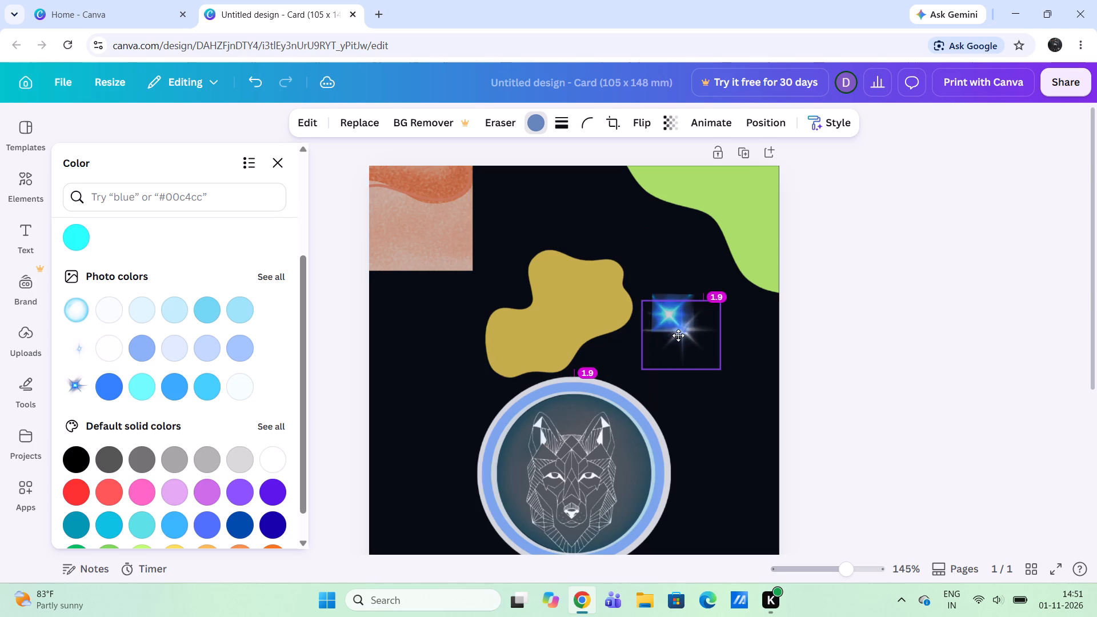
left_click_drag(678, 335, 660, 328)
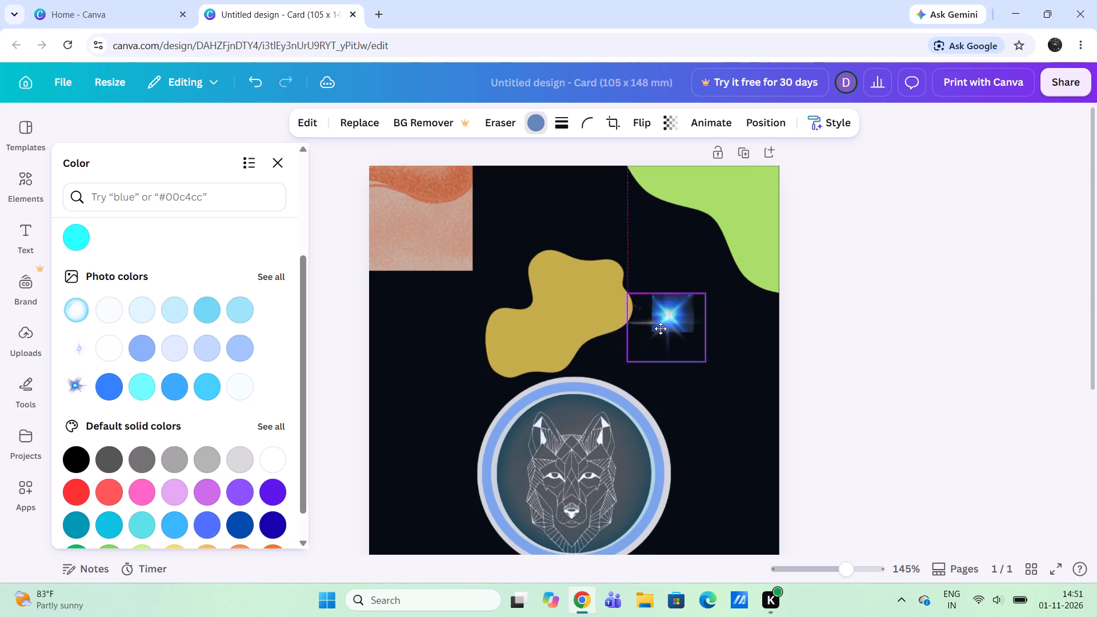
Place the white star flare on the wolf badge's upper rim, slightly right of its centre.
left_click_drag(660, 328, 648, 346)
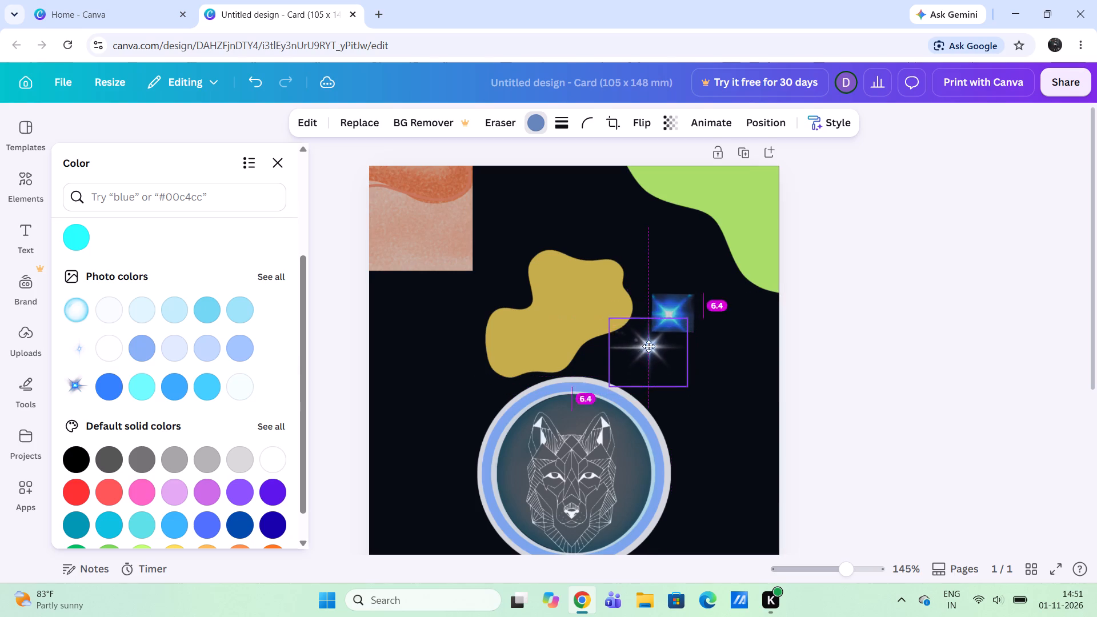
left_click_drag(648, 346, 595, 390)
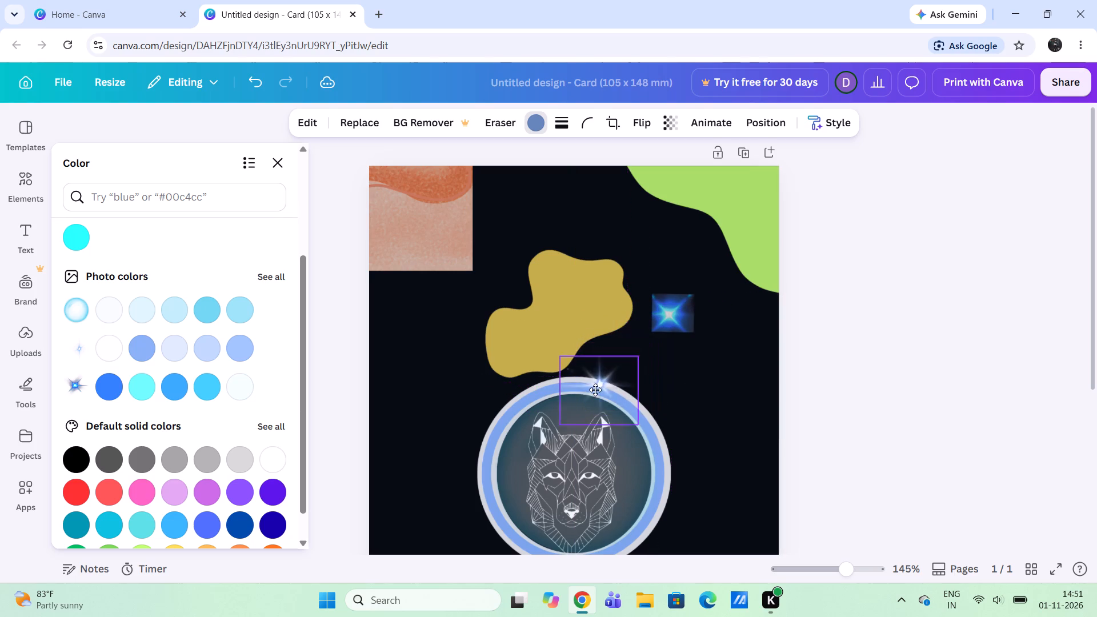
left_click_drag(595, 390, 607, 391)
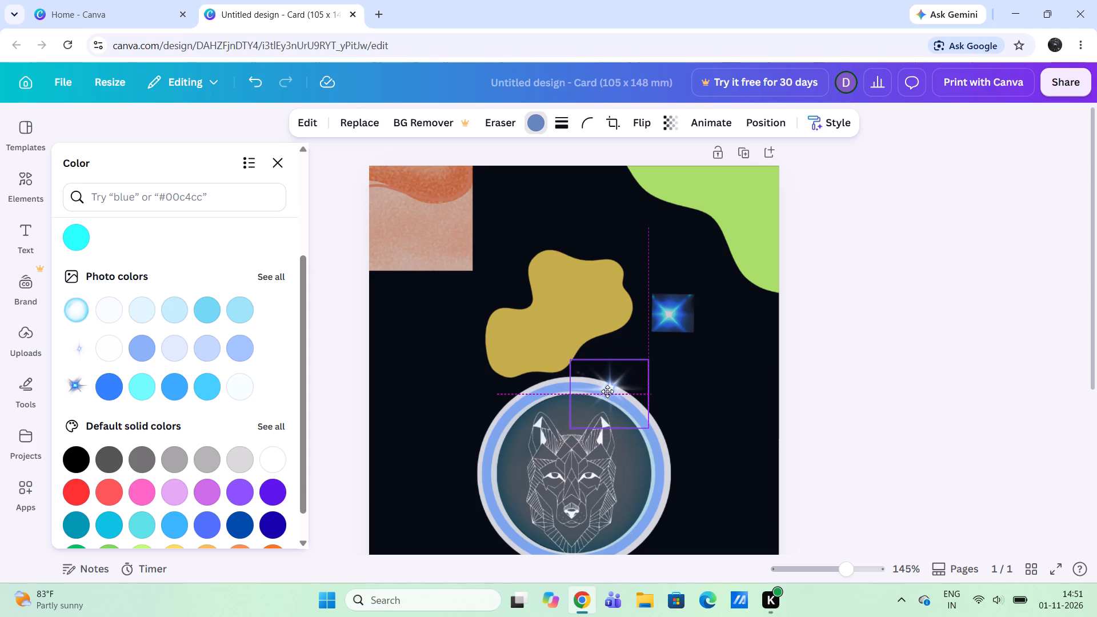
left_click_drag(607, 391, 595, 393)
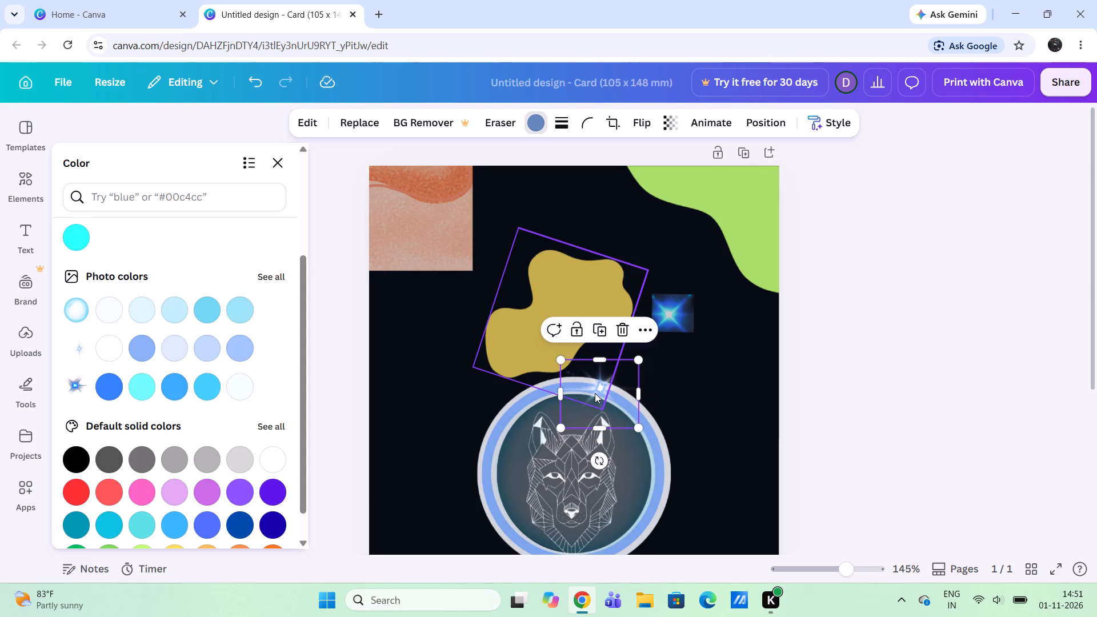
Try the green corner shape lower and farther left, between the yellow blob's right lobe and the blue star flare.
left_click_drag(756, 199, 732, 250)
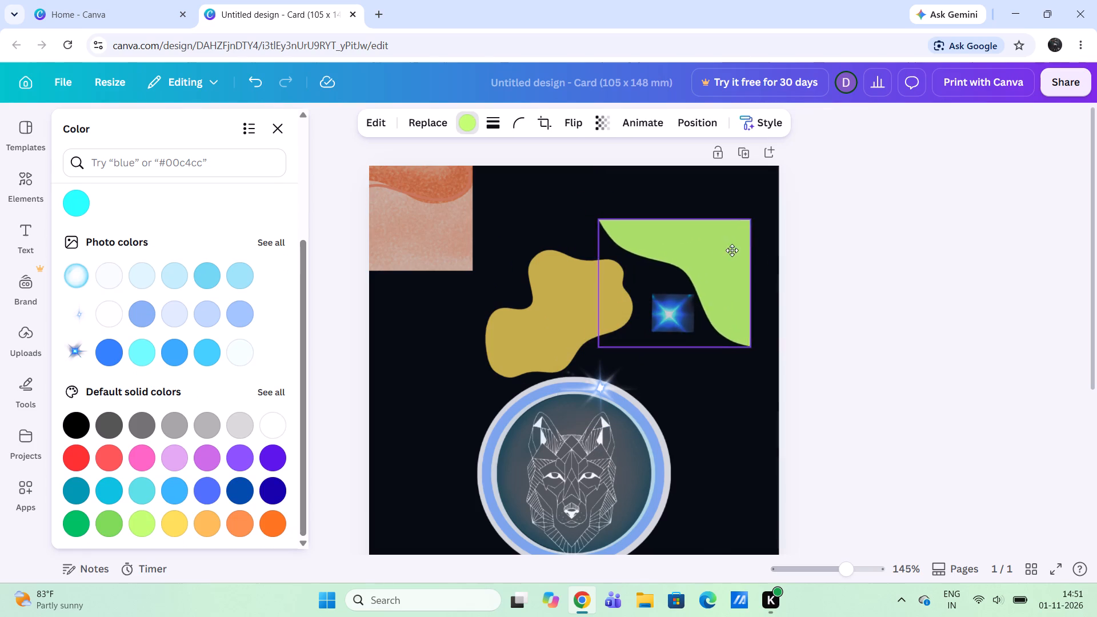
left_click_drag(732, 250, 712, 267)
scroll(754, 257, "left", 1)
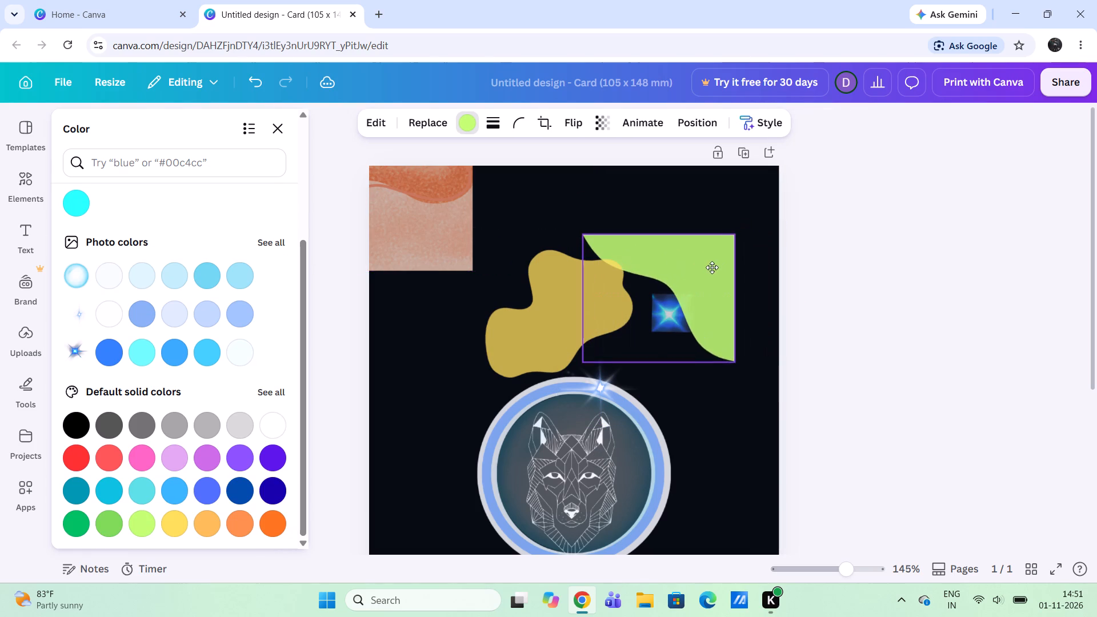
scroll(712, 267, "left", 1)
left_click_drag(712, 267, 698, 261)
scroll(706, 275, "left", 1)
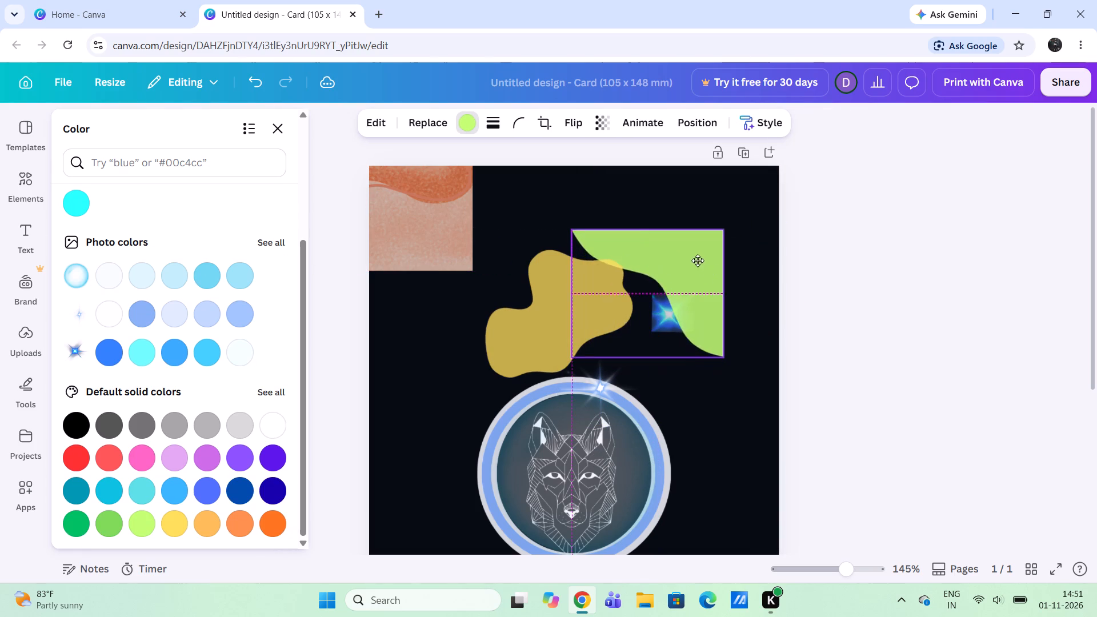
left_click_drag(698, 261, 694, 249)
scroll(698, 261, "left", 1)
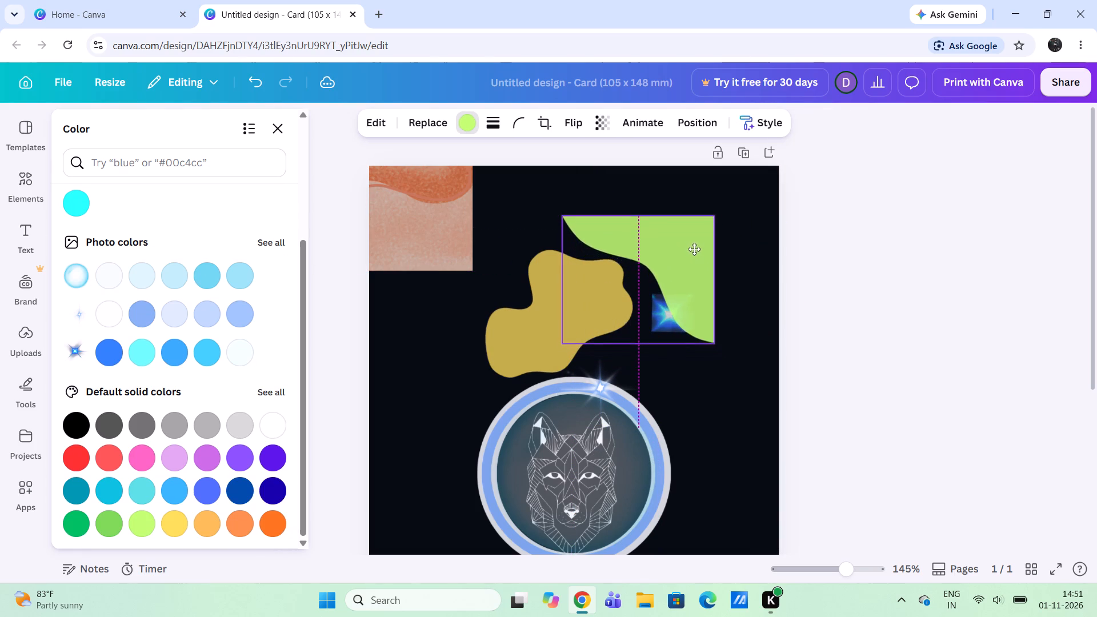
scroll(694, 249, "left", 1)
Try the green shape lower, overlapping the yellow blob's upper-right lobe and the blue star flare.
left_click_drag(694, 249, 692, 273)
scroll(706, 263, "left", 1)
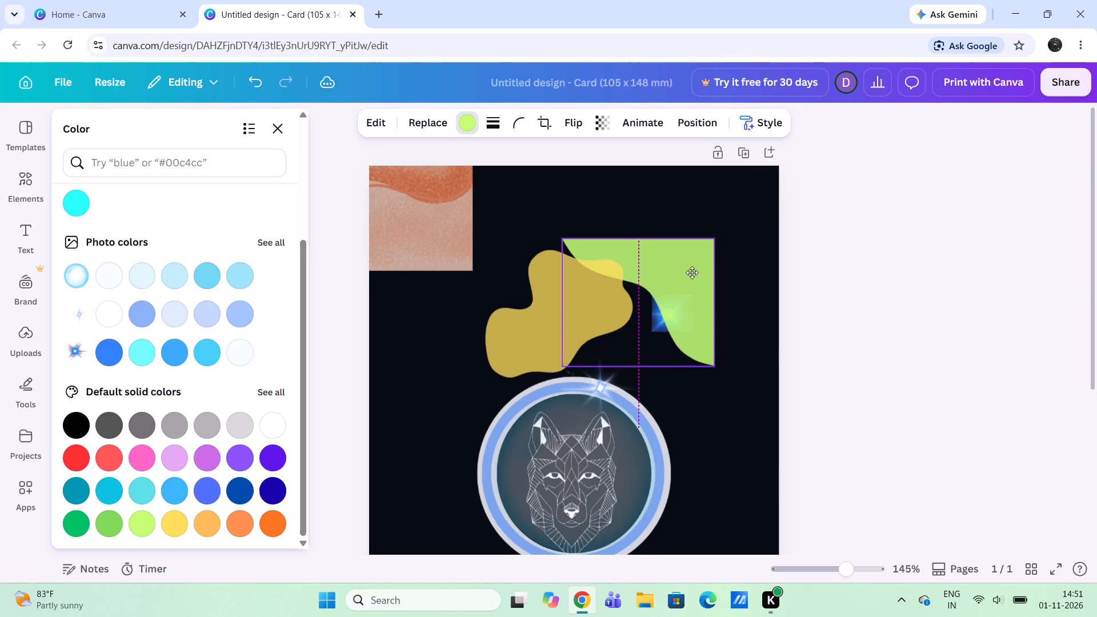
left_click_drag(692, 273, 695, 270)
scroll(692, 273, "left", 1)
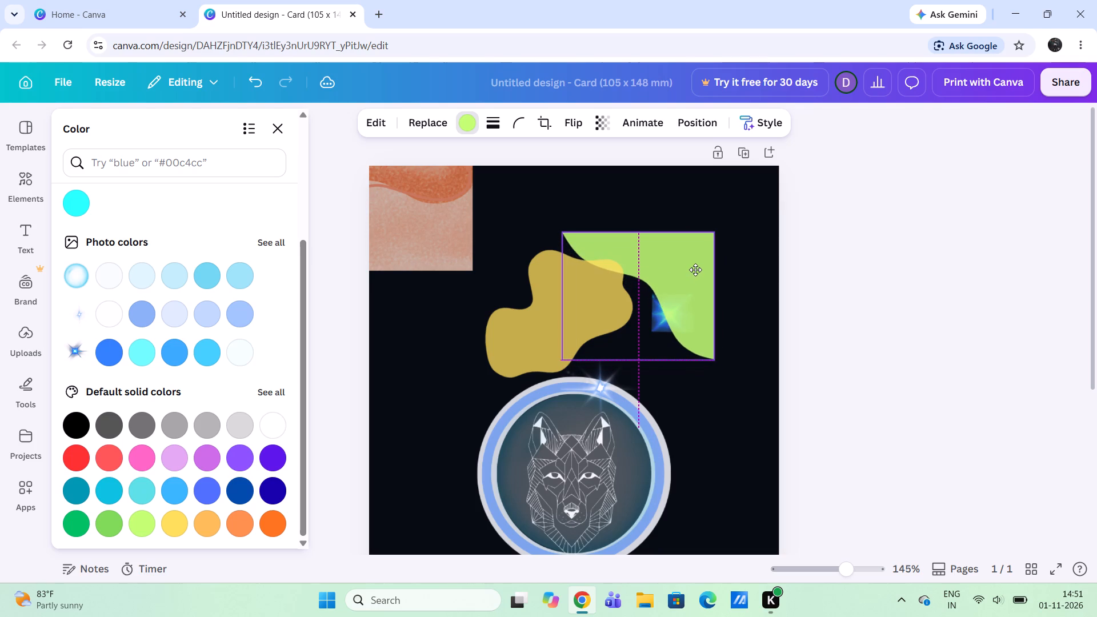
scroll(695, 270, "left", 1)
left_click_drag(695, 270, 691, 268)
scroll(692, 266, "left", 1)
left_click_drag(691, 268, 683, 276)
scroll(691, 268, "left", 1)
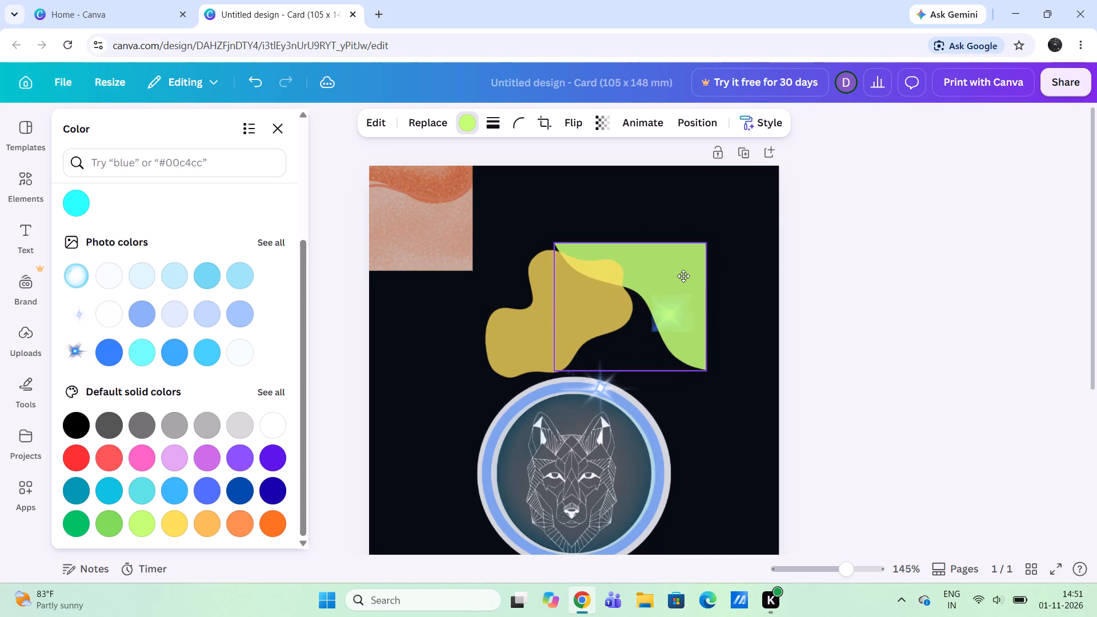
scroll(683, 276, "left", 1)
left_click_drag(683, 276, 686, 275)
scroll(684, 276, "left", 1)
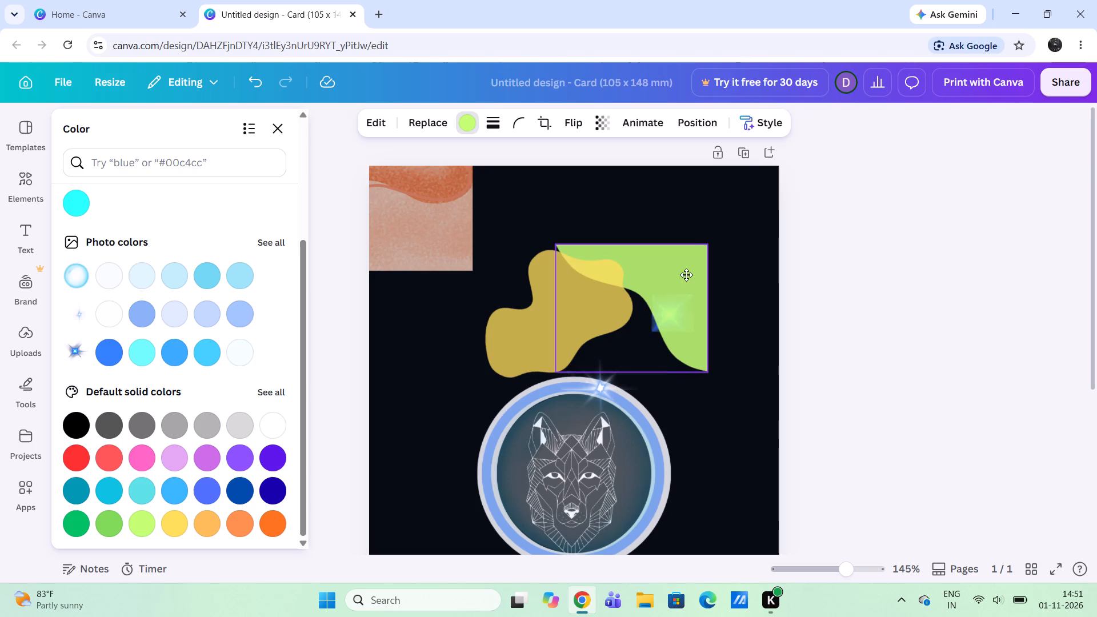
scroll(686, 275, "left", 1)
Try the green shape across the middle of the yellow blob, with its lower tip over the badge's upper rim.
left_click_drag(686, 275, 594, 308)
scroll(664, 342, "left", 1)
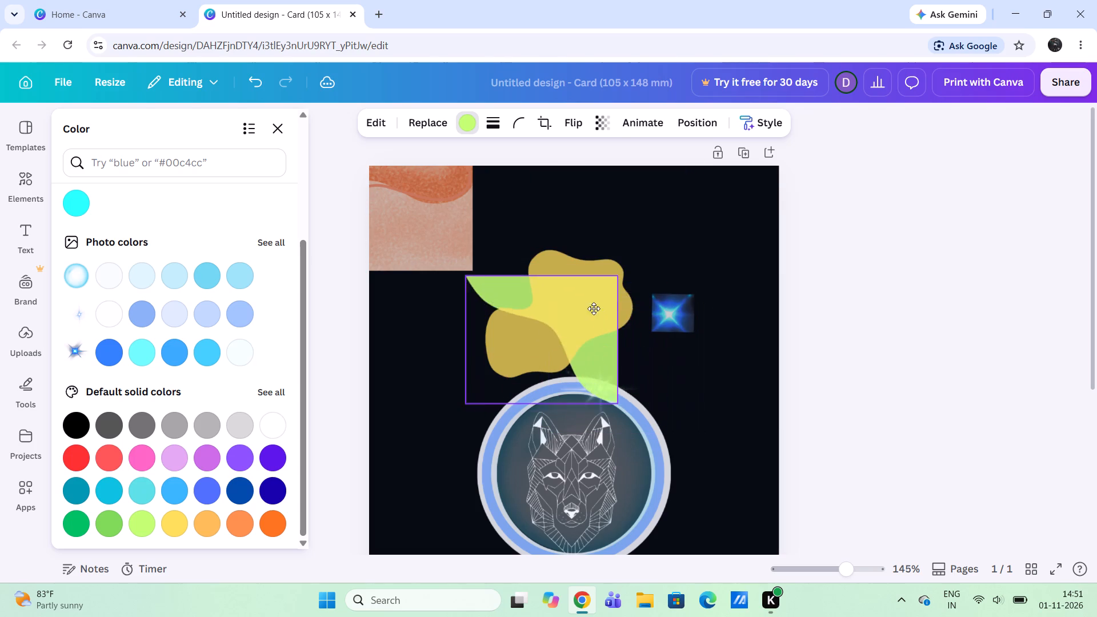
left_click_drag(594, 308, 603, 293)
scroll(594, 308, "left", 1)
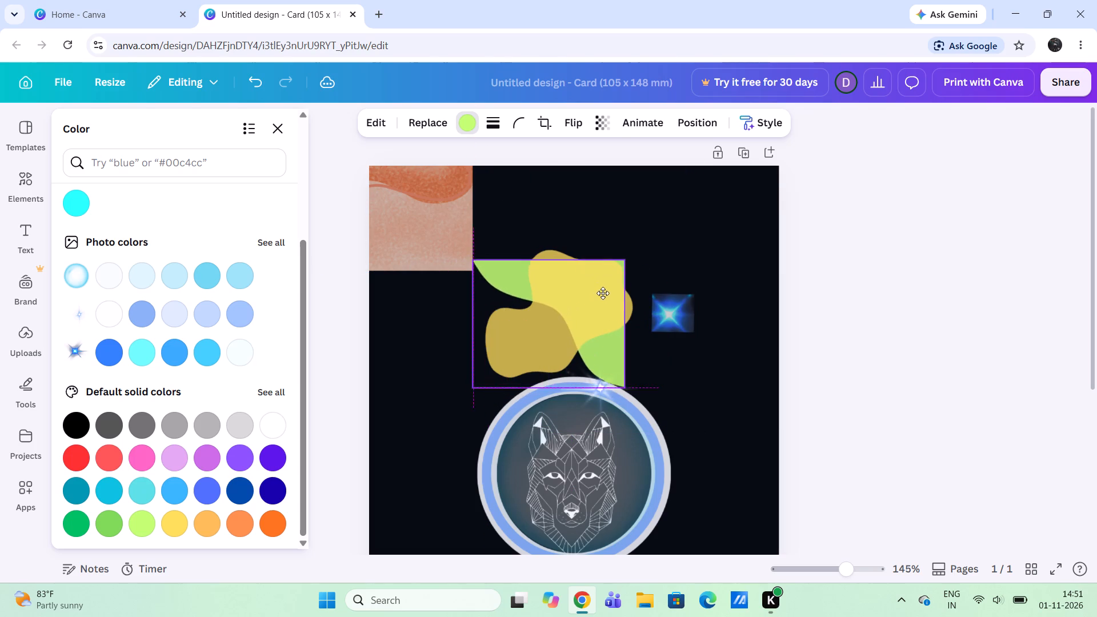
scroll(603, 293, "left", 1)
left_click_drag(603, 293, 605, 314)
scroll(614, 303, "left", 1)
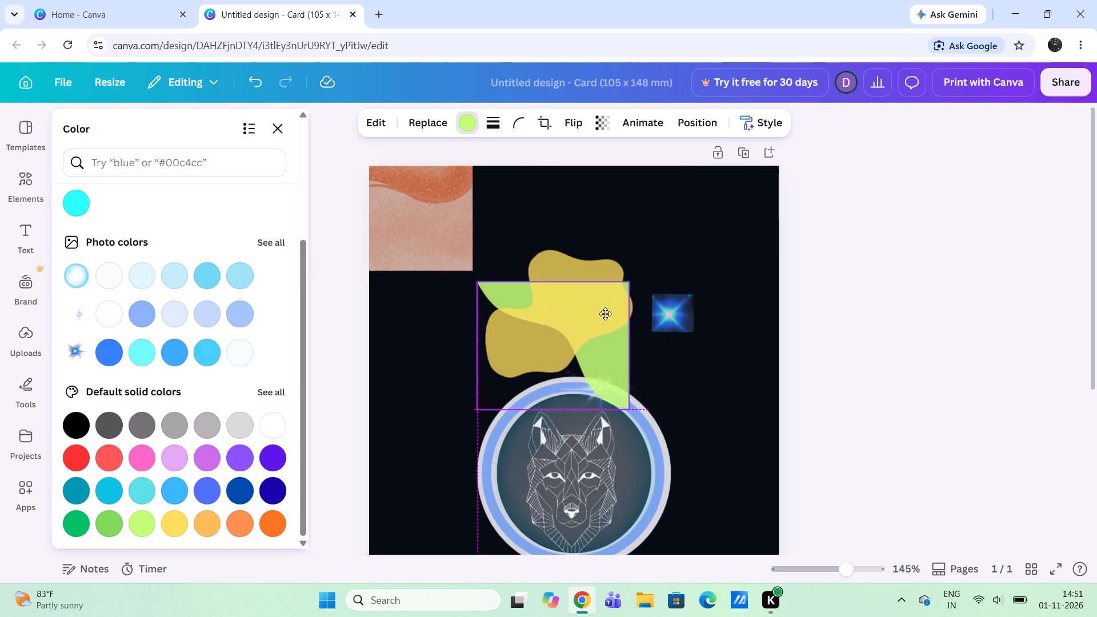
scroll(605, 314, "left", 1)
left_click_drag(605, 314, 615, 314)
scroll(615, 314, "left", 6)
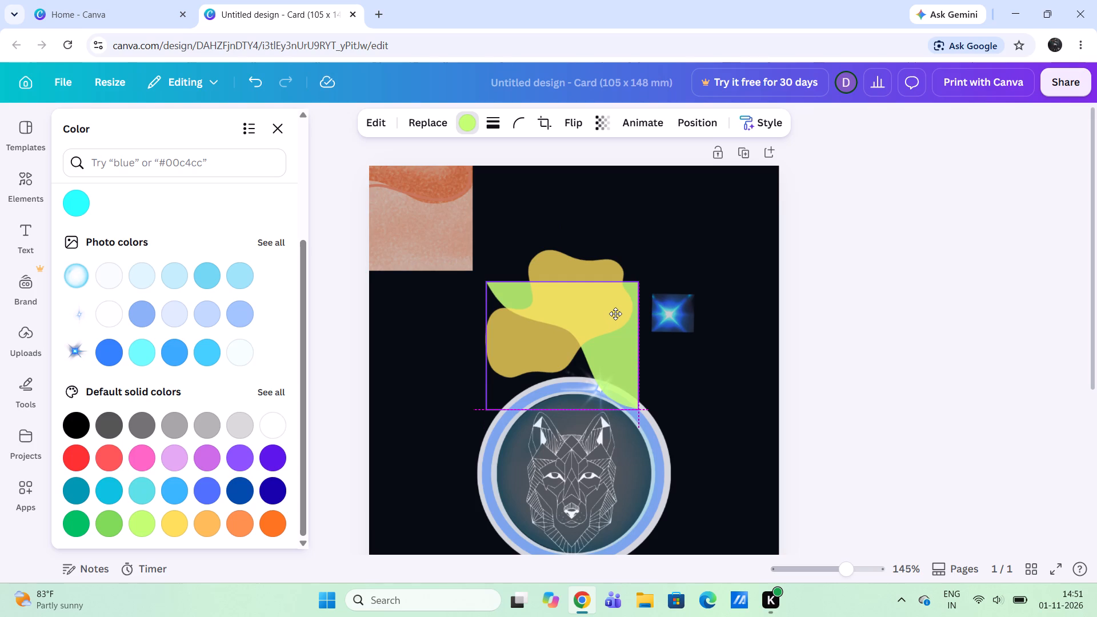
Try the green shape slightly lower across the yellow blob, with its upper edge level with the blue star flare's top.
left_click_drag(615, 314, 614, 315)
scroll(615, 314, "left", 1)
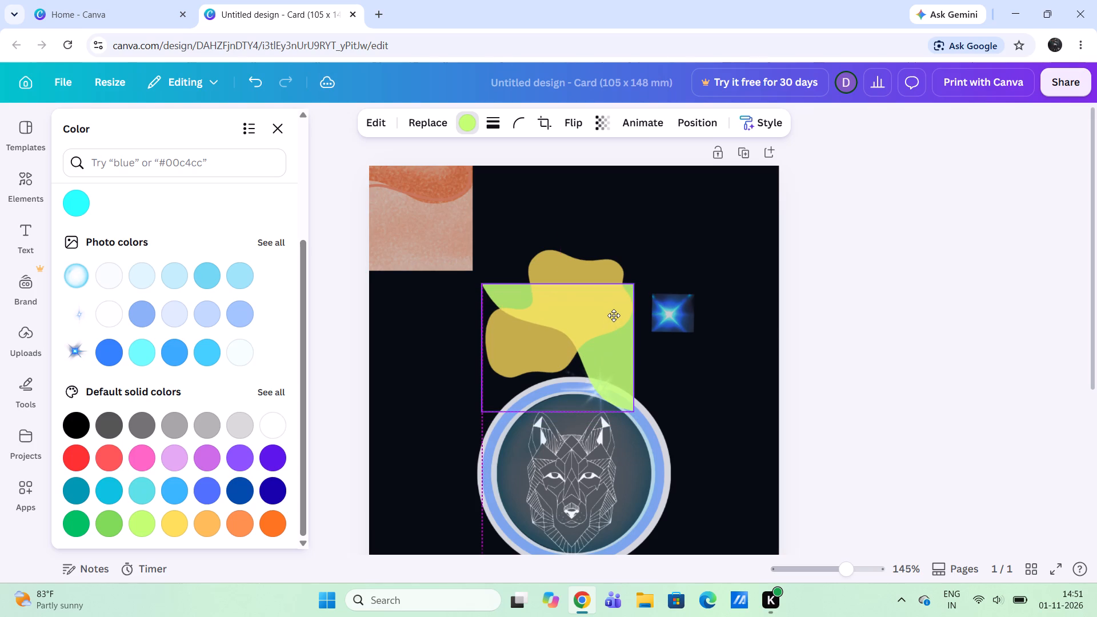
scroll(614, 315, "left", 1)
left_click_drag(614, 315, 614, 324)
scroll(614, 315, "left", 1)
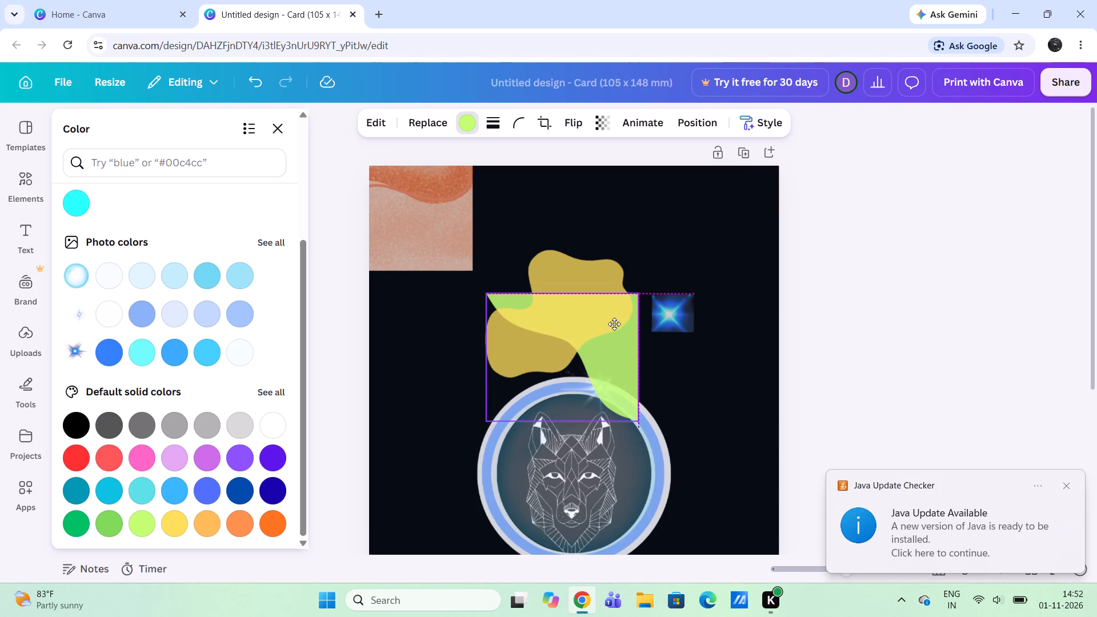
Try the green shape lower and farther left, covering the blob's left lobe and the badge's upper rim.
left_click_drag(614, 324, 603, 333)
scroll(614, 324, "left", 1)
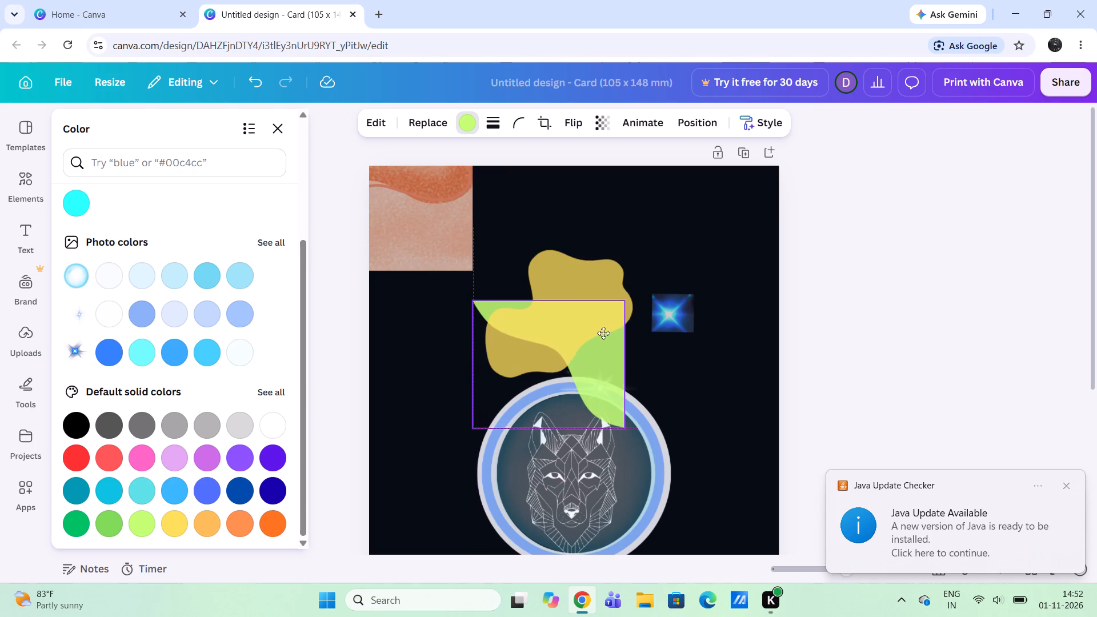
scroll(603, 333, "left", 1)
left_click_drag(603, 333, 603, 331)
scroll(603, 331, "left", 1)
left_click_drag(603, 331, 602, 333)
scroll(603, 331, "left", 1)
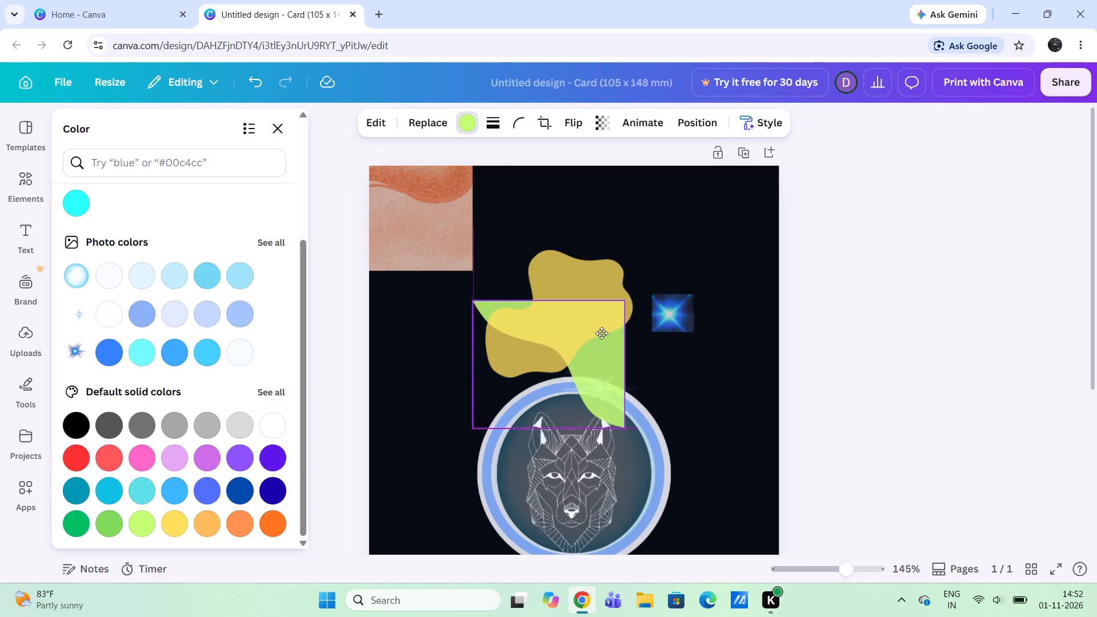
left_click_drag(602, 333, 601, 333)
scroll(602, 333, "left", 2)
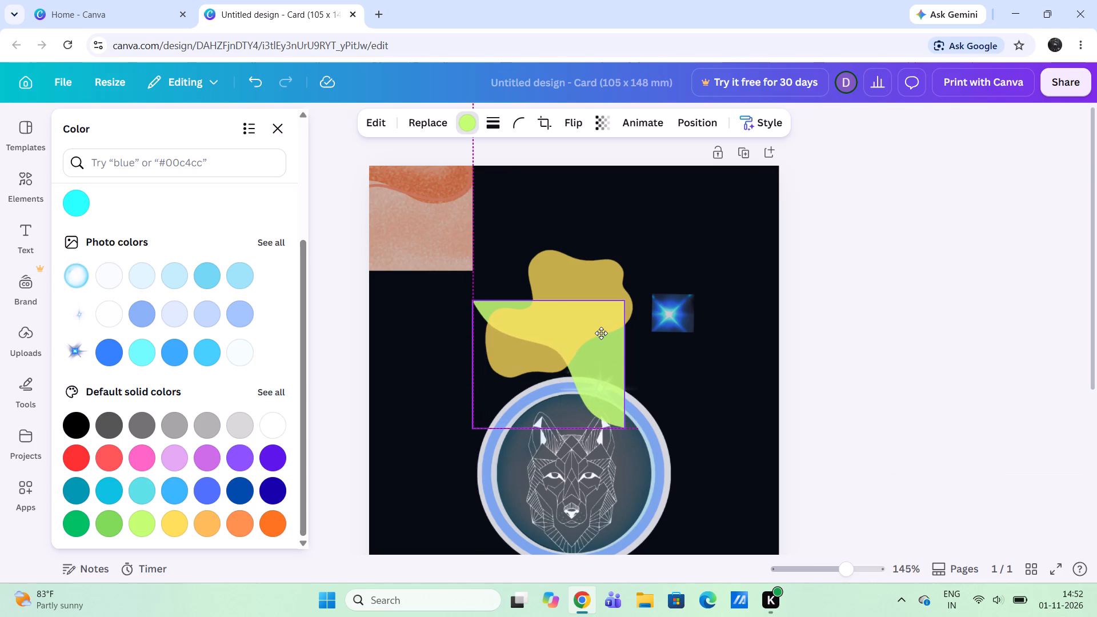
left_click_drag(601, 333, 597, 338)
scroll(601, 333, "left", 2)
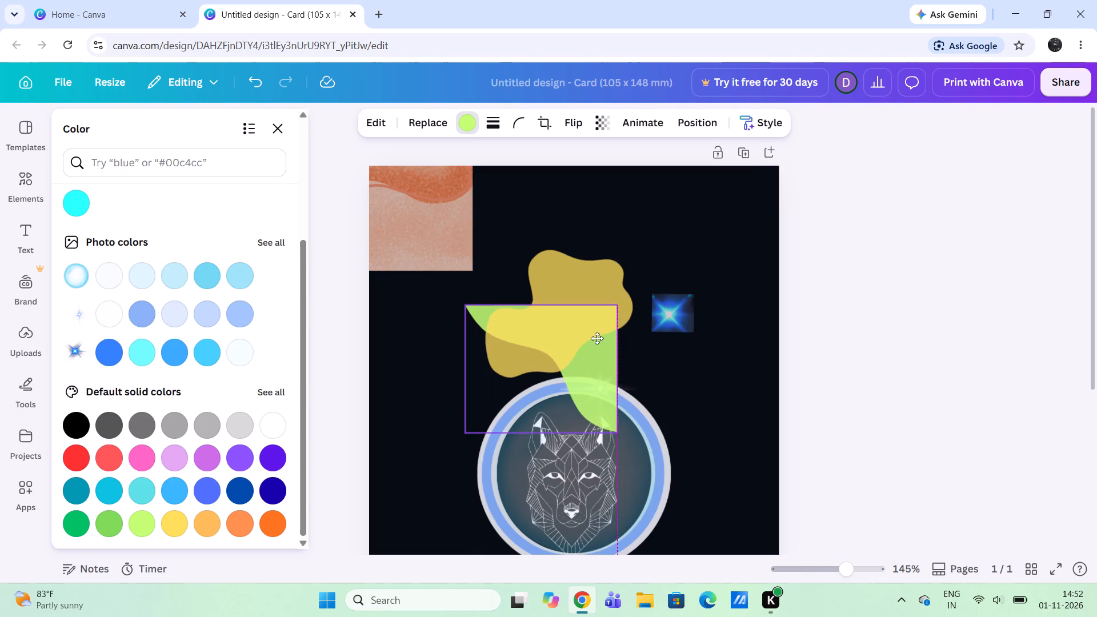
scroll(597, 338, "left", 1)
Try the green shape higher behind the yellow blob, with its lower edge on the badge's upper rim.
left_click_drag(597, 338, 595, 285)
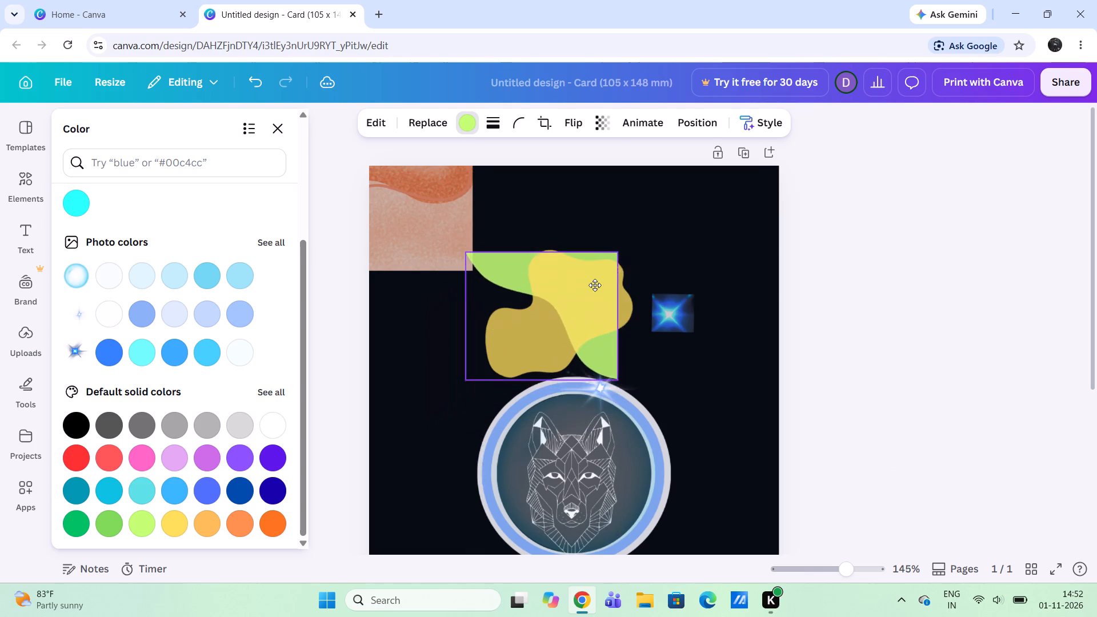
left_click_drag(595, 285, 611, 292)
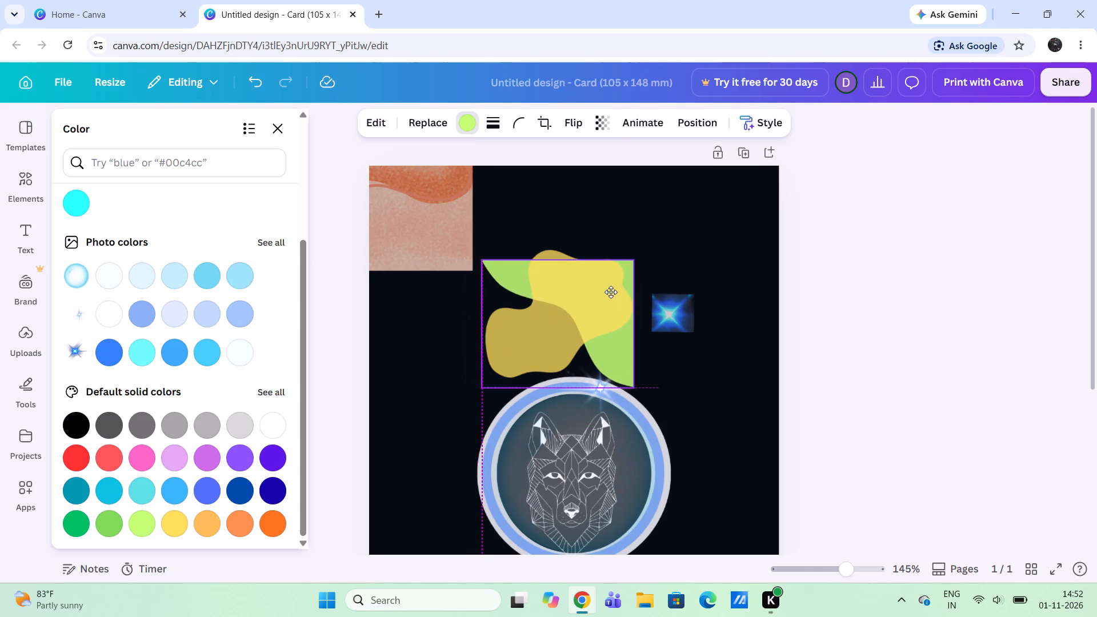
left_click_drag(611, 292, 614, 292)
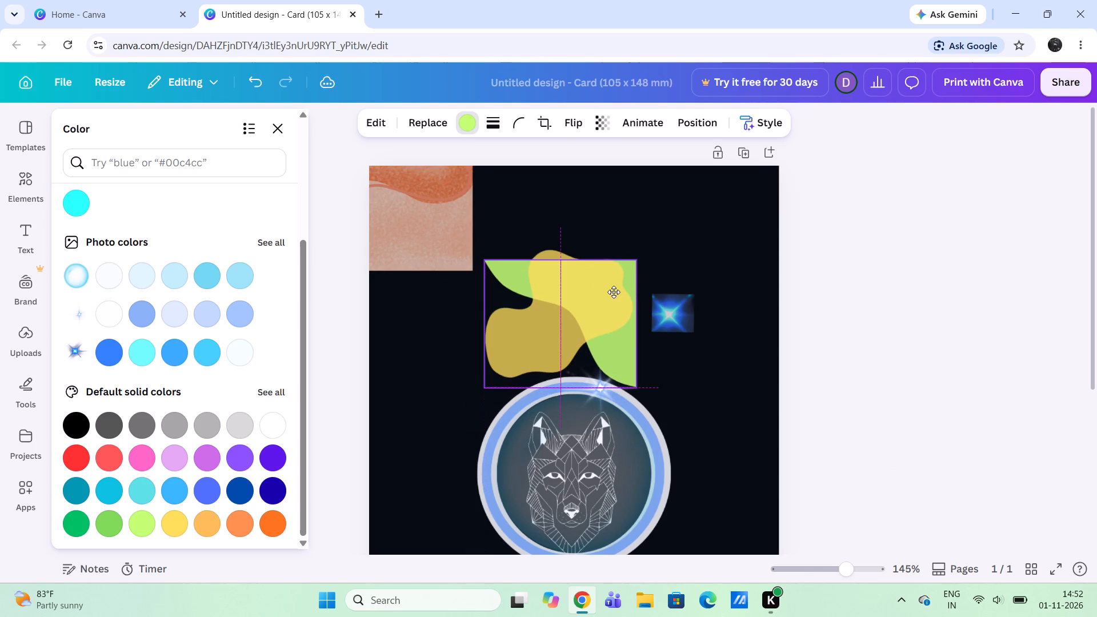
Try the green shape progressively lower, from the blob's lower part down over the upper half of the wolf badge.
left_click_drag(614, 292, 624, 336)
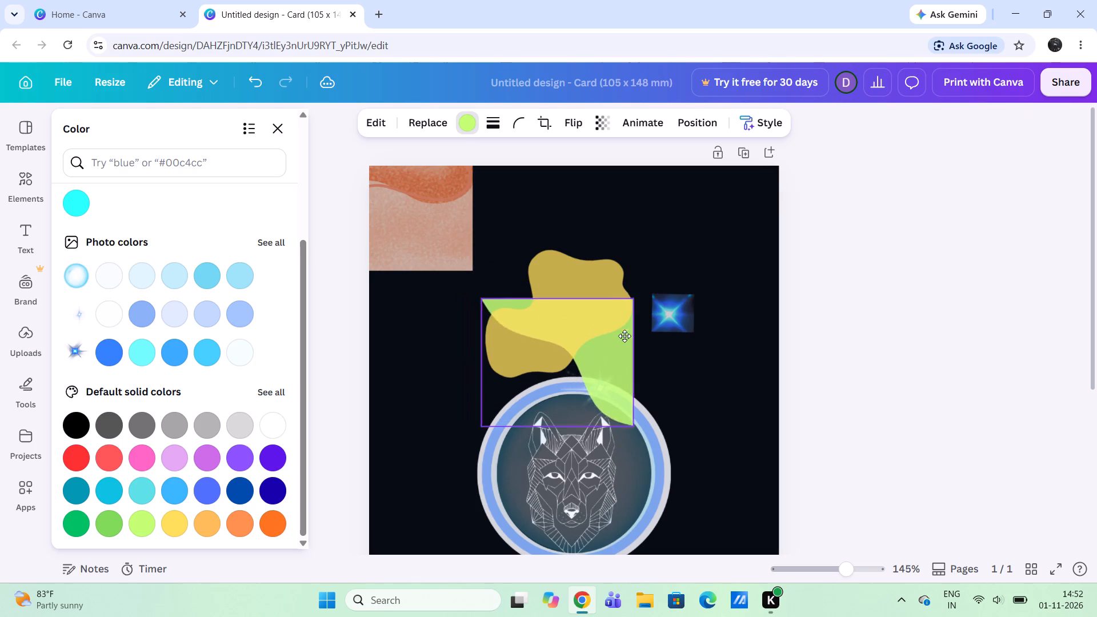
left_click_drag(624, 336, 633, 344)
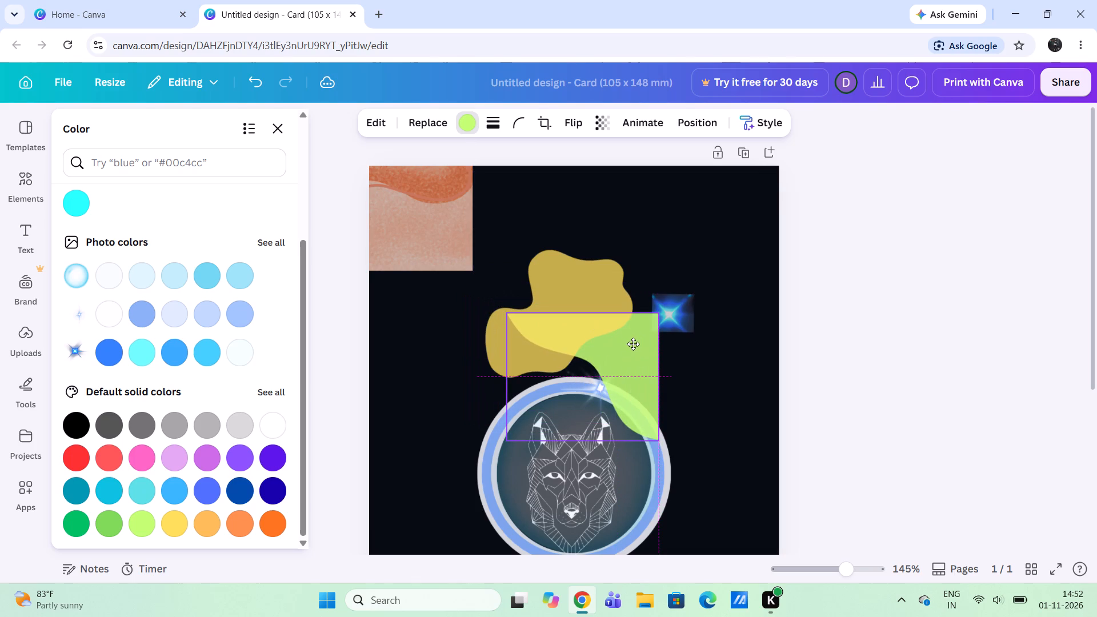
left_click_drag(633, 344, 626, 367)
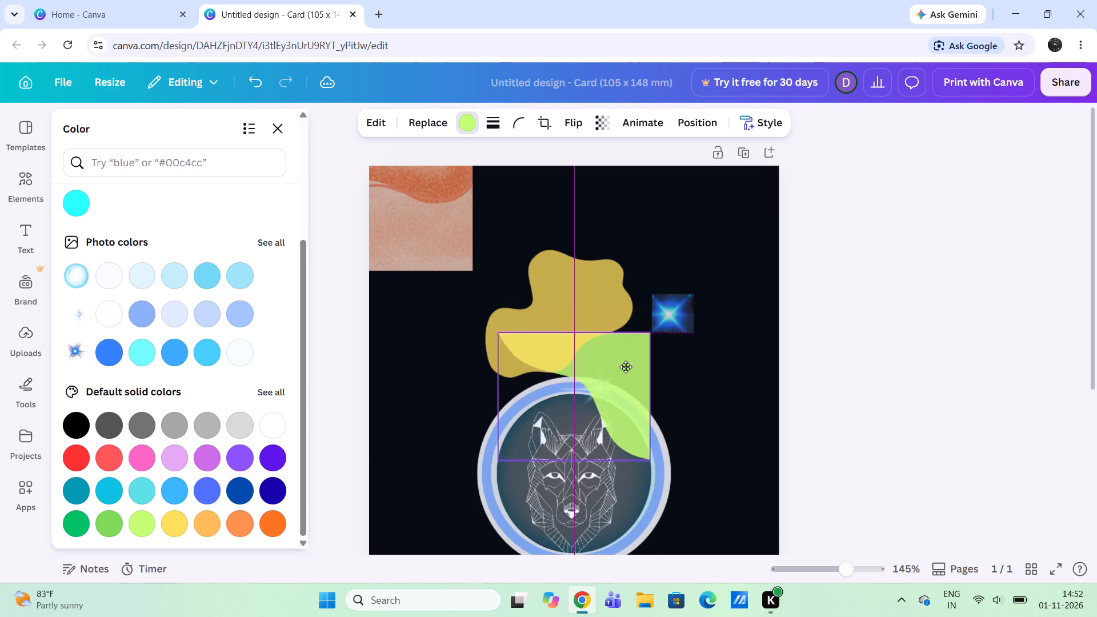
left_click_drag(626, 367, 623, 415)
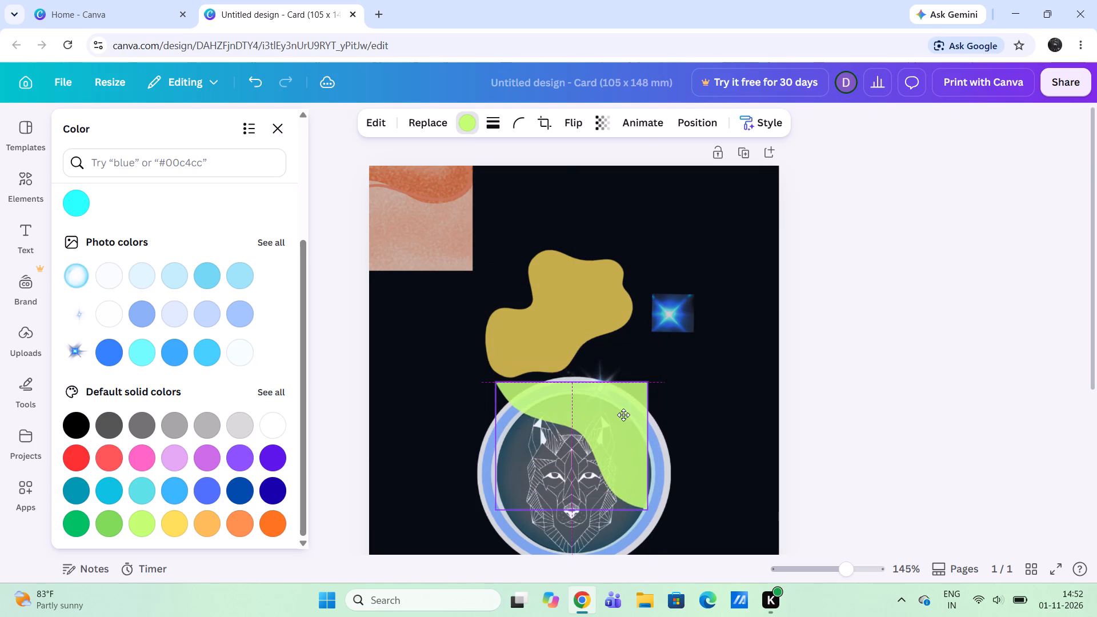
Place the green shape back behind the yellow blob, with its lower edge near the top of the wolf badge.
left_click_drag(623, 415, 610, 323)
scroll(615, 372, "down", 1)
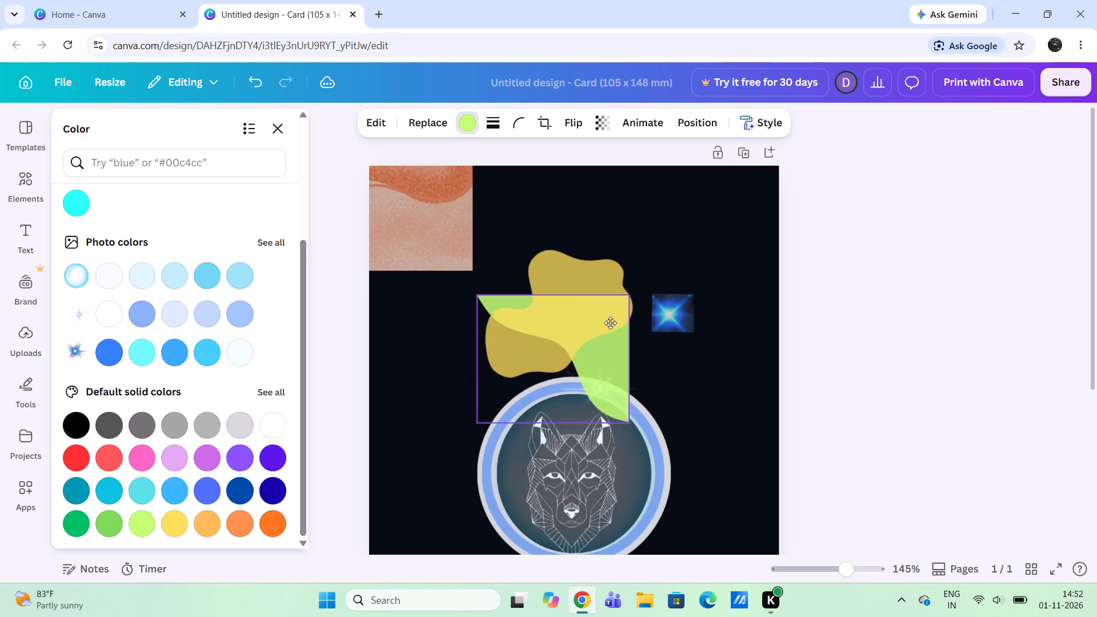
left_click_drag(610, 323, 606, 288)
scroll(610, 323, "down", 1)
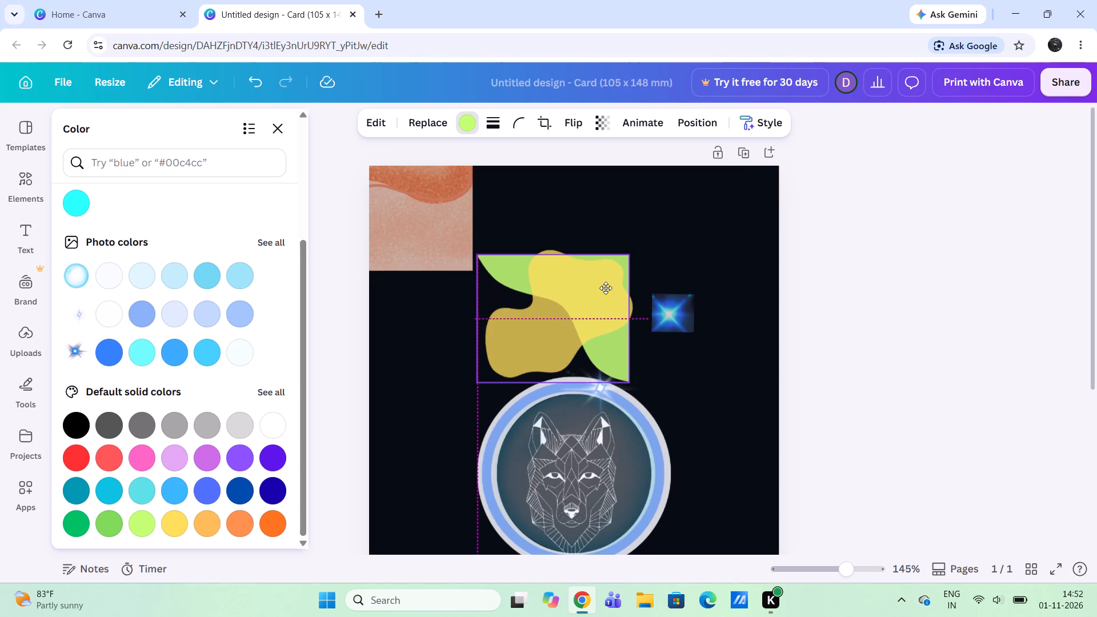
scroll(606, 288, "down", 1)
left_click_drag(606, 288, 604, 289)
scroll(604, 289, "down", 1)
Move the orange wavy image from the card's upper-left corner onto the yellow blob and shrink it to roughly the green shape's size.
left_click_drag(418, 197, 430, 206)
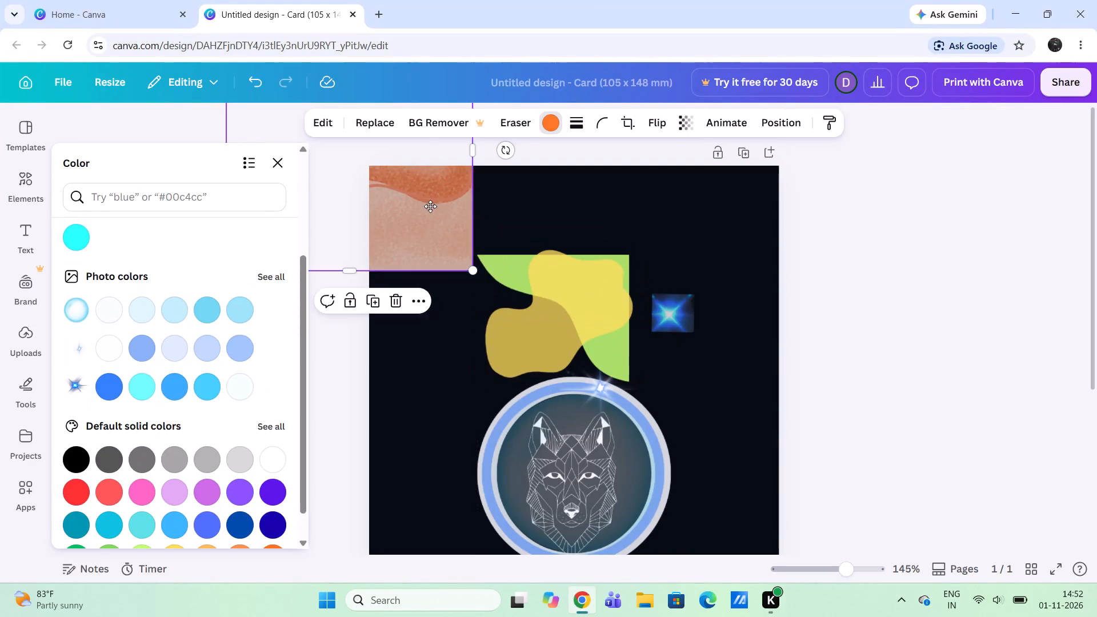
left_click_drag(430, 206, 592, 321)
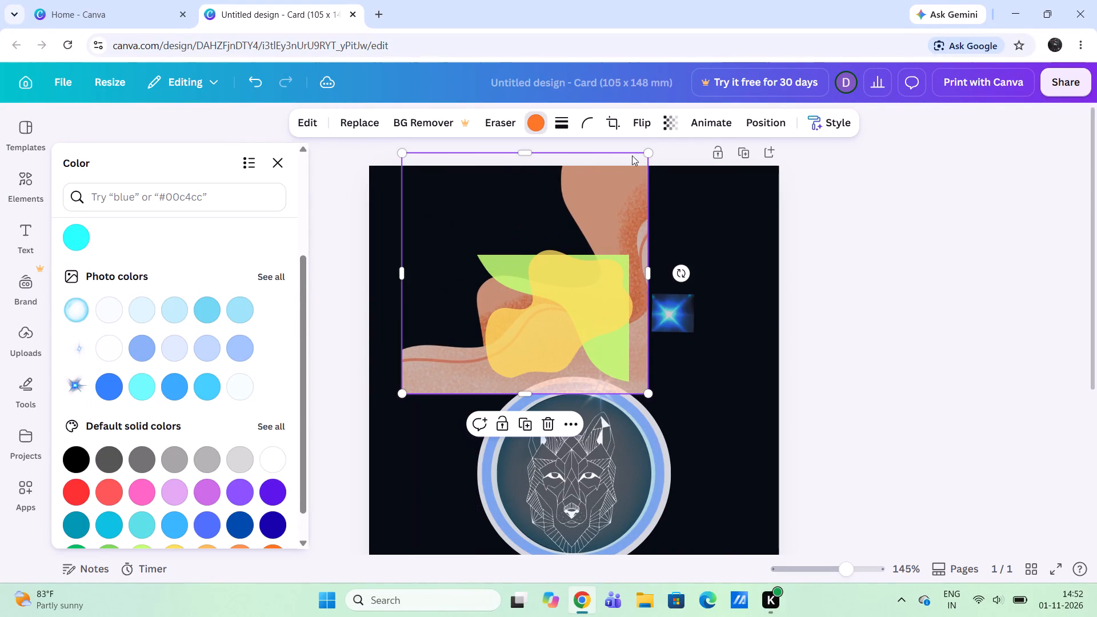
left_click_drag(648, 149, 563, 273)
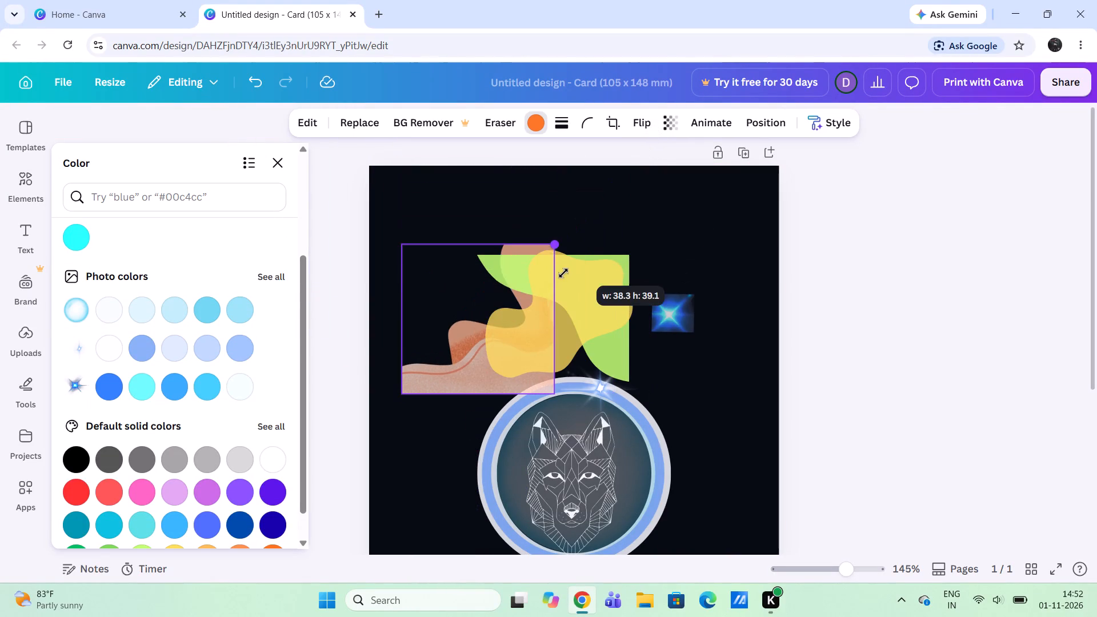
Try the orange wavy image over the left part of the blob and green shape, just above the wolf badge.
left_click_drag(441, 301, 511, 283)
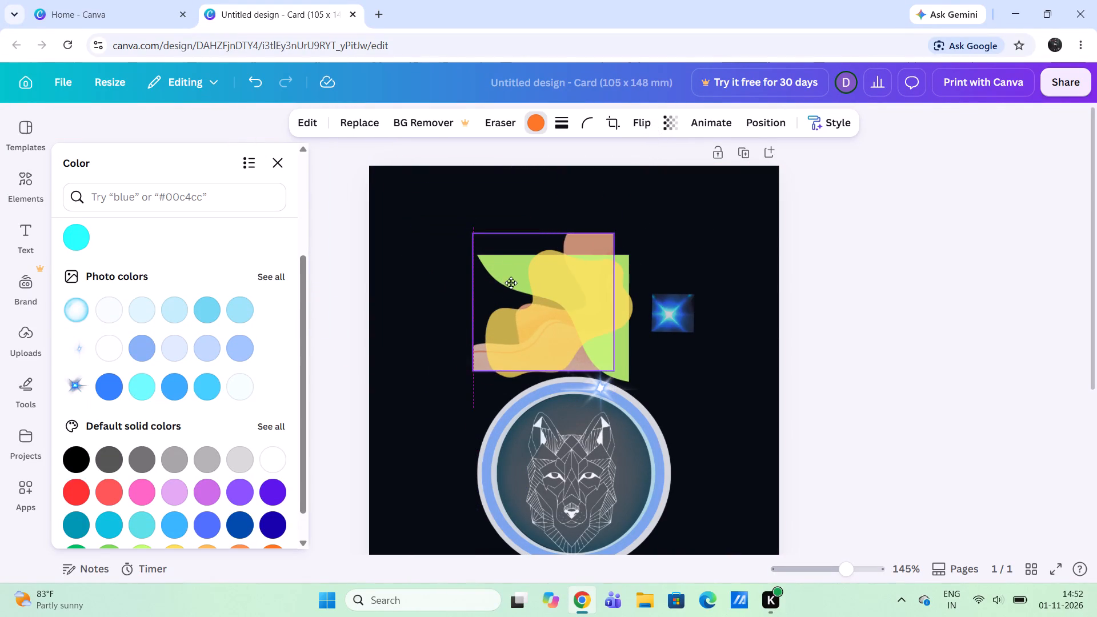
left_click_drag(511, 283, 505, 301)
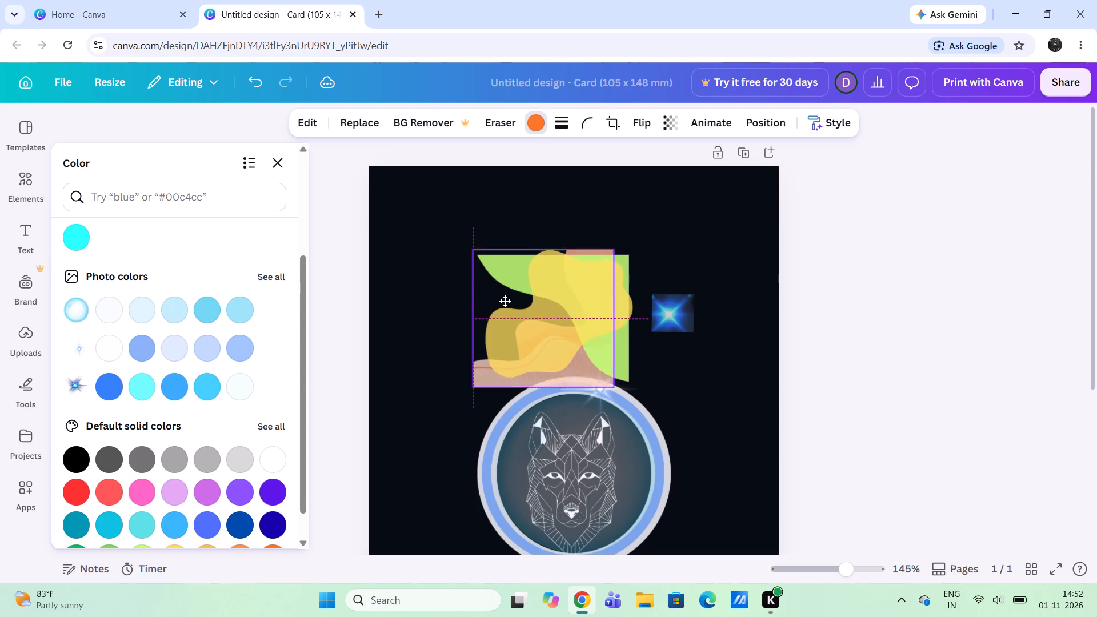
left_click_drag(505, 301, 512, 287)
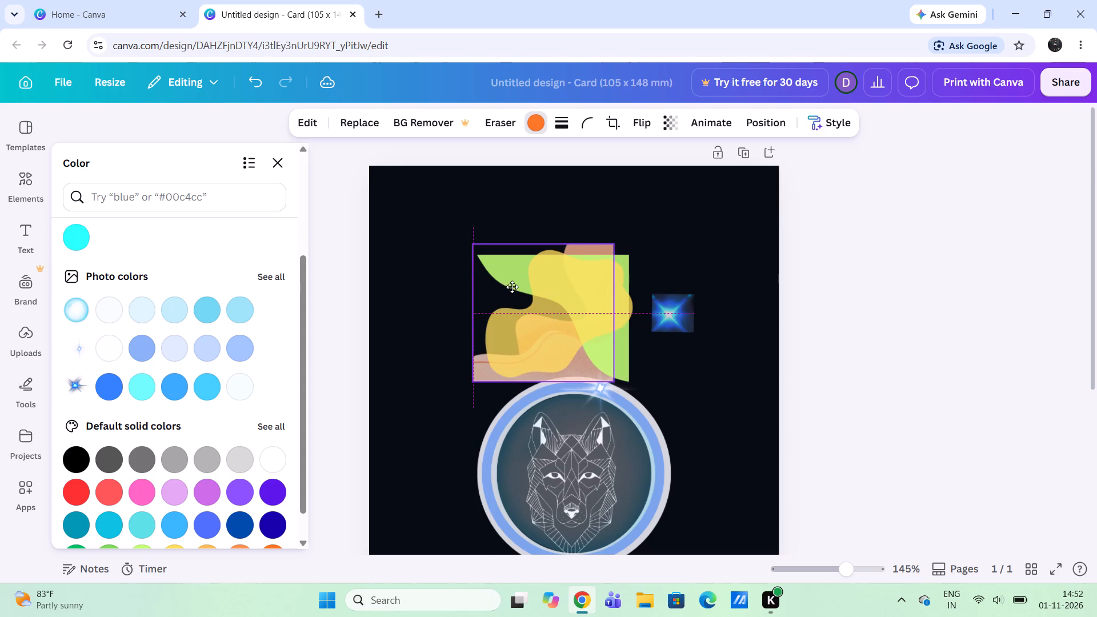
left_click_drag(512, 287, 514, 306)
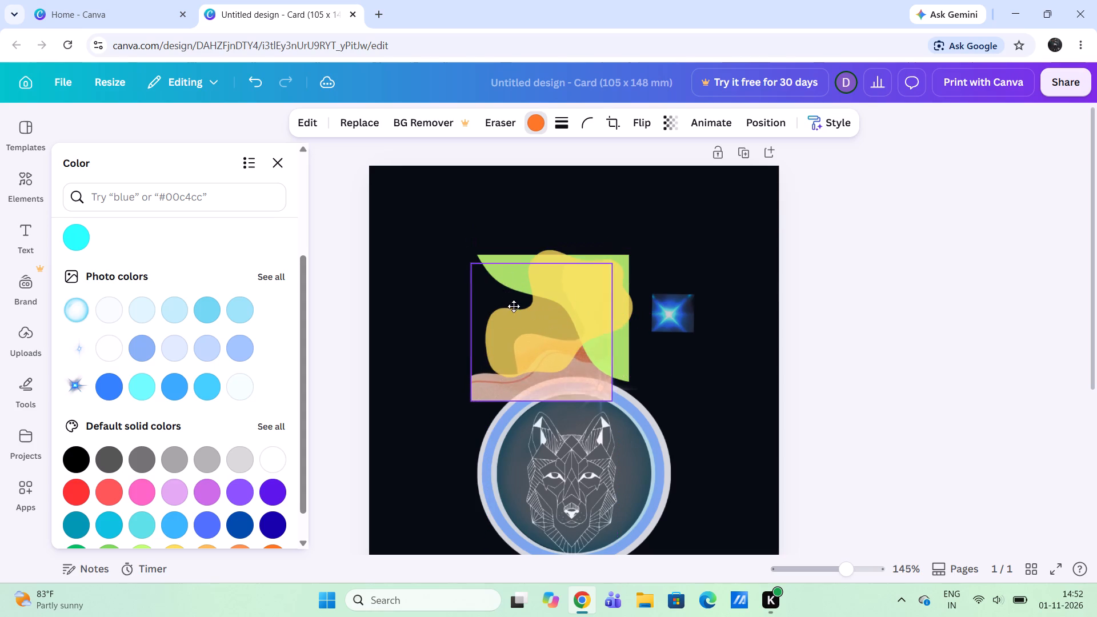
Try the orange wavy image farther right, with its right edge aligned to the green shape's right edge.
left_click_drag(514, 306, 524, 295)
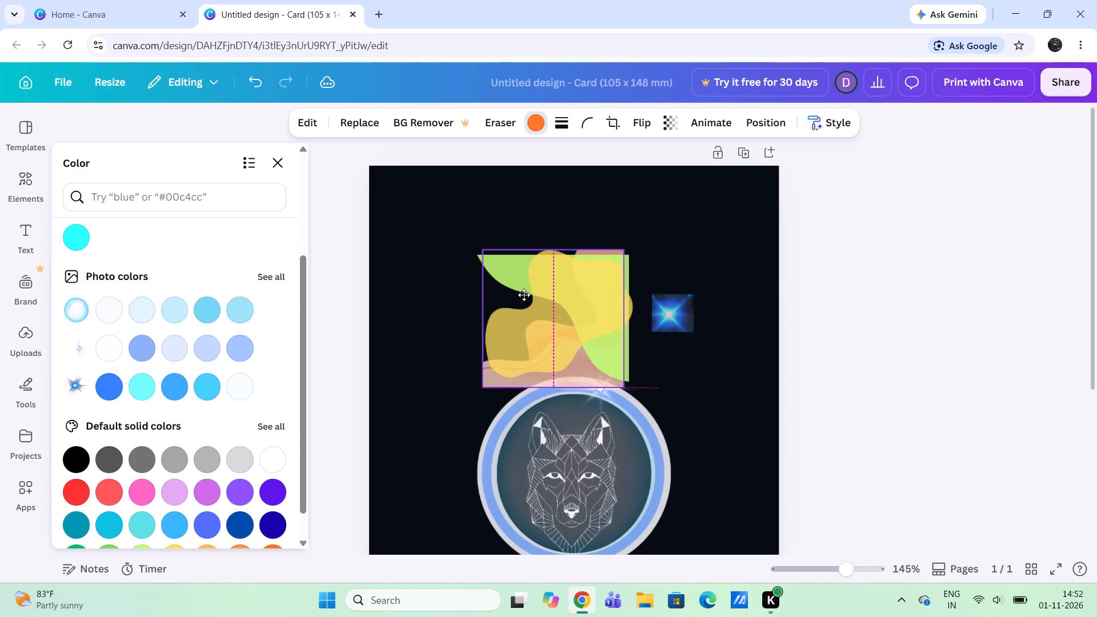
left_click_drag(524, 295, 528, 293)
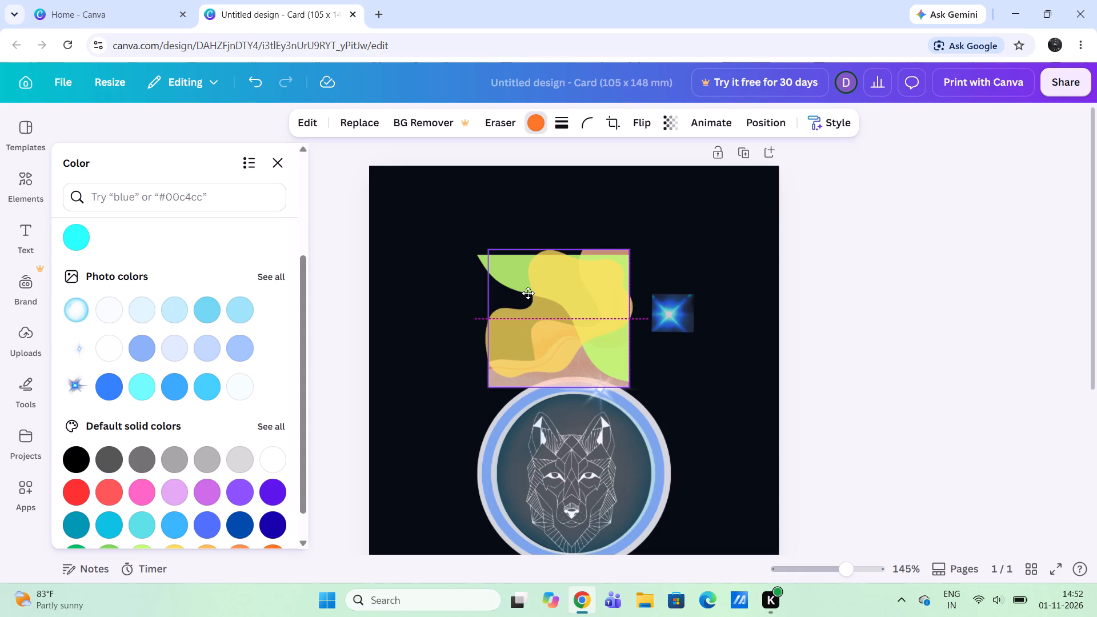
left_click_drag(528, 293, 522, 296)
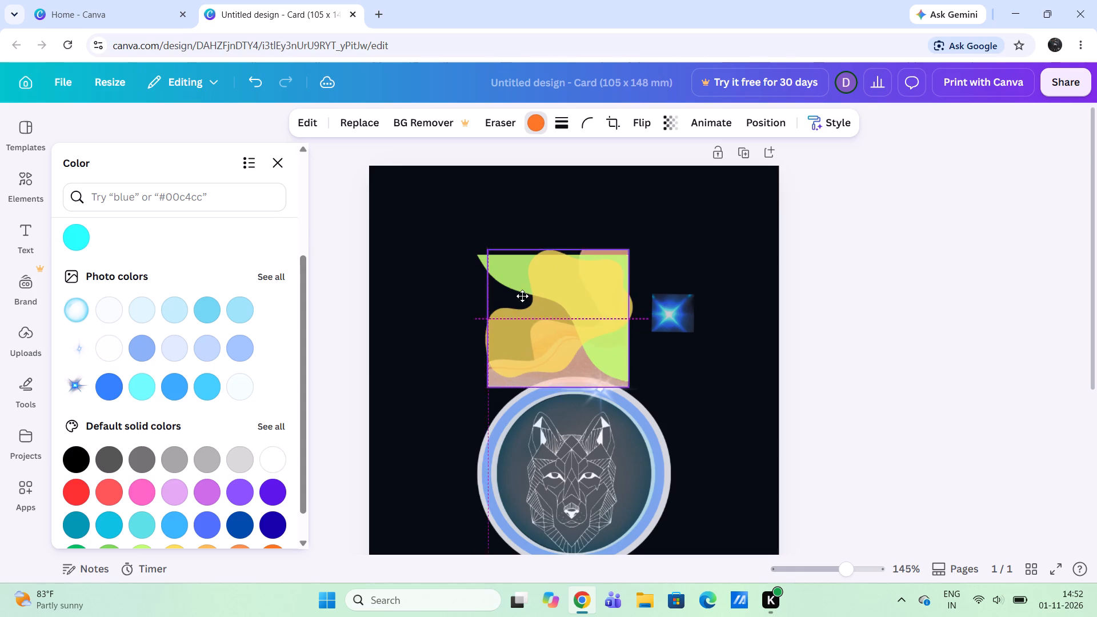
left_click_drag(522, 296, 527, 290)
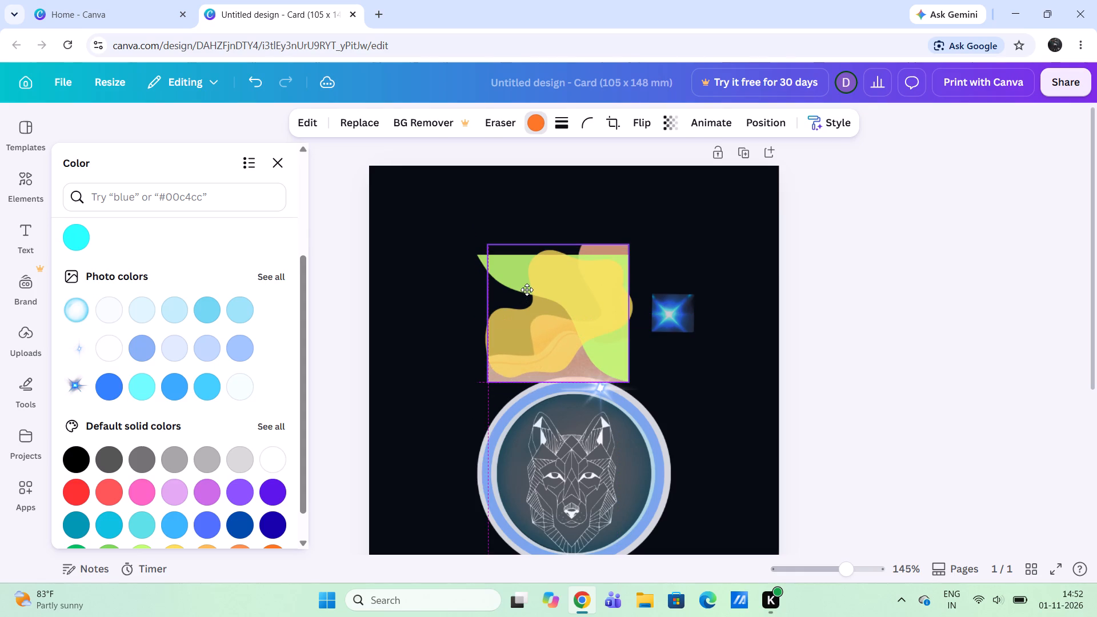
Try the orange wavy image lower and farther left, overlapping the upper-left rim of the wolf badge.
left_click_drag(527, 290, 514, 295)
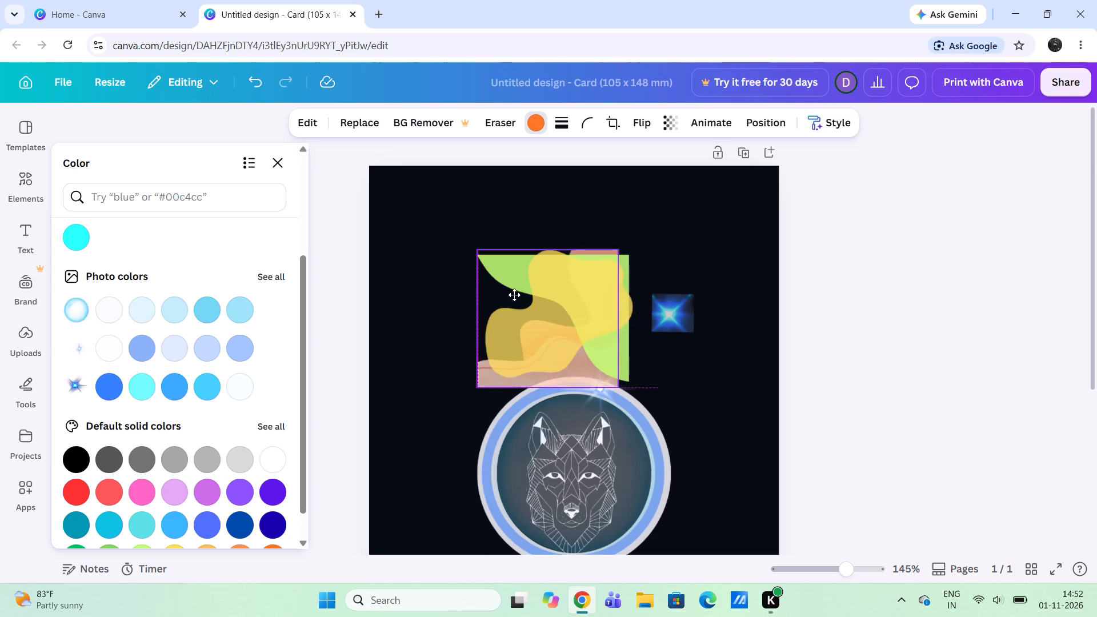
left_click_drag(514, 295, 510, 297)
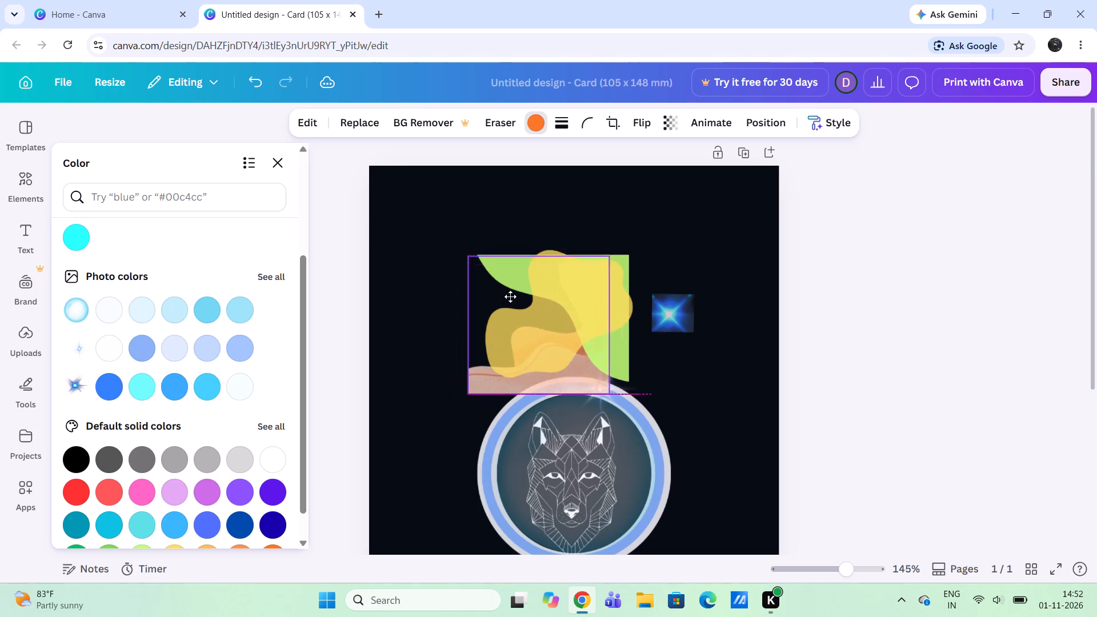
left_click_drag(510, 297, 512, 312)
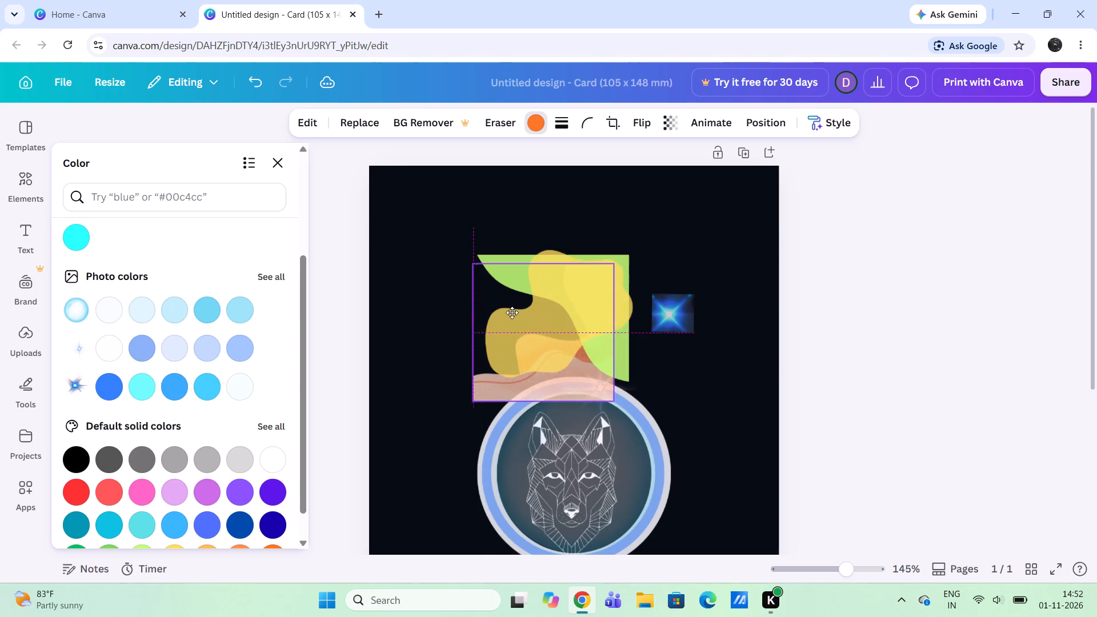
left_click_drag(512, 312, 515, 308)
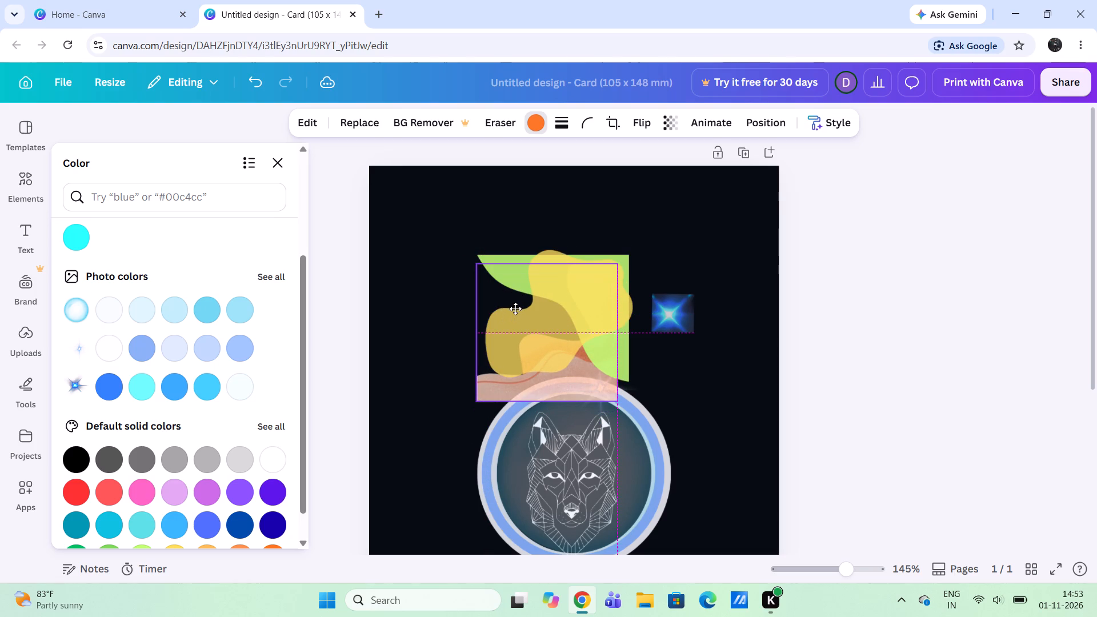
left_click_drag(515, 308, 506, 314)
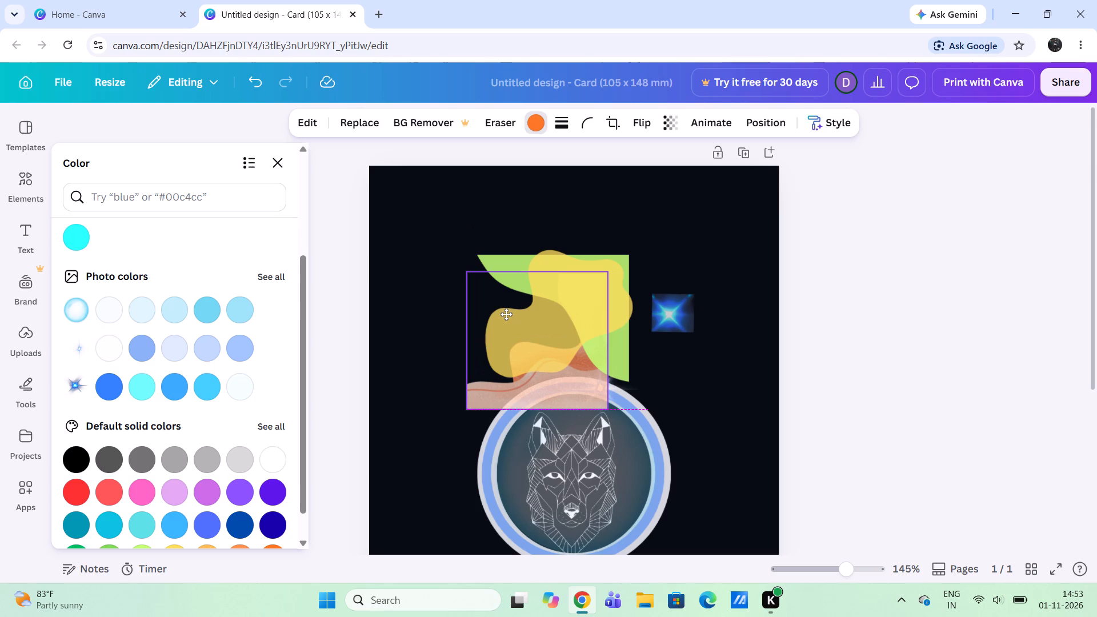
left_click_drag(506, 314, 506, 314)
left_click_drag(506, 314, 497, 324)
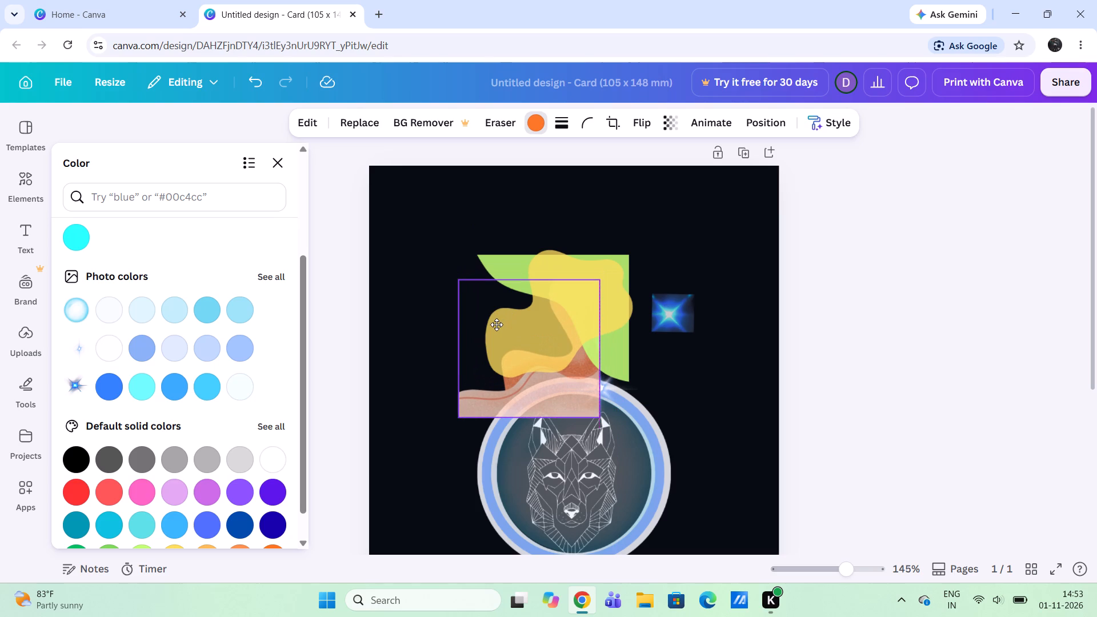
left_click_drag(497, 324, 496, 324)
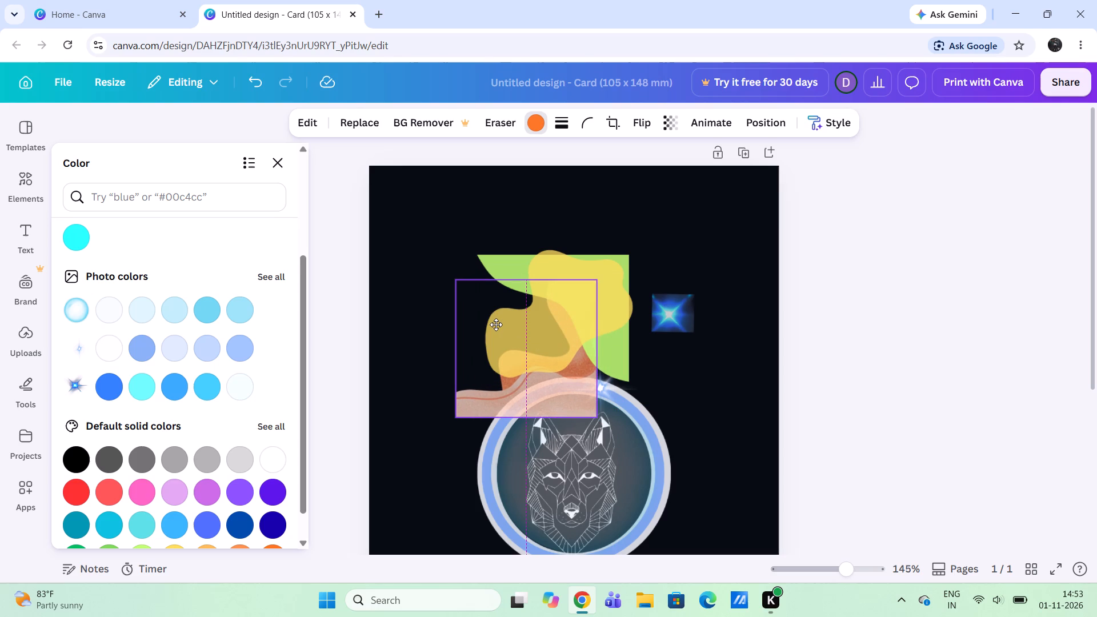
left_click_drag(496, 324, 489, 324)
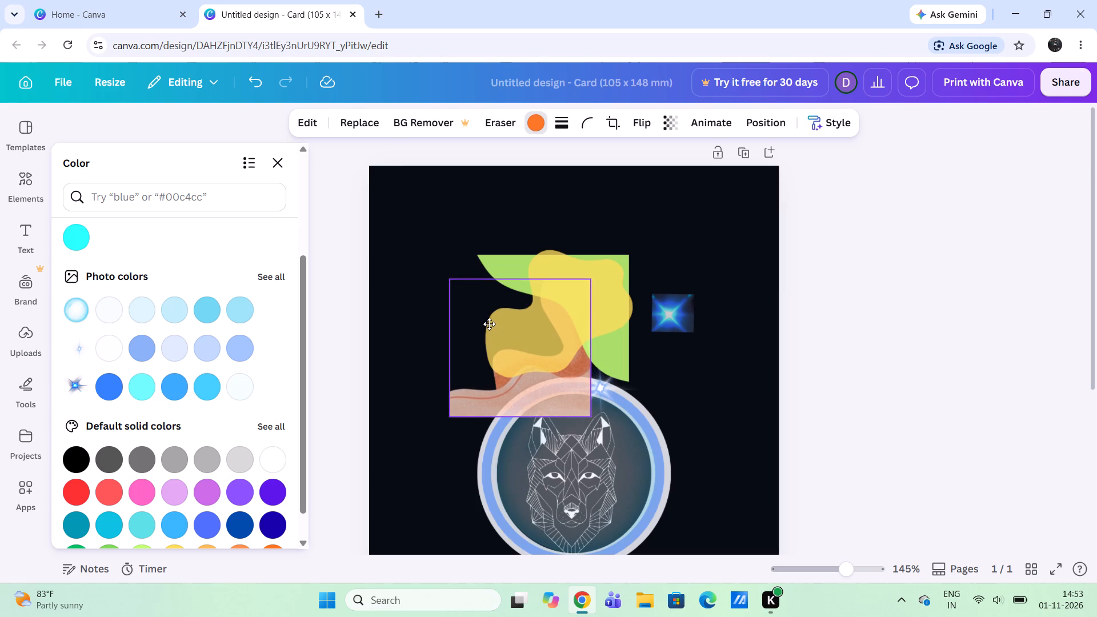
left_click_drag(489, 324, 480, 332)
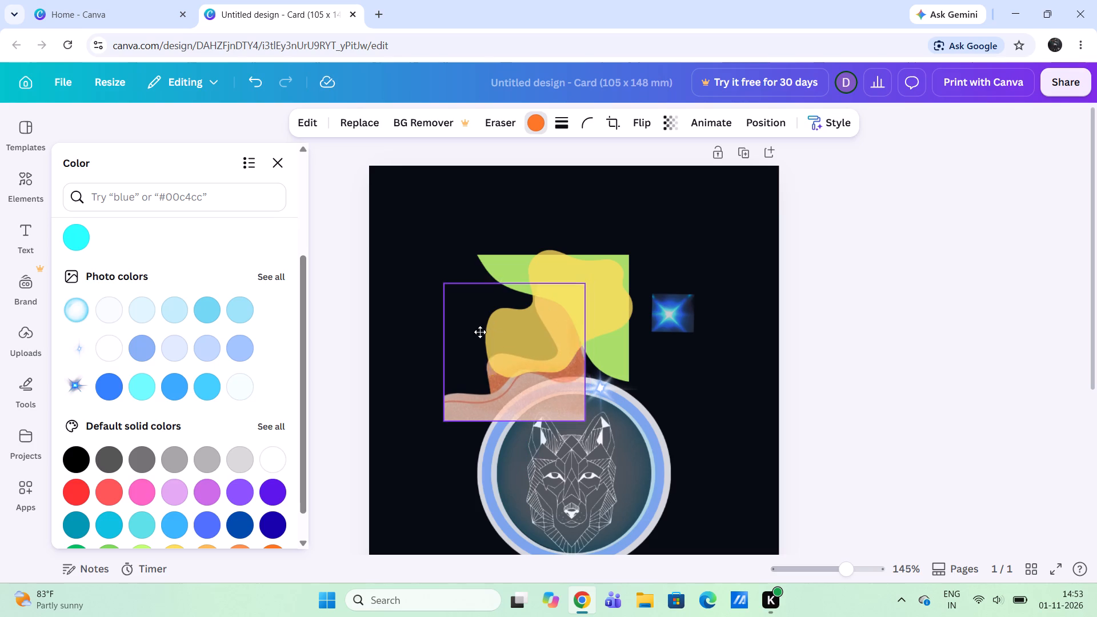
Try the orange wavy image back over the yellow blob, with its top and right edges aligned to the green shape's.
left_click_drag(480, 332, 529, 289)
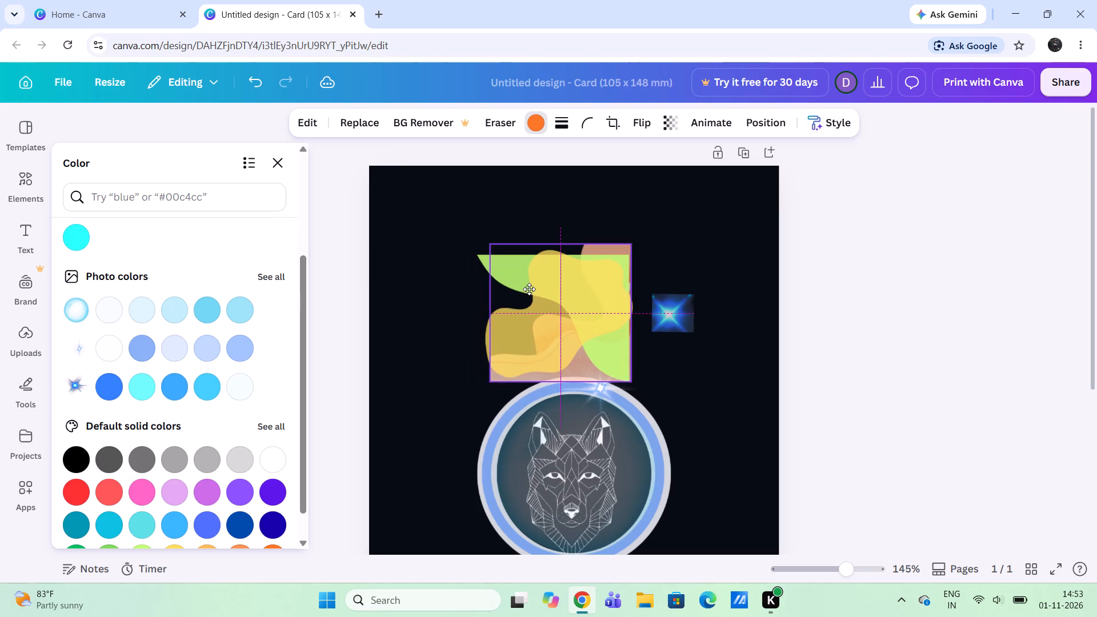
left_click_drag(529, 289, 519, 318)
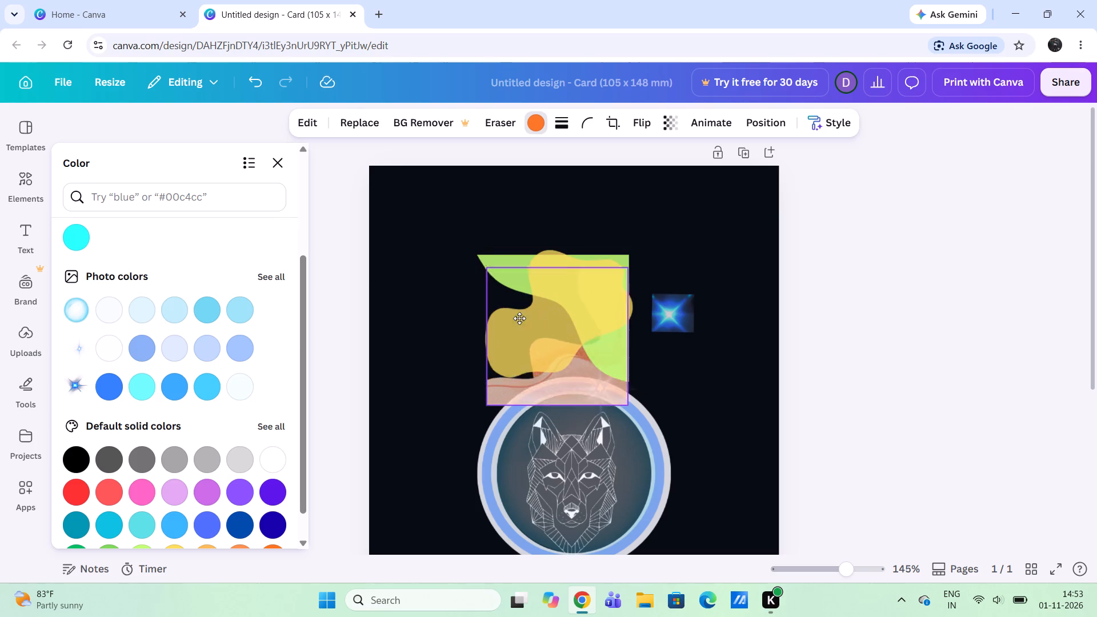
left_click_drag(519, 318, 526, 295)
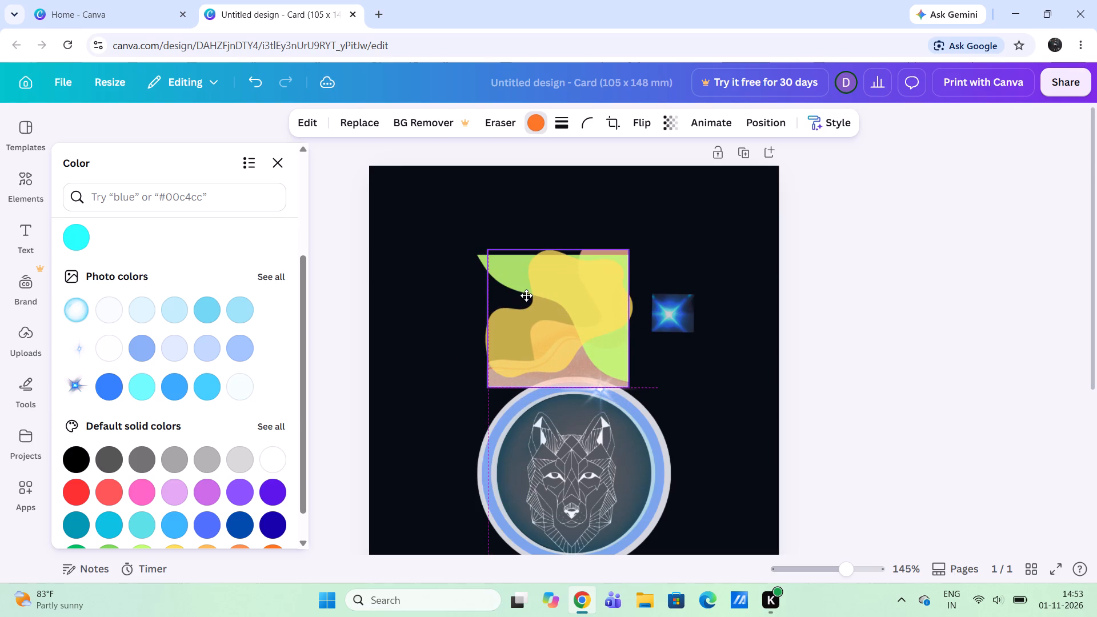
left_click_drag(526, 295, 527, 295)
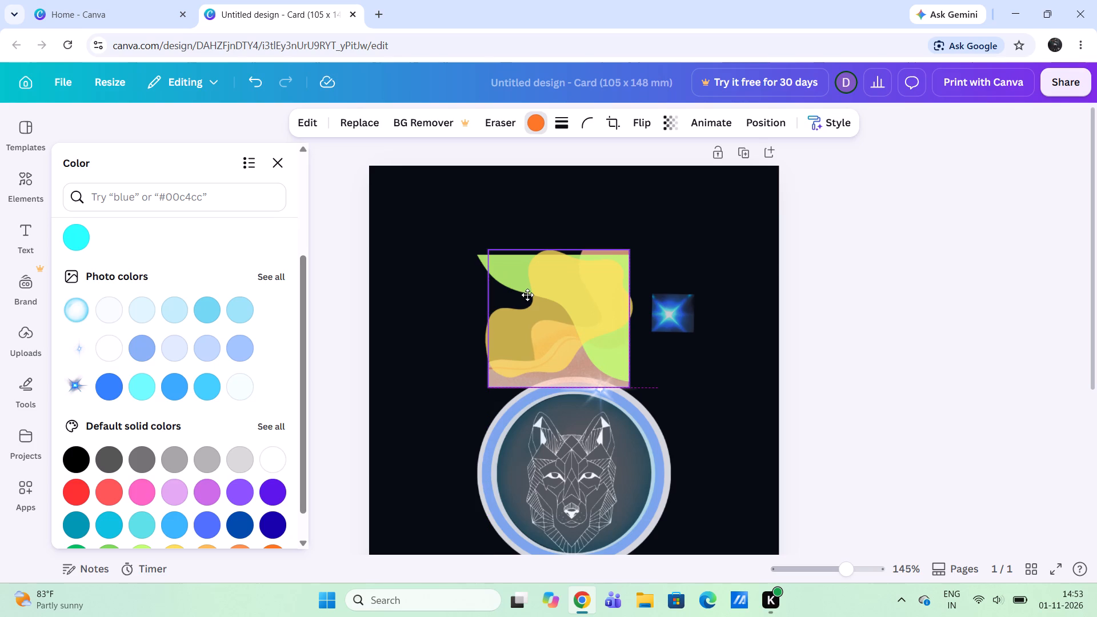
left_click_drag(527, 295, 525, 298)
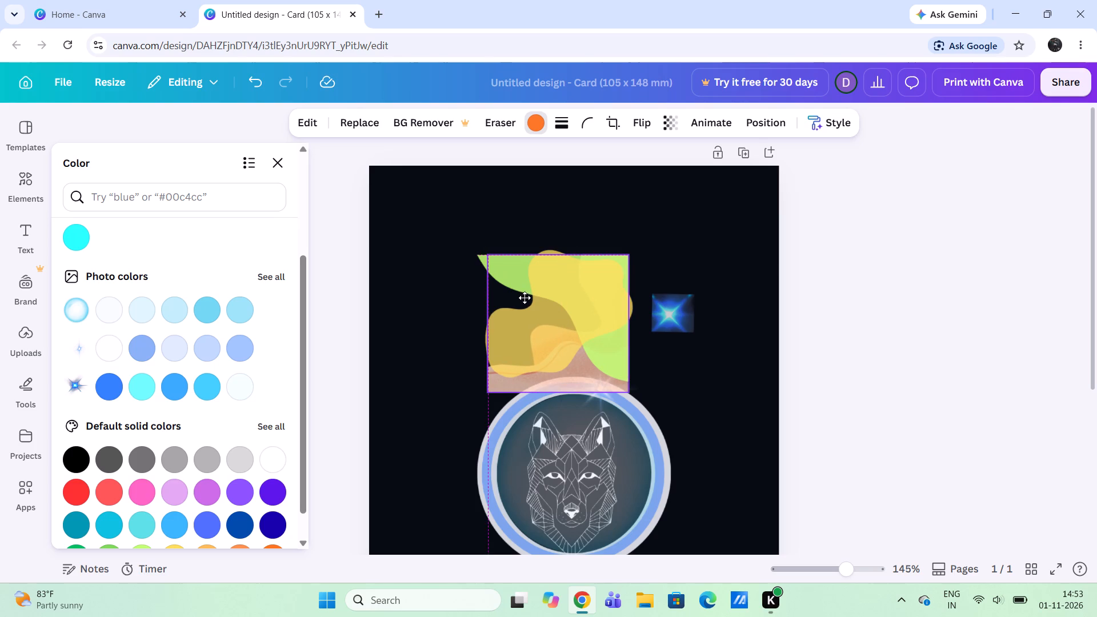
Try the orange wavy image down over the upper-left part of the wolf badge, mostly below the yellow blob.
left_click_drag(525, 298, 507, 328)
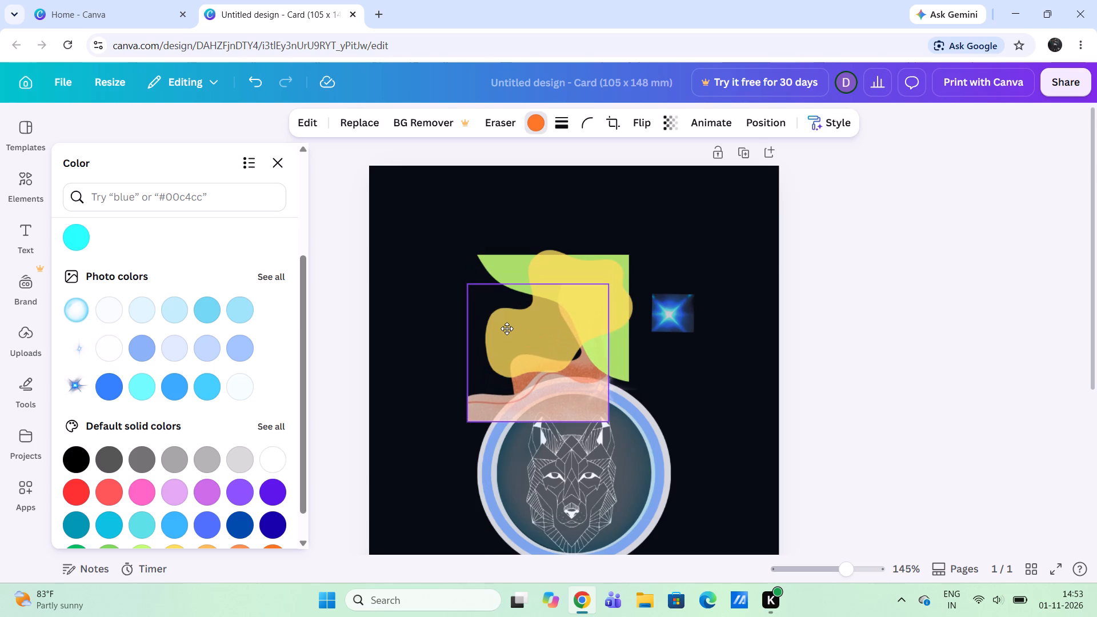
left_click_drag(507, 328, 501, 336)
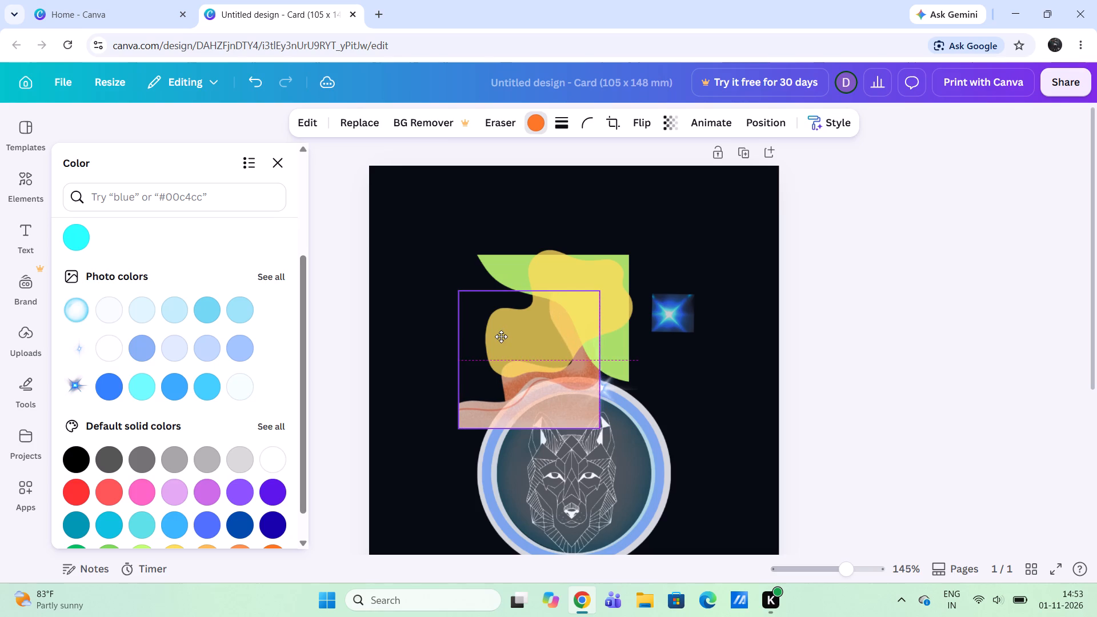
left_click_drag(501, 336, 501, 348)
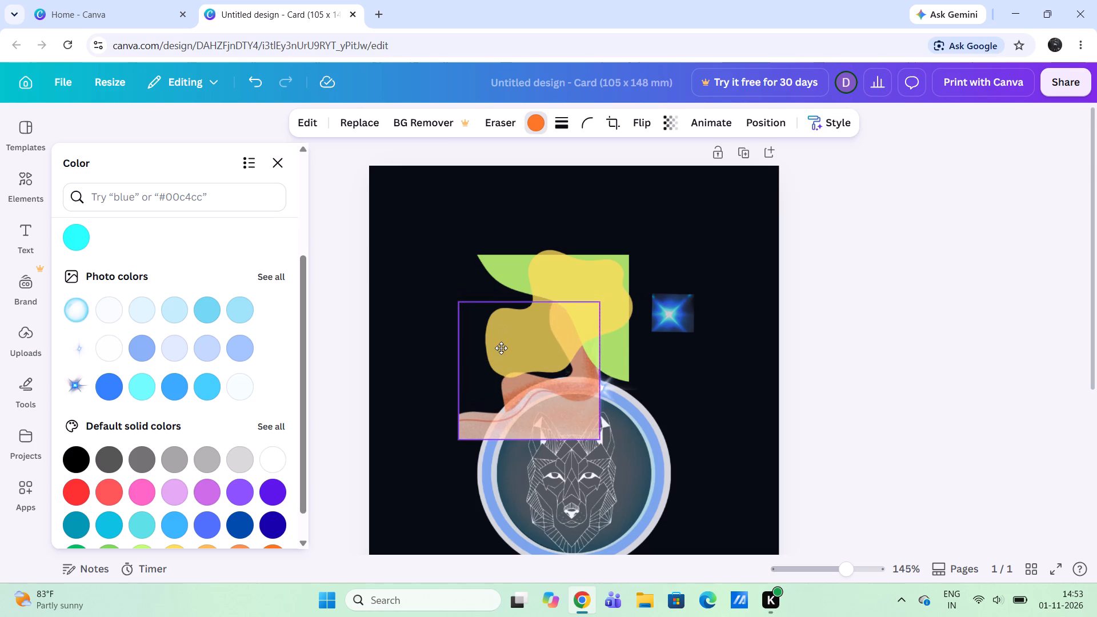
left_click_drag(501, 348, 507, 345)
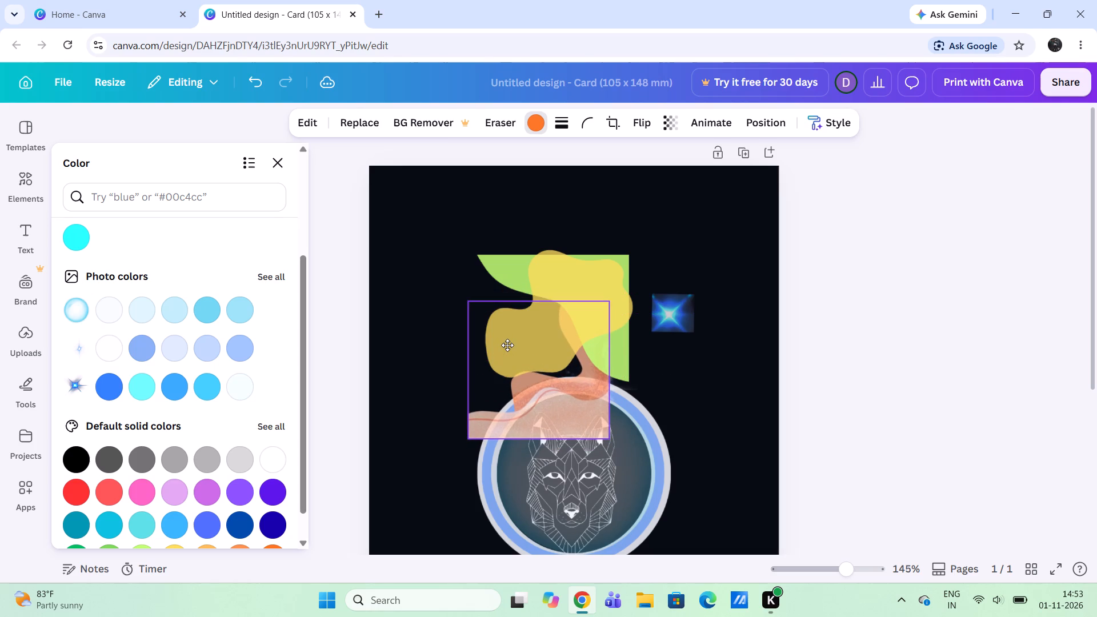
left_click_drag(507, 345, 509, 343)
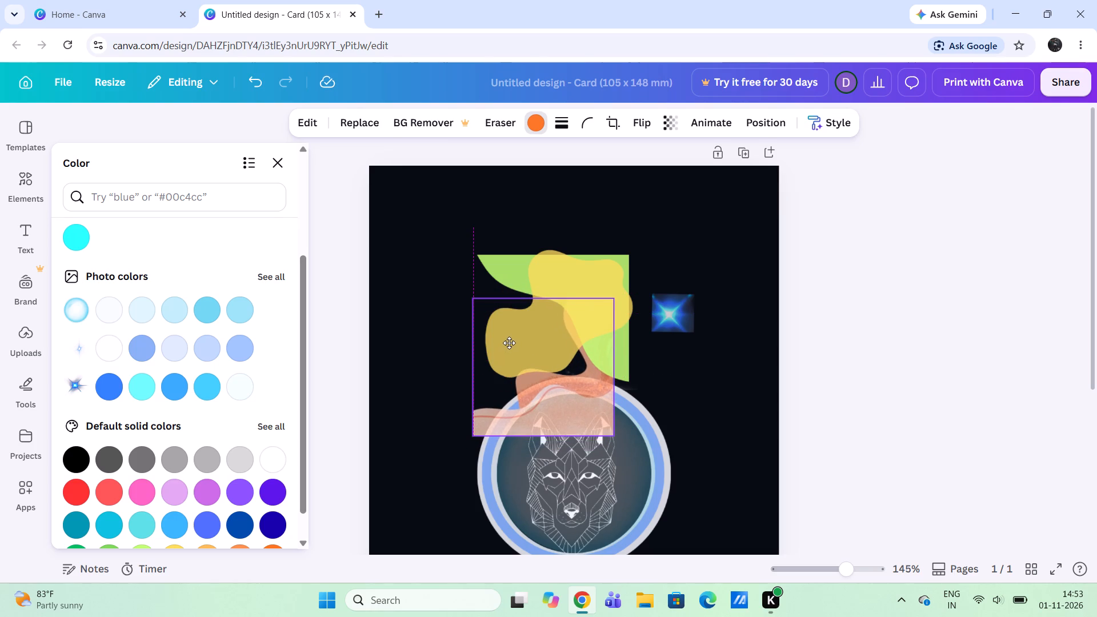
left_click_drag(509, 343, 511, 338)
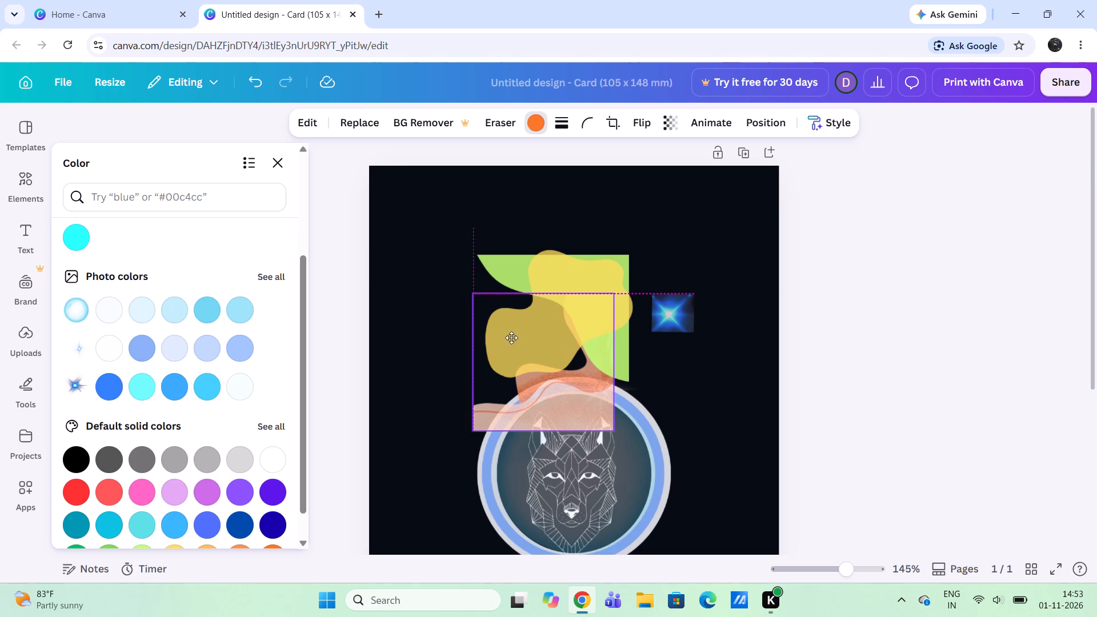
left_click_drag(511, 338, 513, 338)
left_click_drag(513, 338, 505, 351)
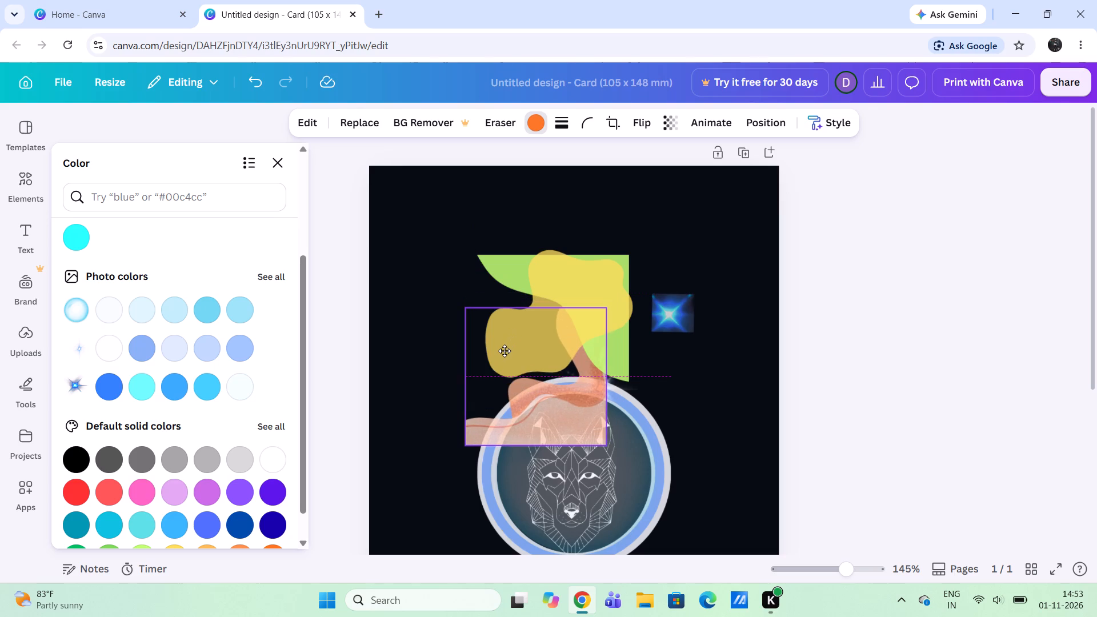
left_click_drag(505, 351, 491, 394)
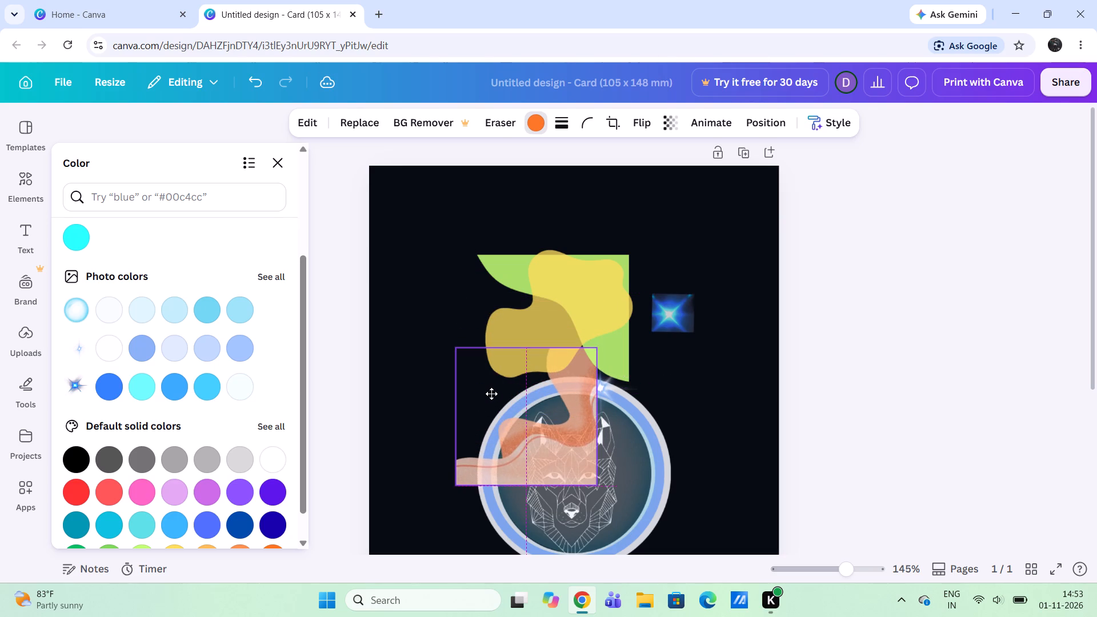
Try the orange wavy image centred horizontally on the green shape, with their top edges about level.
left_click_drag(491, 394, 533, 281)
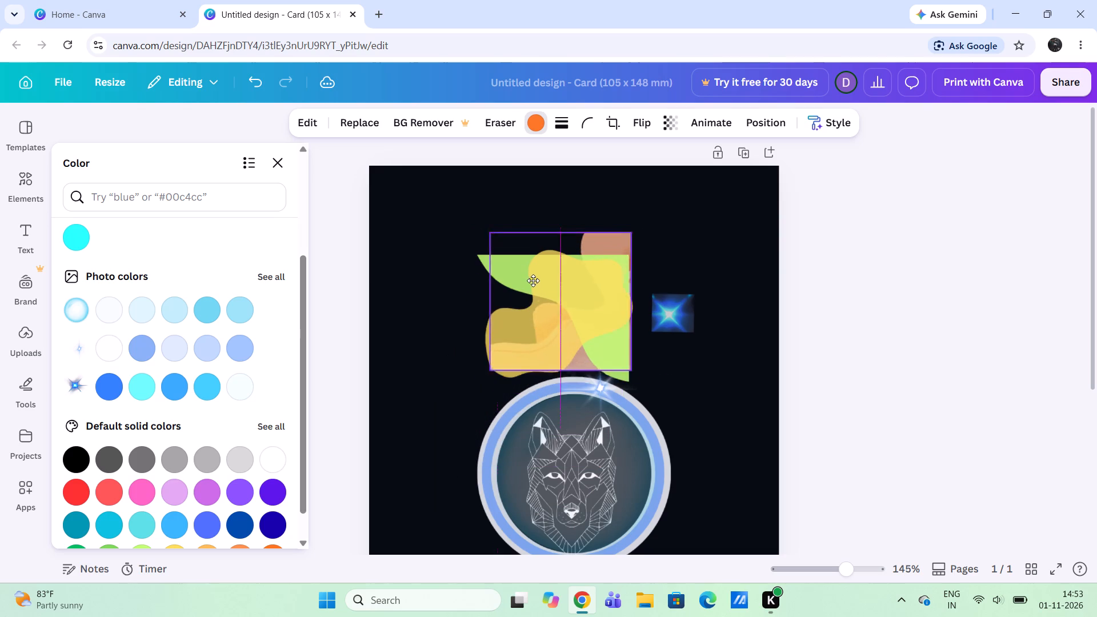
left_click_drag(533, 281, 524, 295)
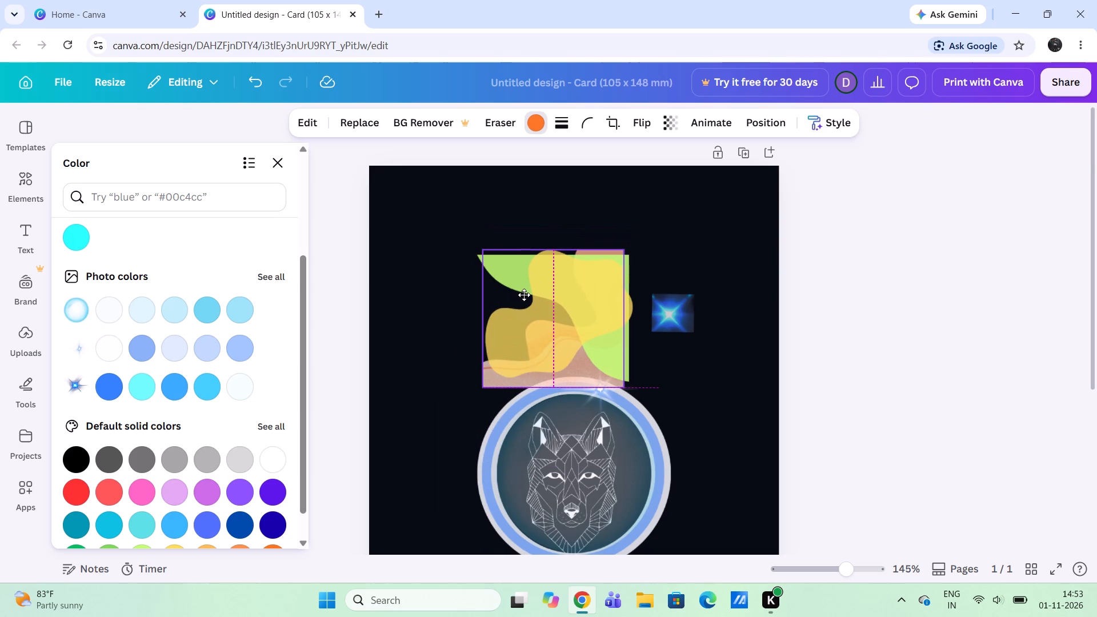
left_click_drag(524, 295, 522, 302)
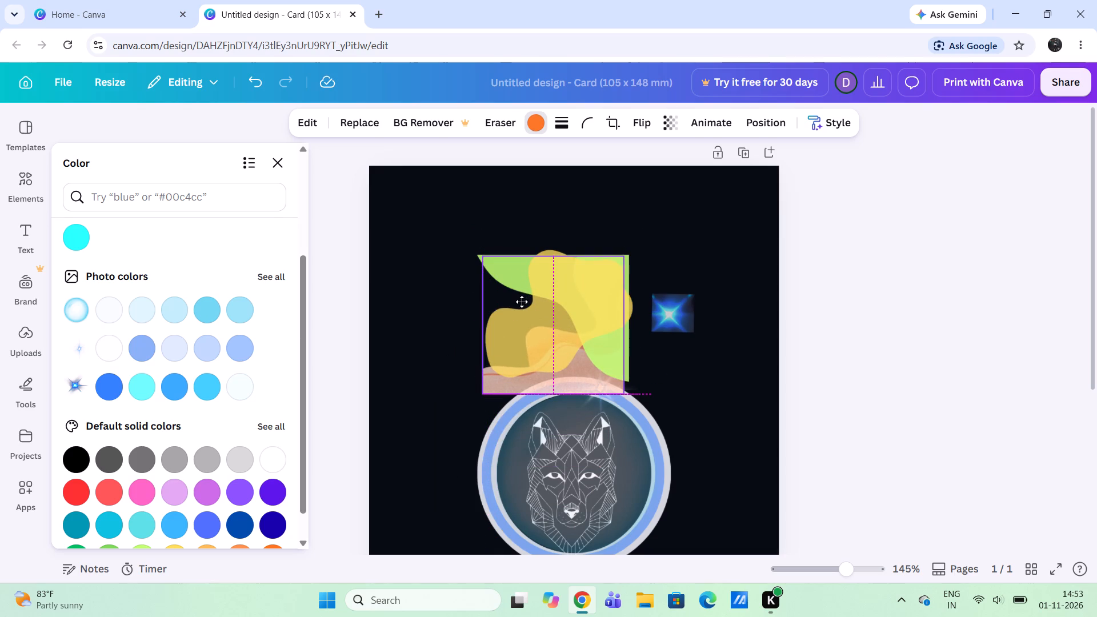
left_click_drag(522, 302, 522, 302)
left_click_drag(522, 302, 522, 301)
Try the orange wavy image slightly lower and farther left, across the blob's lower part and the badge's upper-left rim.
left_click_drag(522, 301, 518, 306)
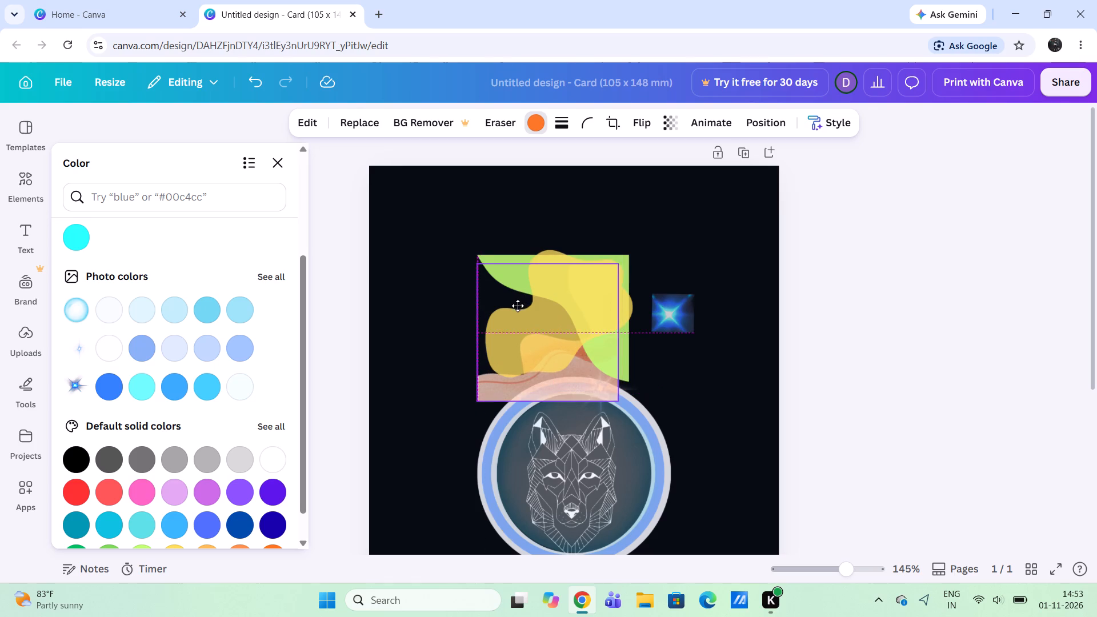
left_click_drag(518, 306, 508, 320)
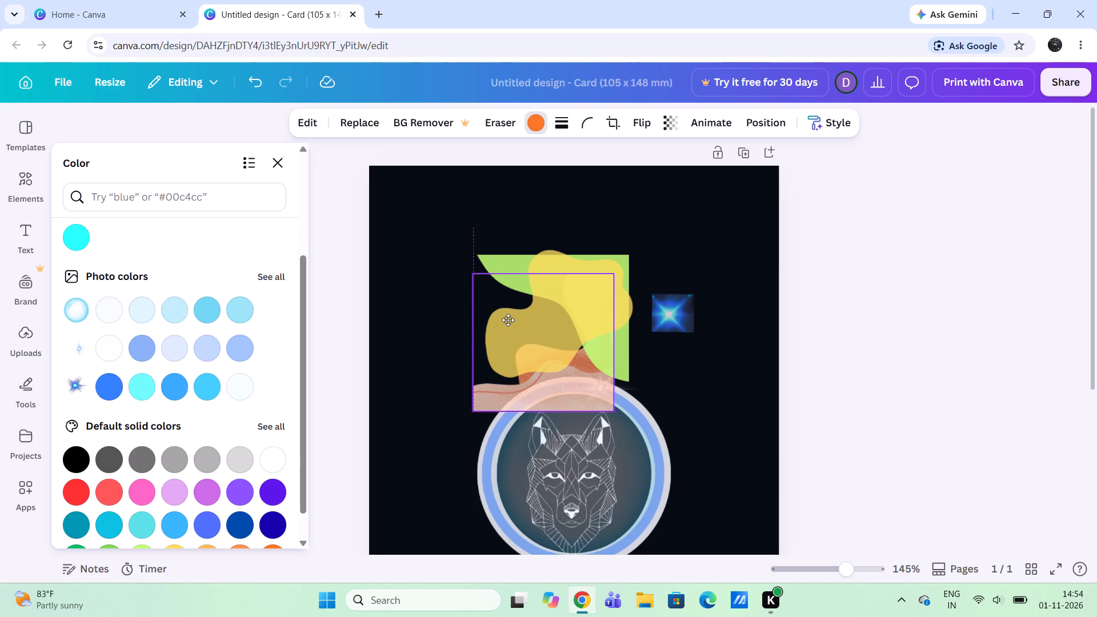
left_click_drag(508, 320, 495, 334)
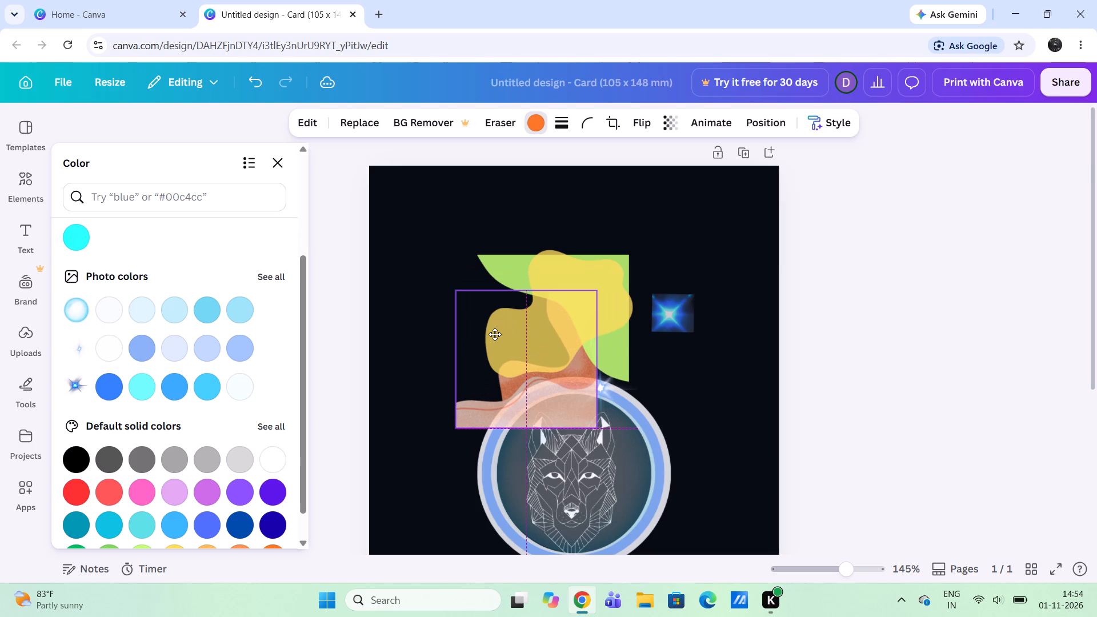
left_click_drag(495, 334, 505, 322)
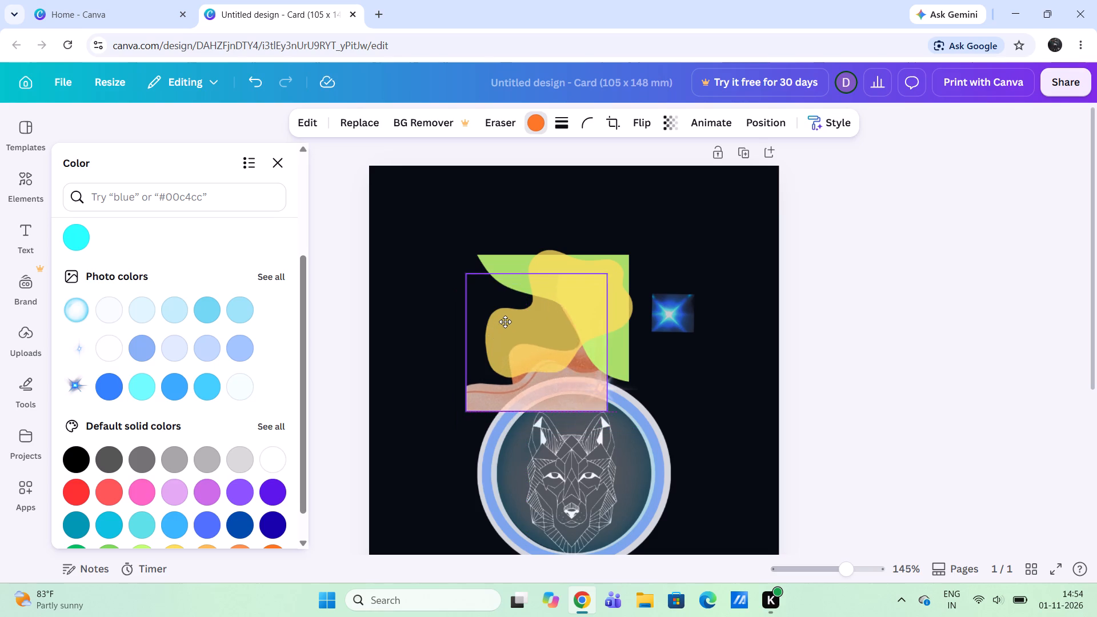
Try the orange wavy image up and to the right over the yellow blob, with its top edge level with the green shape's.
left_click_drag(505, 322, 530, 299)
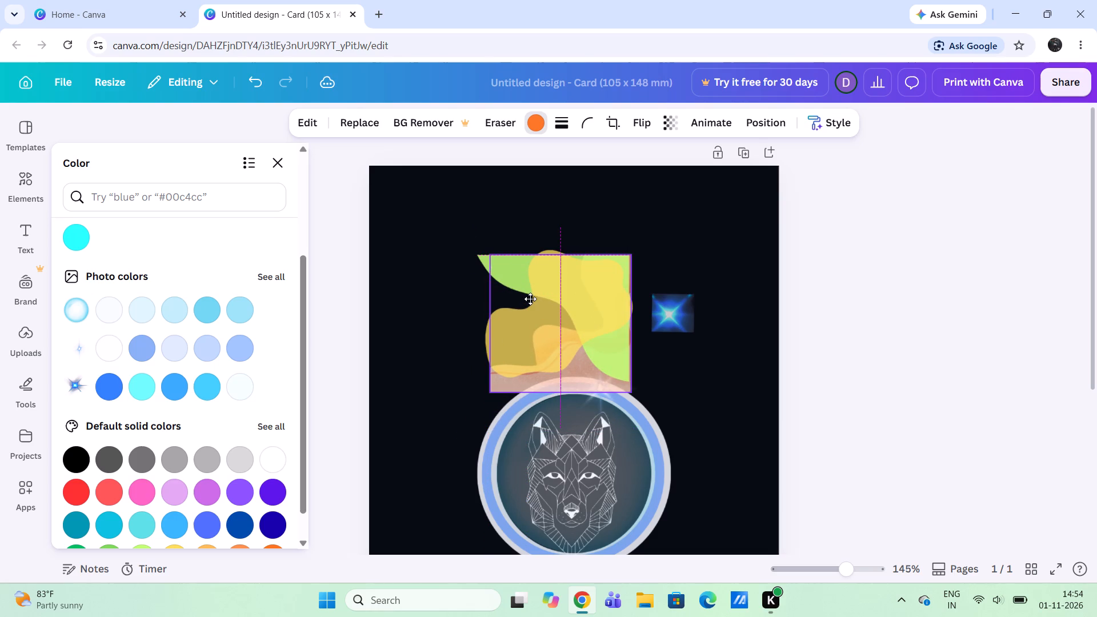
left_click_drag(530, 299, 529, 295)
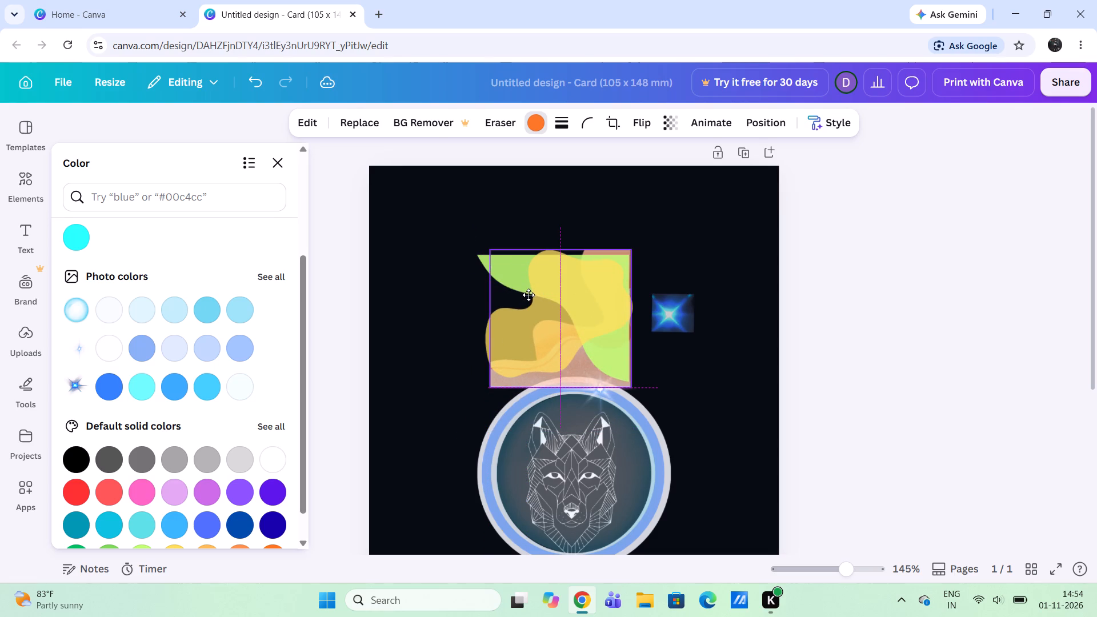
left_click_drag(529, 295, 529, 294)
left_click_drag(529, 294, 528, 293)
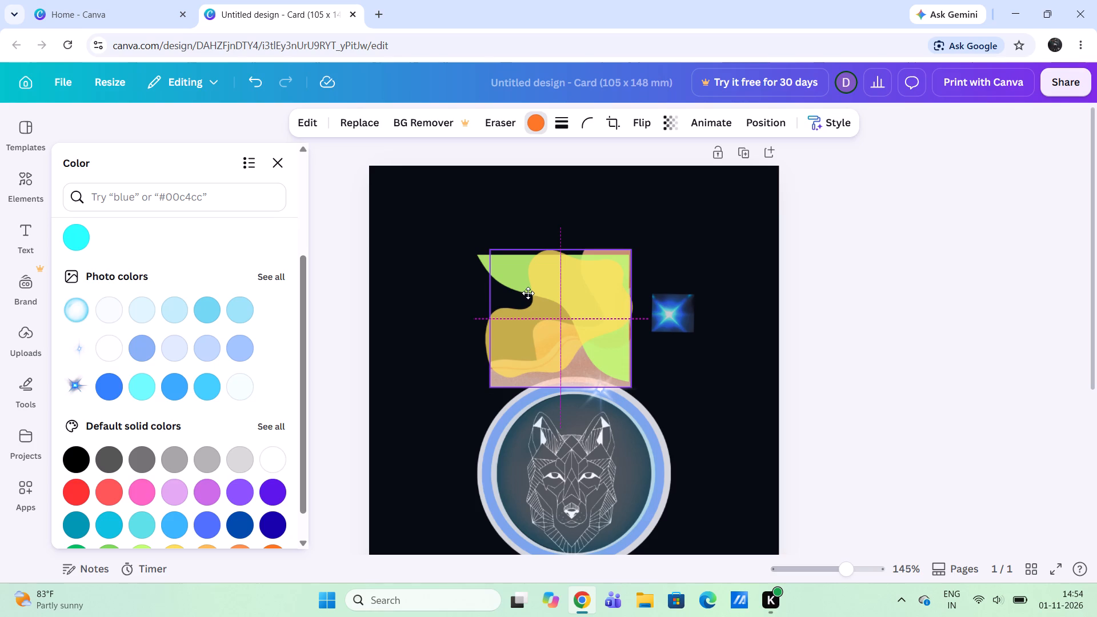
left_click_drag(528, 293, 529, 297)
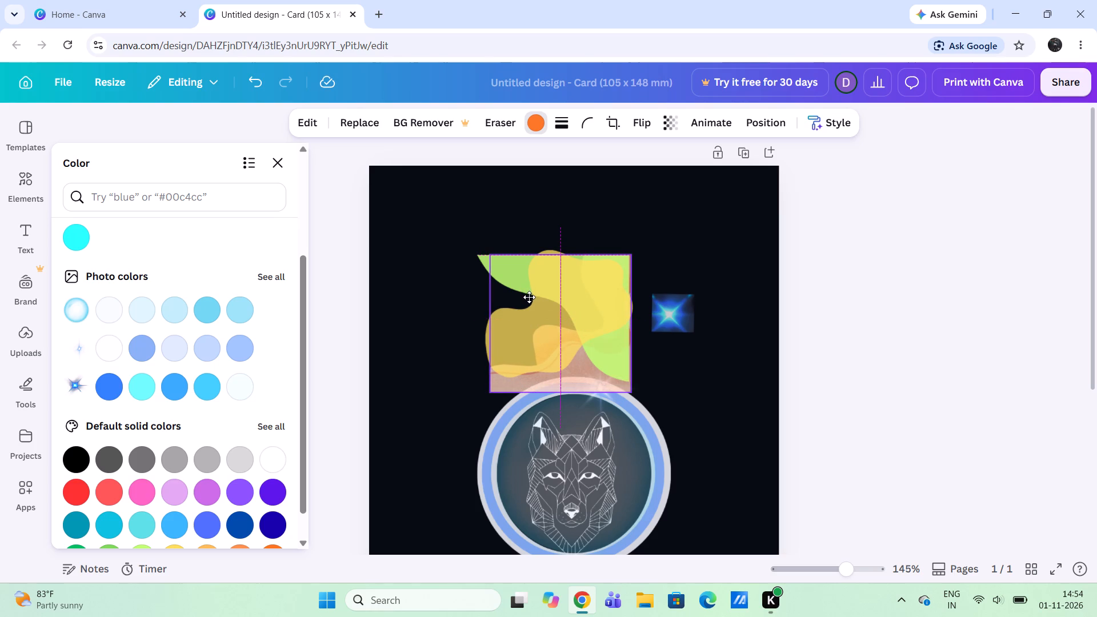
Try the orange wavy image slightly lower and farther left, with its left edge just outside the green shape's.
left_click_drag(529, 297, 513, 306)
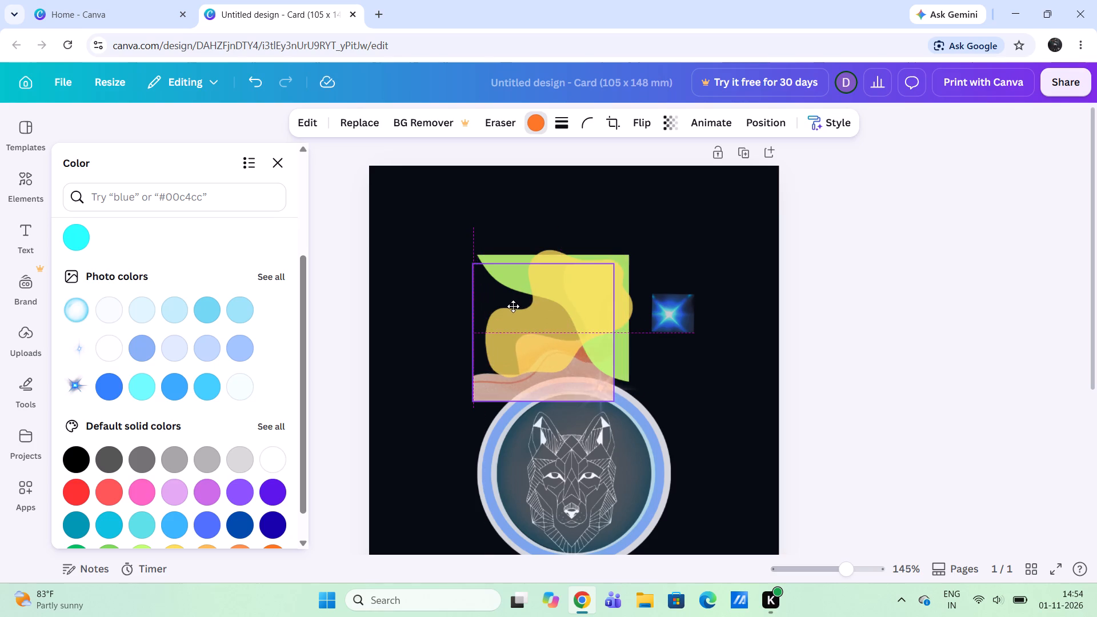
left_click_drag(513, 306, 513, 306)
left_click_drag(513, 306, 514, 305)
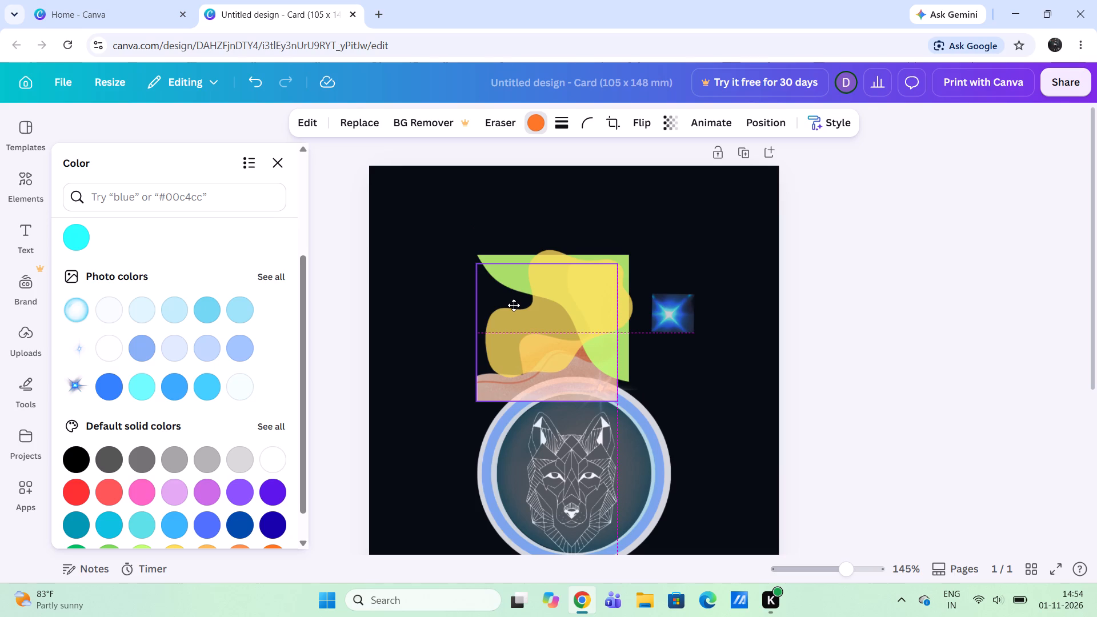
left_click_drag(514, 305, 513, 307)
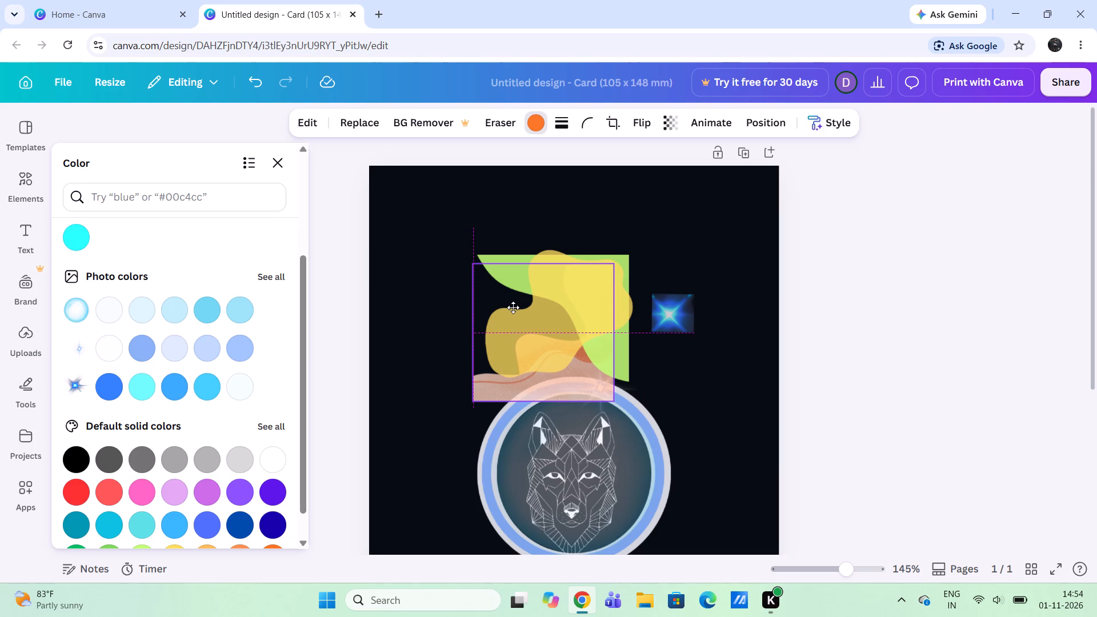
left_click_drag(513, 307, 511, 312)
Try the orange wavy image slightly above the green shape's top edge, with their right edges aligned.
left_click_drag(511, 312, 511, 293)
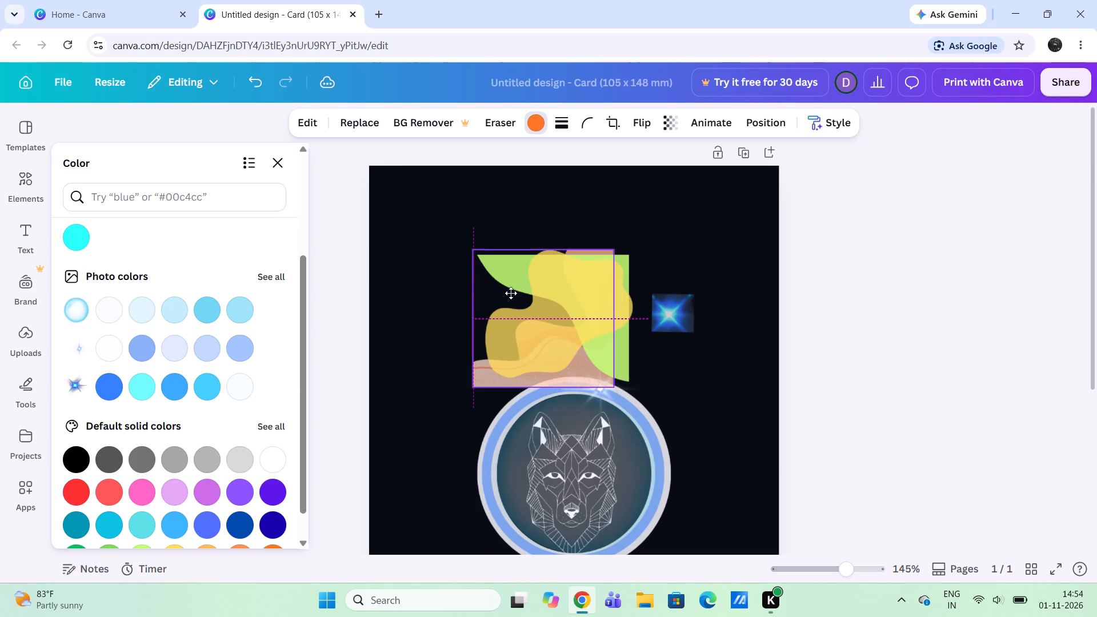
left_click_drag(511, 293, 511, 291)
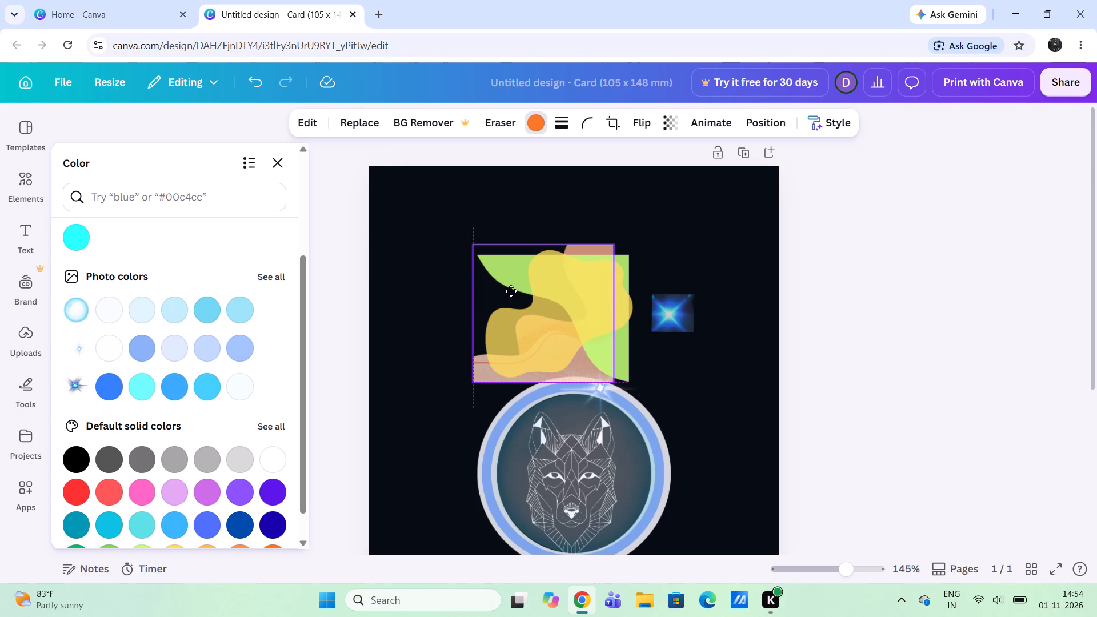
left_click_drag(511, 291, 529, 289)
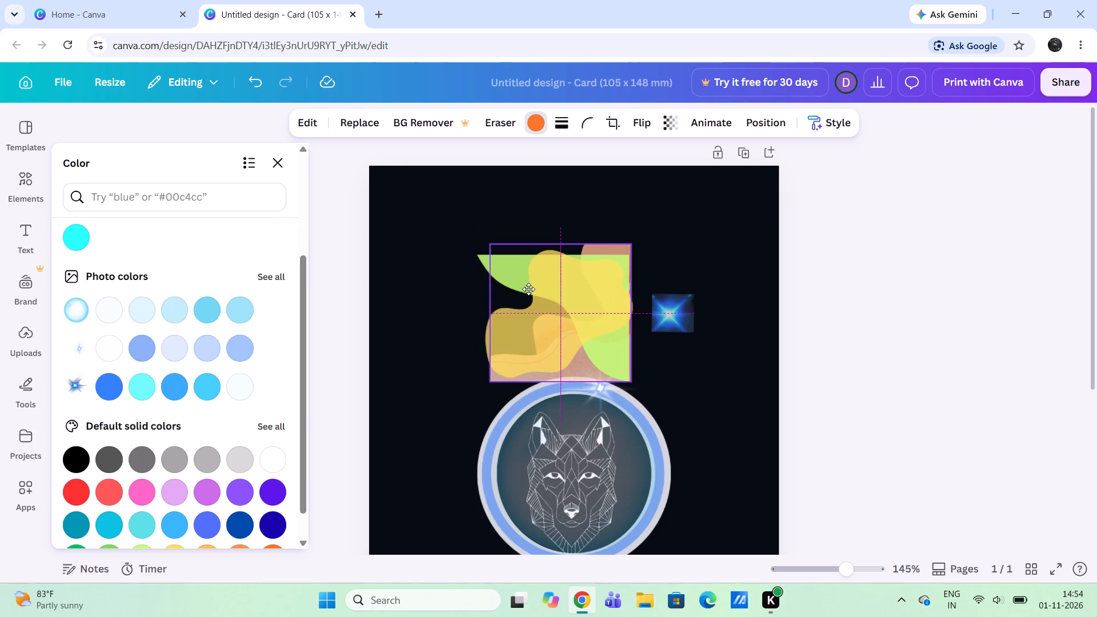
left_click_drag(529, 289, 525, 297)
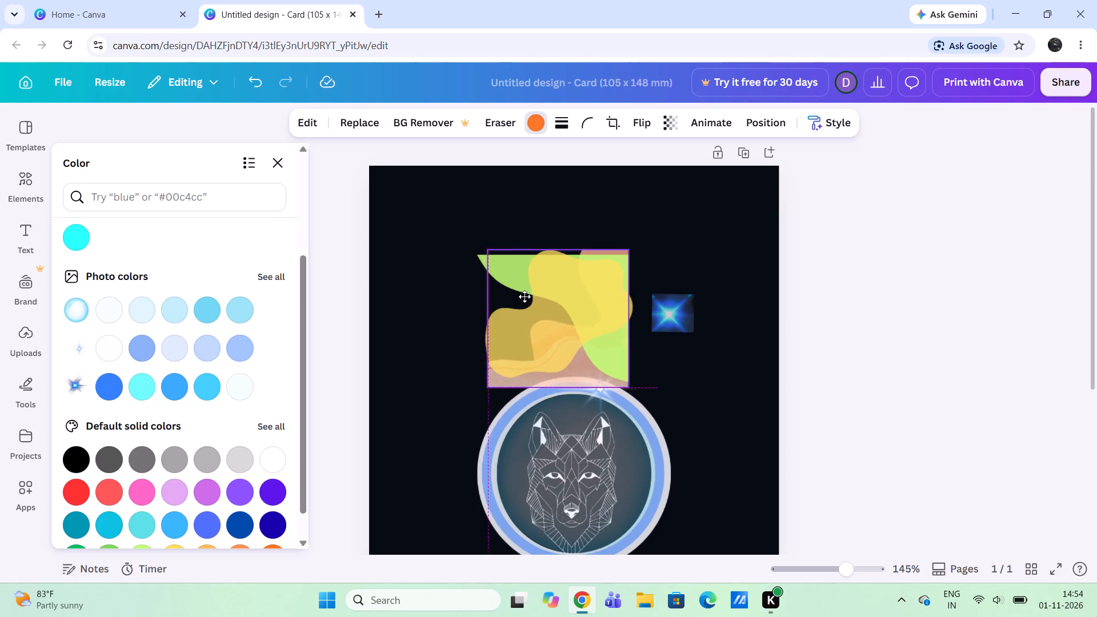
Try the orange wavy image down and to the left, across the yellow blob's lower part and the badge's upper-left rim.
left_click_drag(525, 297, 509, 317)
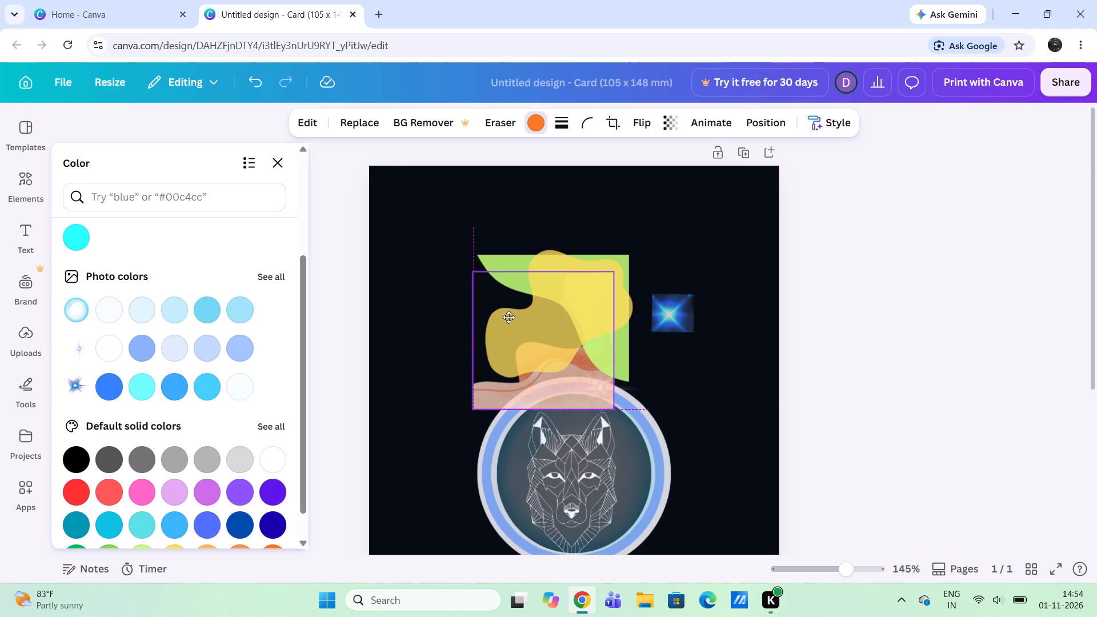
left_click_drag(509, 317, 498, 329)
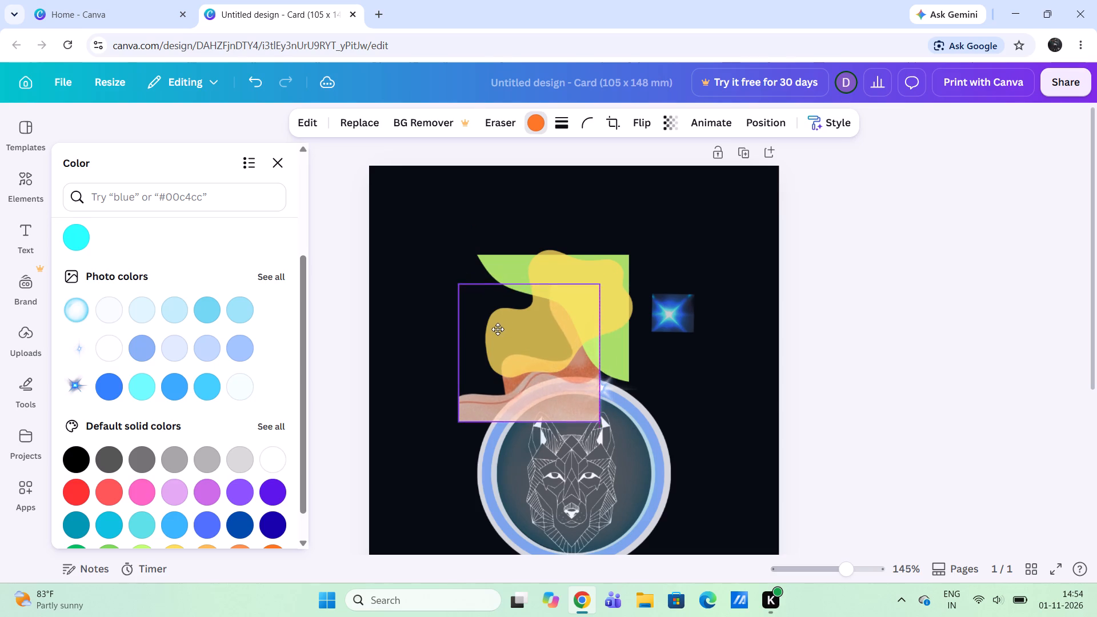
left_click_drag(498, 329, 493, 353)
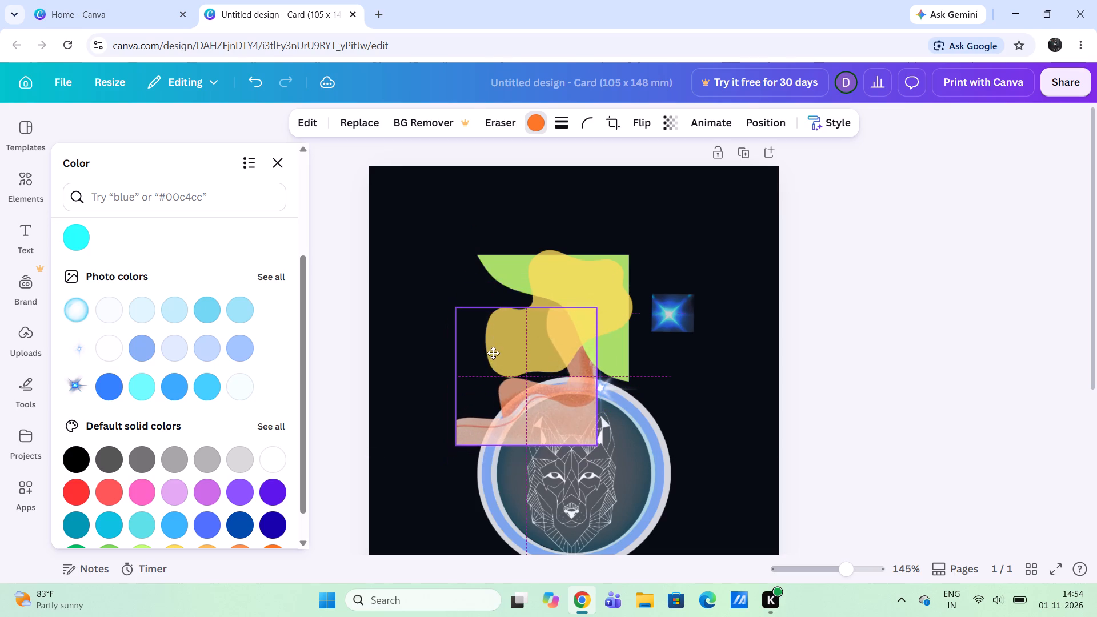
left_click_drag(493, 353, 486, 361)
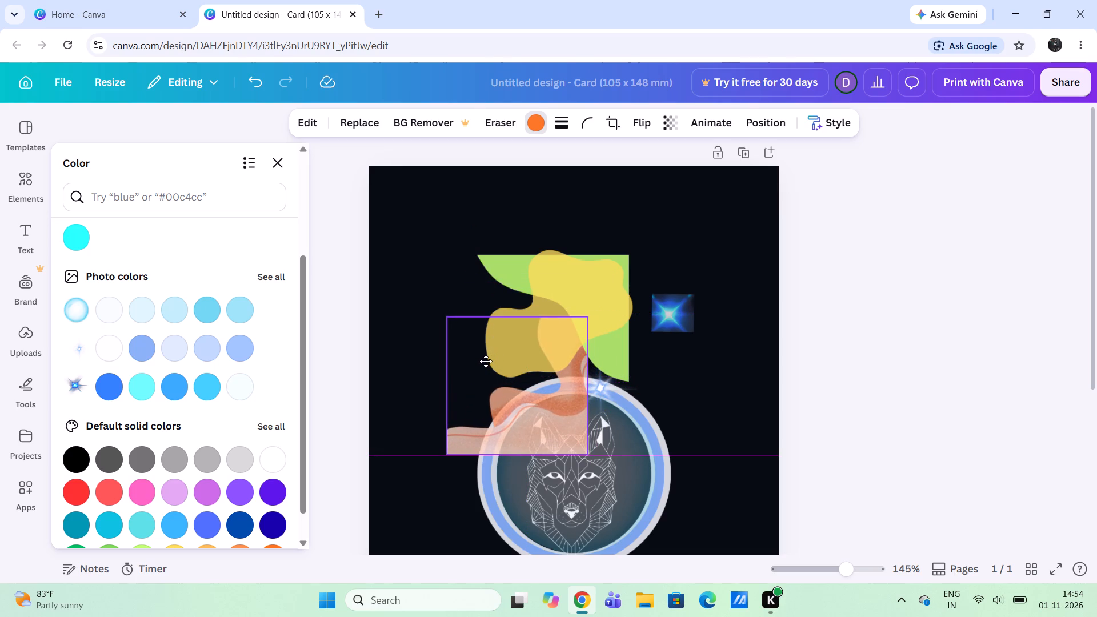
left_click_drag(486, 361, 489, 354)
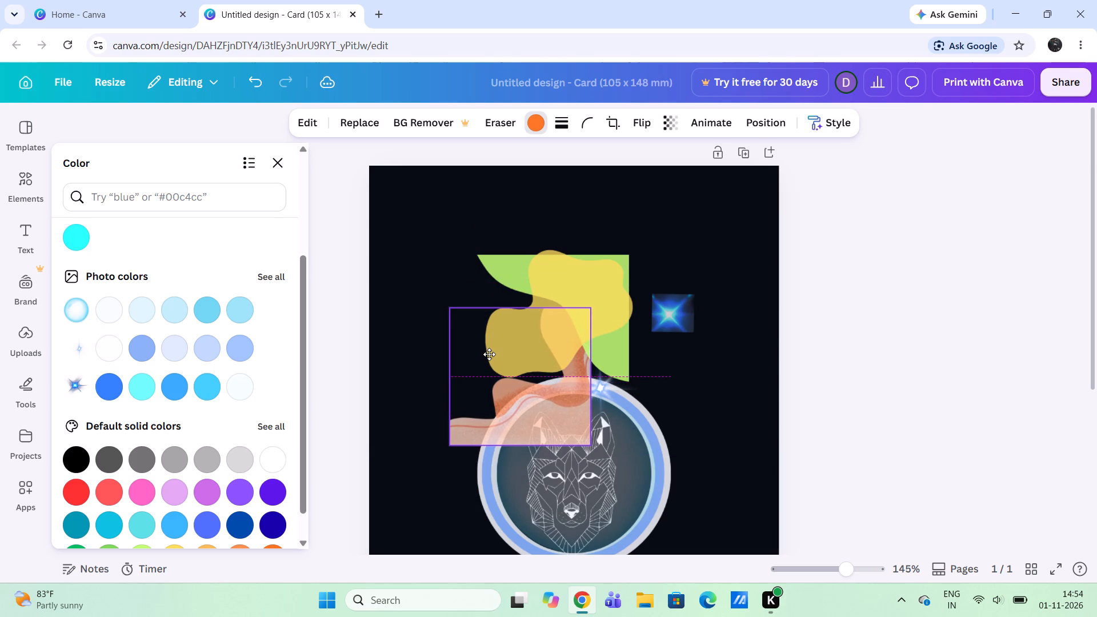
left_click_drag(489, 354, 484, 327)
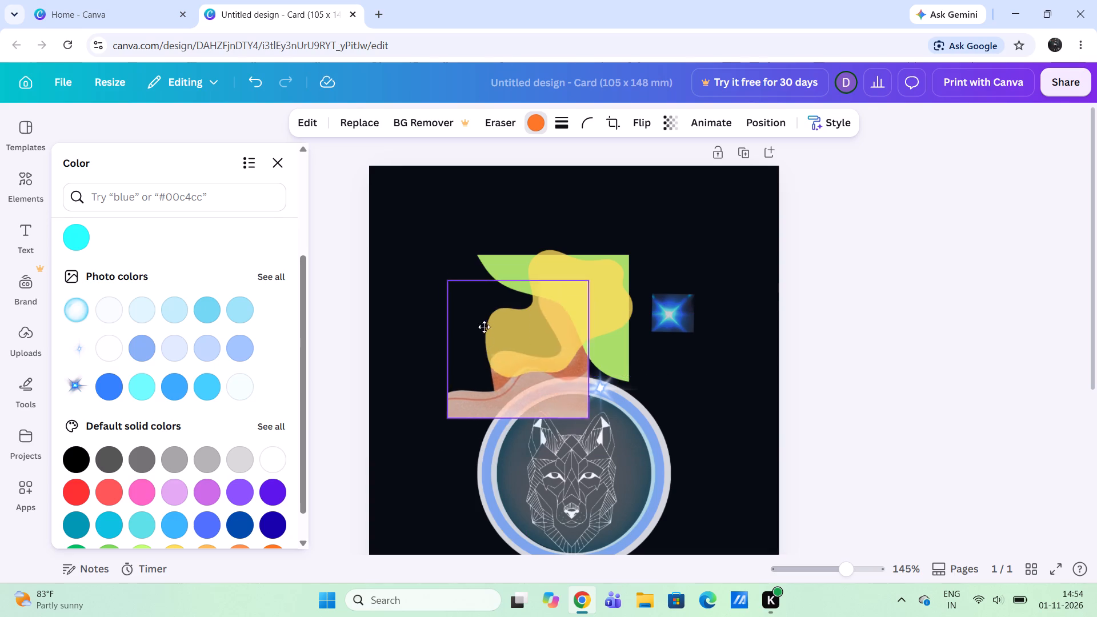
Move the orange wavy image to the right side of the green shape, around the small blue star flare.
left_click_drag(484, 327, 623, 307)
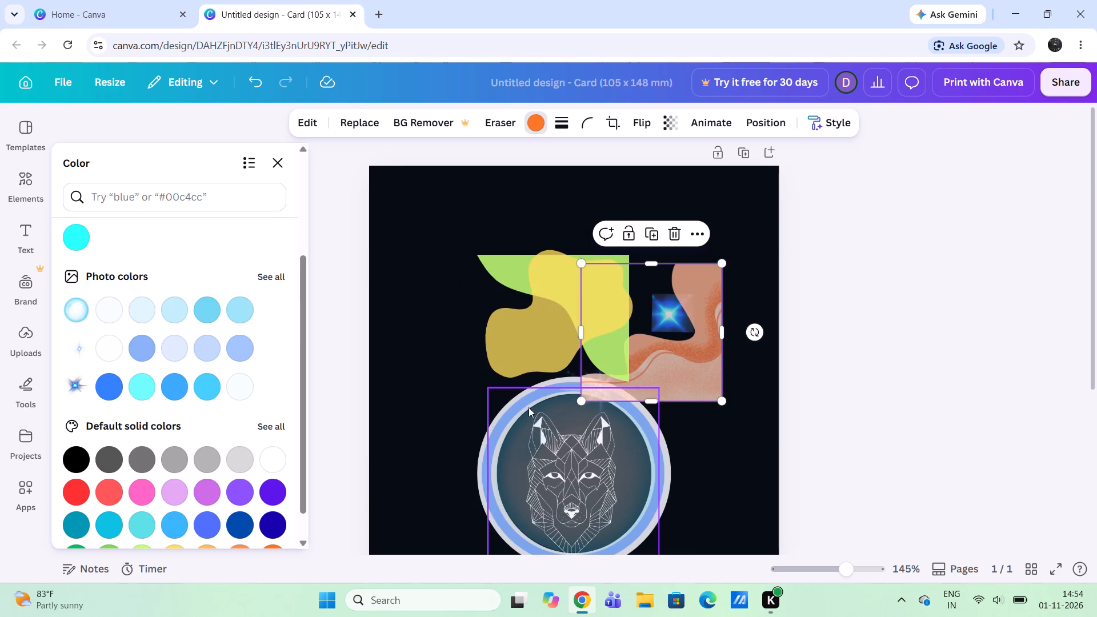
Move the badge's translucent teal disc up behind the yellow blob, the green shape and the orange wavy image.
left_click_drag(562, 455, 554, 448)
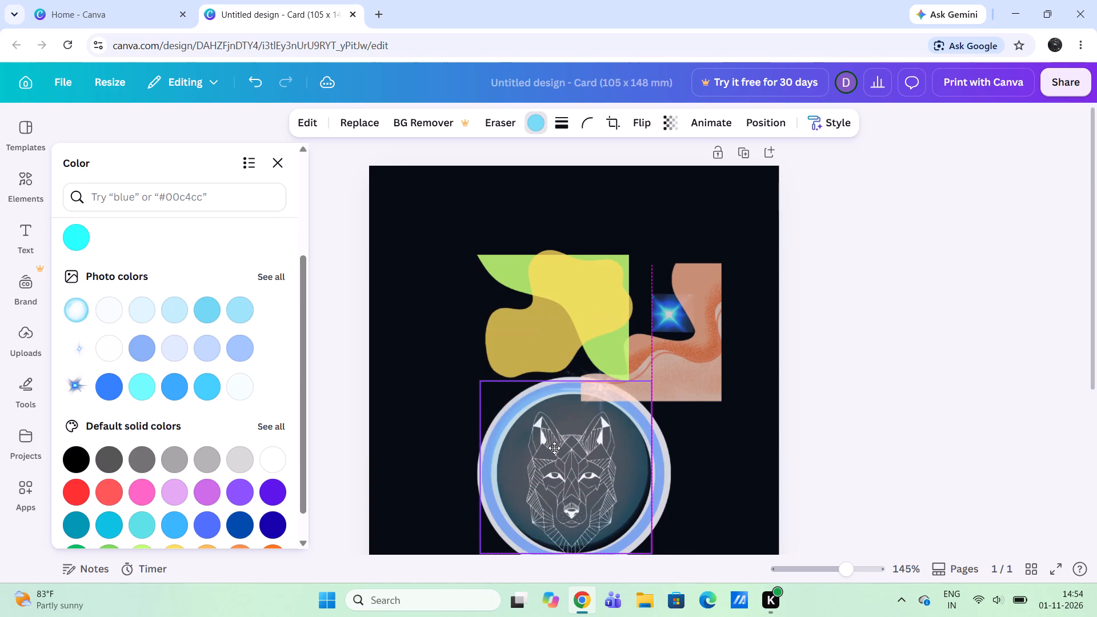
left_click_drag(554, 448, 554, 450)
left_click_drag(556, 475, 582, 379)
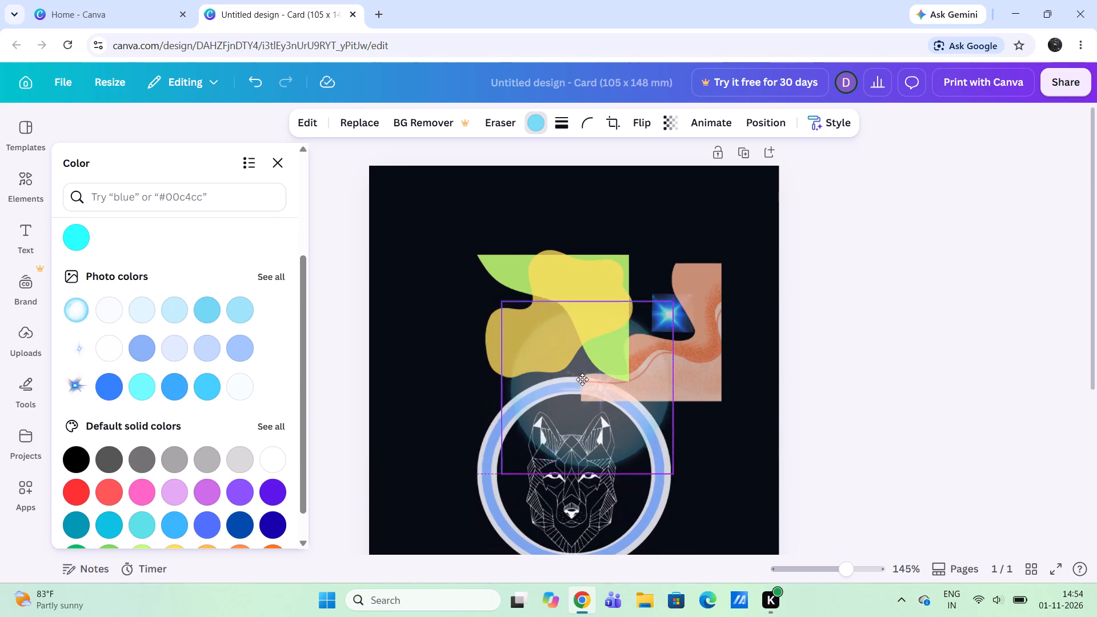
left_click_drag(582, 379, 583, 372)
Move the badge's blue ring up around the yellow blob and green shape, with its top just above the green shape's.
left_click_drag(567, 493, 566, 455)
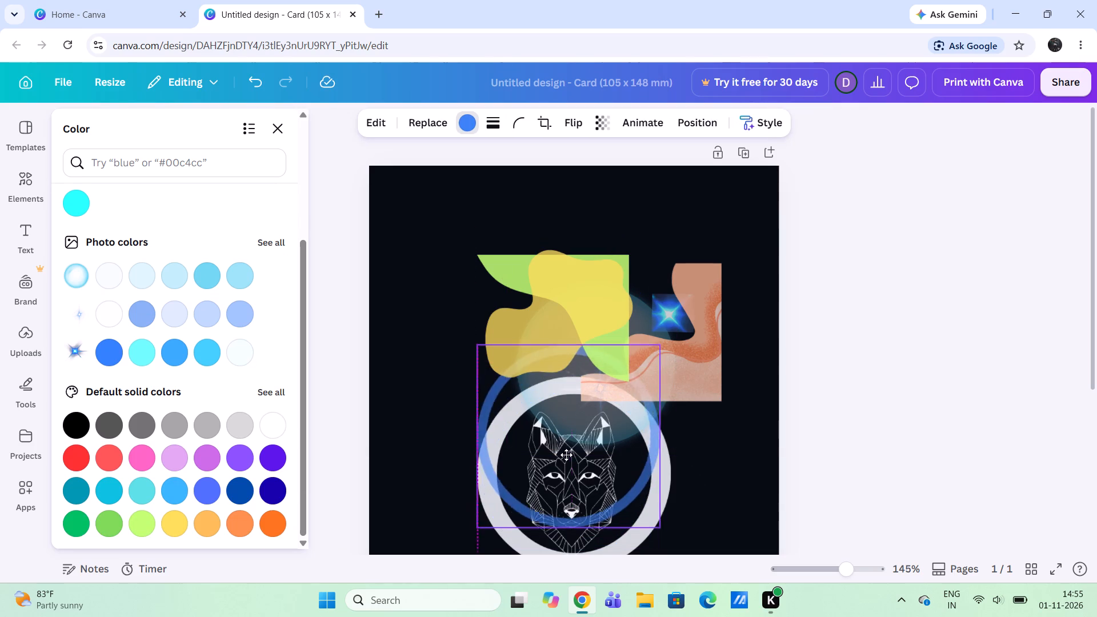
left_click_drag(566, 455, 578, 360)
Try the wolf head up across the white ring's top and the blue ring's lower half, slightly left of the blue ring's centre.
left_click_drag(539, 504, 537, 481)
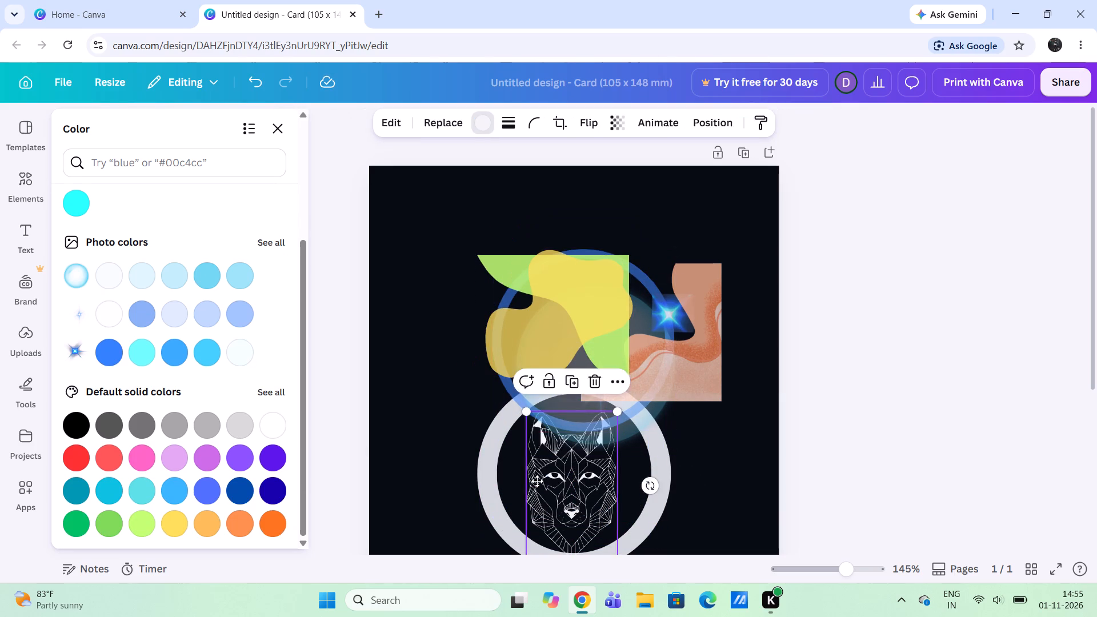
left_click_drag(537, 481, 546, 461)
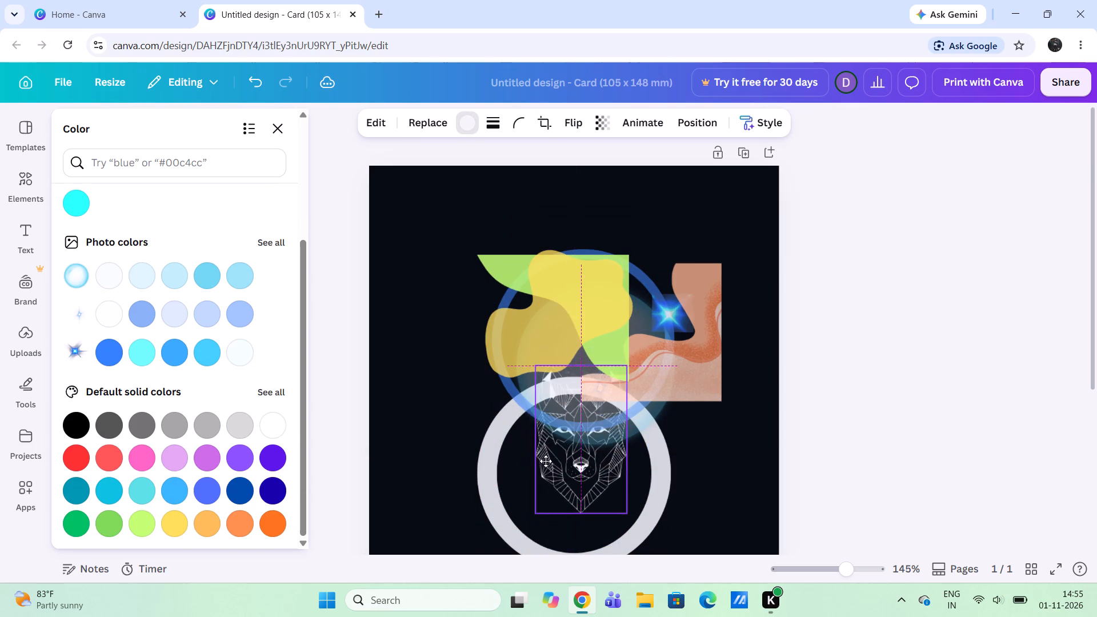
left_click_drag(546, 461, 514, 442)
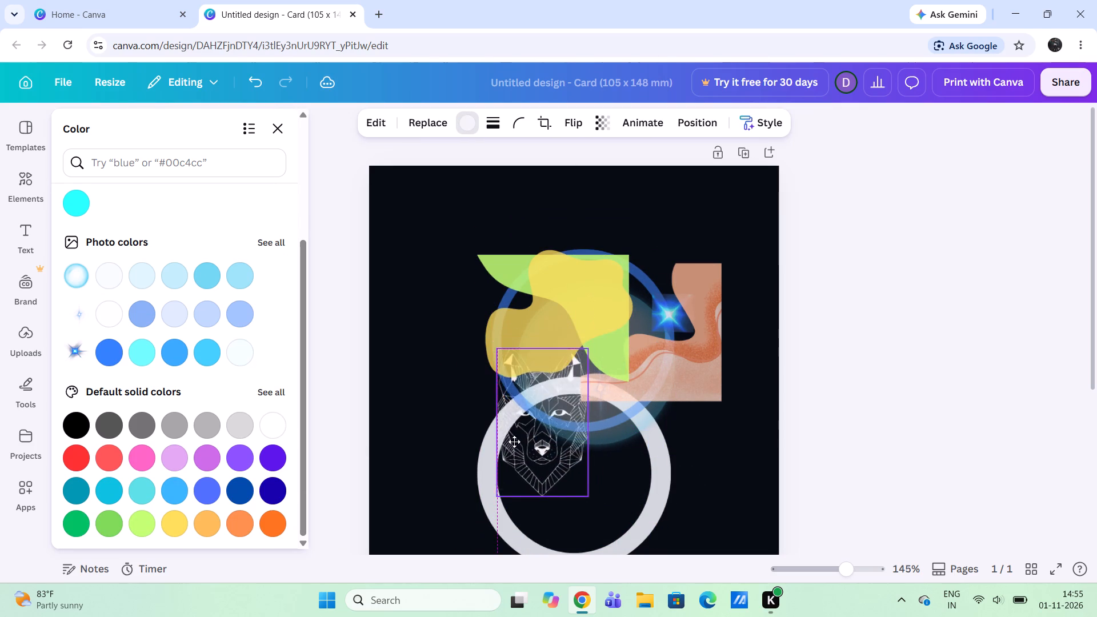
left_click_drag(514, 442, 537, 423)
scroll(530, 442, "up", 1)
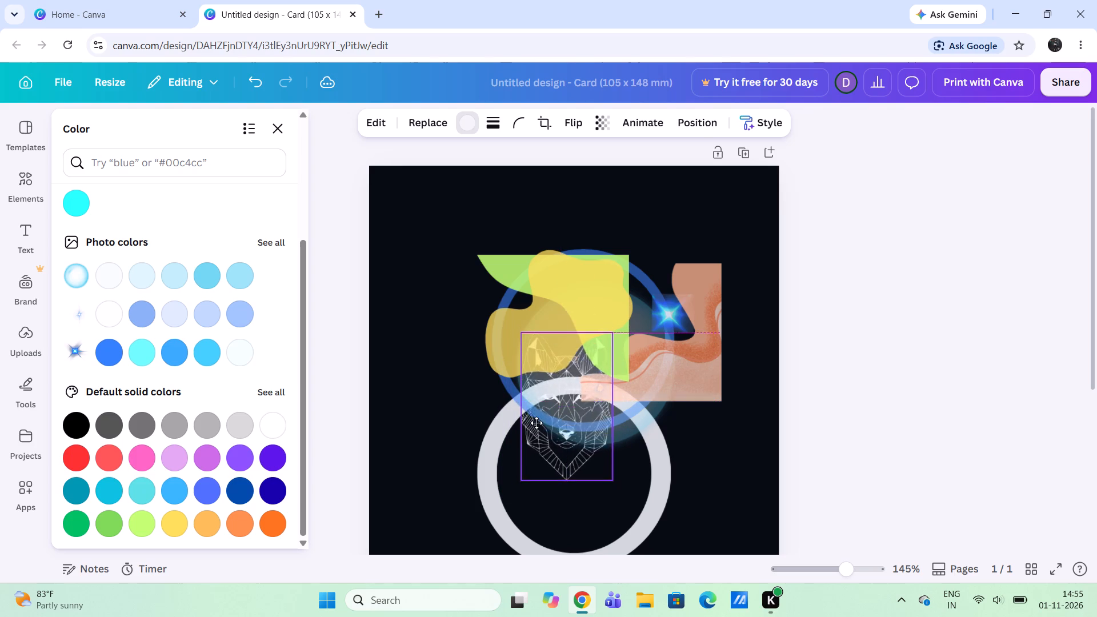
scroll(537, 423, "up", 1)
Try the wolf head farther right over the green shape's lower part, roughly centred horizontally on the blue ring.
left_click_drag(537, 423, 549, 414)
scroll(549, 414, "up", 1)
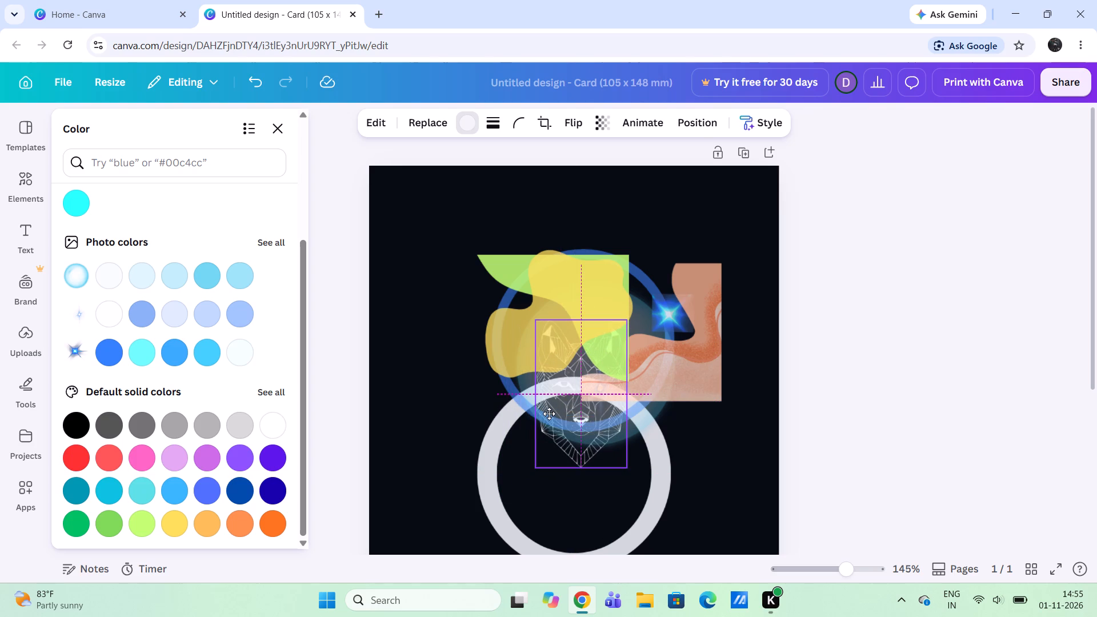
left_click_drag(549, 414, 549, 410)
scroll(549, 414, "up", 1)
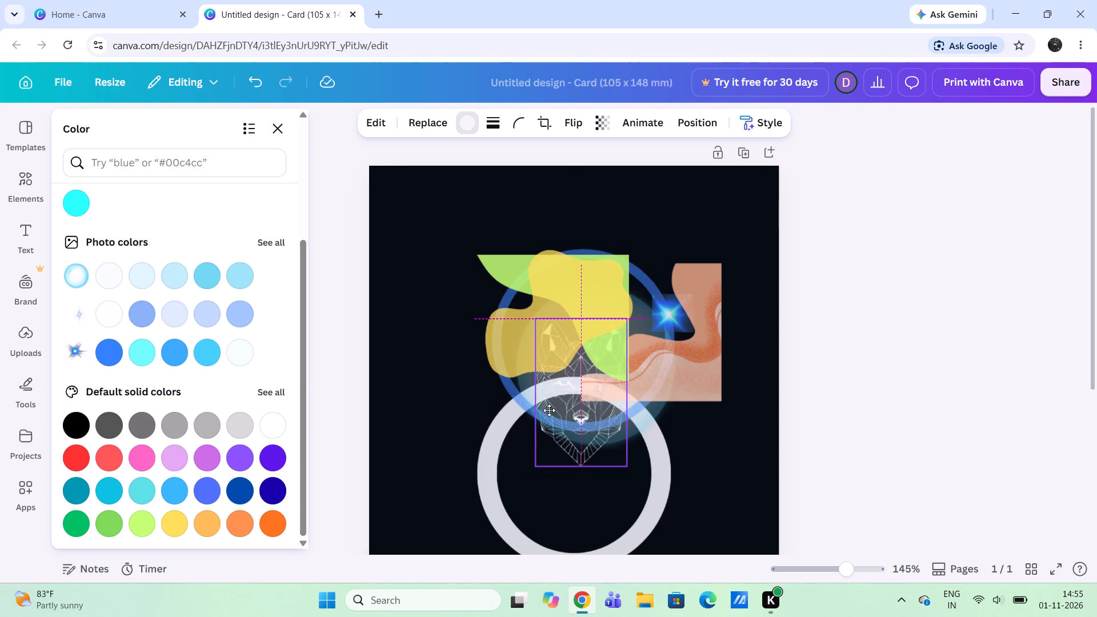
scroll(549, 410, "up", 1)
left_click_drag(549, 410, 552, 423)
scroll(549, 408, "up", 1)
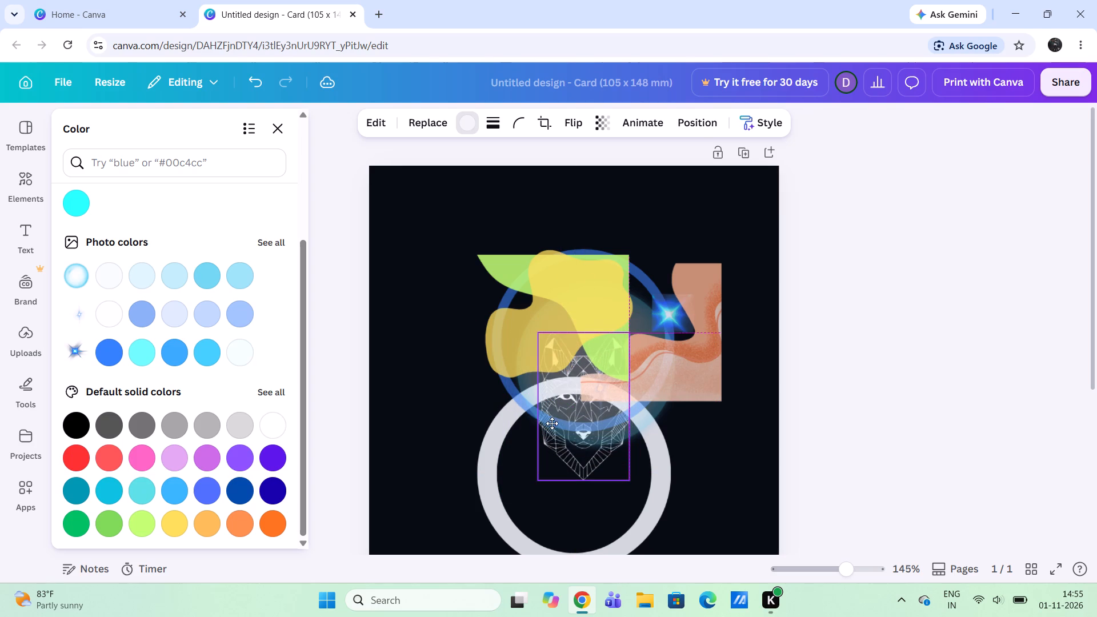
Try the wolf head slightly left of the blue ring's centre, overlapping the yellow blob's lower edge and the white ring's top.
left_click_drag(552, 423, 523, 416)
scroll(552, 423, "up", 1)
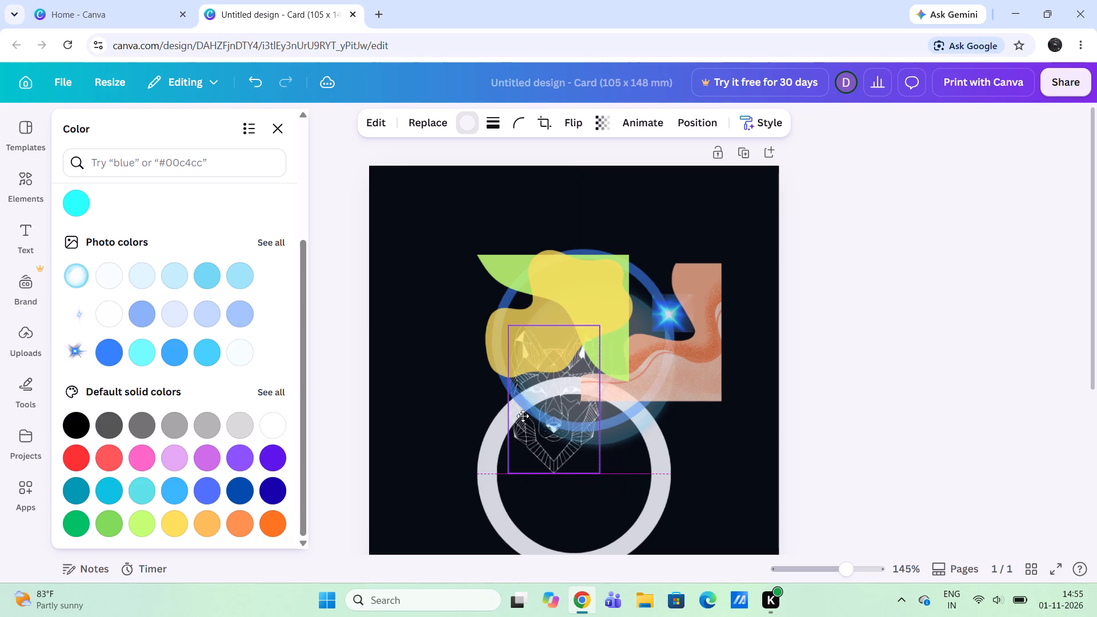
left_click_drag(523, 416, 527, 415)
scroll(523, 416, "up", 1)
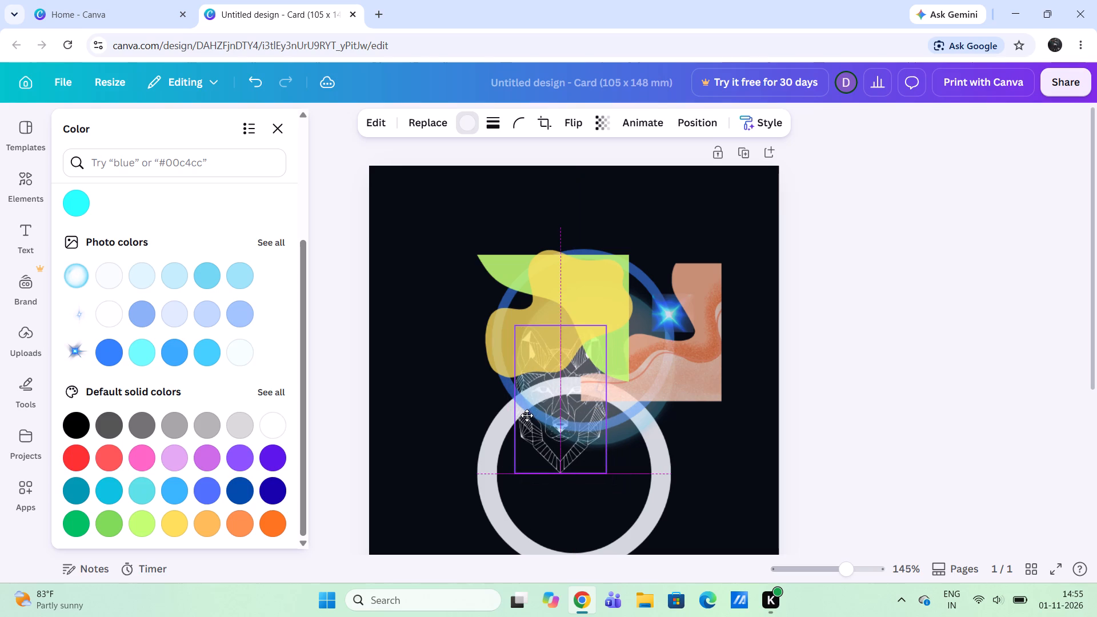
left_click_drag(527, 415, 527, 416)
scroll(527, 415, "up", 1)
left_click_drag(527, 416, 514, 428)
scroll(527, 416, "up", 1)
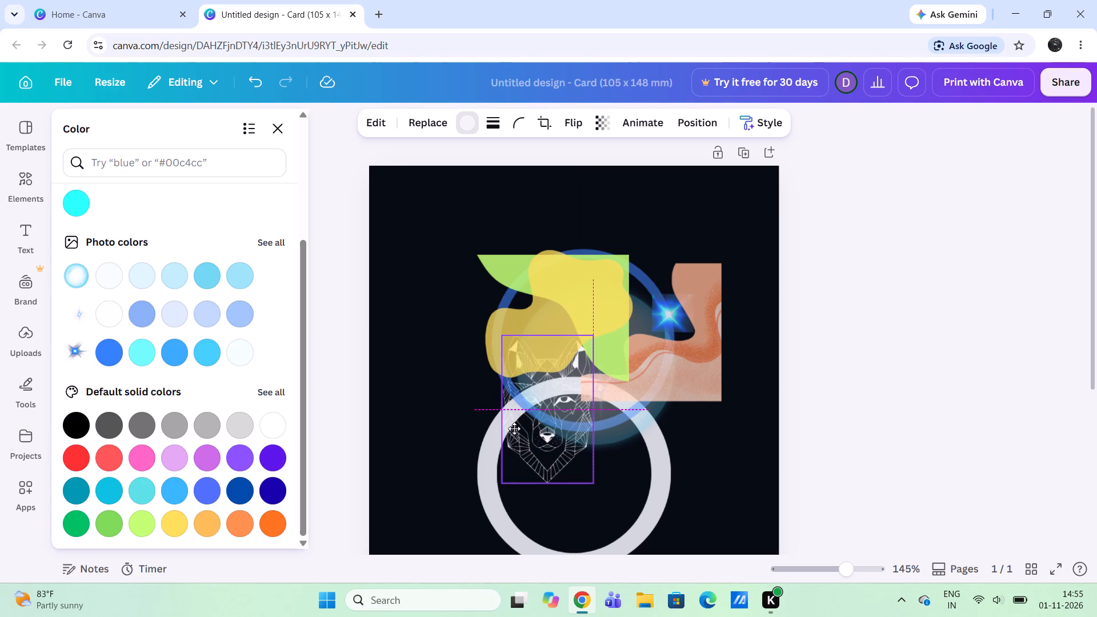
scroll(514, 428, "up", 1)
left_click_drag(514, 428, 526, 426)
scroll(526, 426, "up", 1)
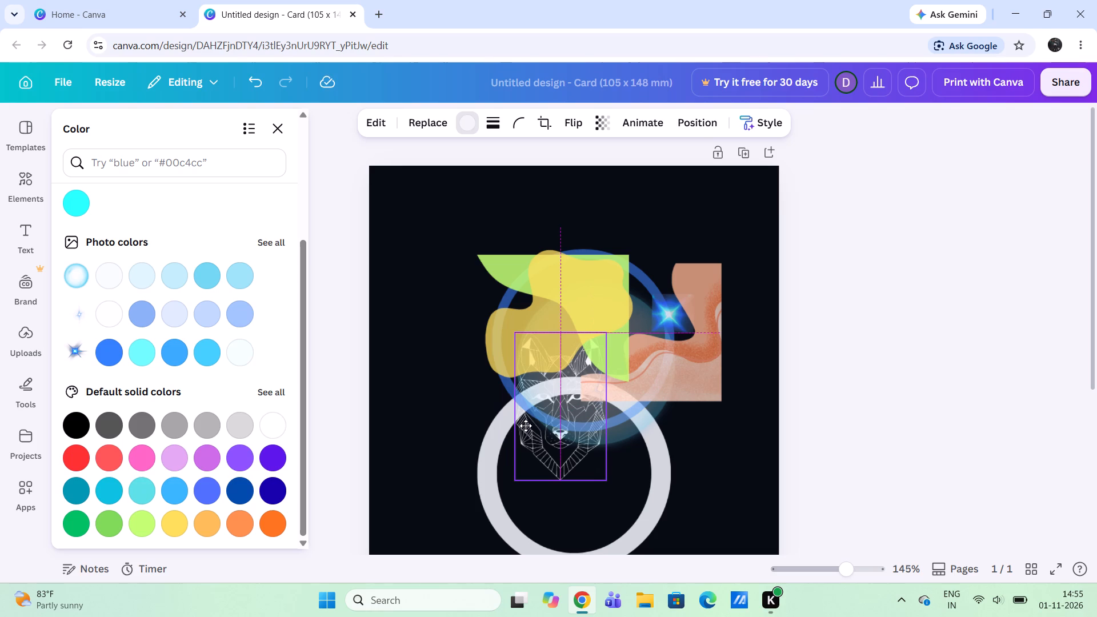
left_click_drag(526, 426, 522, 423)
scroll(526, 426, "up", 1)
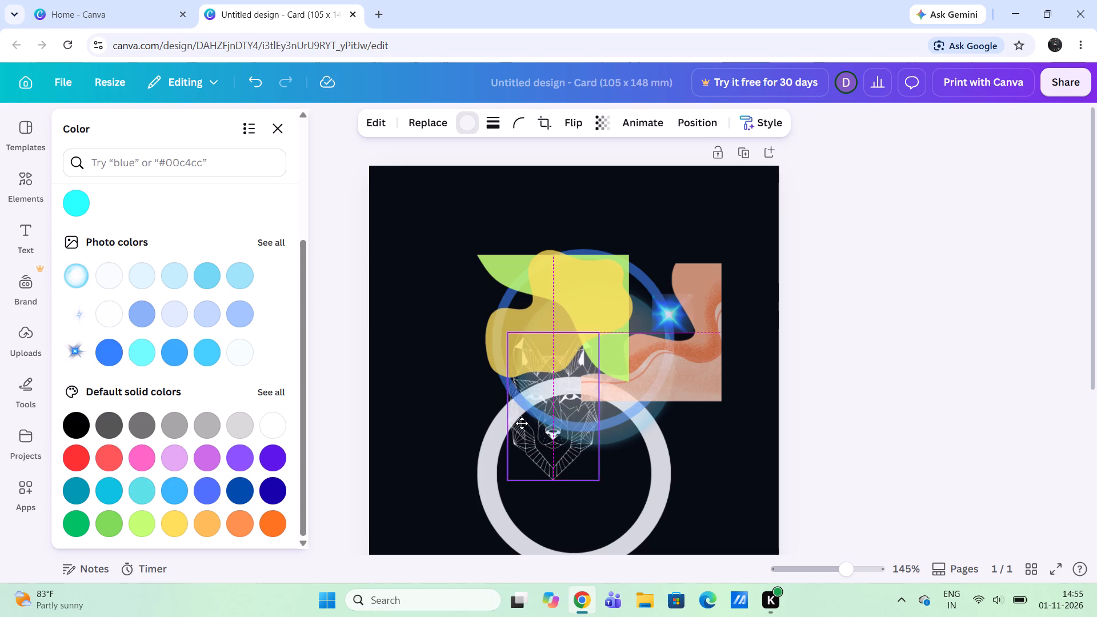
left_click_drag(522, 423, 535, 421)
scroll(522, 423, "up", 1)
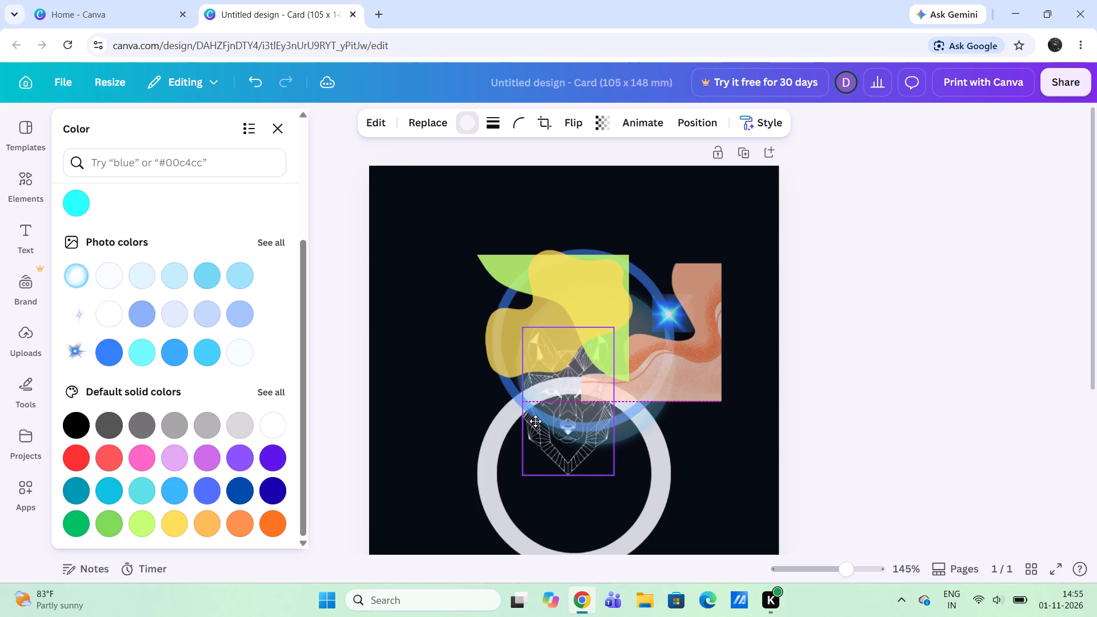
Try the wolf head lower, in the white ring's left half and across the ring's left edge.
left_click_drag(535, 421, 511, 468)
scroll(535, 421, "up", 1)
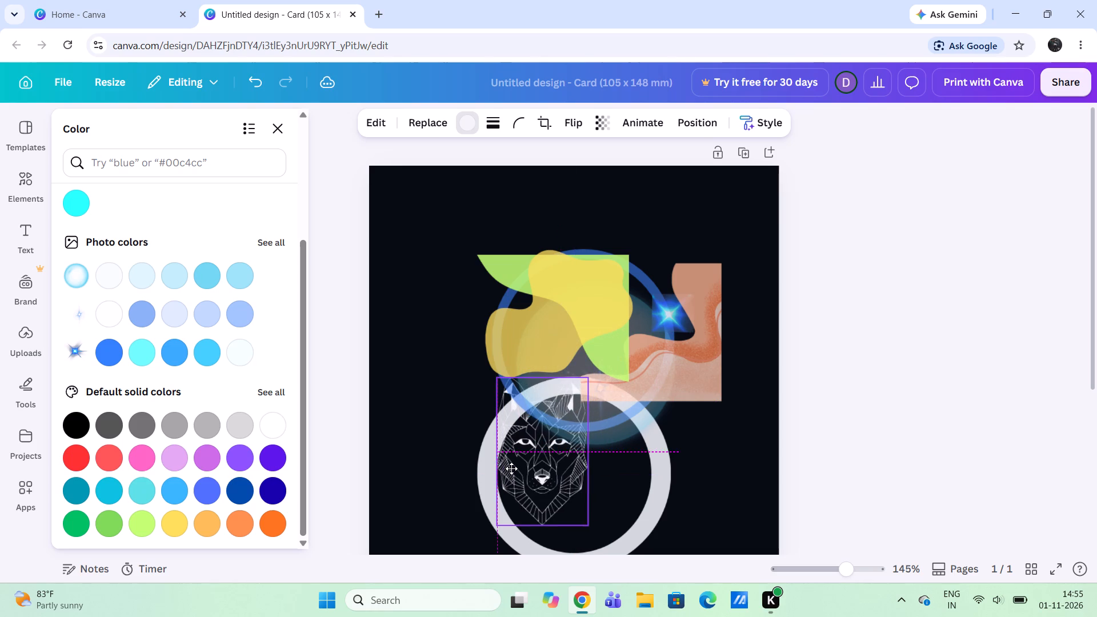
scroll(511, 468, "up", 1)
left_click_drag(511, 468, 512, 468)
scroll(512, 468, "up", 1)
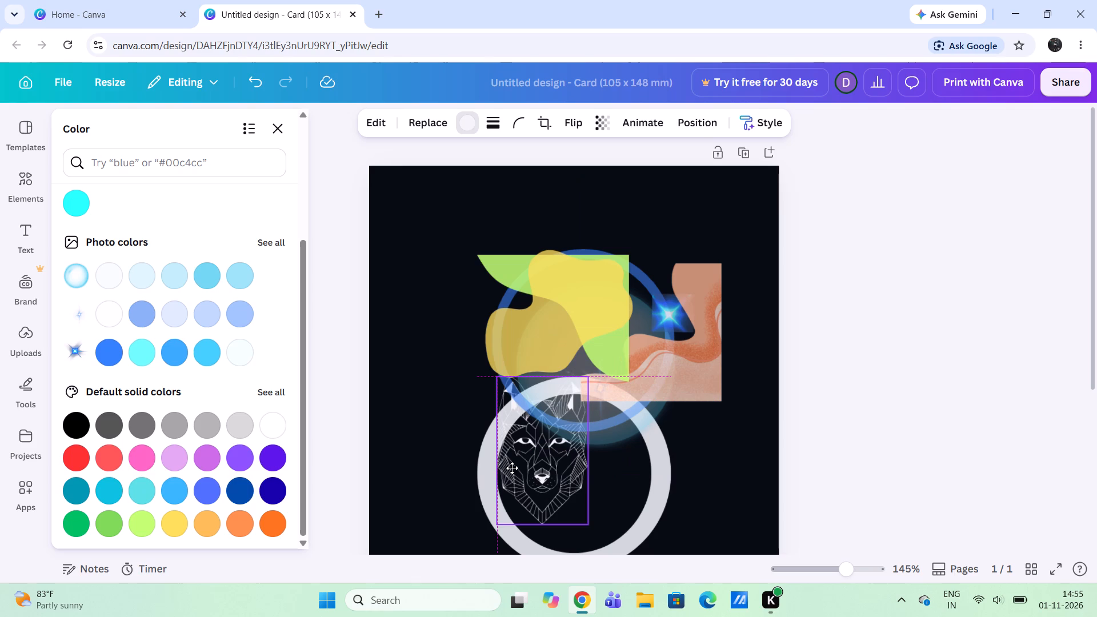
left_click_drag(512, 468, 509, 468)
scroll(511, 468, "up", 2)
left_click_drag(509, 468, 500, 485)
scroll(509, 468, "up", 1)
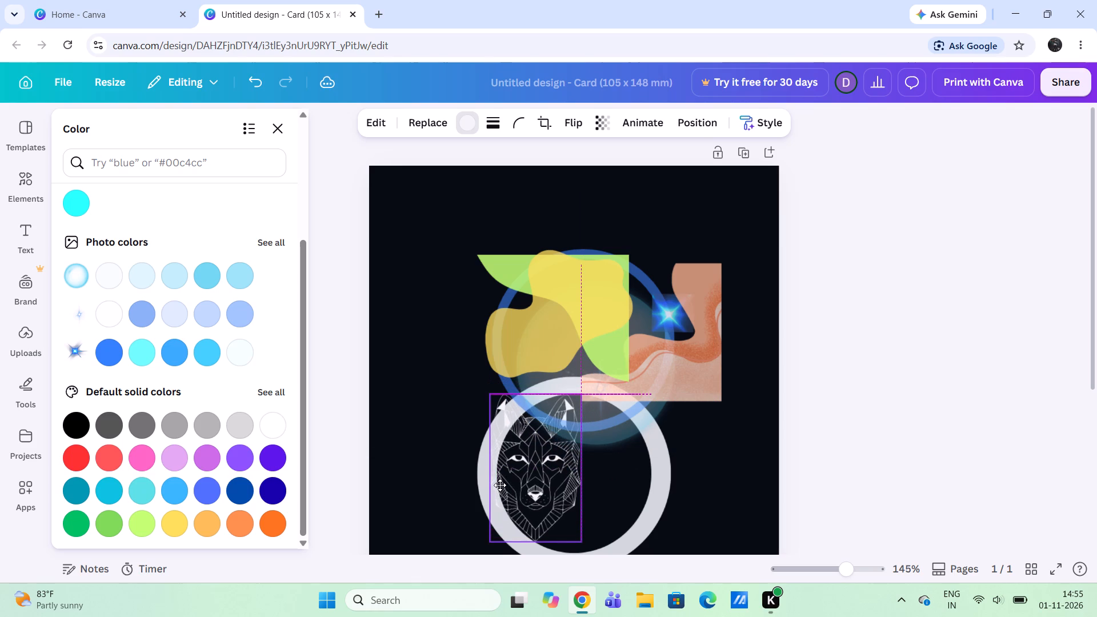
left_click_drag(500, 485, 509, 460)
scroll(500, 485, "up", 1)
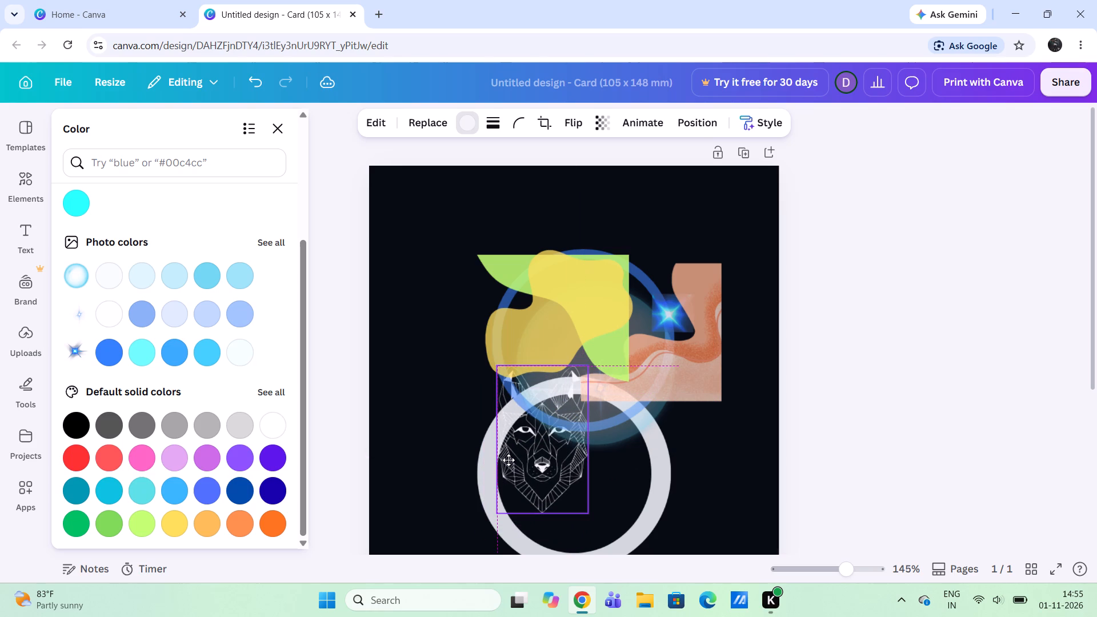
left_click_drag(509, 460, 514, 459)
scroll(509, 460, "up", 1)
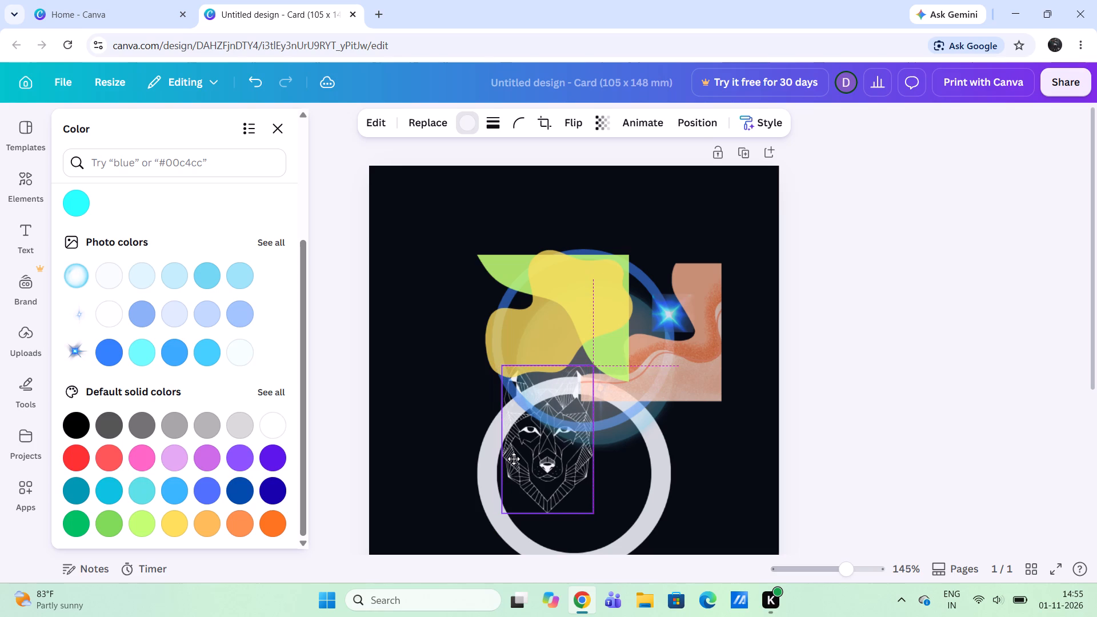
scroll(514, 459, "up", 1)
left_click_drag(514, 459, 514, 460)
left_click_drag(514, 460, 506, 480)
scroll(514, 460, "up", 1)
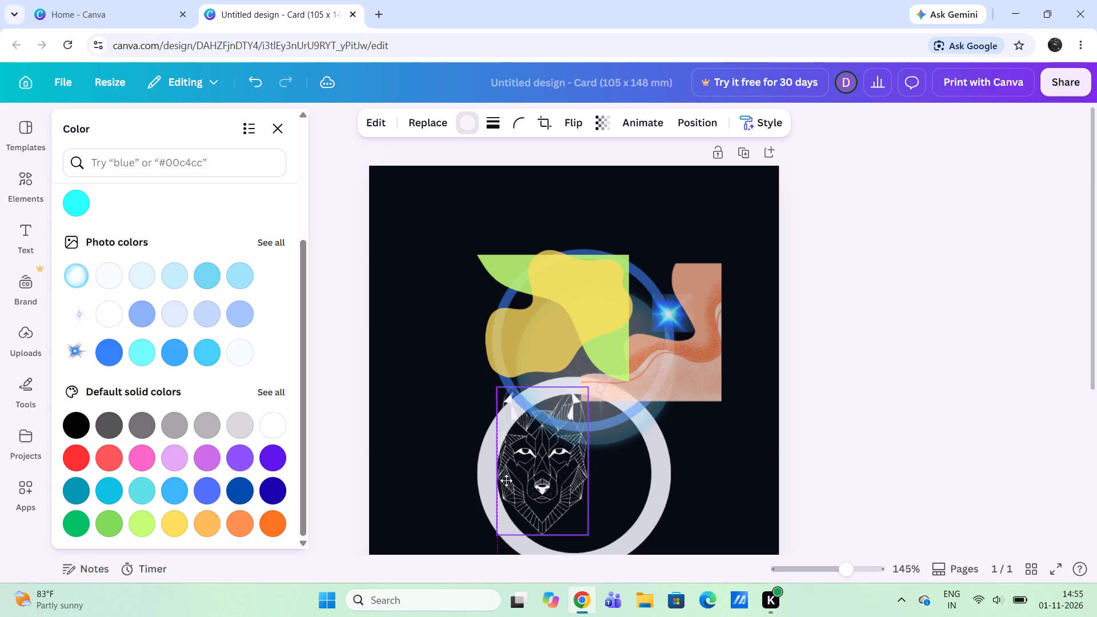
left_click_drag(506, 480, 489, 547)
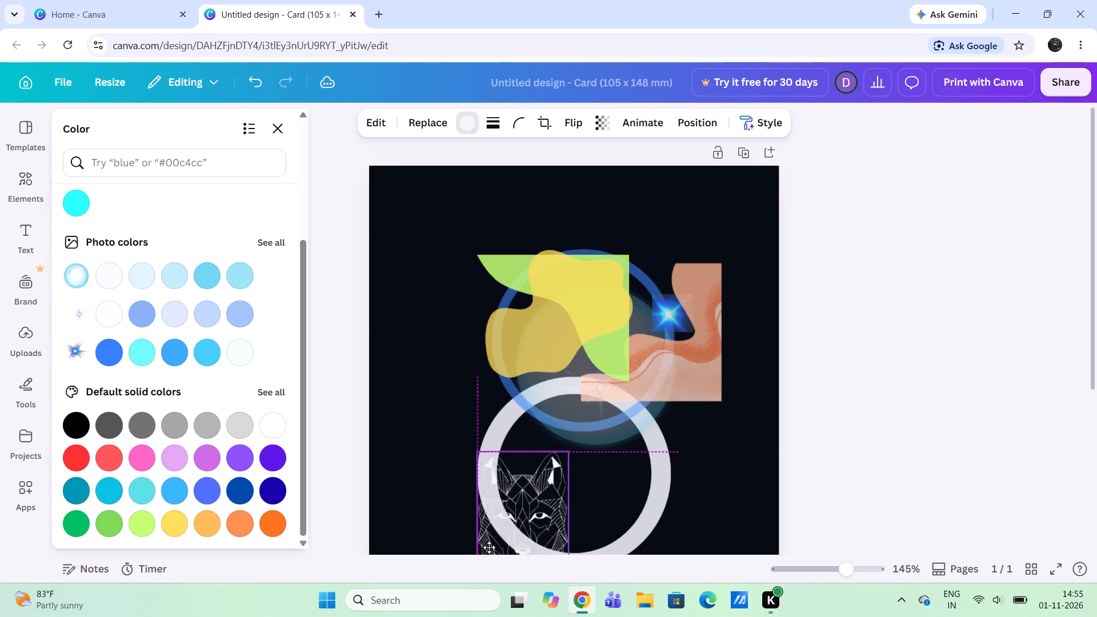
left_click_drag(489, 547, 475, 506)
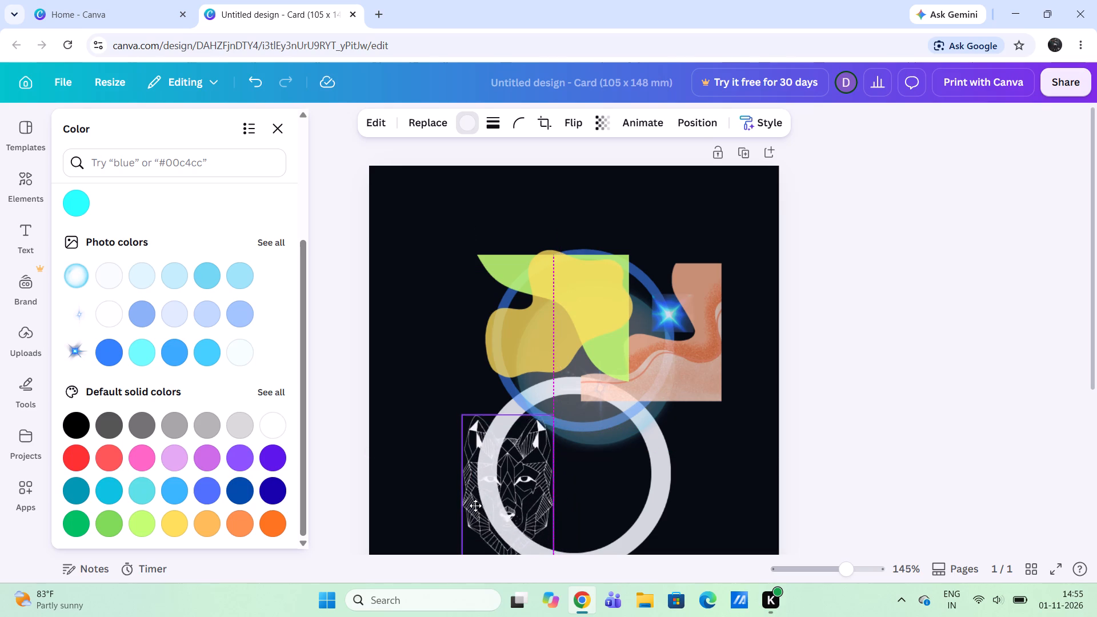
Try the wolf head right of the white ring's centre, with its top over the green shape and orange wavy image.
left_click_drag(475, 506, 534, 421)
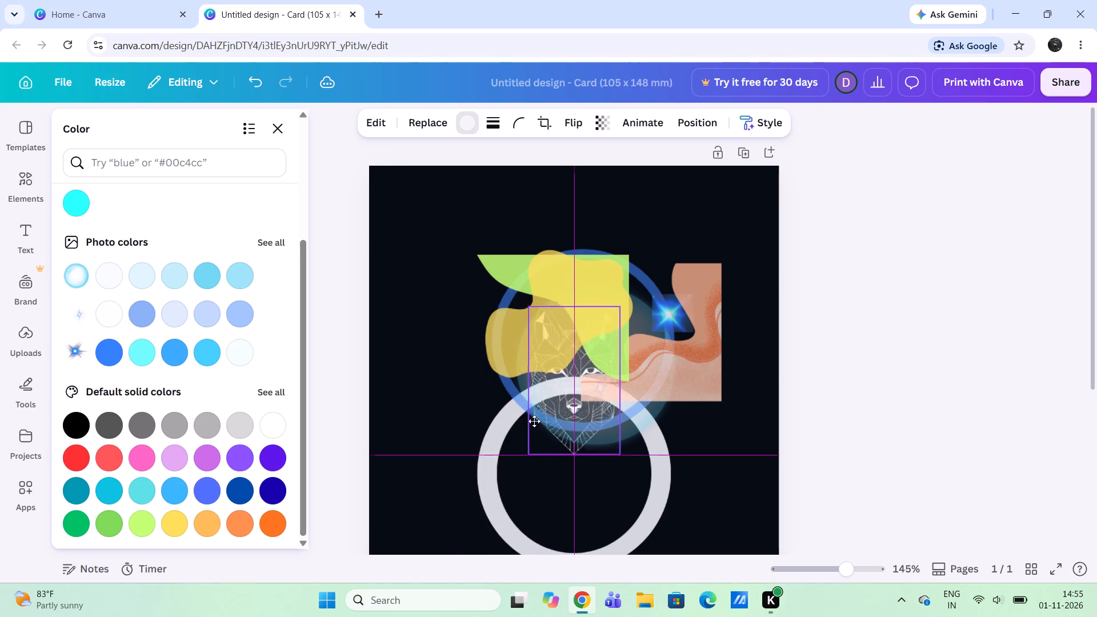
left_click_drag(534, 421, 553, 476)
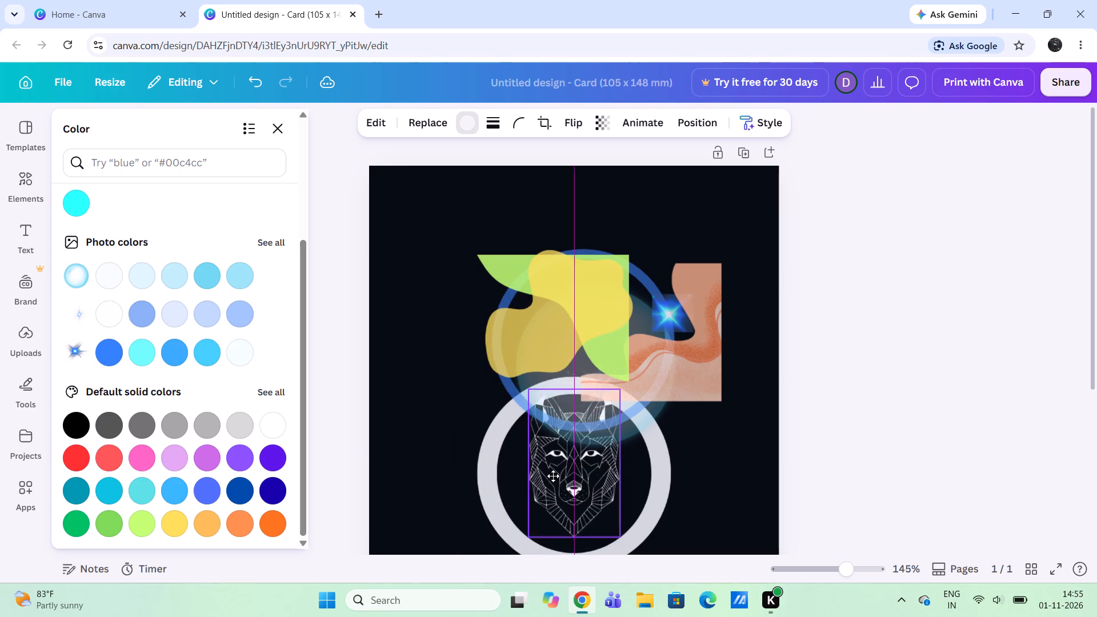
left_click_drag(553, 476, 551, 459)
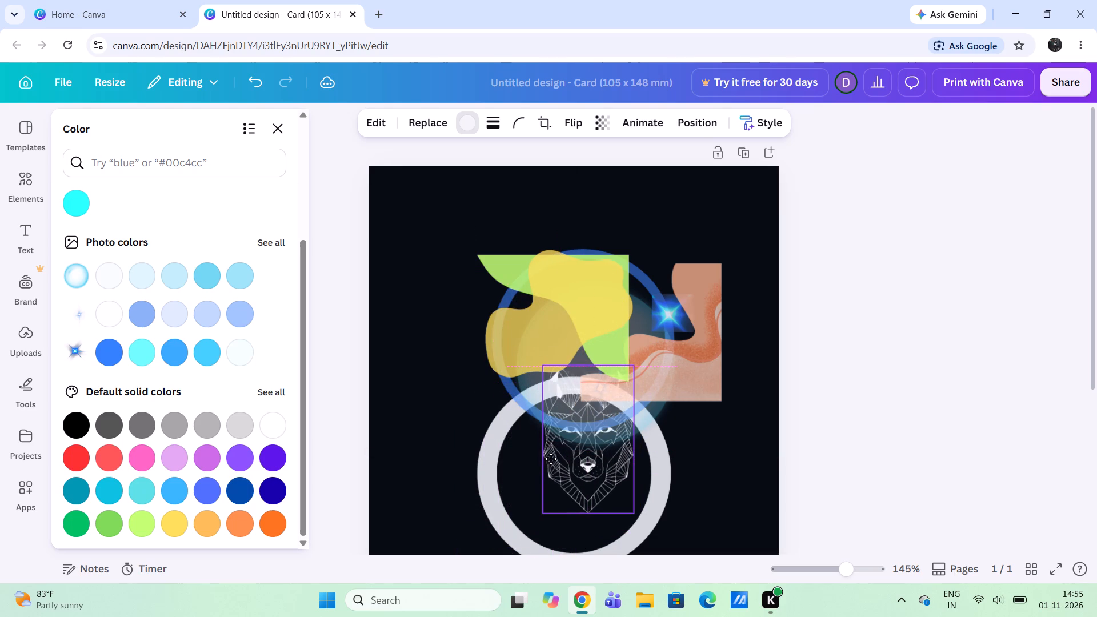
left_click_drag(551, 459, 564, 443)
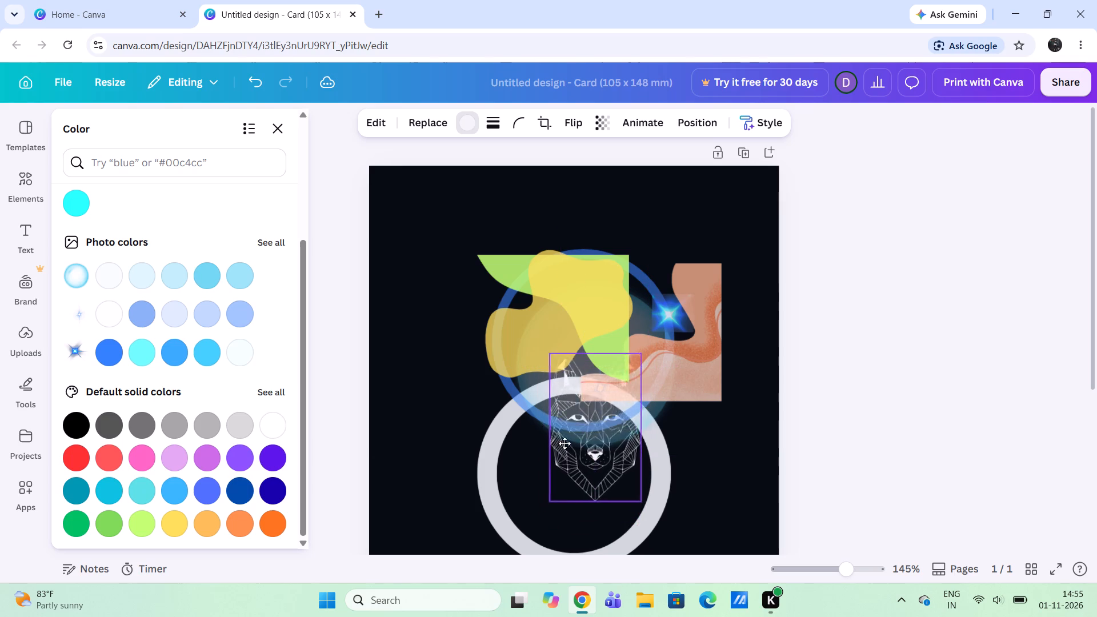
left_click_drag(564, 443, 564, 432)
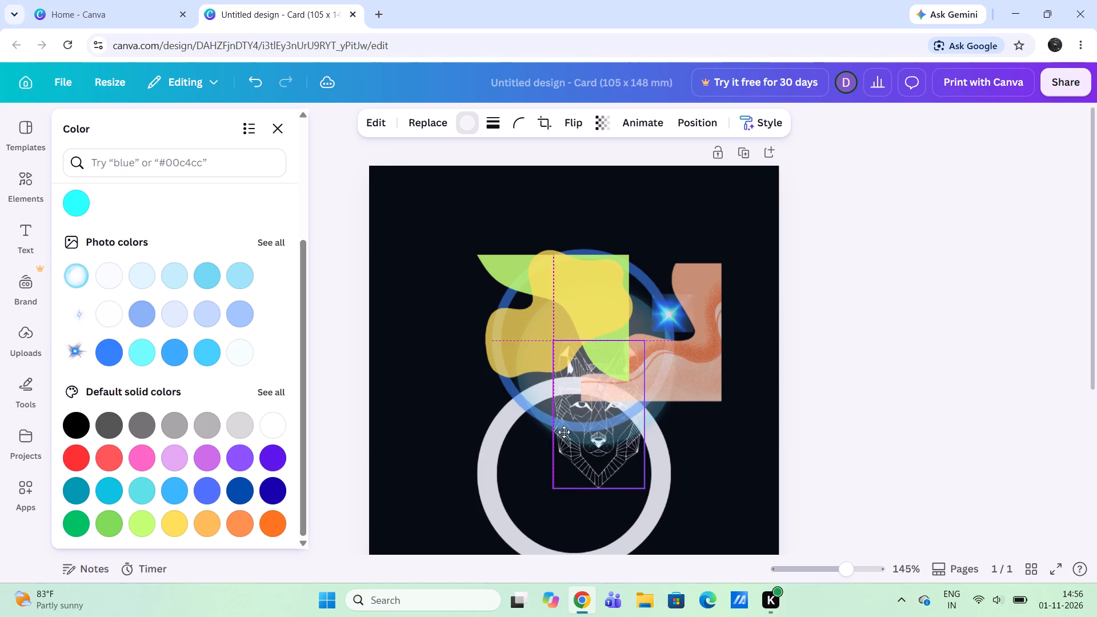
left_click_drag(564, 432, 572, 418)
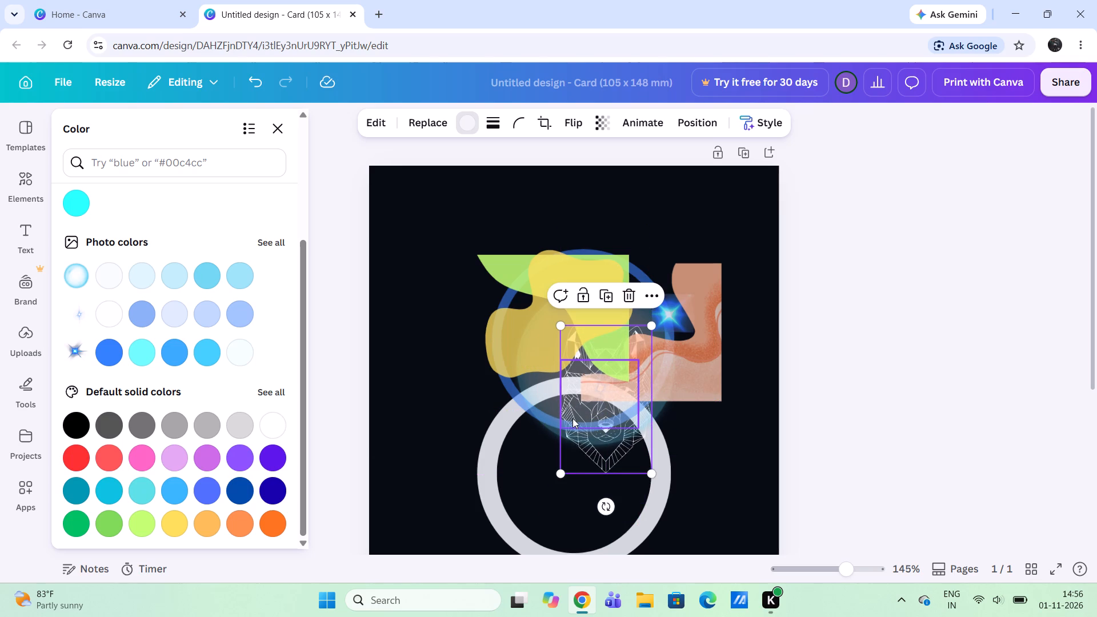
Move the wolf head down inside the white ring, vertically centred and slightly right of the ring's centre.
scroll(587, 466, "down", 1)
left_click_drag(605, 355, 572, 431)
left_click_drag(577, 396, 599, 385)
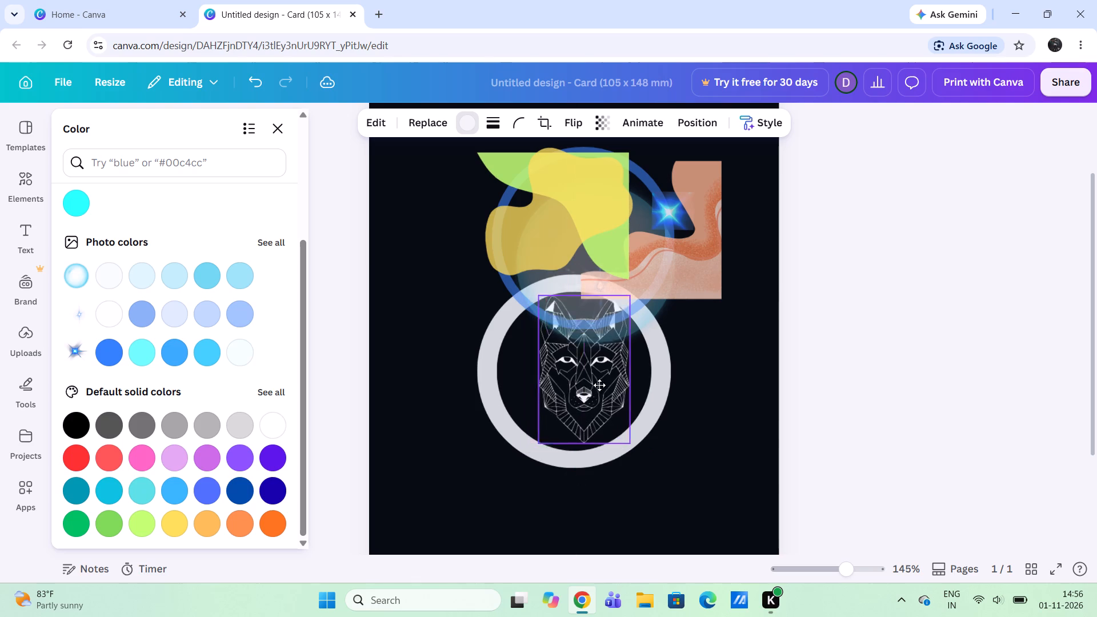
left_click_drag(599, 385, 593, 389)
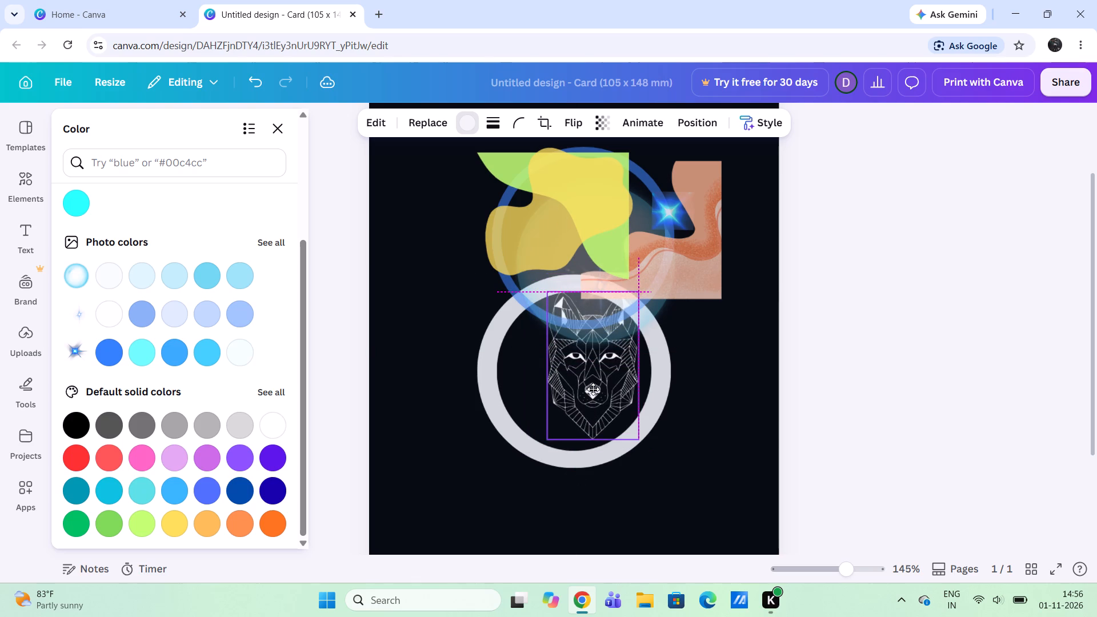
left_click_drag(593, 389, 595, 388)
left_click_drag(595, 388, 615, 389)
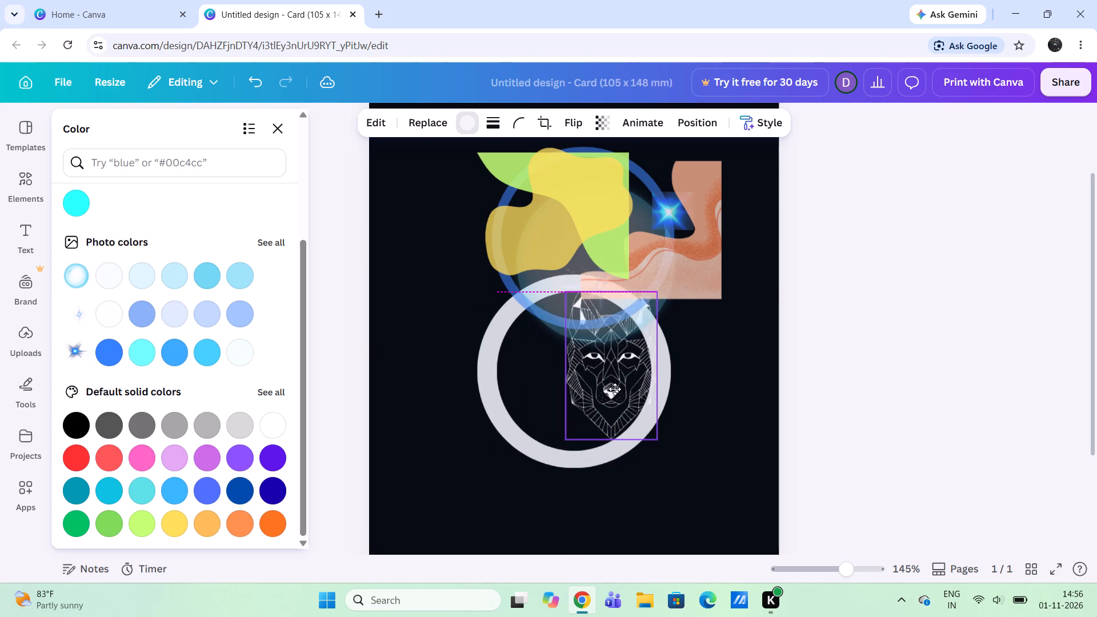
left_click_drag(615, 389, 584, 400)
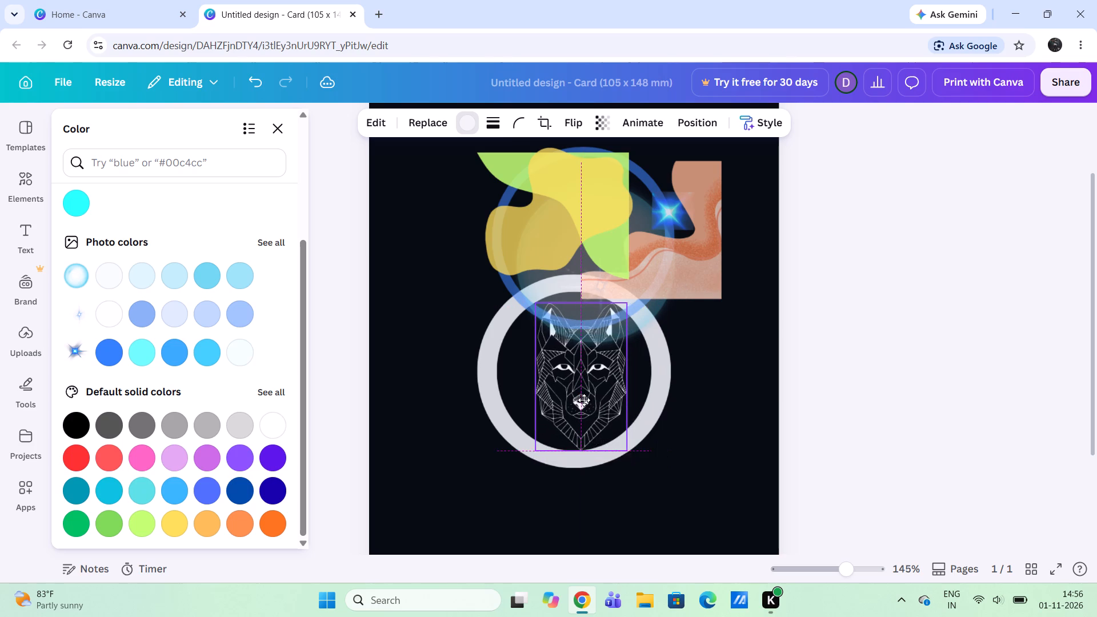
left_click_drag(584, 400, 586, 396)
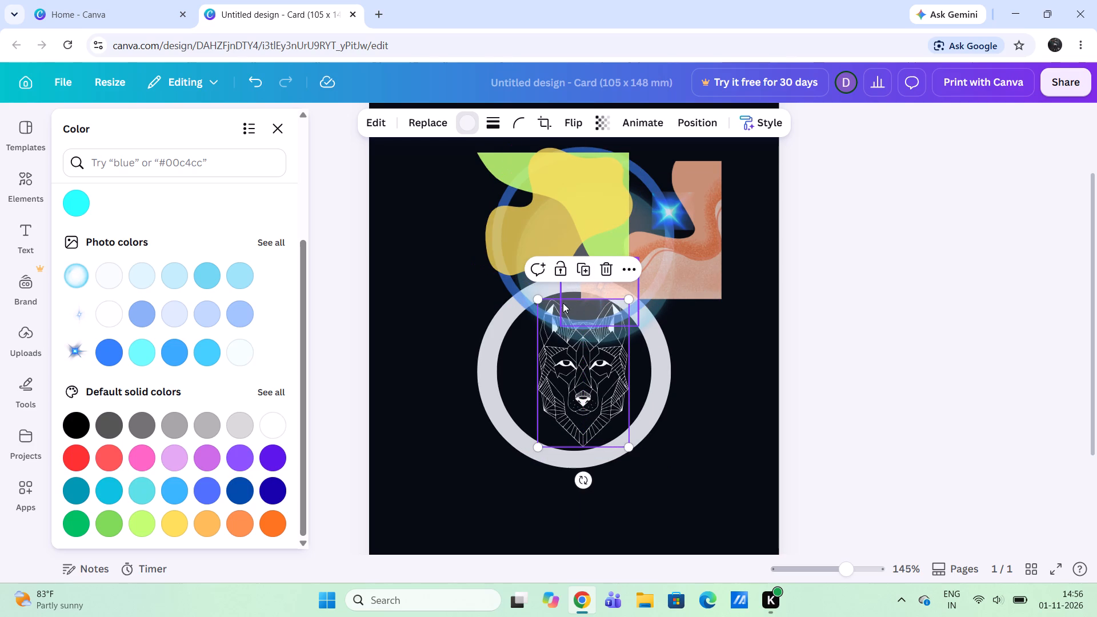
Move the translucent teal disc down behind the wolf head and enlarge it to match the white ring's outer edge.
left_click_drag(527, 301, 517, 404)
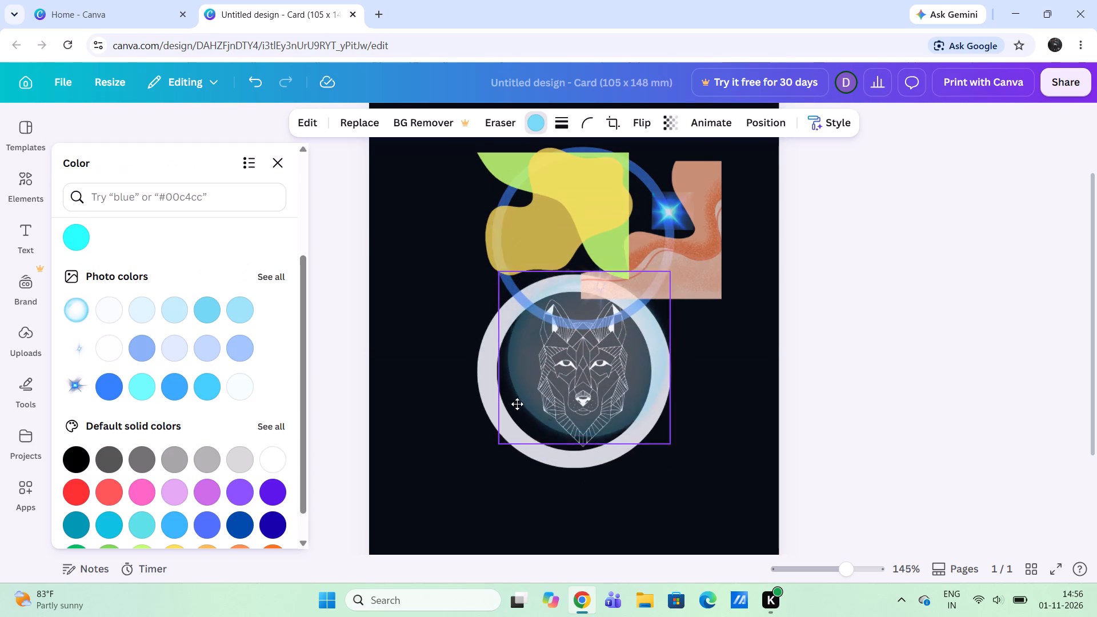
left_click_drag(517, 404, 507, 418)
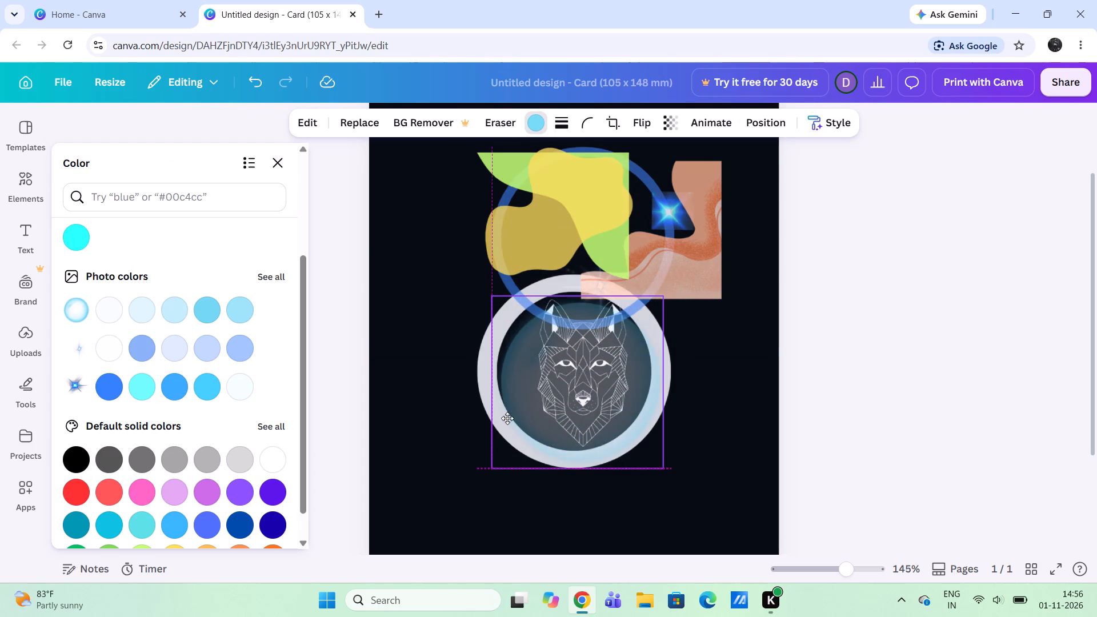
left_click_drag(507, 418, 501, 414)
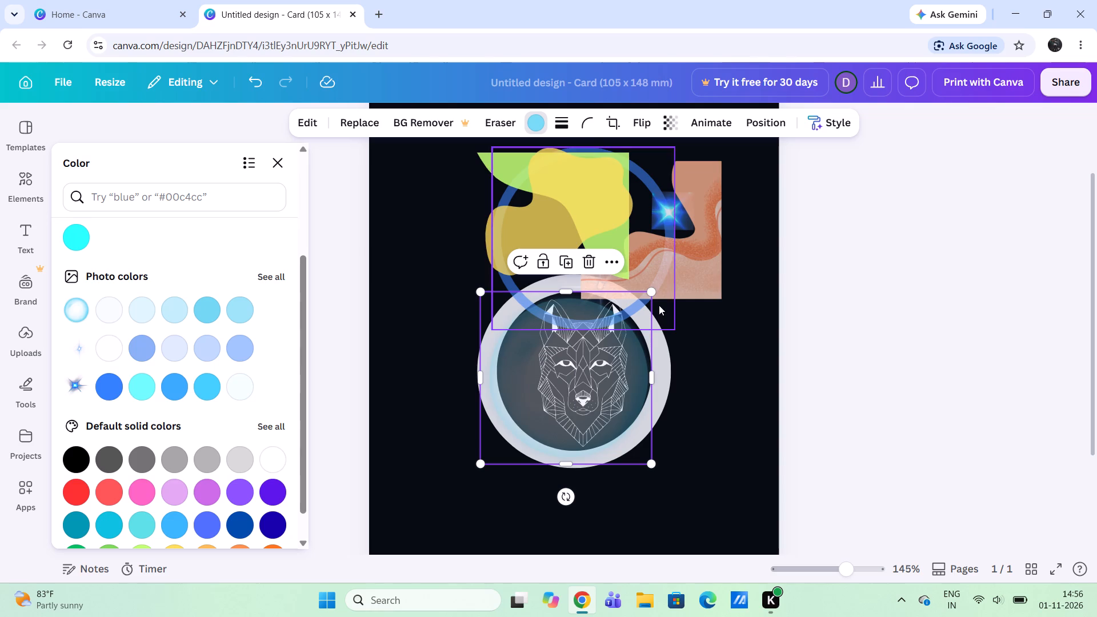
left_click_drag(654, 289, 682, 272)
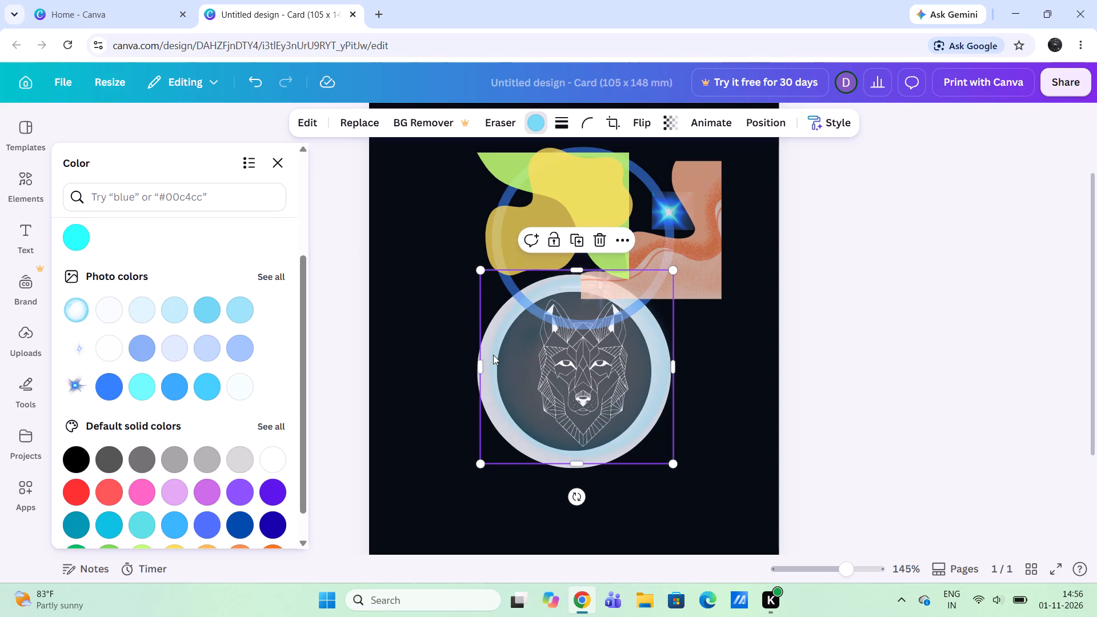
left_click_drag(495, 353, 489, 355)
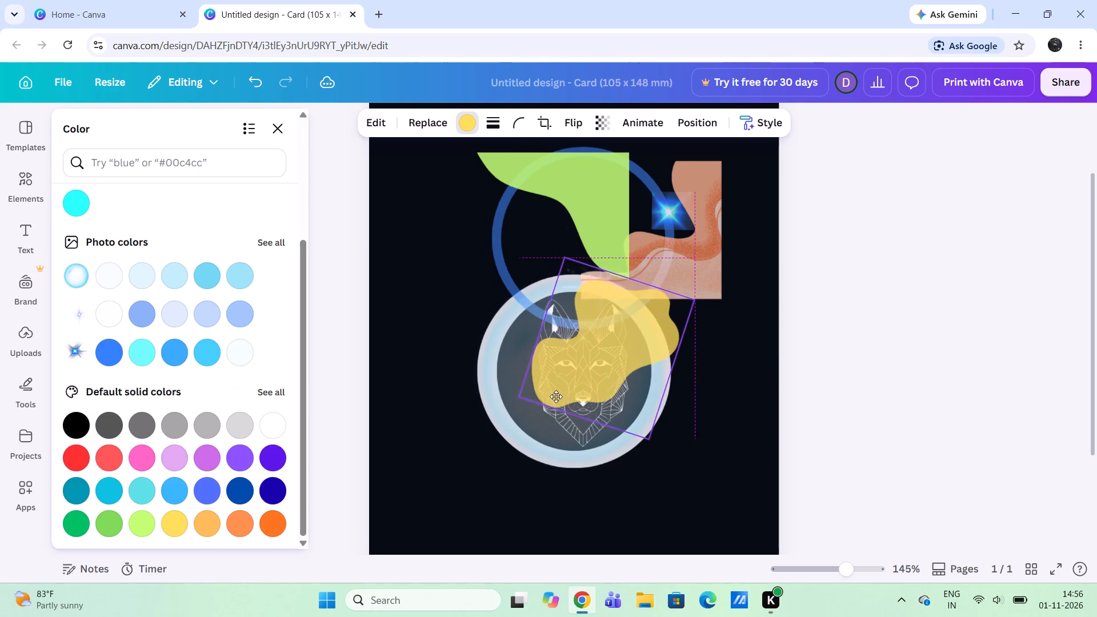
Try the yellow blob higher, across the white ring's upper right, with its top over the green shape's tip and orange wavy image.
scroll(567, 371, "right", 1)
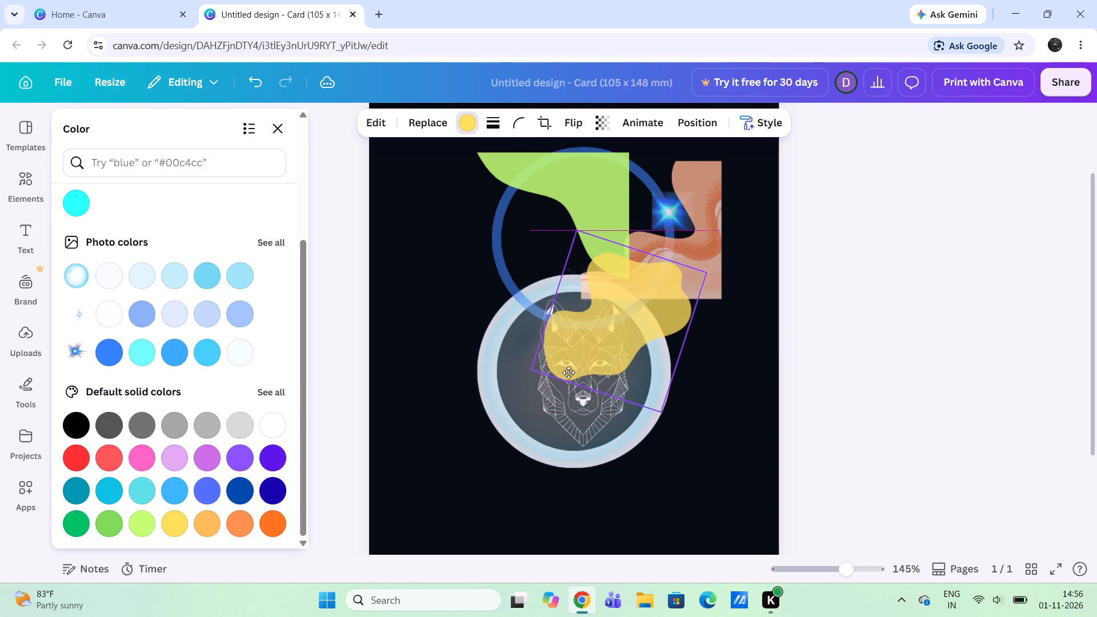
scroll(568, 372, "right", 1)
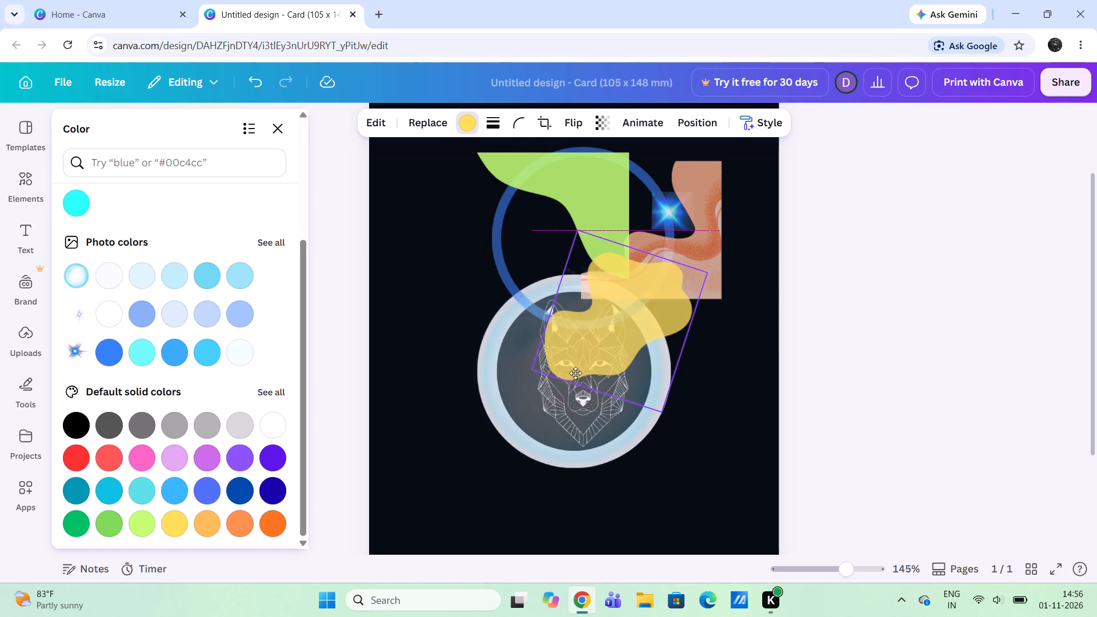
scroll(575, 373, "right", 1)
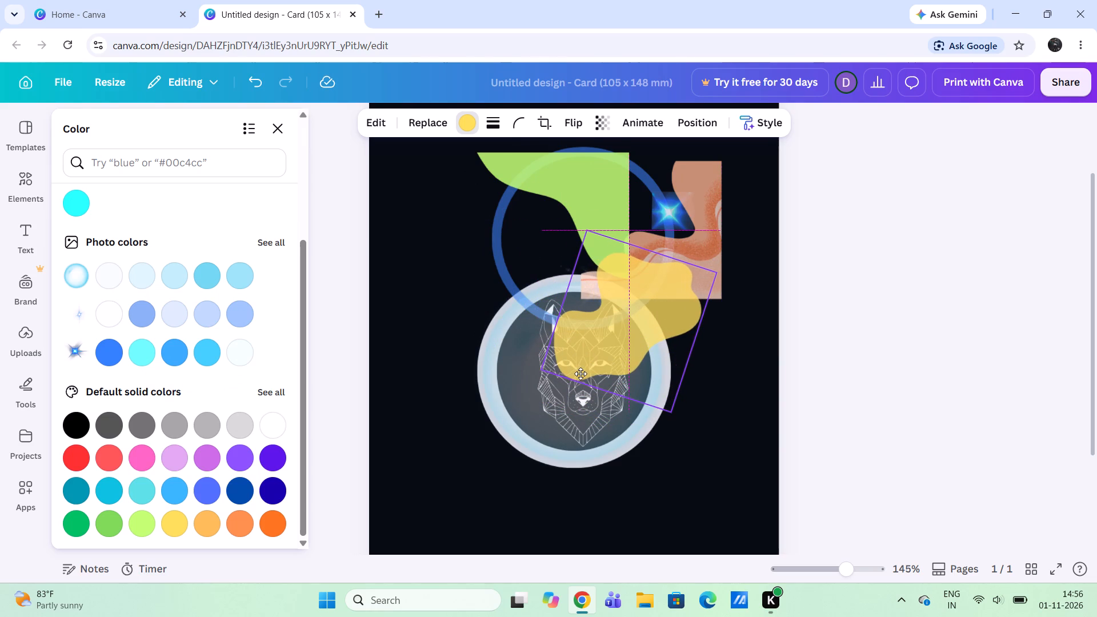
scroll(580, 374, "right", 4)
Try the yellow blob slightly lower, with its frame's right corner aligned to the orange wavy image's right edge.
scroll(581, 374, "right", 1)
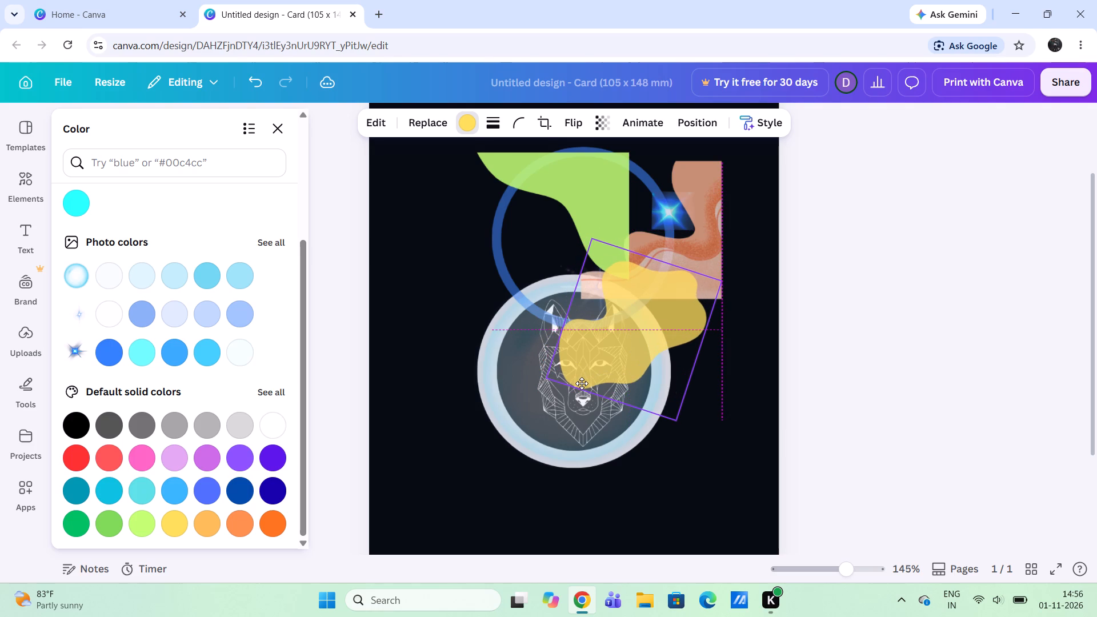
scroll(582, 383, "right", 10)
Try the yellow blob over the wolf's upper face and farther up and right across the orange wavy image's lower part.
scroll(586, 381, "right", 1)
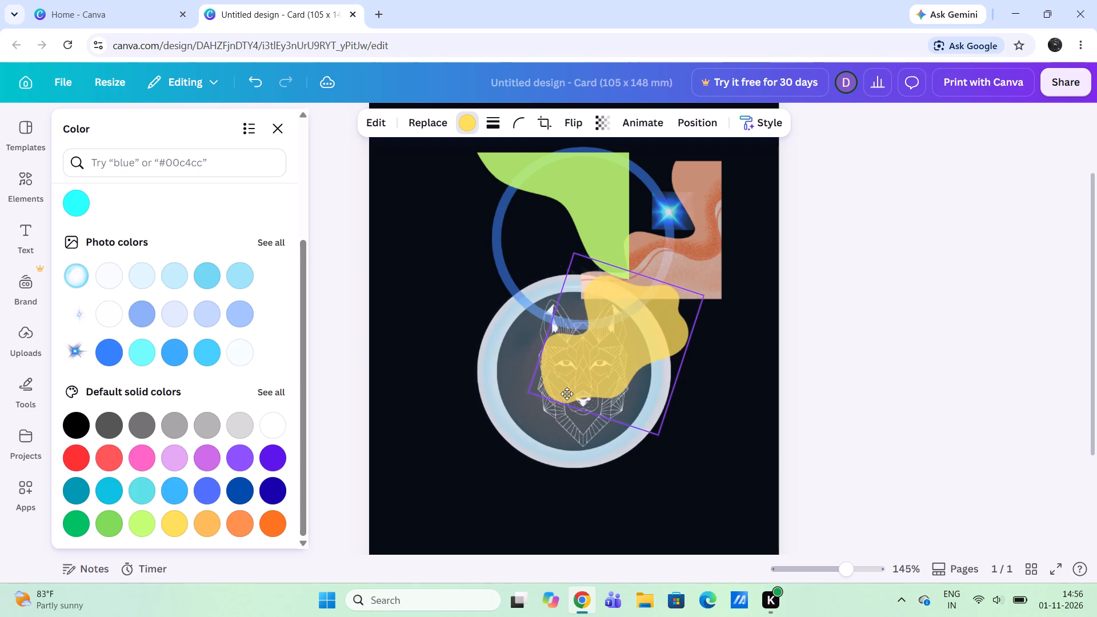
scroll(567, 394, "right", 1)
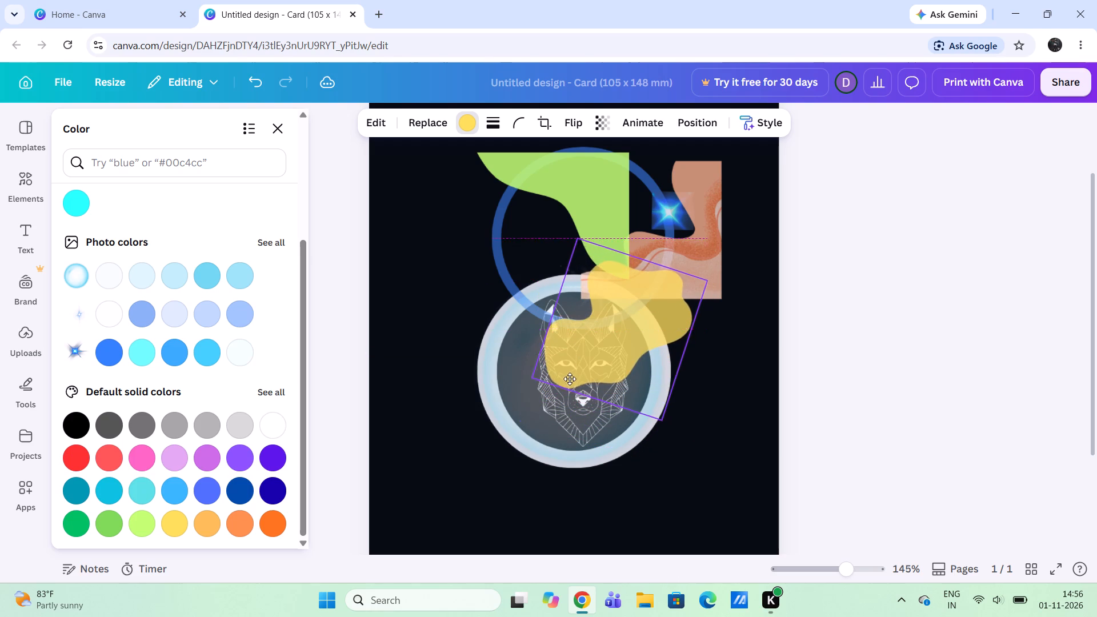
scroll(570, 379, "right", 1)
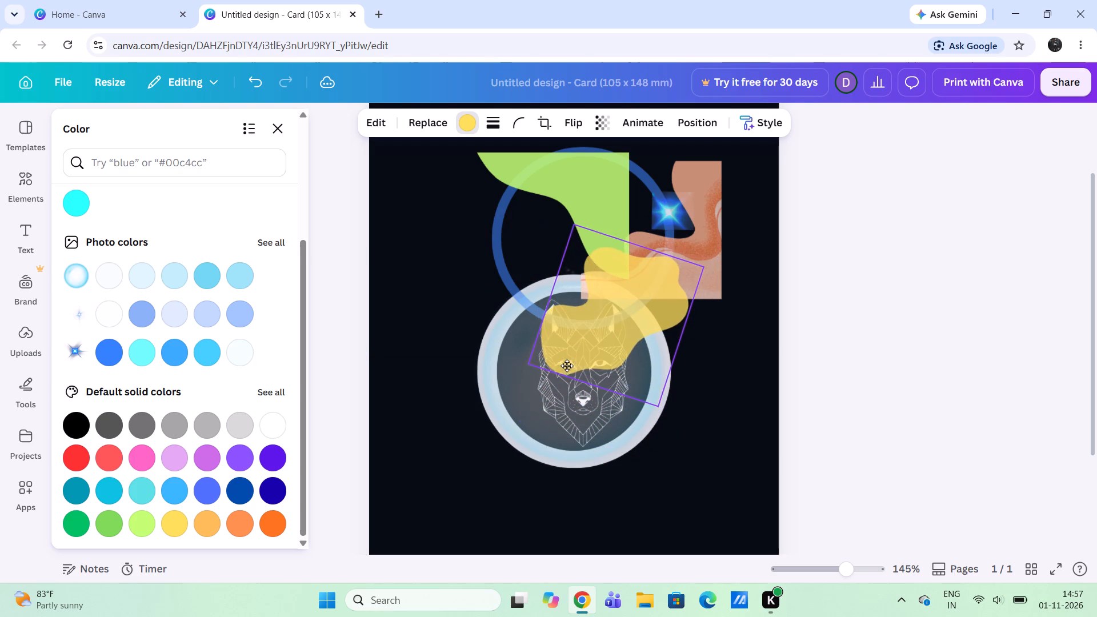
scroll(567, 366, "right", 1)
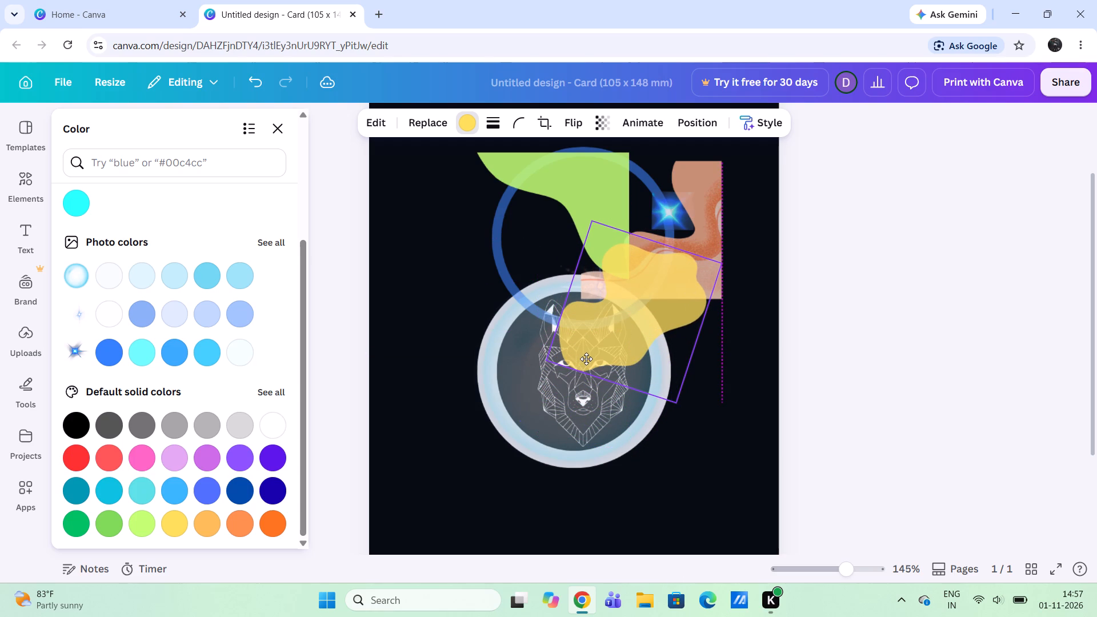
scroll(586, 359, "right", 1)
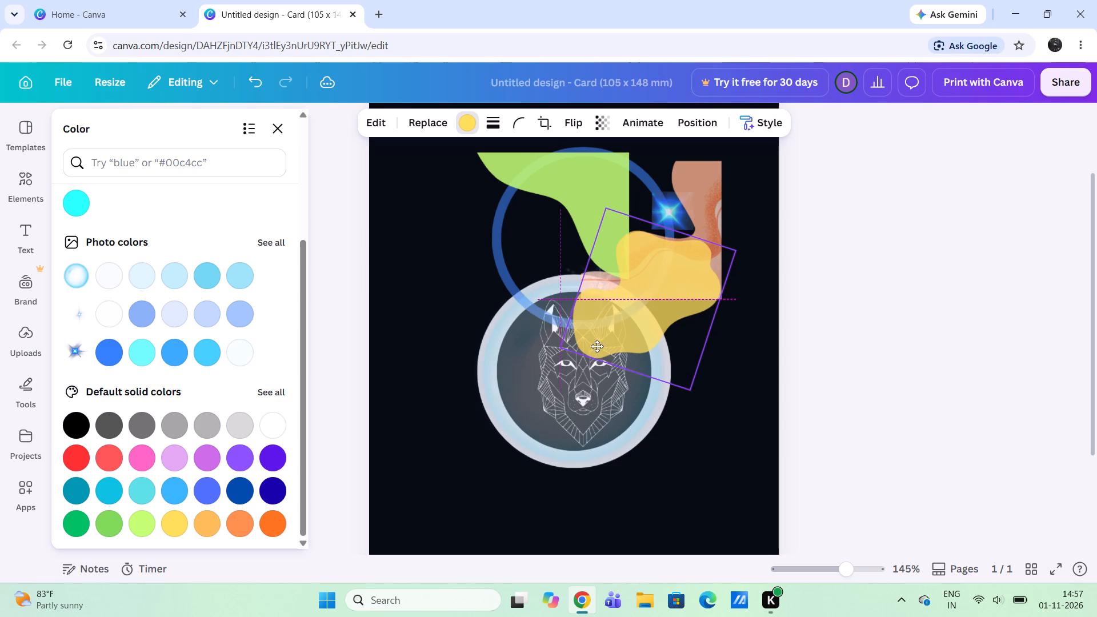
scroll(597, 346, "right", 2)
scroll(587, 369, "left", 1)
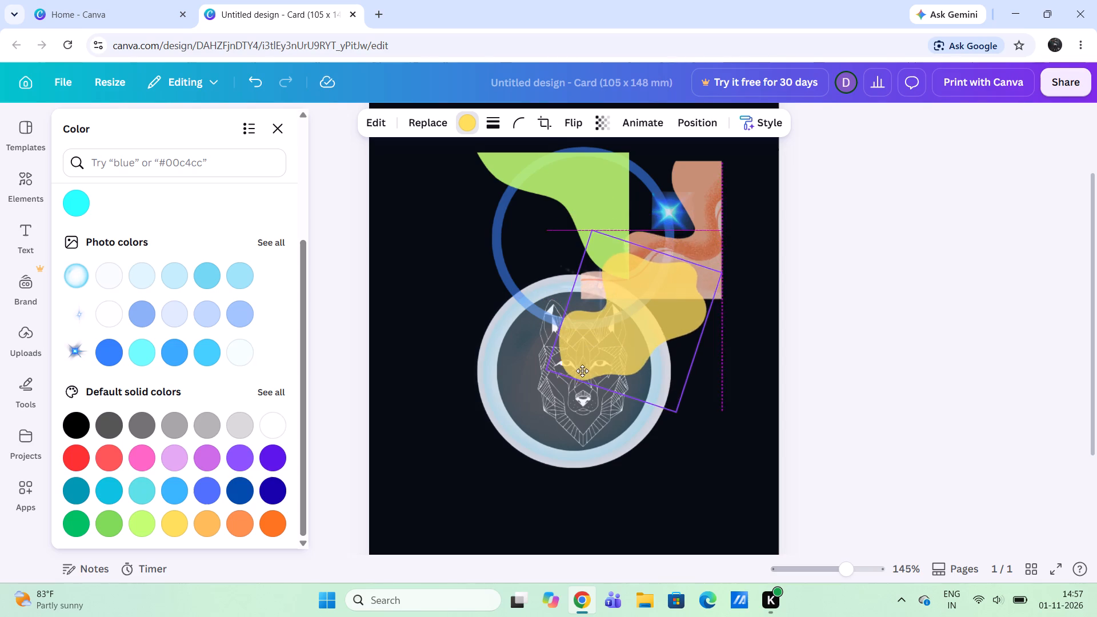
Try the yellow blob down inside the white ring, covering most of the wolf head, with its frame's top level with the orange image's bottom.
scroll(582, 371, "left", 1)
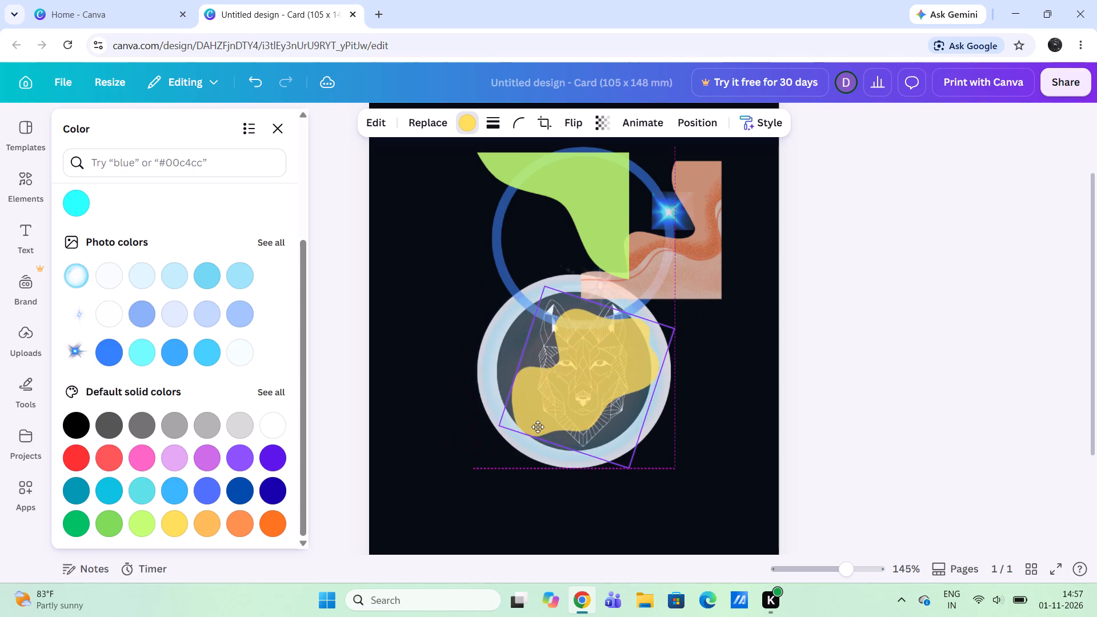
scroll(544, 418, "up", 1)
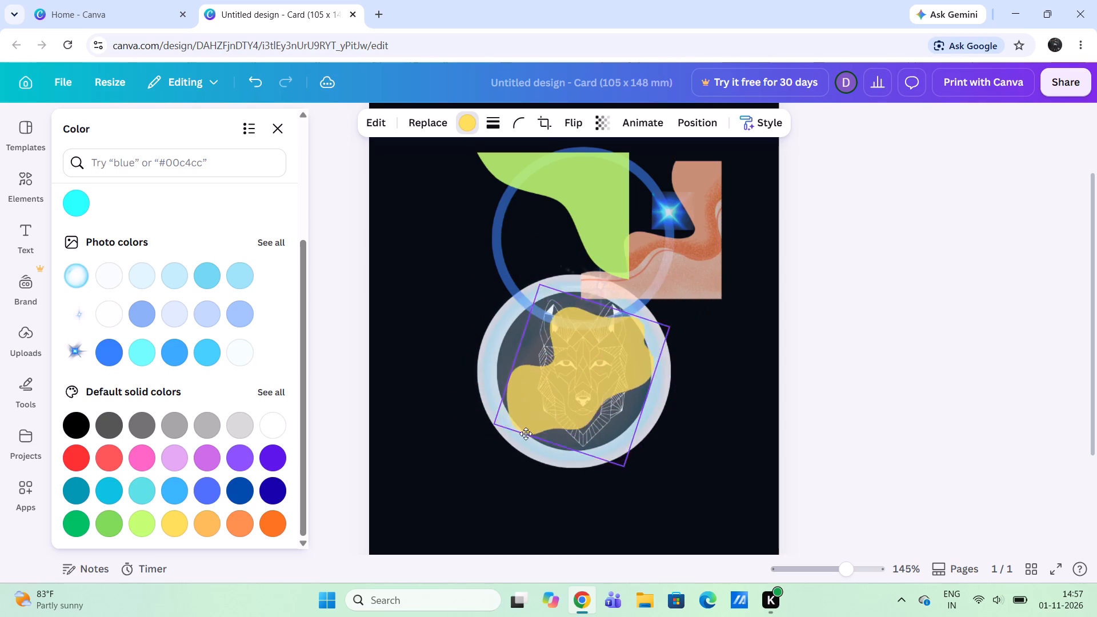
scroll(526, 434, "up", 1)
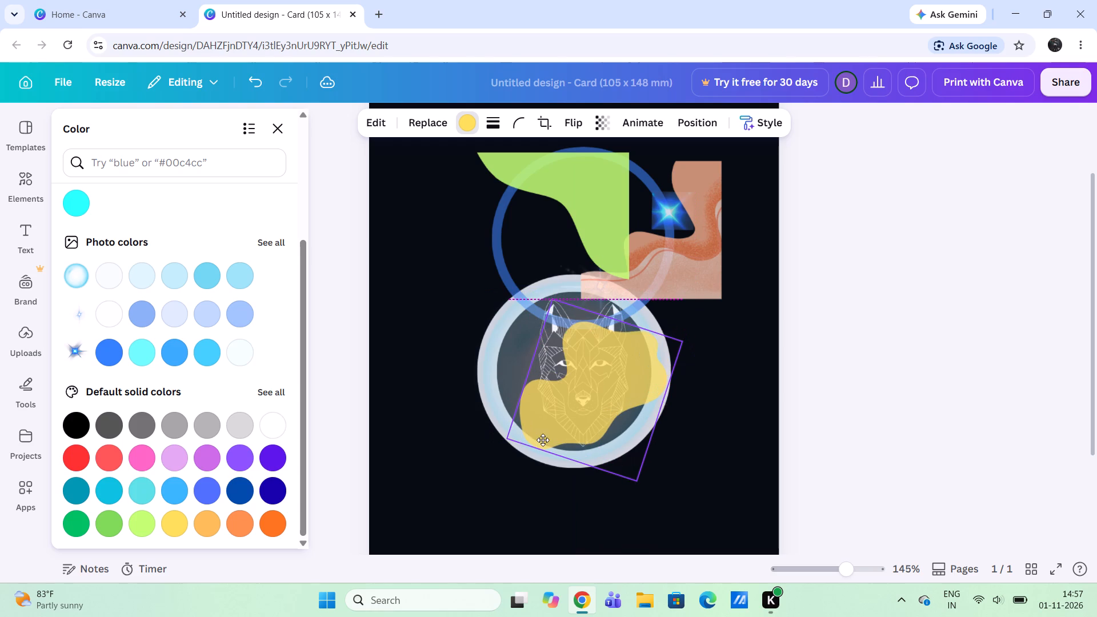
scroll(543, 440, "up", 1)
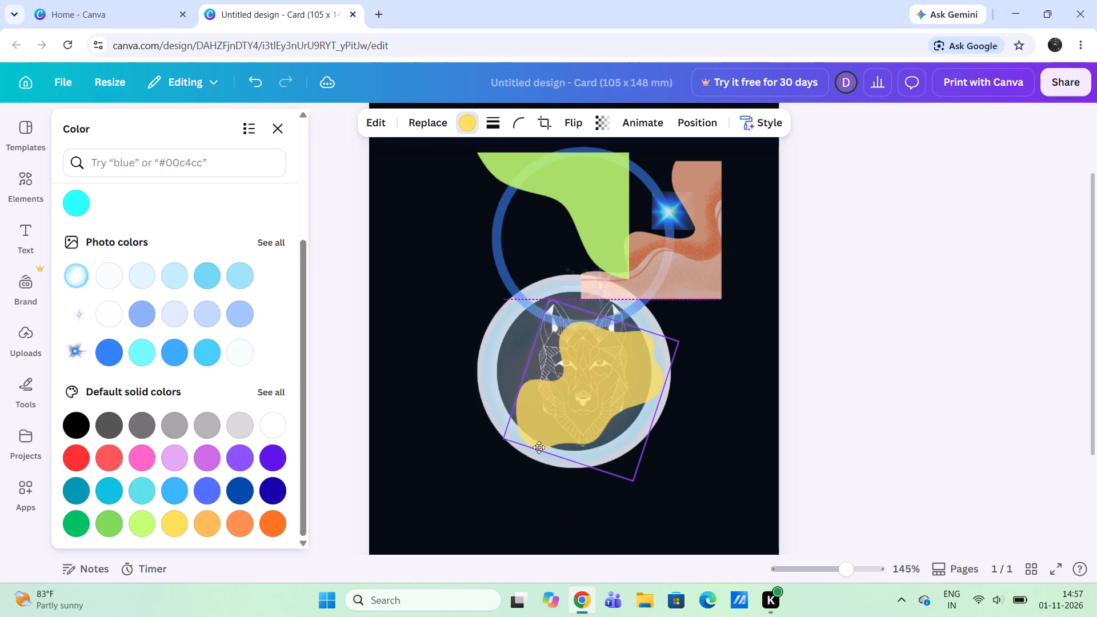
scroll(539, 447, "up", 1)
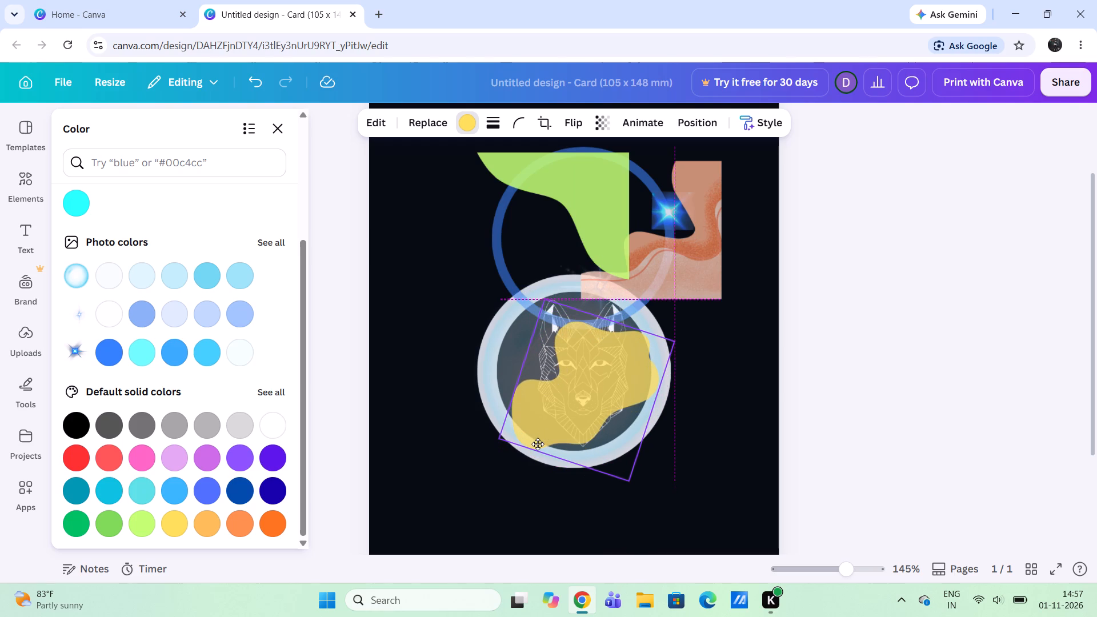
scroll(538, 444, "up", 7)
Move the yellow blob down and left across the white ring's lower-left edge, aligning its frame with the green shape's left edge.
scroll(538, 443, "up", 1)
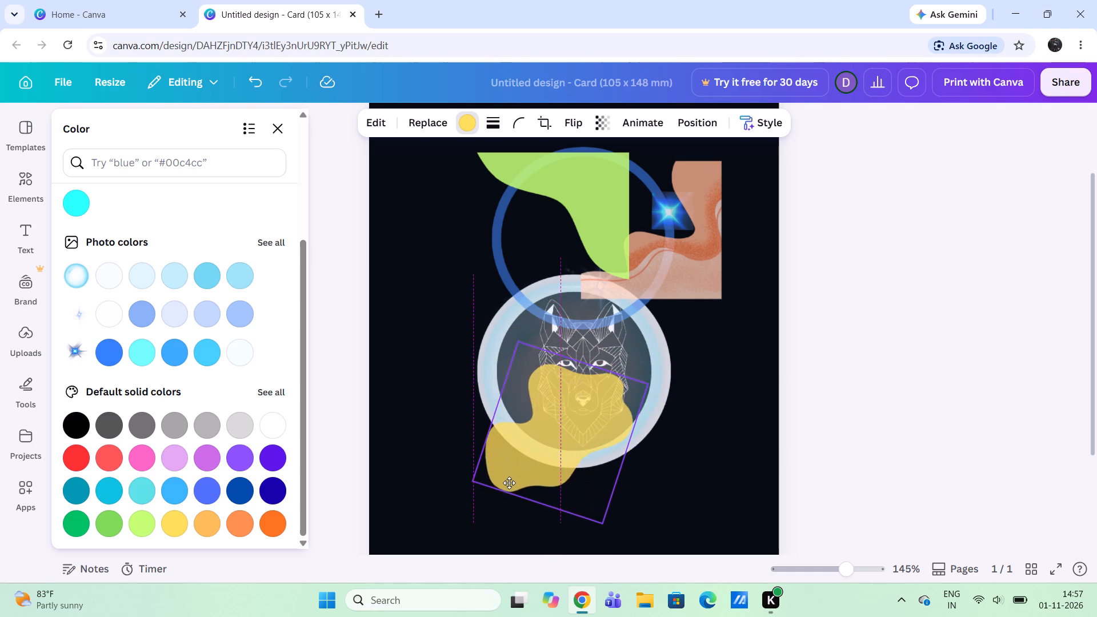
scroll(509, 483, "up", 1)
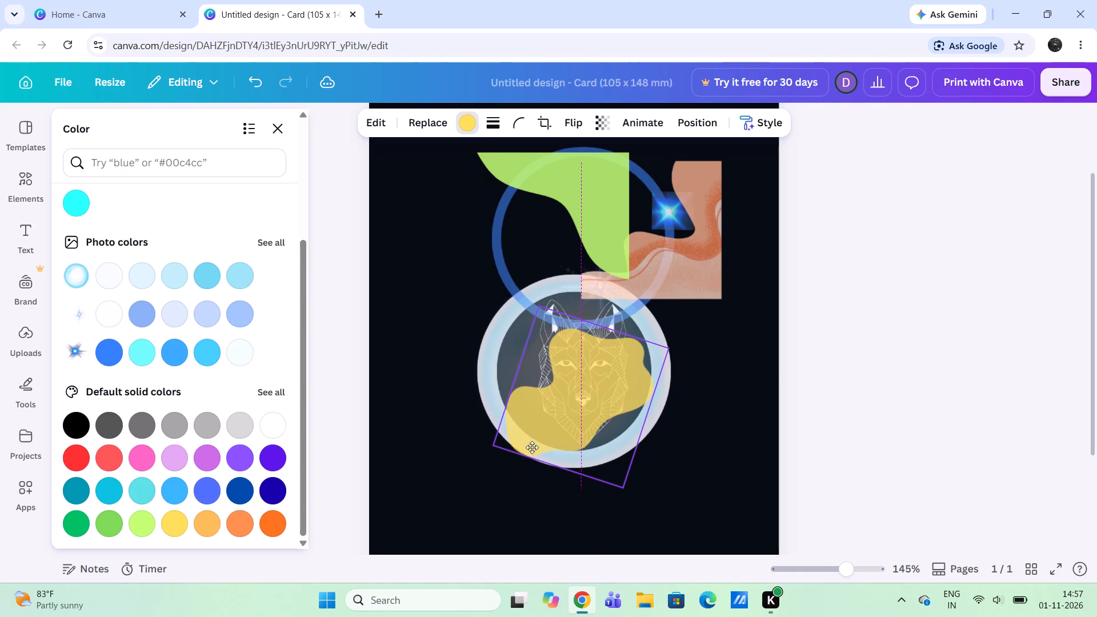
scroll(532, 447, "up", 2)
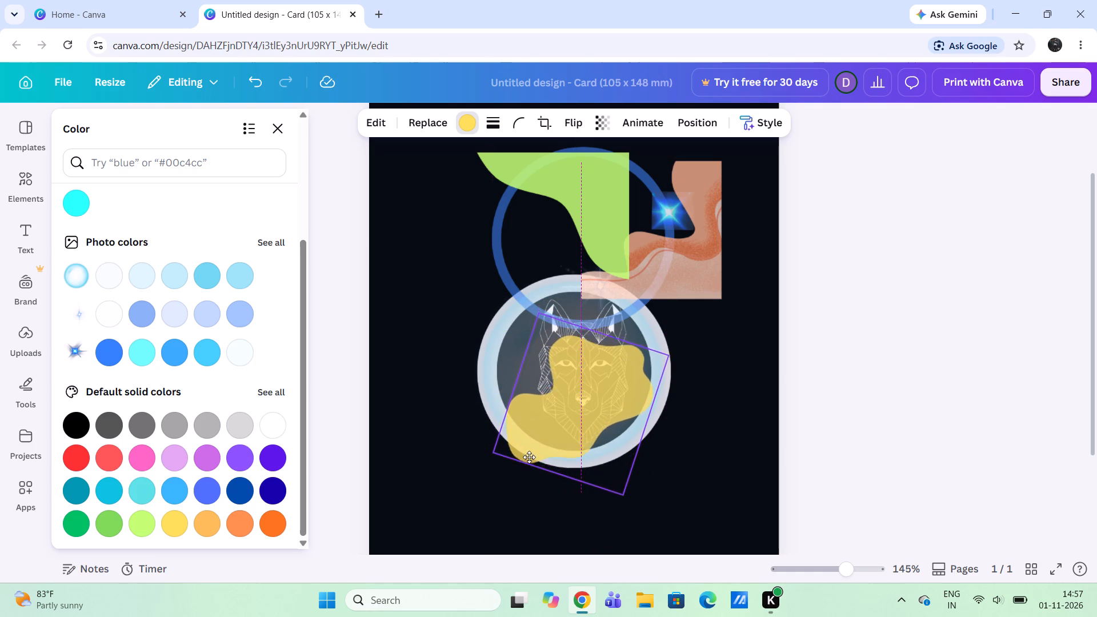
scroll(529, 457, "up", 1)
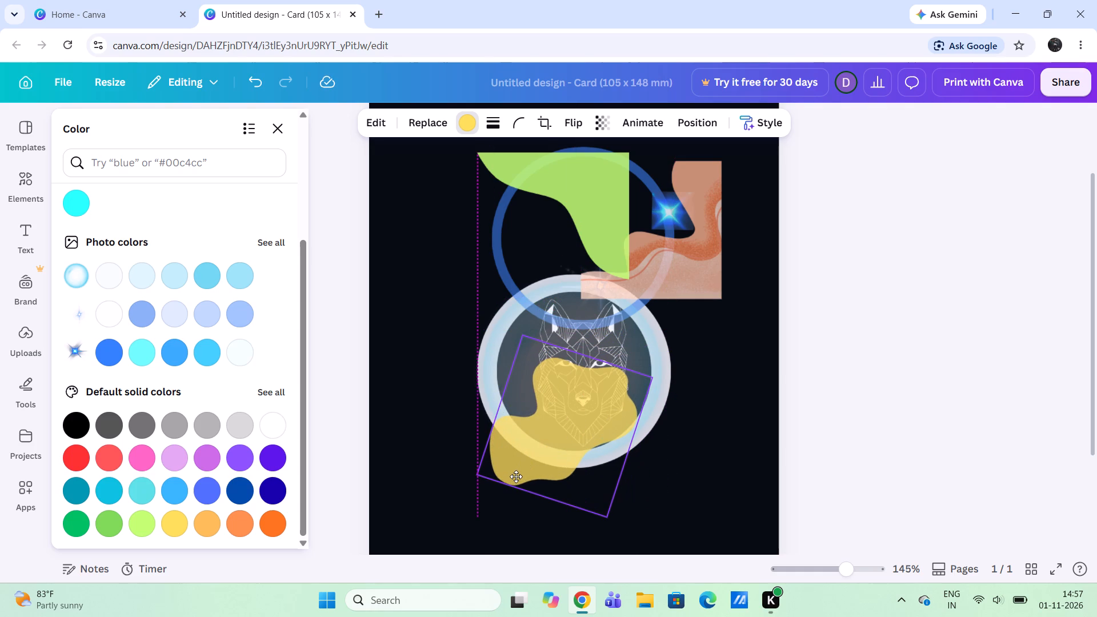
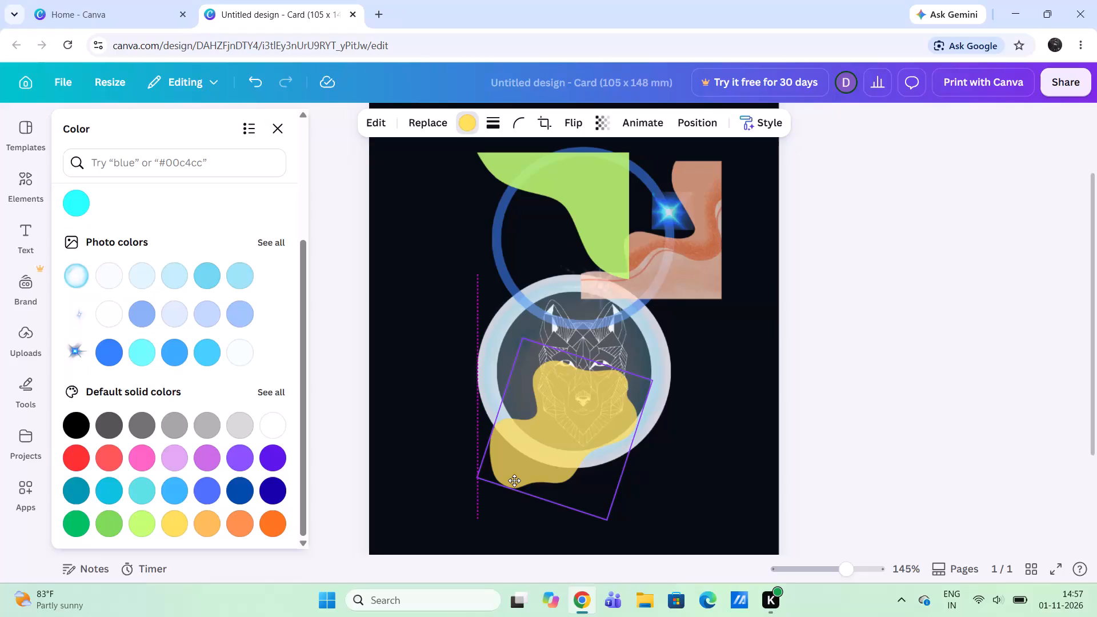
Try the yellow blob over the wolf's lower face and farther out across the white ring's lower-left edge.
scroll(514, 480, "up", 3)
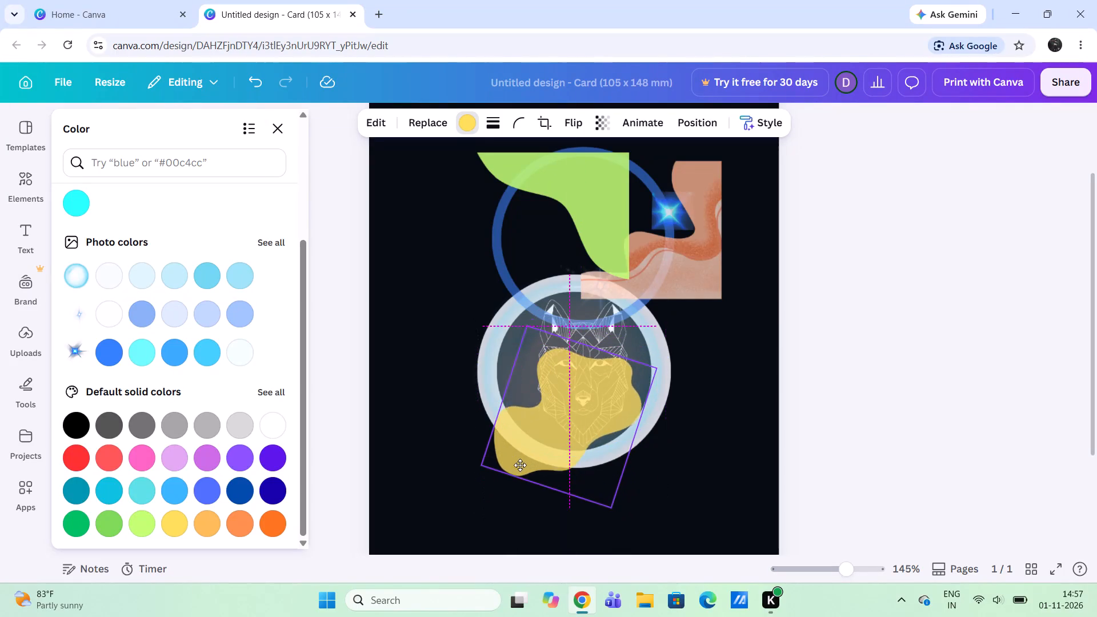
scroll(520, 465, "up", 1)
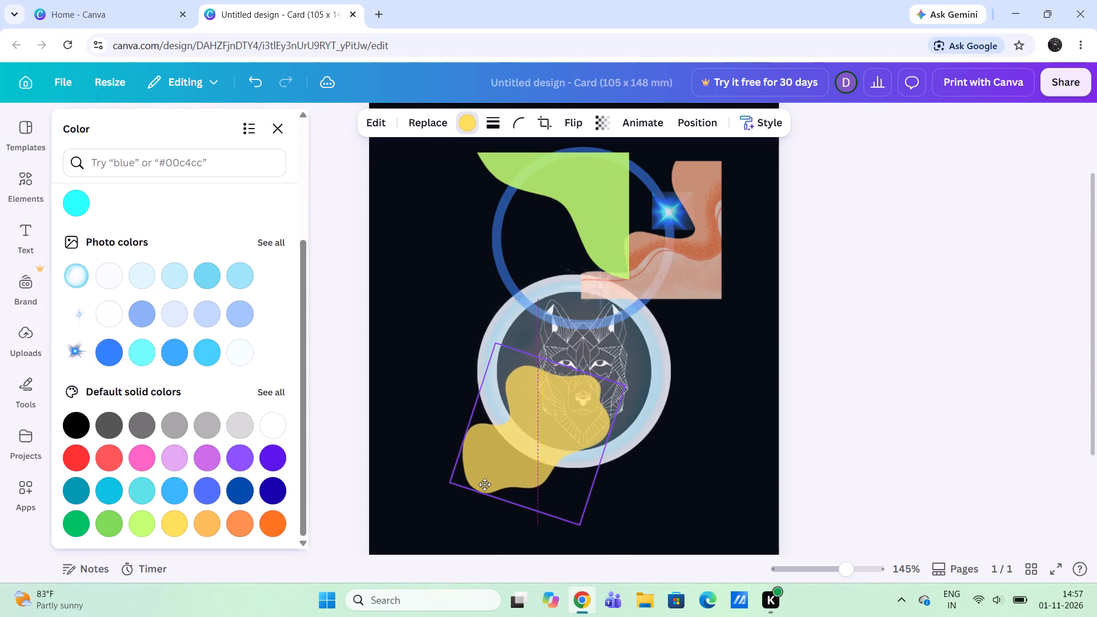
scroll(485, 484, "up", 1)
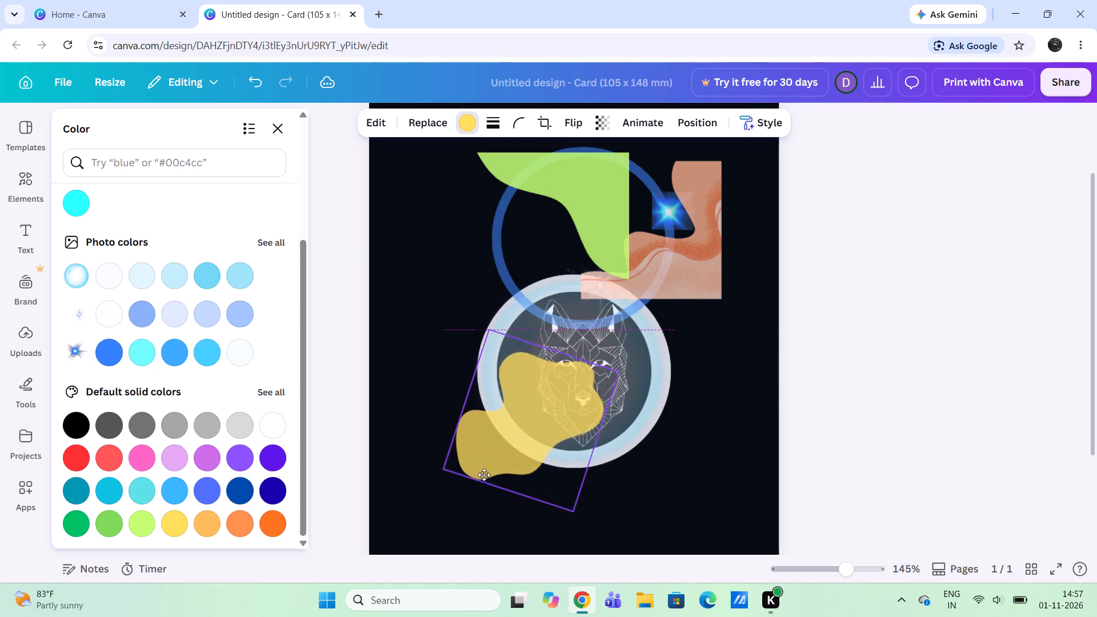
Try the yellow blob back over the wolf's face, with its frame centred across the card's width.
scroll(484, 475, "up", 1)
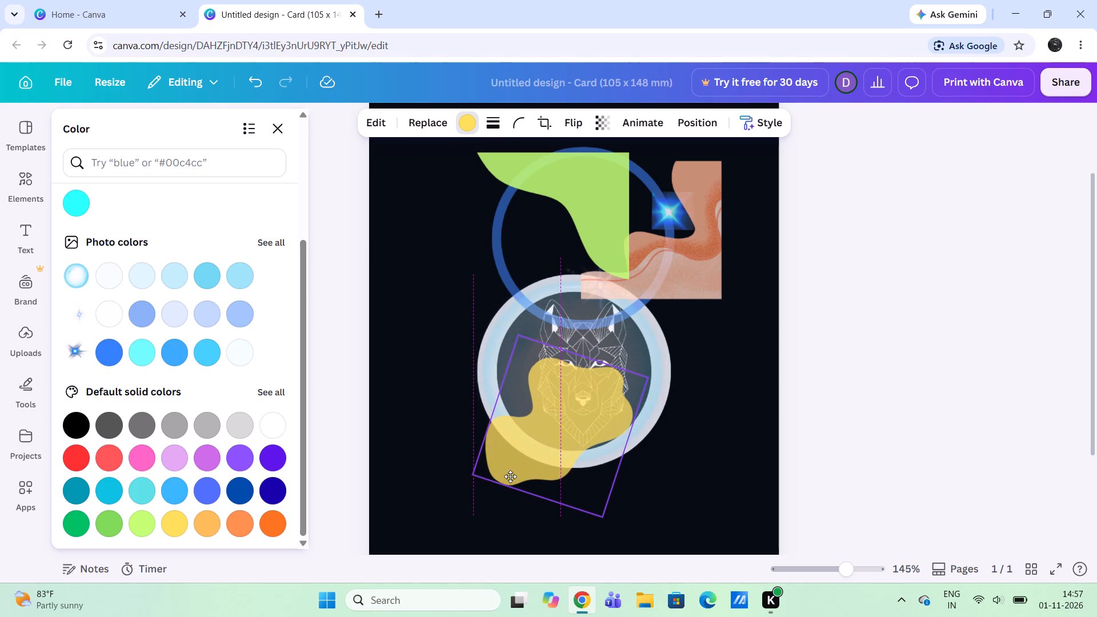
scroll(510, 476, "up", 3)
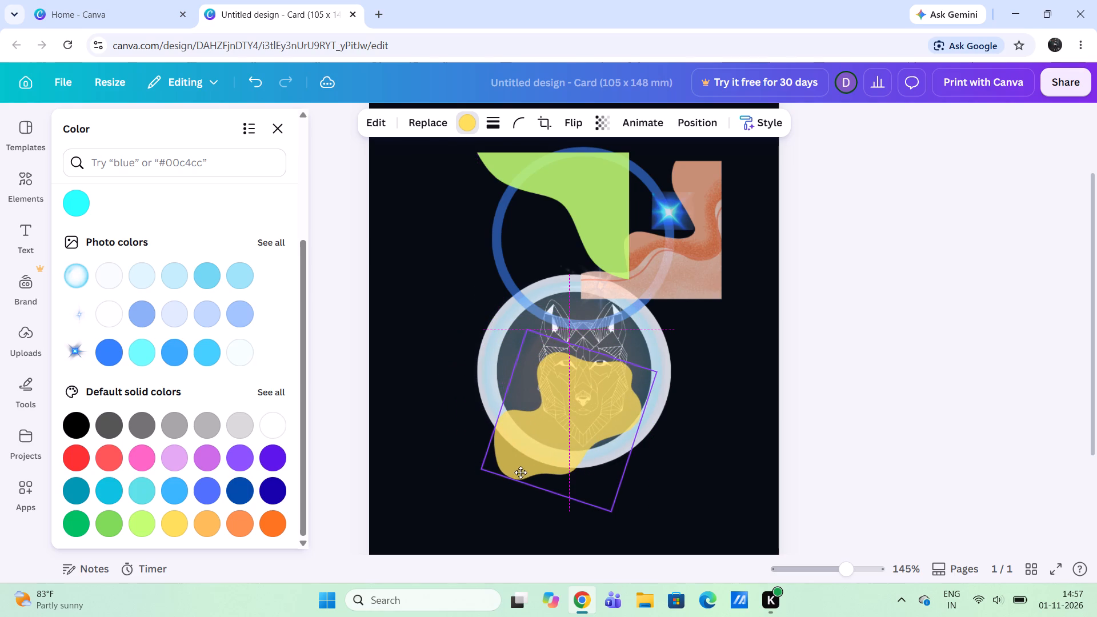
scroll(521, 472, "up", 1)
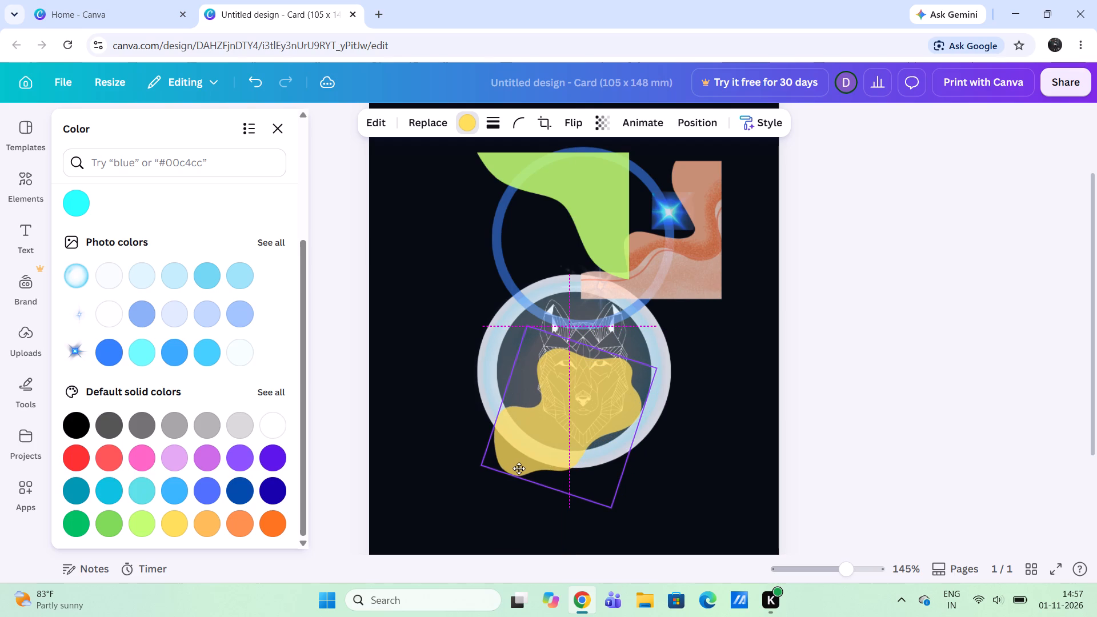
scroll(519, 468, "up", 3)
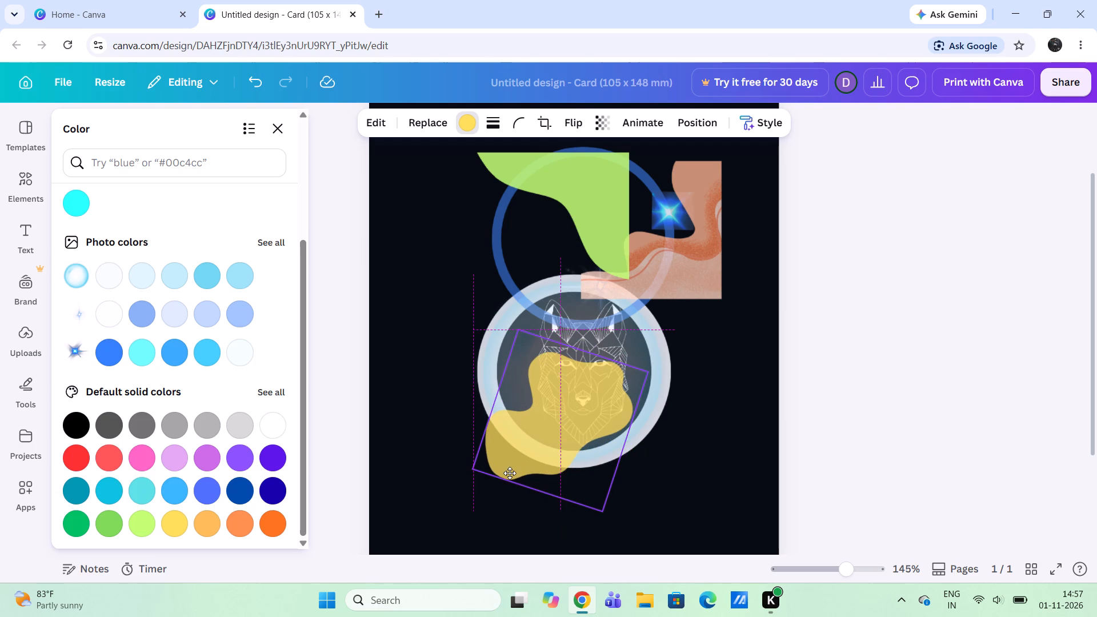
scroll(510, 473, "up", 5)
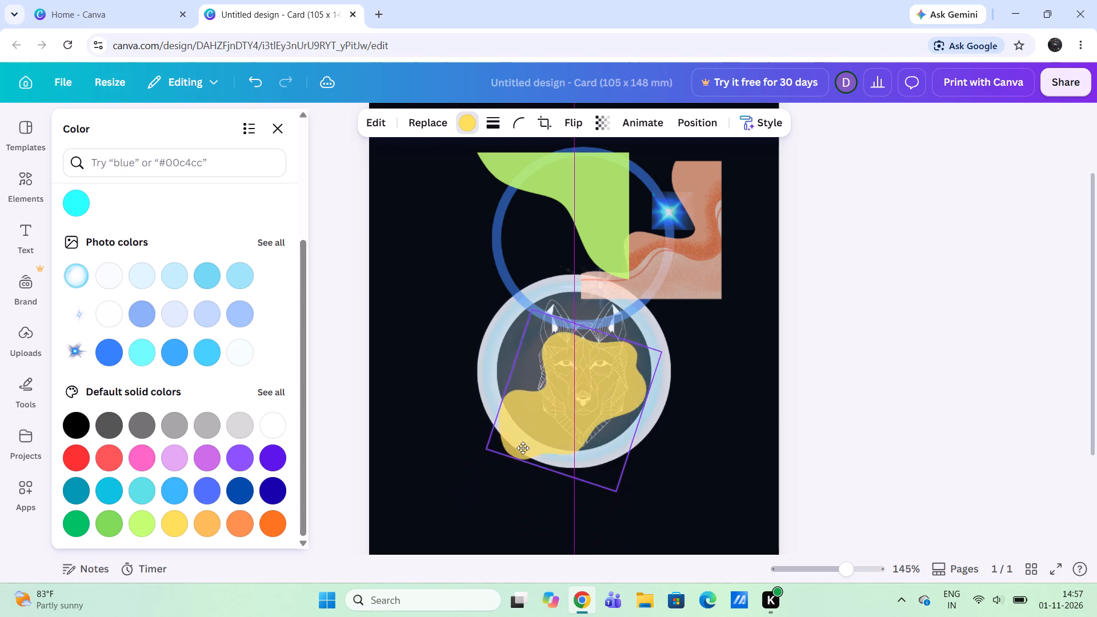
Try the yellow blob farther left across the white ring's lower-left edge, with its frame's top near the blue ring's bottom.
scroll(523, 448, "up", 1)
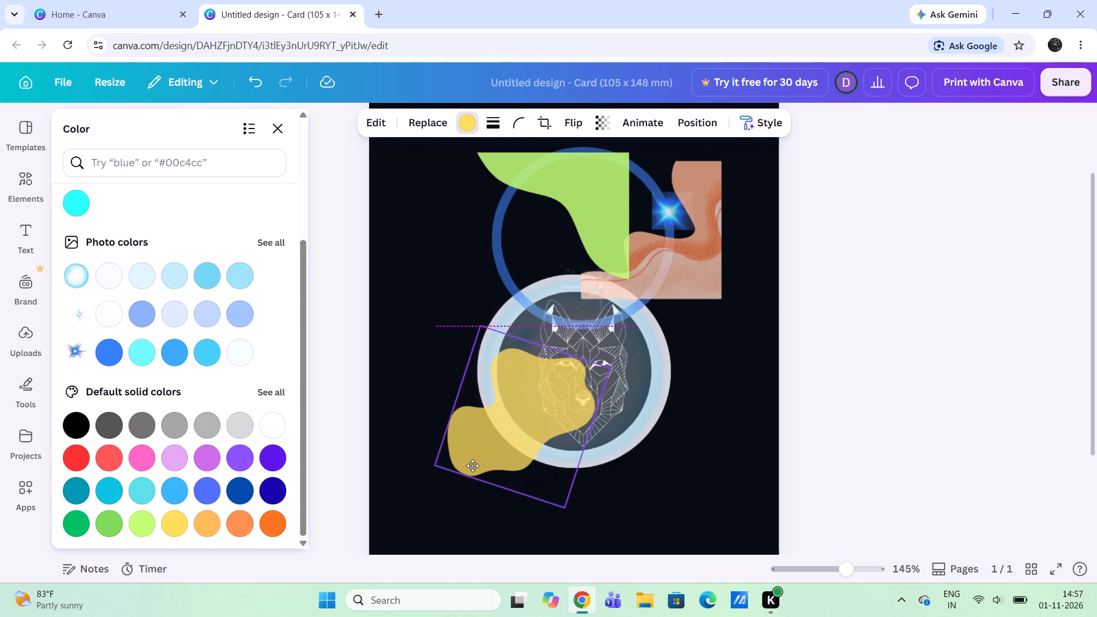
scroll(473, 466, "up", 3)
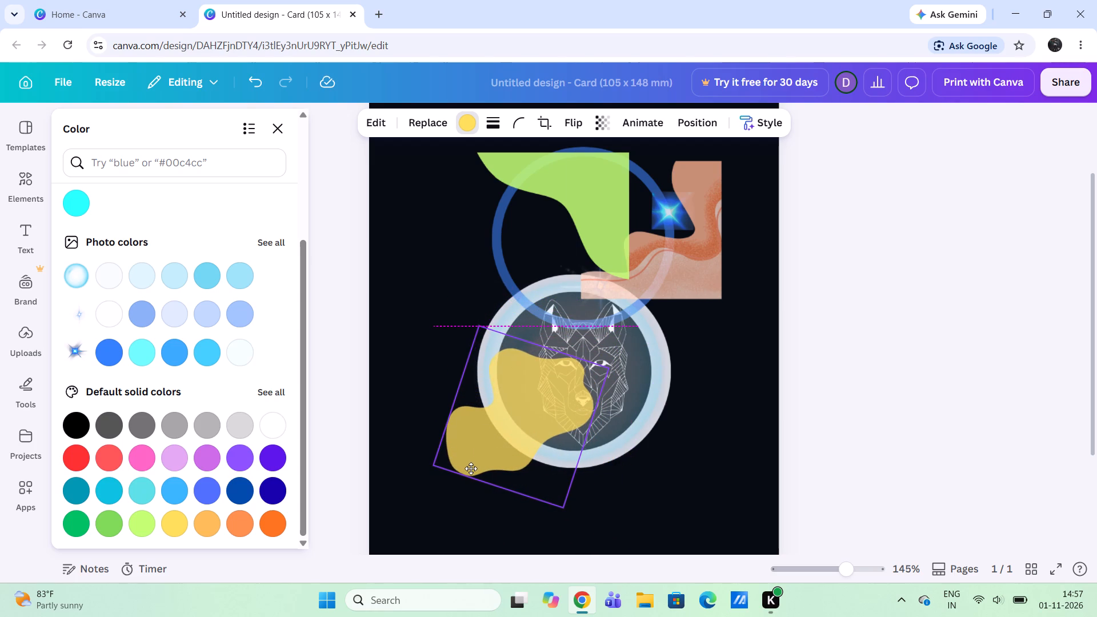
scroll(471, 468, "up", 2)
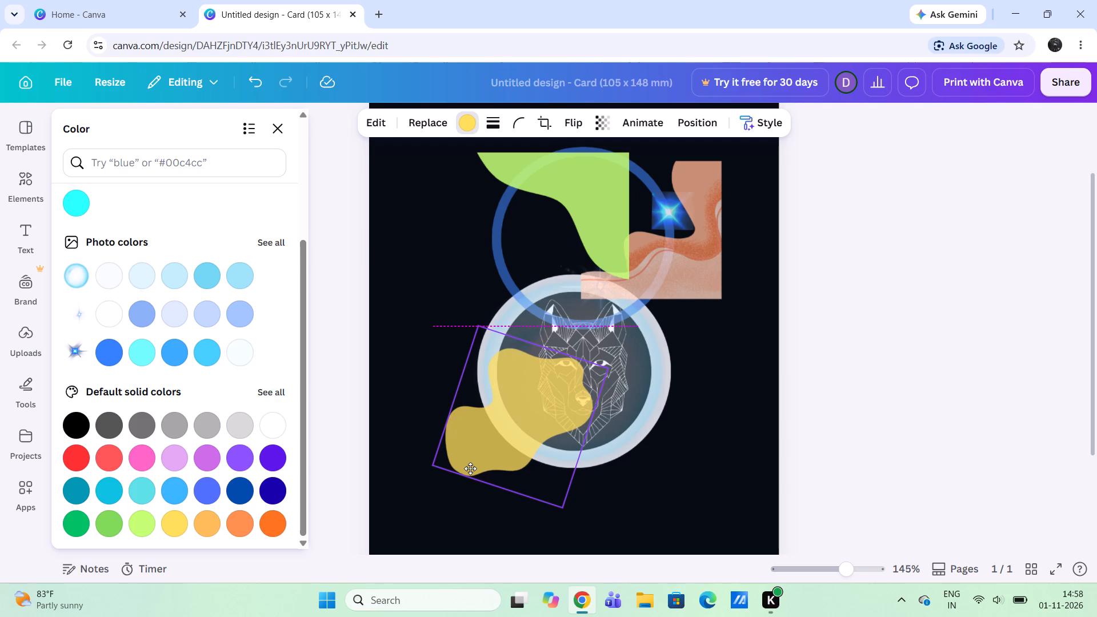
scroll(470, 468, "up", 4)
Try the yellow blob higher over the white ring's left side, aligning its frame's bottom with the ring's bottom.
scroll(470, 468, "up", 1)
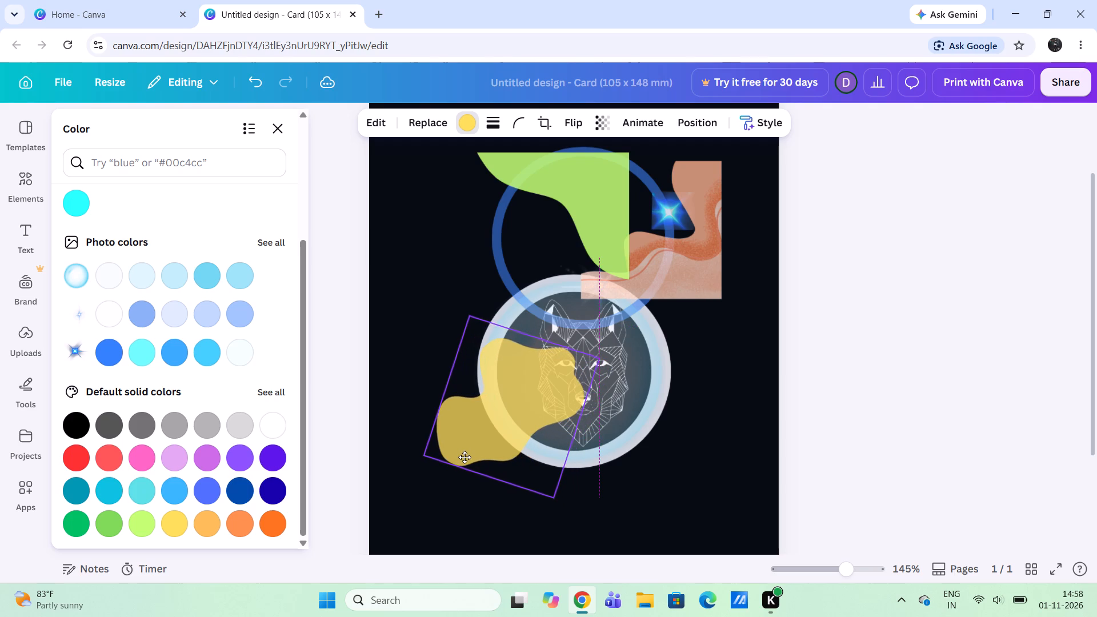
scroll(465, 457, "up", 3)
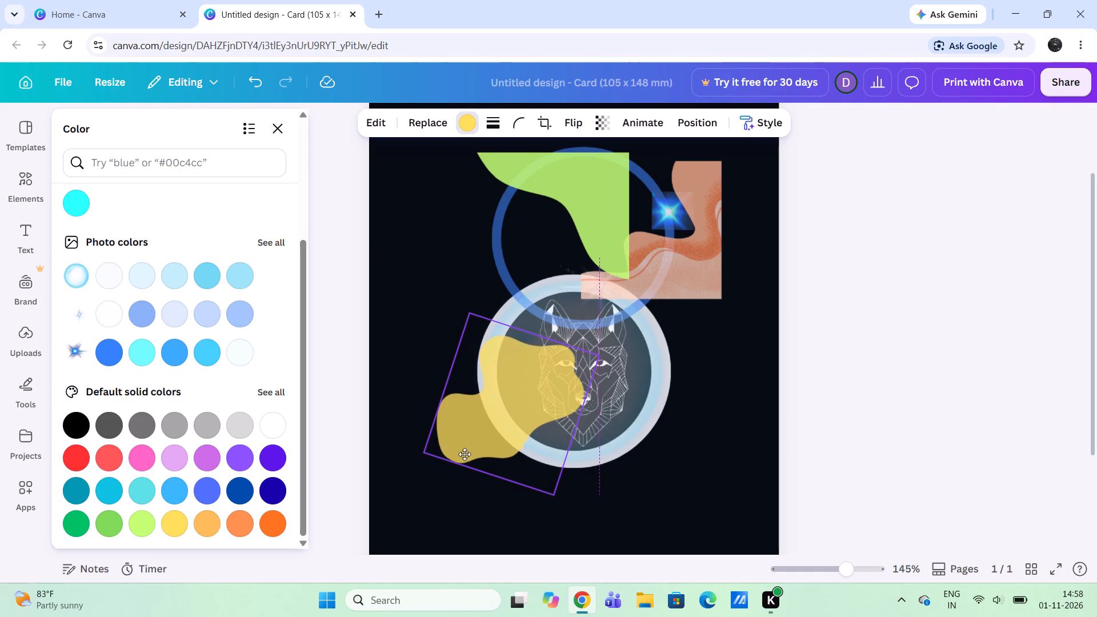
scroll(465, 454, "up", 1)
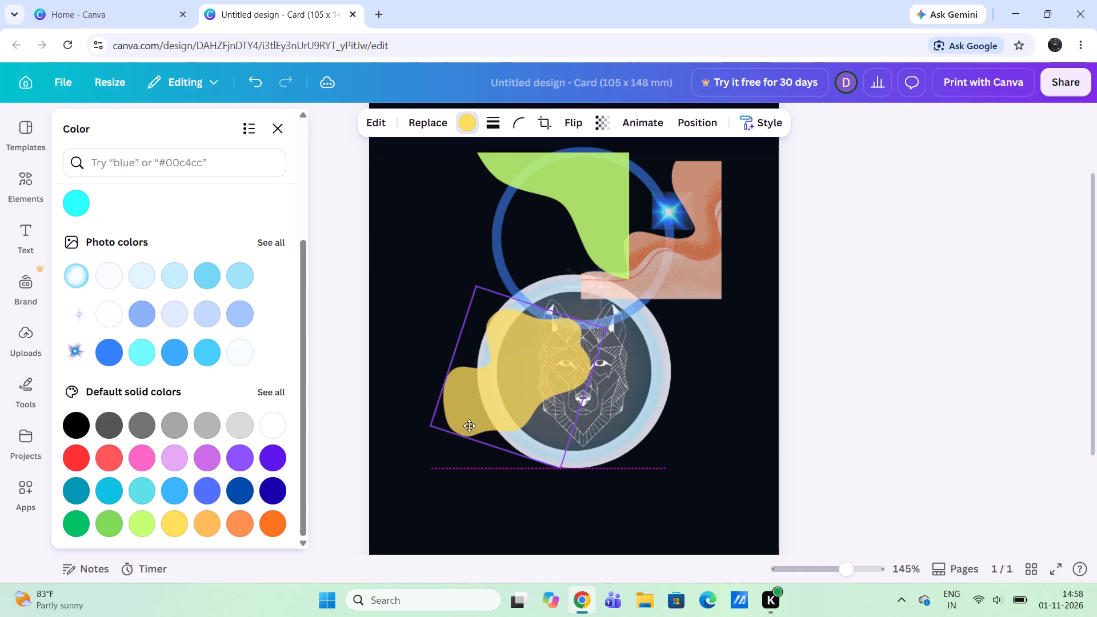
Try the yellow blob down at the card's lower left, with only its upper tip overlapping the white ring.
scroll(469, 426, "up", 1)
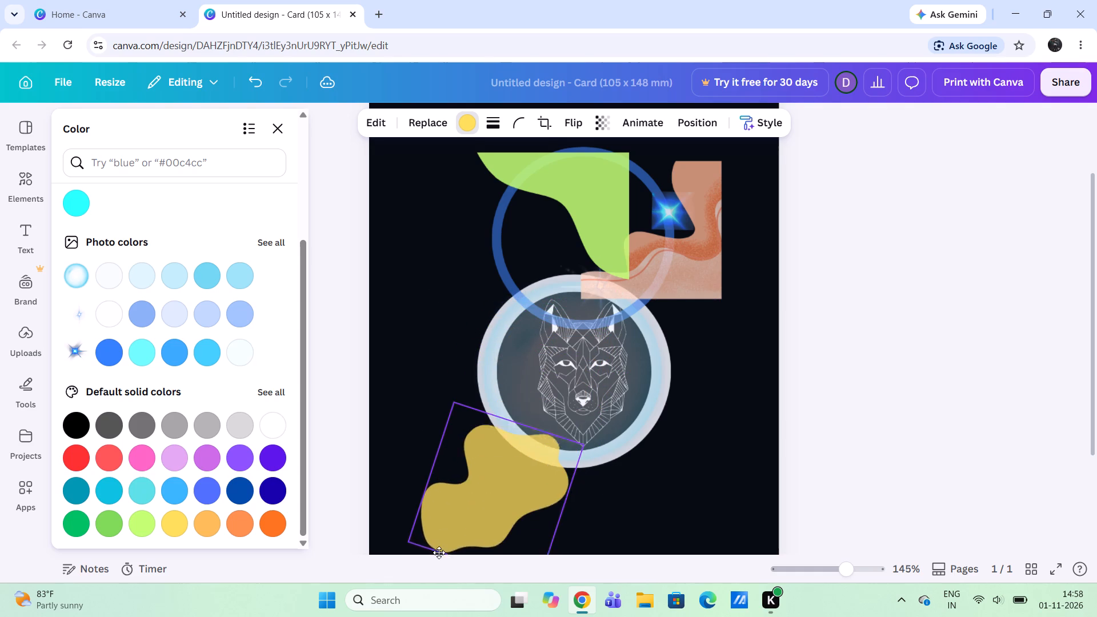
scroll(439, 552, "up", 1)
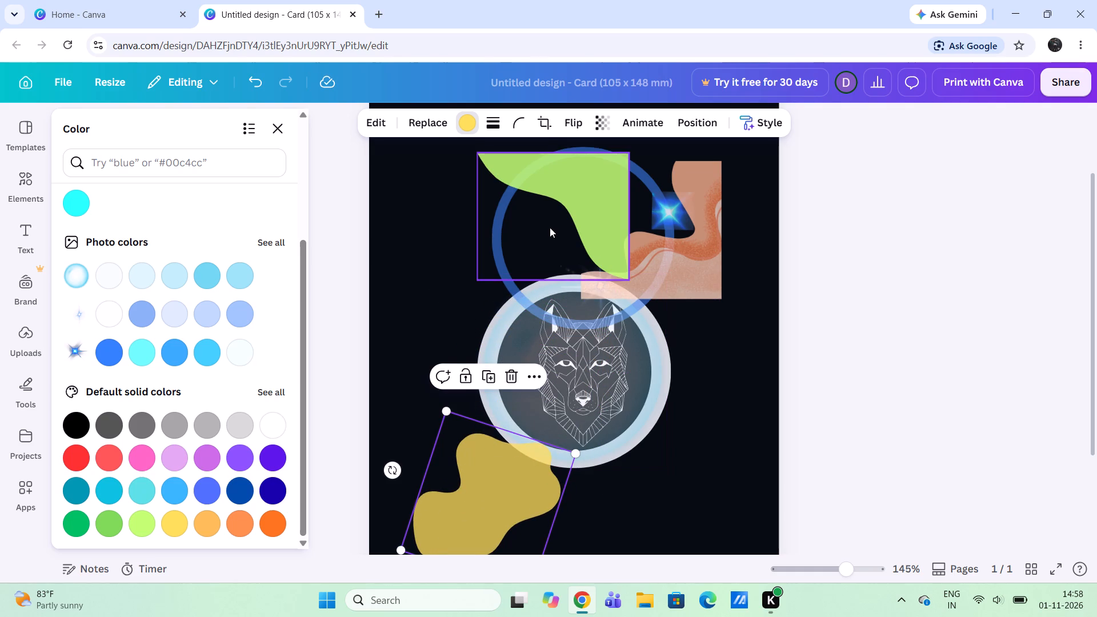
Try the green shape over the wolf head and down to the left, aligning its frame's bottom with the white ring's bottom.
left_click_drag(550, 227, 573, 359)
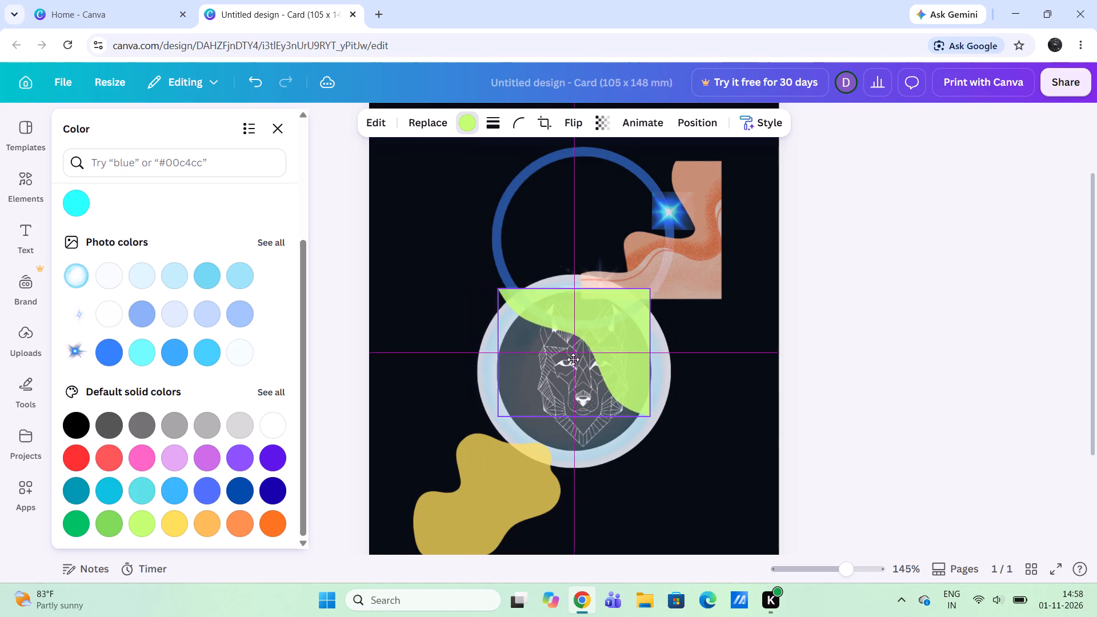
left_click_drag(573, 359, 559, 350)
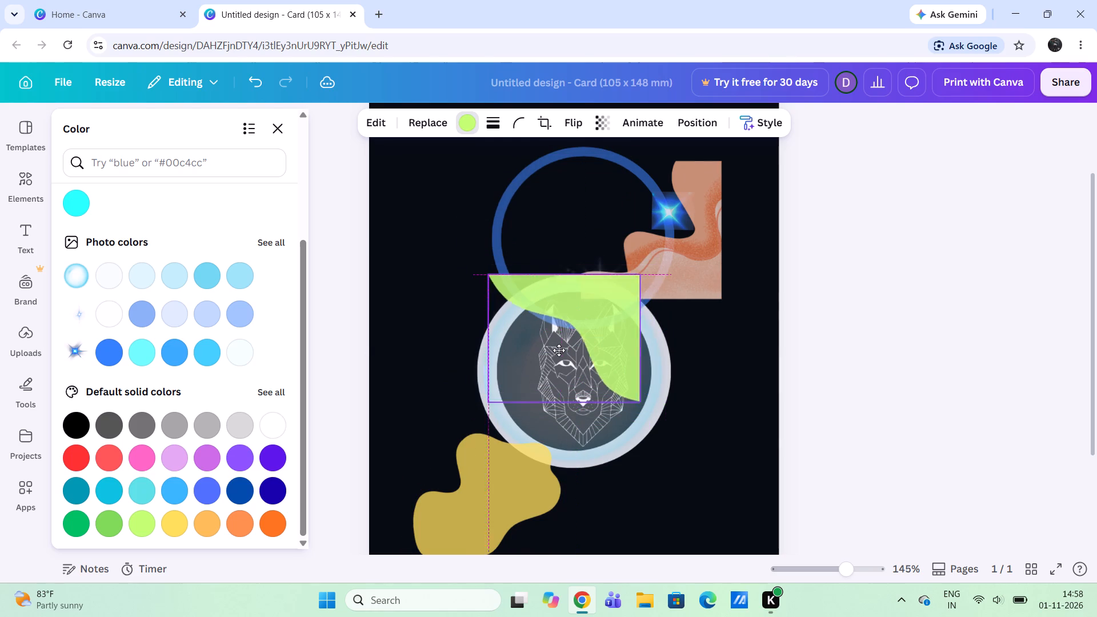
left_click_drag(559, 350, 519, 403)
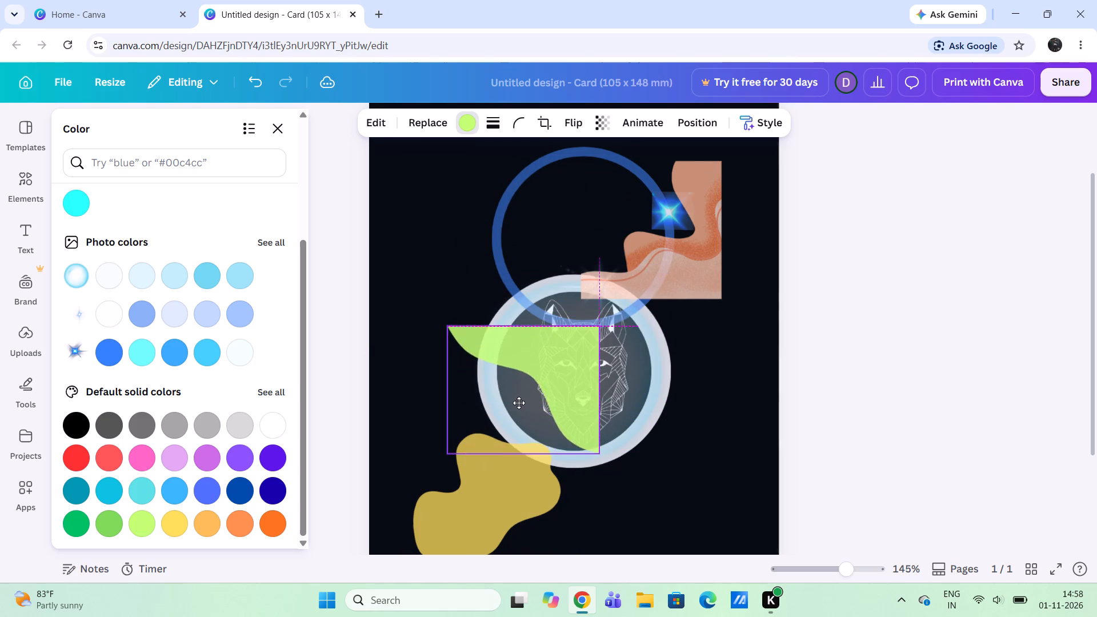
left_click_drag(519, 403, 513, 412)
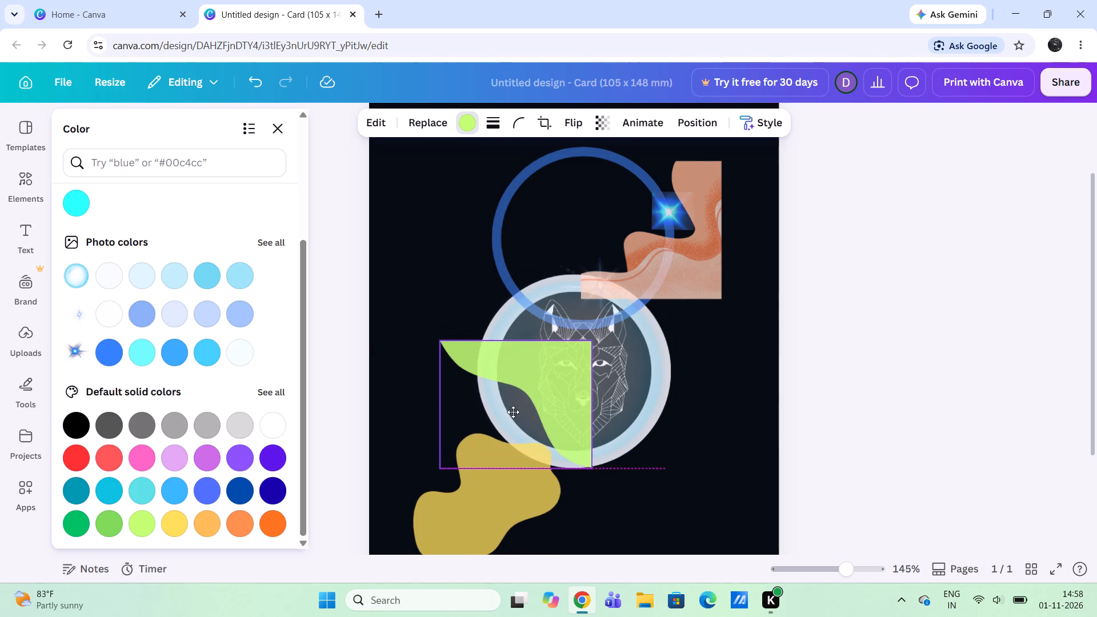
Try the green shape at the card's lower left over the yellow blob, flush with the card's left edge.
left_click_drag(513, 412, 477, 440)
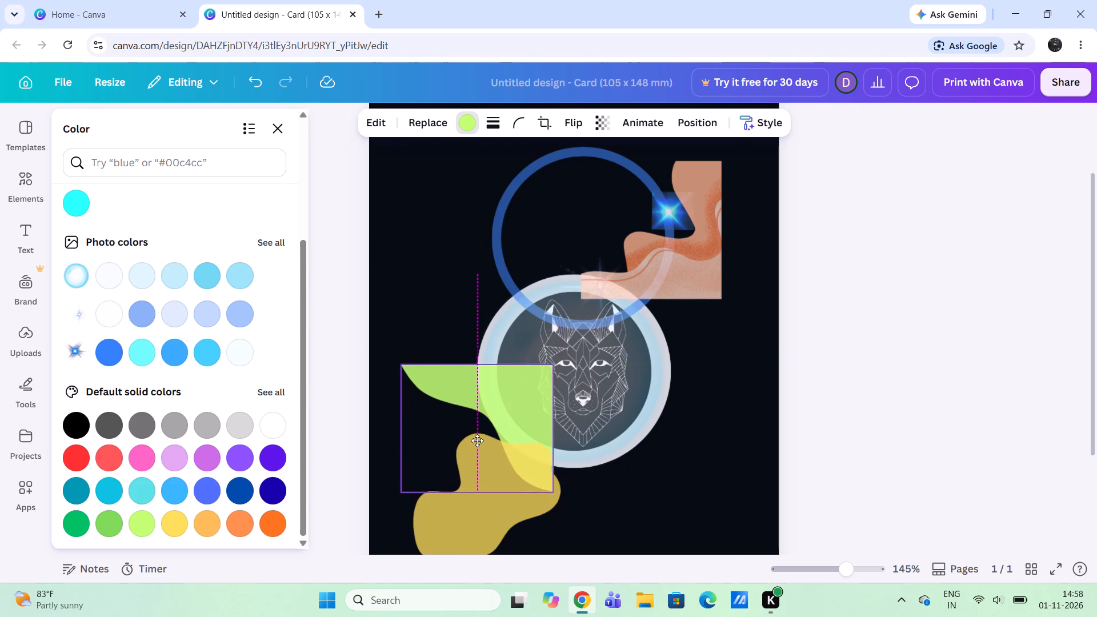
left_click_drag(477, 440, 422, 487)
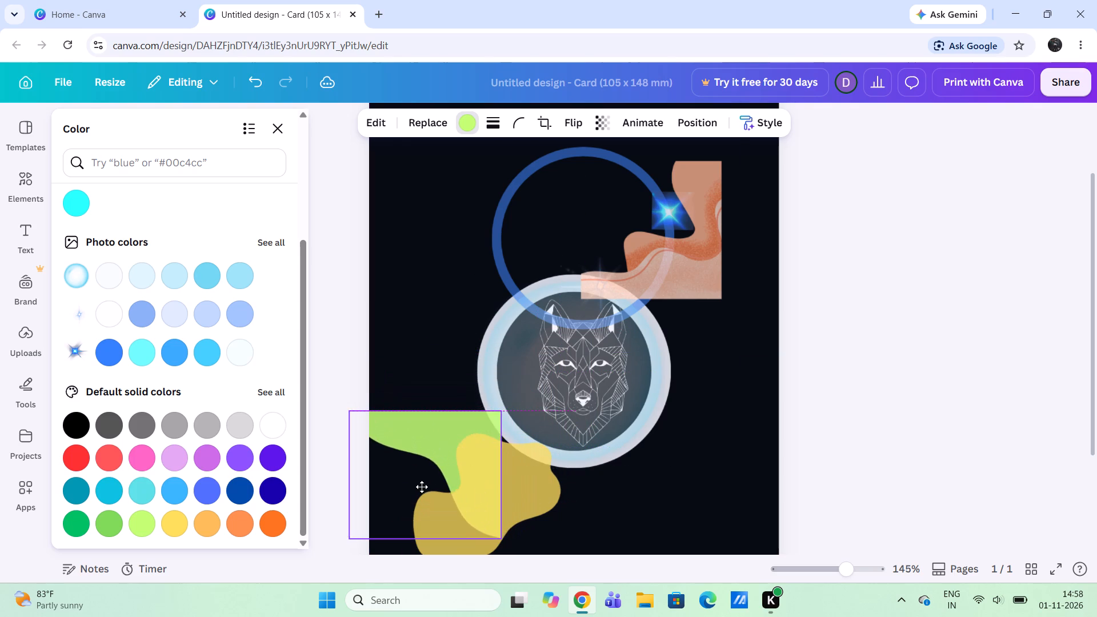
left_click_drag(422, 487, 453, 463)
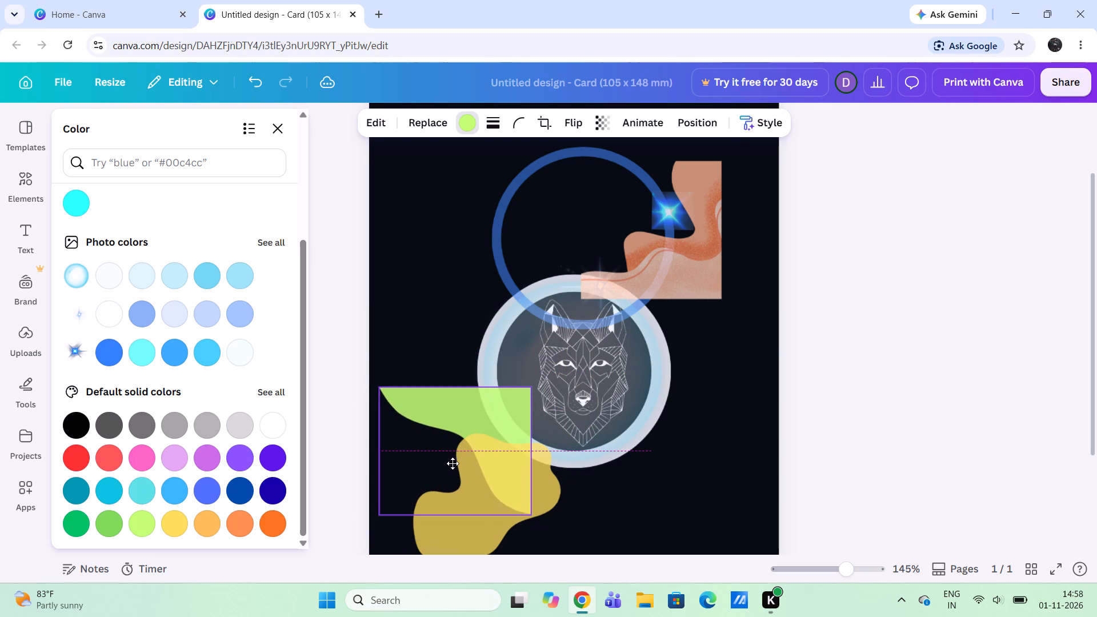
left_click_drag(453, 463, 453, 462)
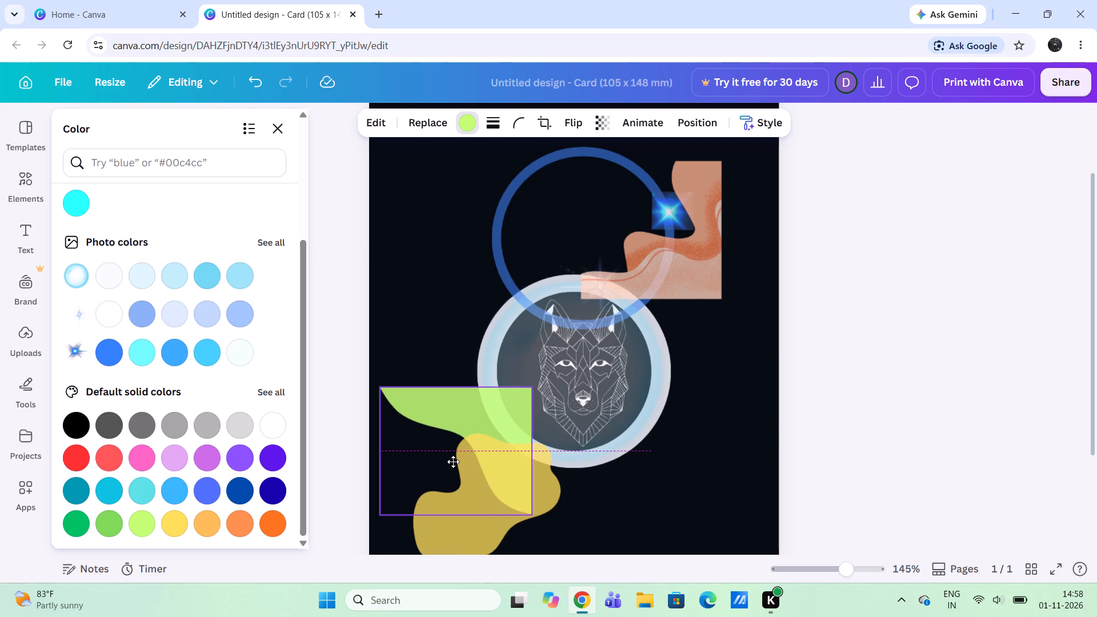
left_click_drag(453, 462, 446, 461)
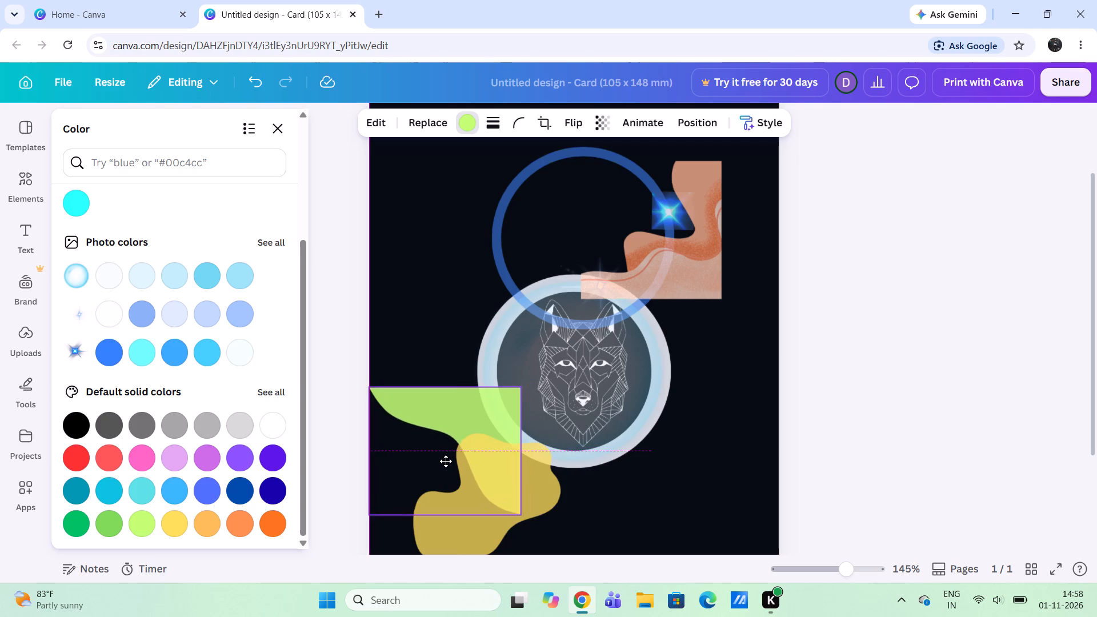
Move the green shape up and right, away from the card's left edge, so it overlaps the white ring's lower-left part.
left_click_drag(446, 461, 479, 415)
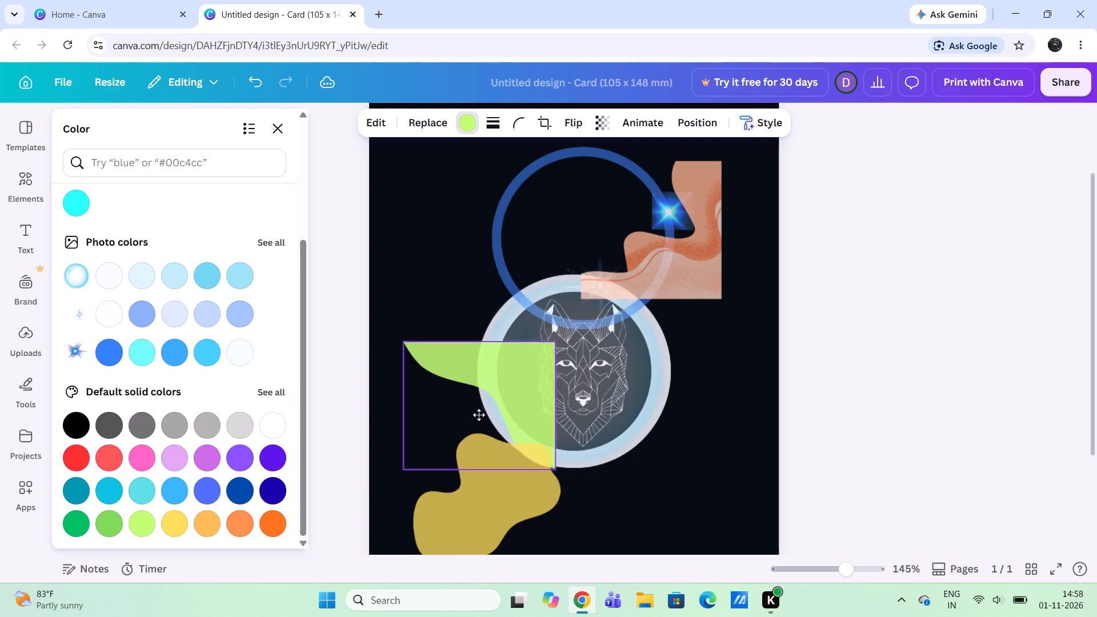
left_click_drag(479, 415, 477, 441)
Move the yellow blob up over the green shape and the white ring's left side, reaching the wolf's face.
left_click_drag(451, 503, 479, 416)
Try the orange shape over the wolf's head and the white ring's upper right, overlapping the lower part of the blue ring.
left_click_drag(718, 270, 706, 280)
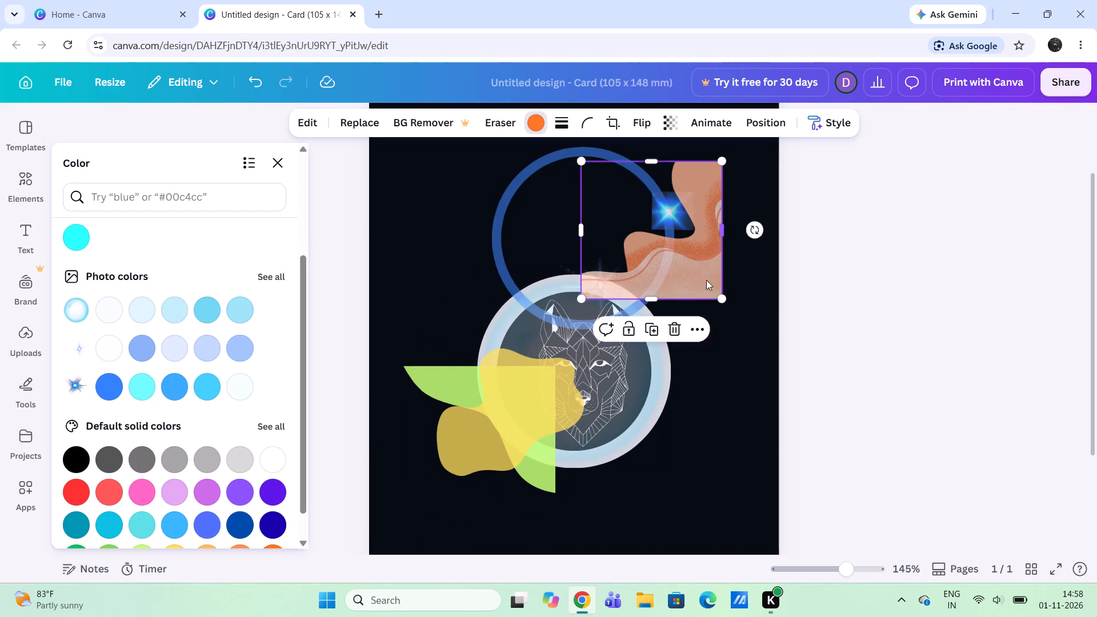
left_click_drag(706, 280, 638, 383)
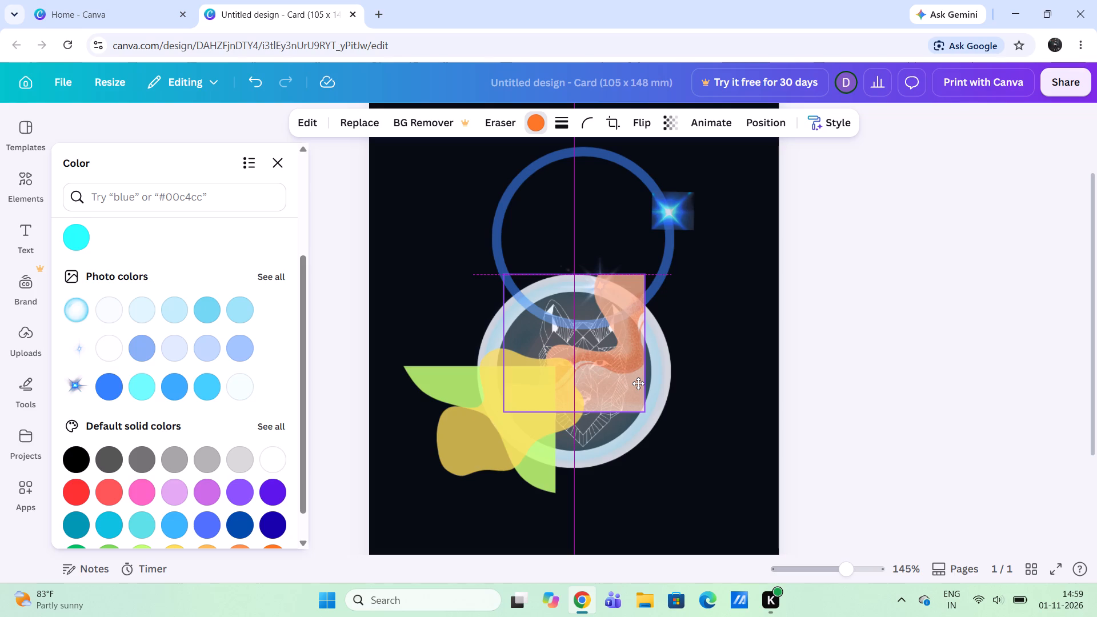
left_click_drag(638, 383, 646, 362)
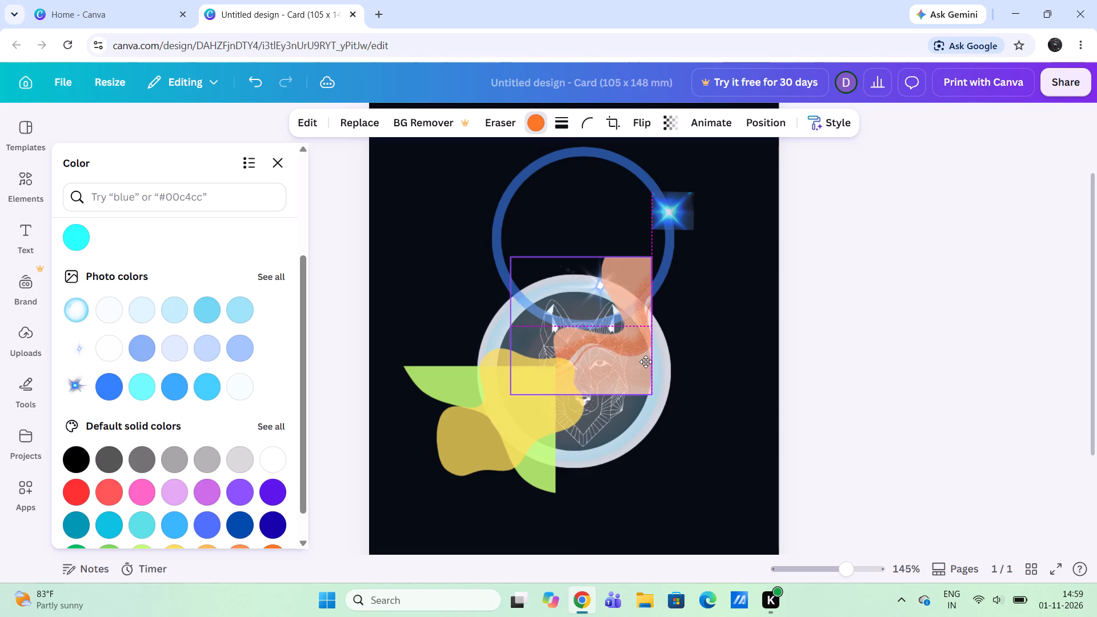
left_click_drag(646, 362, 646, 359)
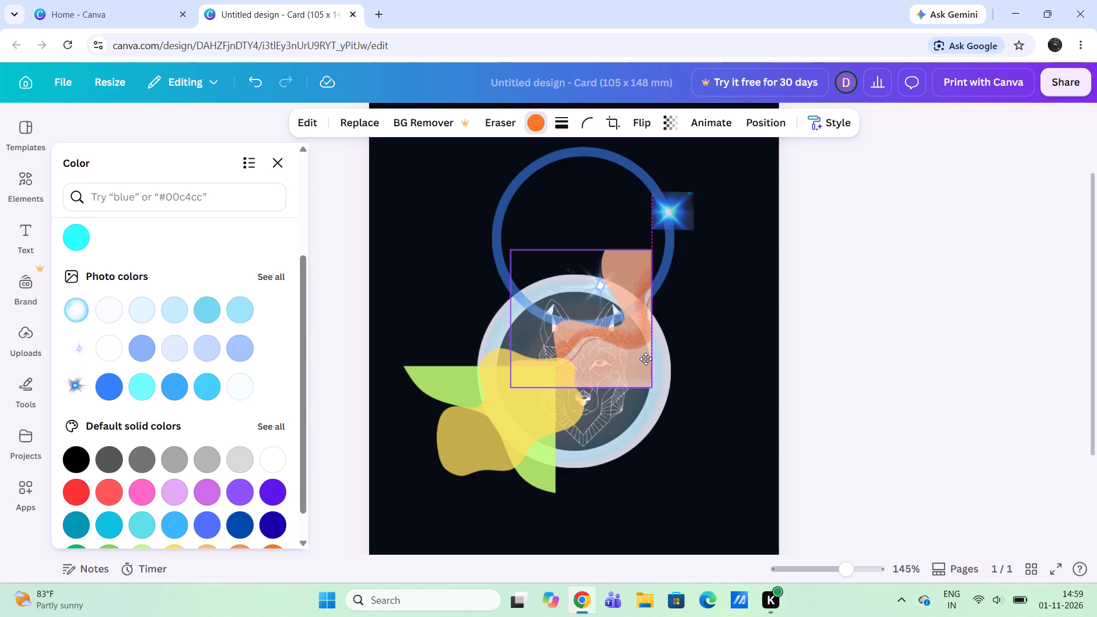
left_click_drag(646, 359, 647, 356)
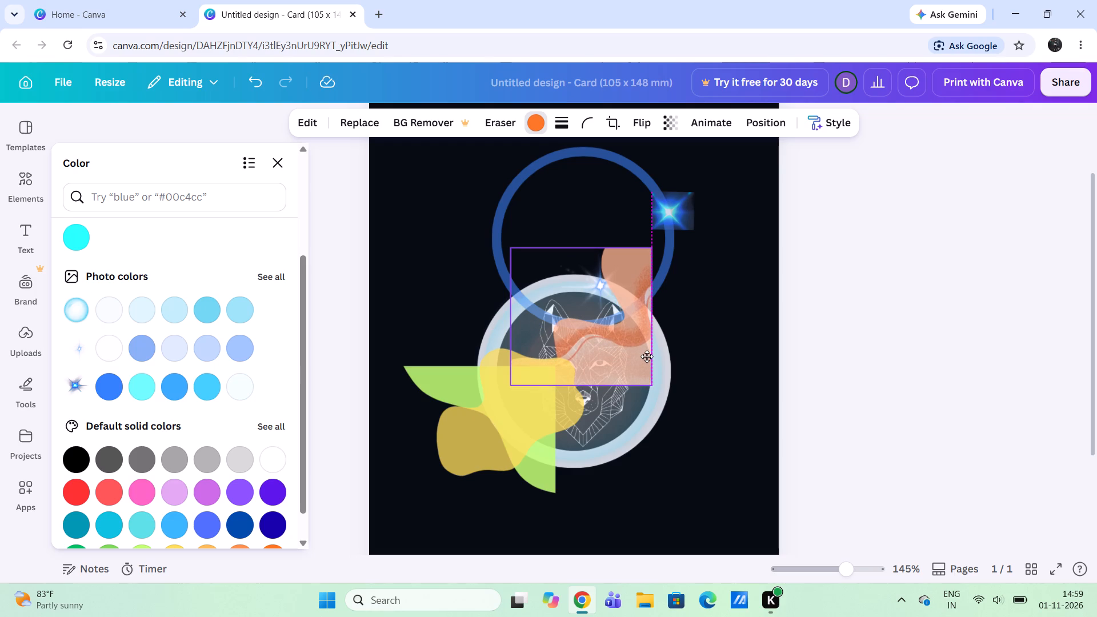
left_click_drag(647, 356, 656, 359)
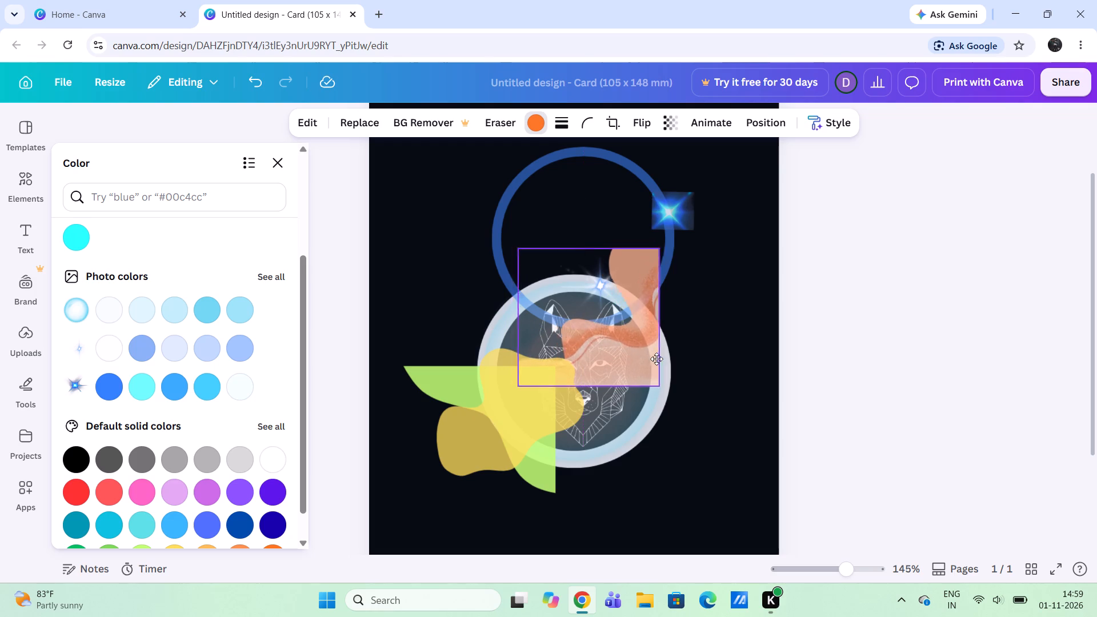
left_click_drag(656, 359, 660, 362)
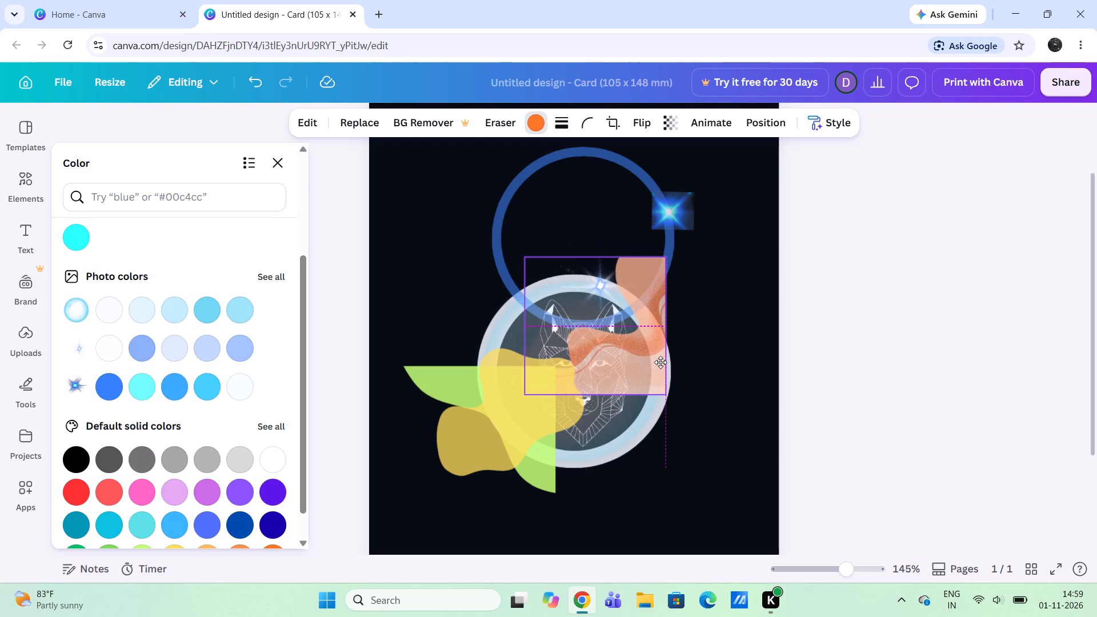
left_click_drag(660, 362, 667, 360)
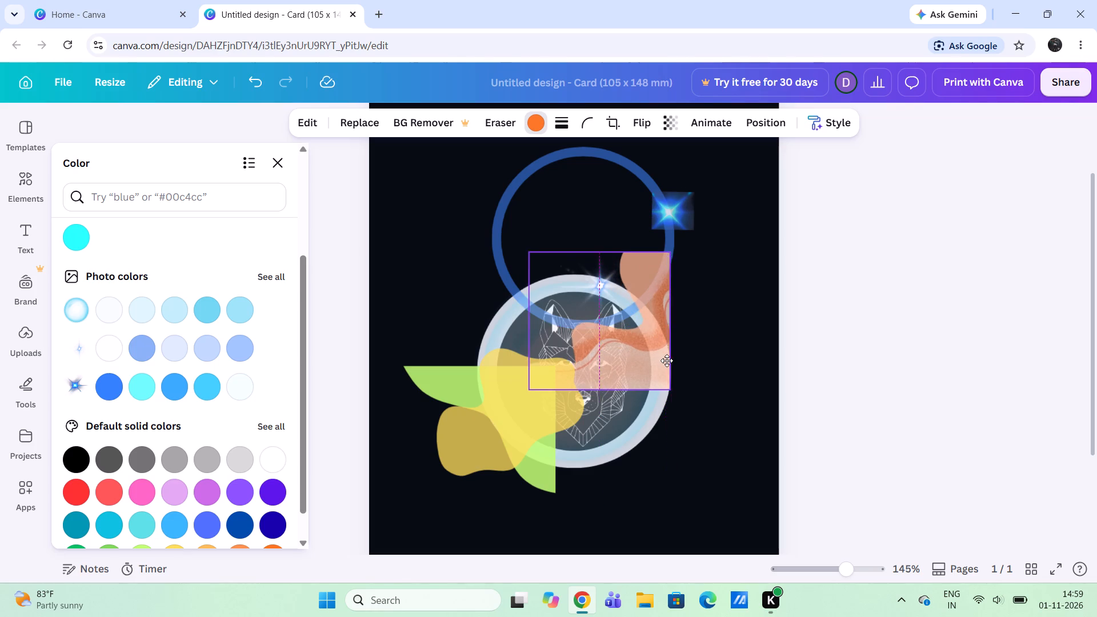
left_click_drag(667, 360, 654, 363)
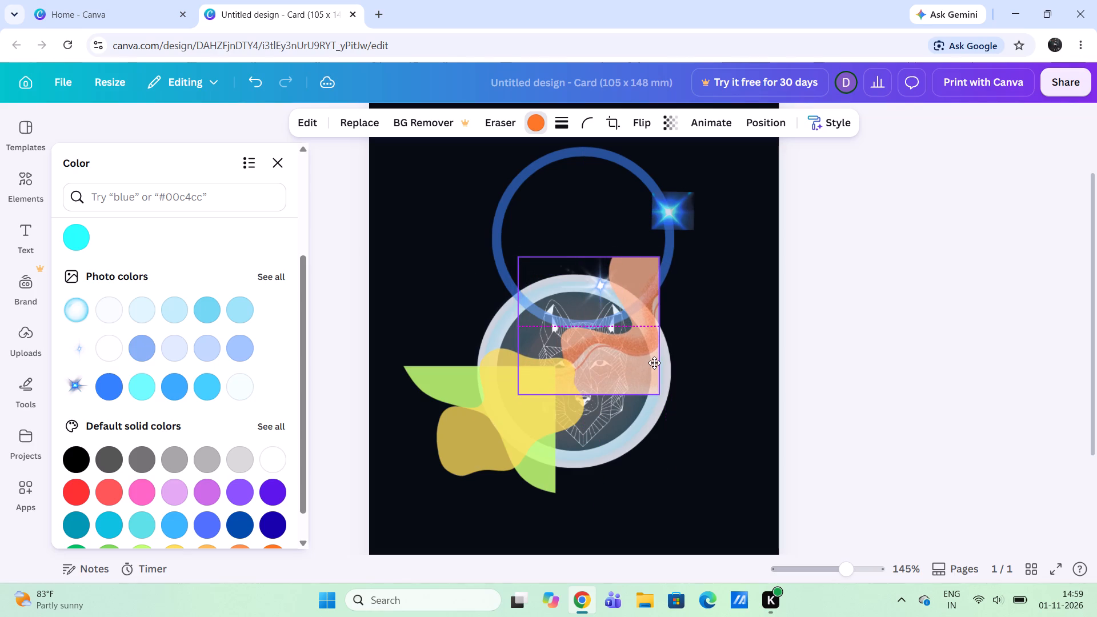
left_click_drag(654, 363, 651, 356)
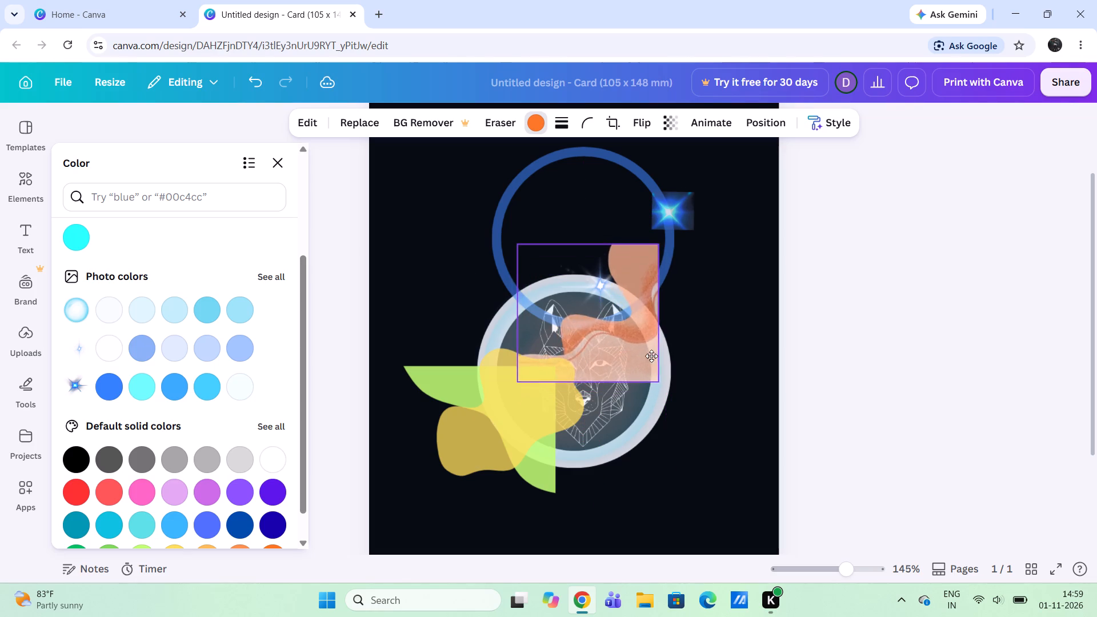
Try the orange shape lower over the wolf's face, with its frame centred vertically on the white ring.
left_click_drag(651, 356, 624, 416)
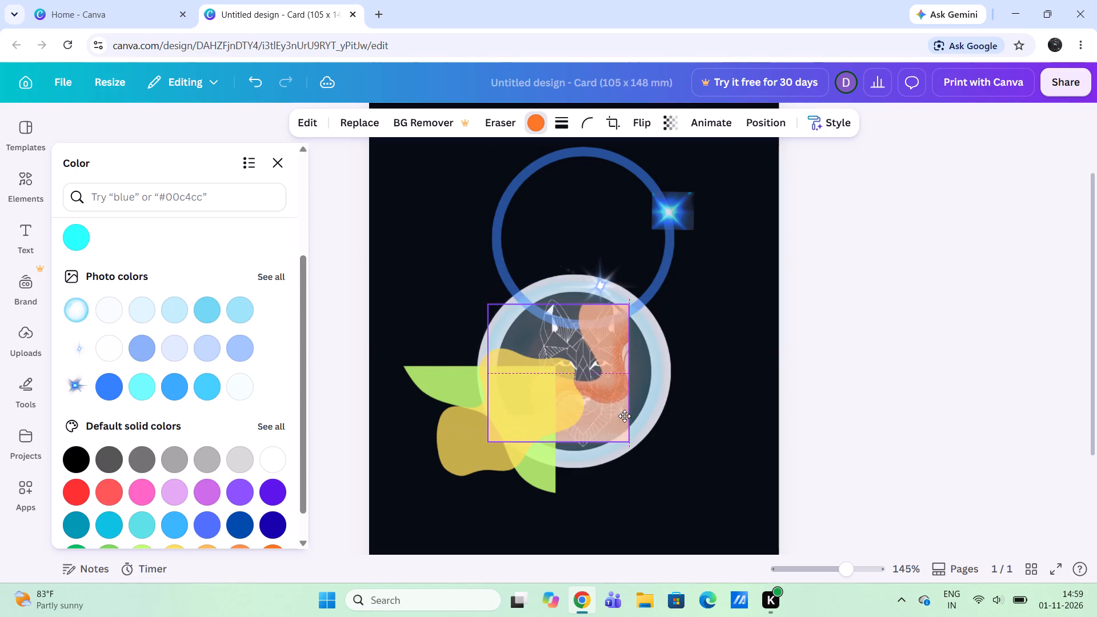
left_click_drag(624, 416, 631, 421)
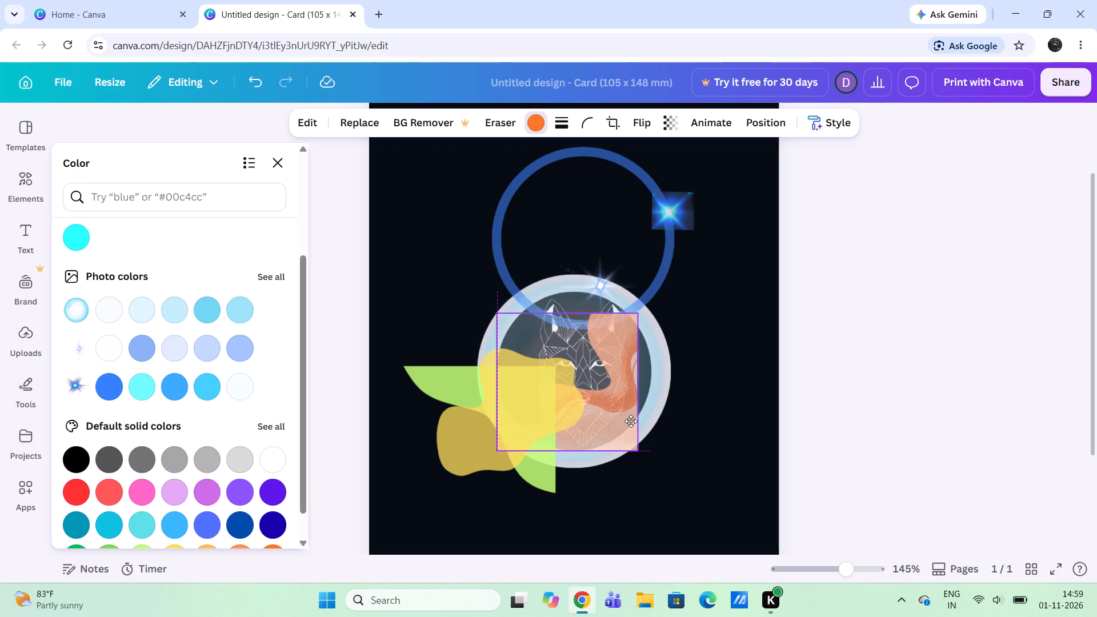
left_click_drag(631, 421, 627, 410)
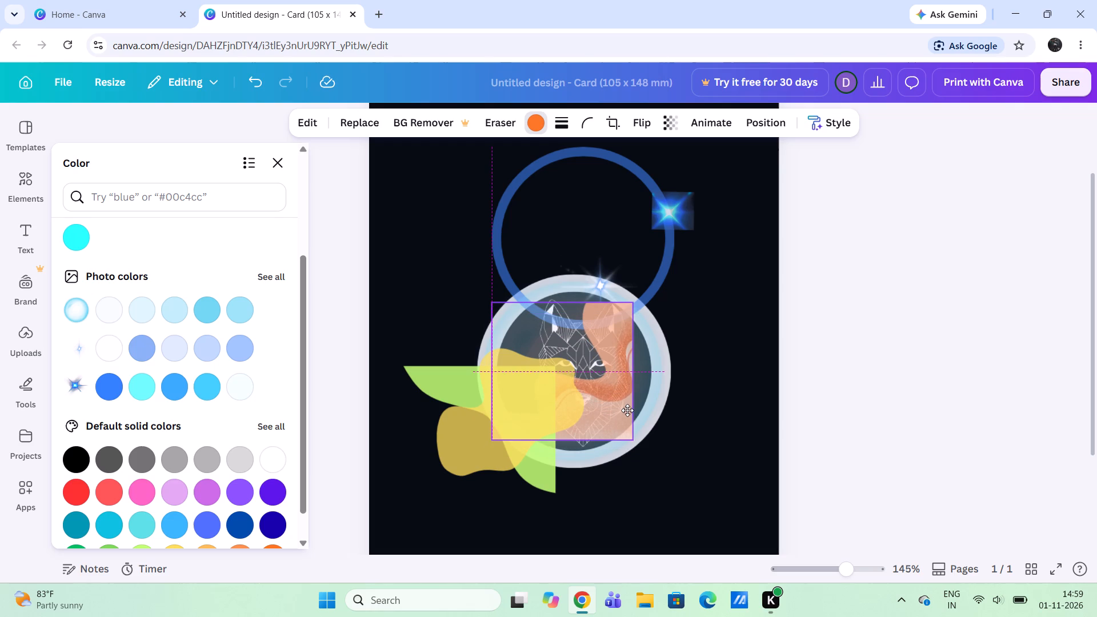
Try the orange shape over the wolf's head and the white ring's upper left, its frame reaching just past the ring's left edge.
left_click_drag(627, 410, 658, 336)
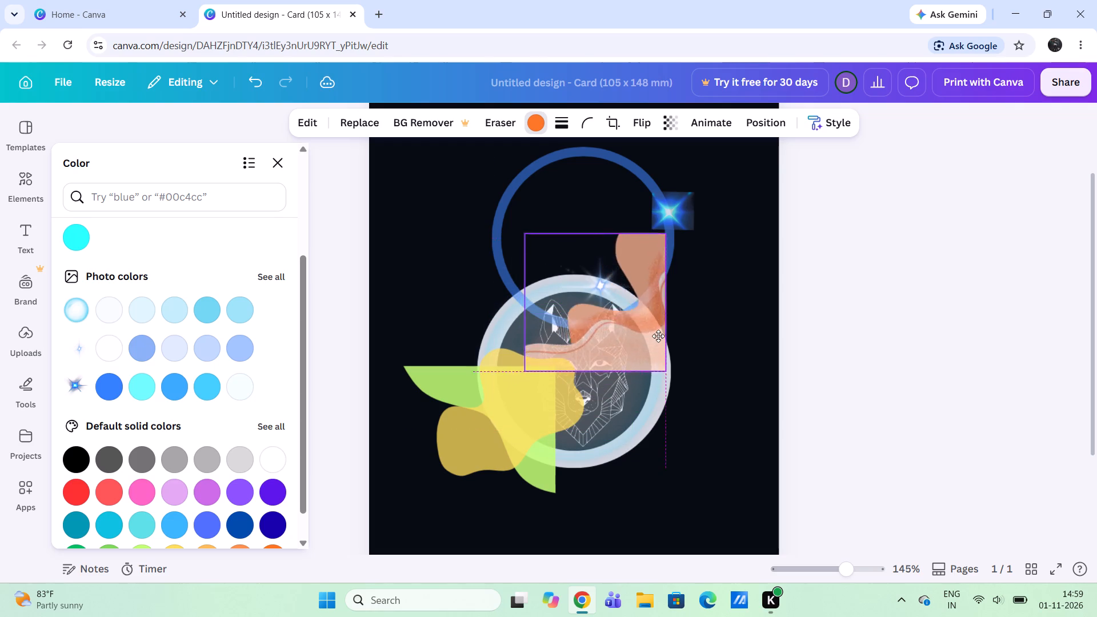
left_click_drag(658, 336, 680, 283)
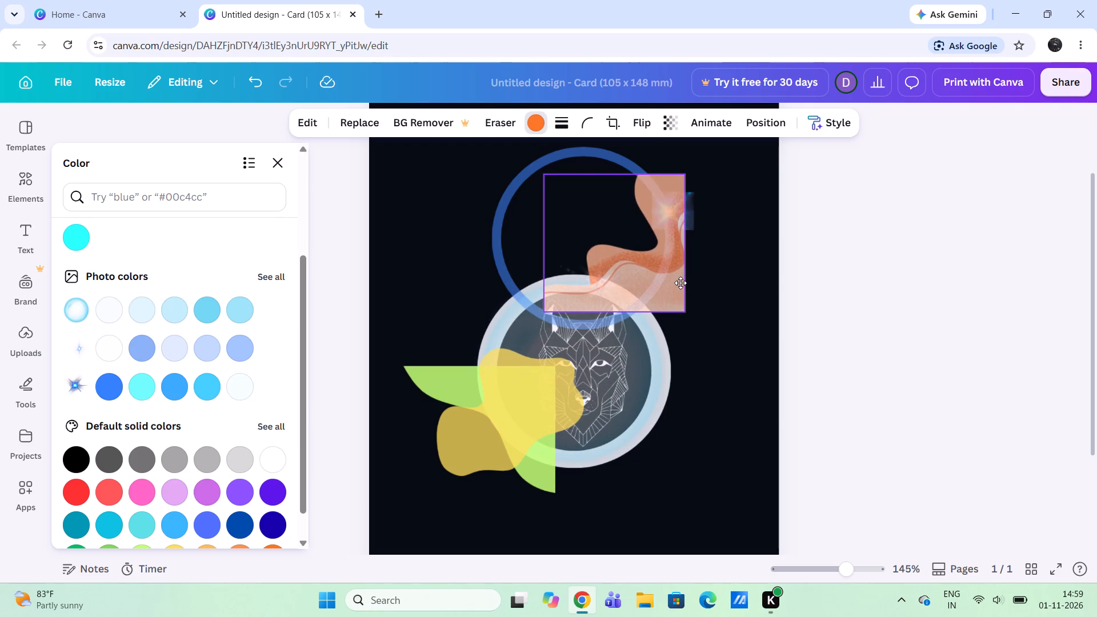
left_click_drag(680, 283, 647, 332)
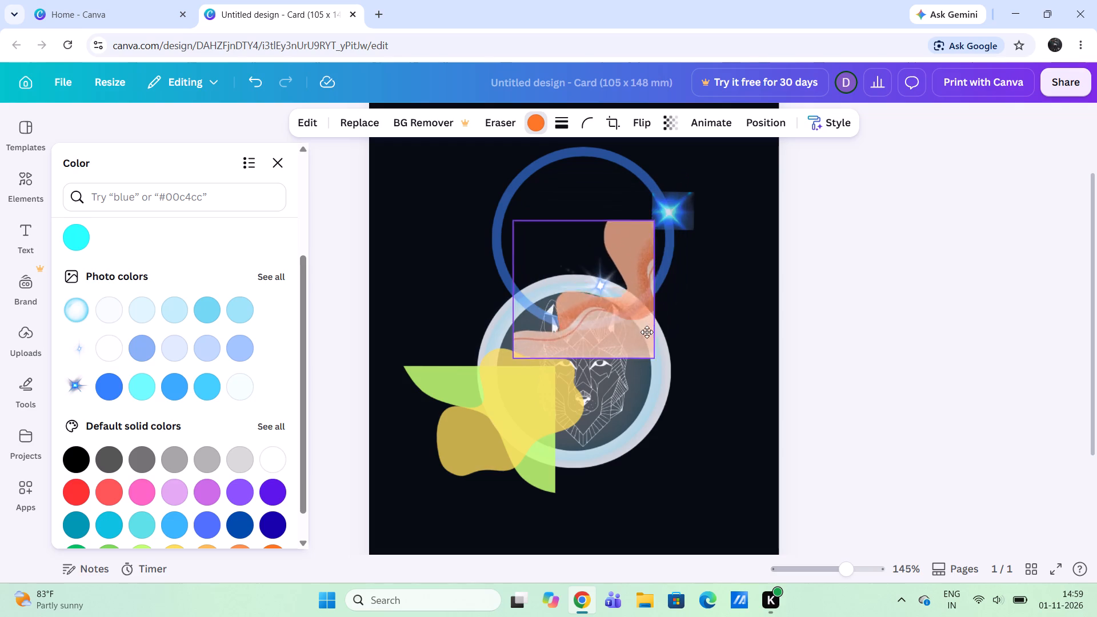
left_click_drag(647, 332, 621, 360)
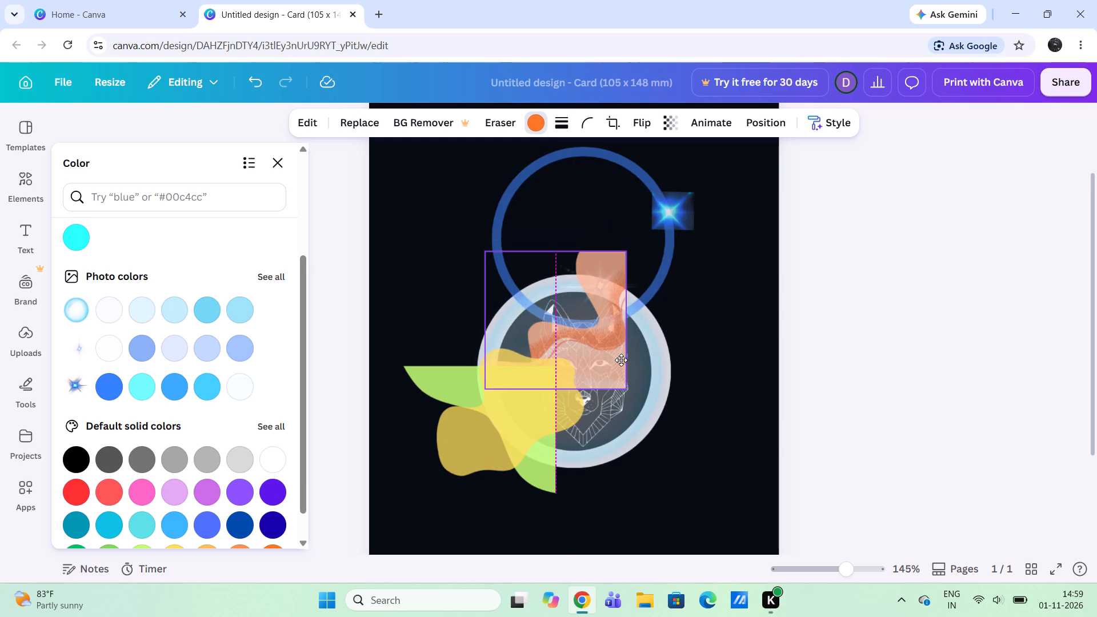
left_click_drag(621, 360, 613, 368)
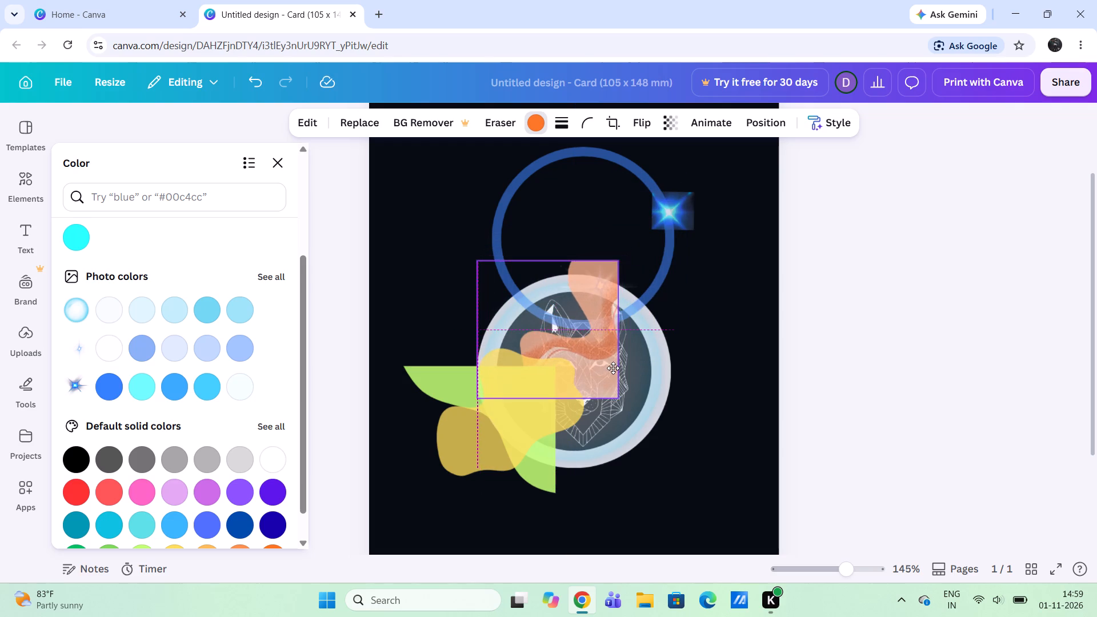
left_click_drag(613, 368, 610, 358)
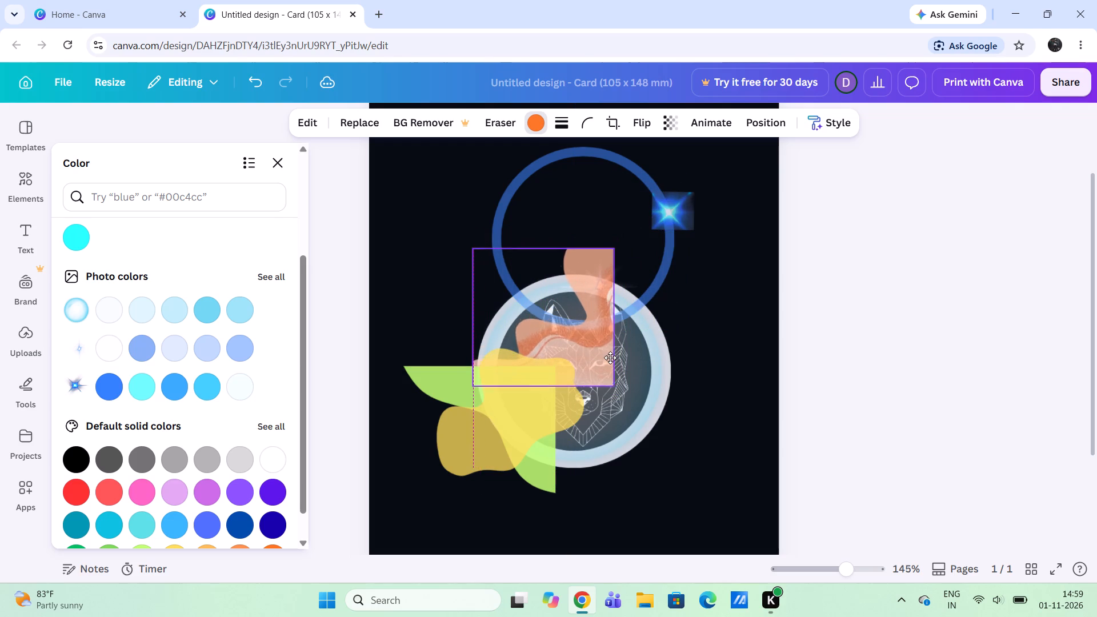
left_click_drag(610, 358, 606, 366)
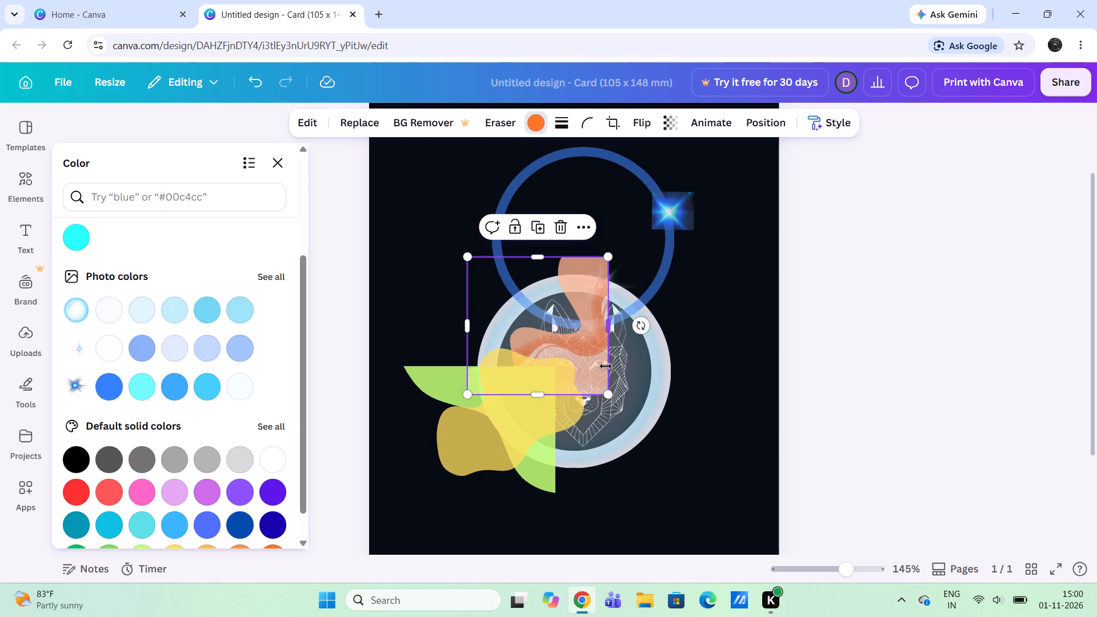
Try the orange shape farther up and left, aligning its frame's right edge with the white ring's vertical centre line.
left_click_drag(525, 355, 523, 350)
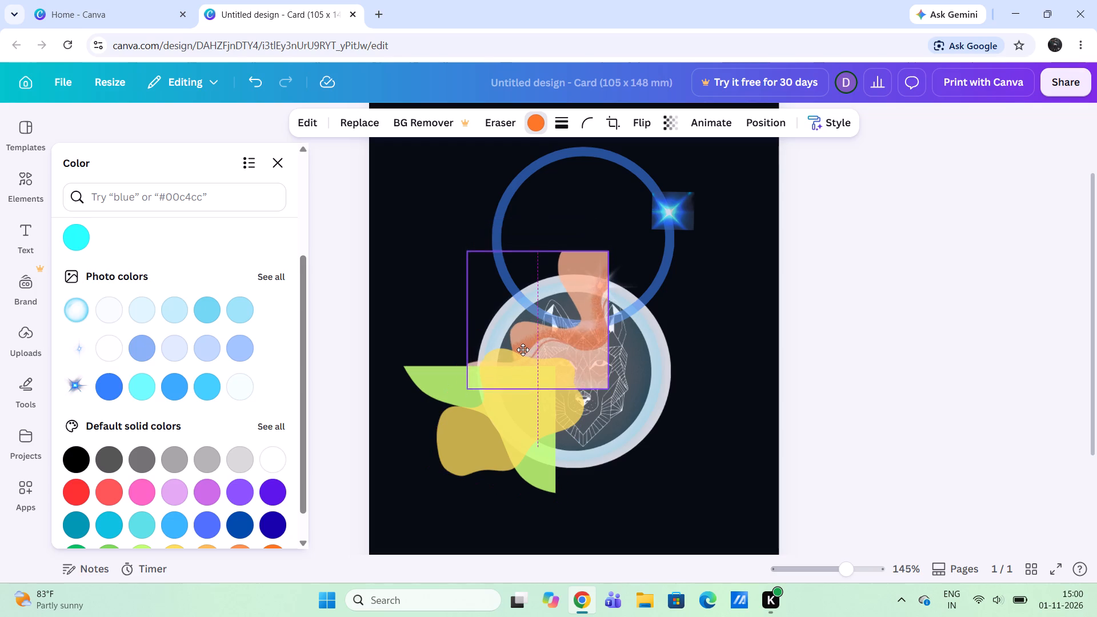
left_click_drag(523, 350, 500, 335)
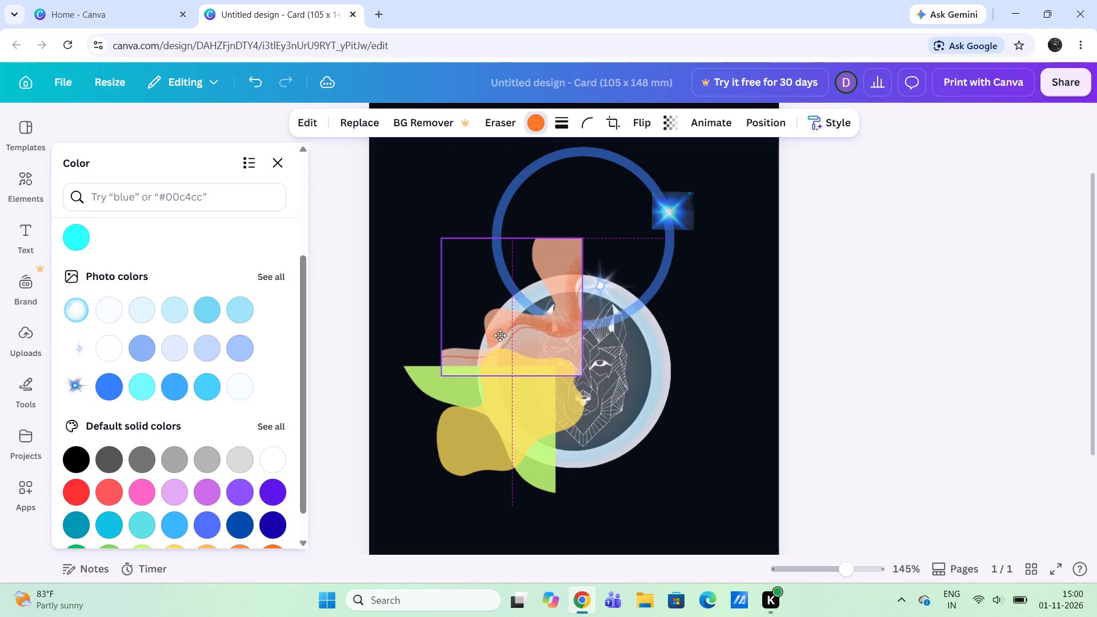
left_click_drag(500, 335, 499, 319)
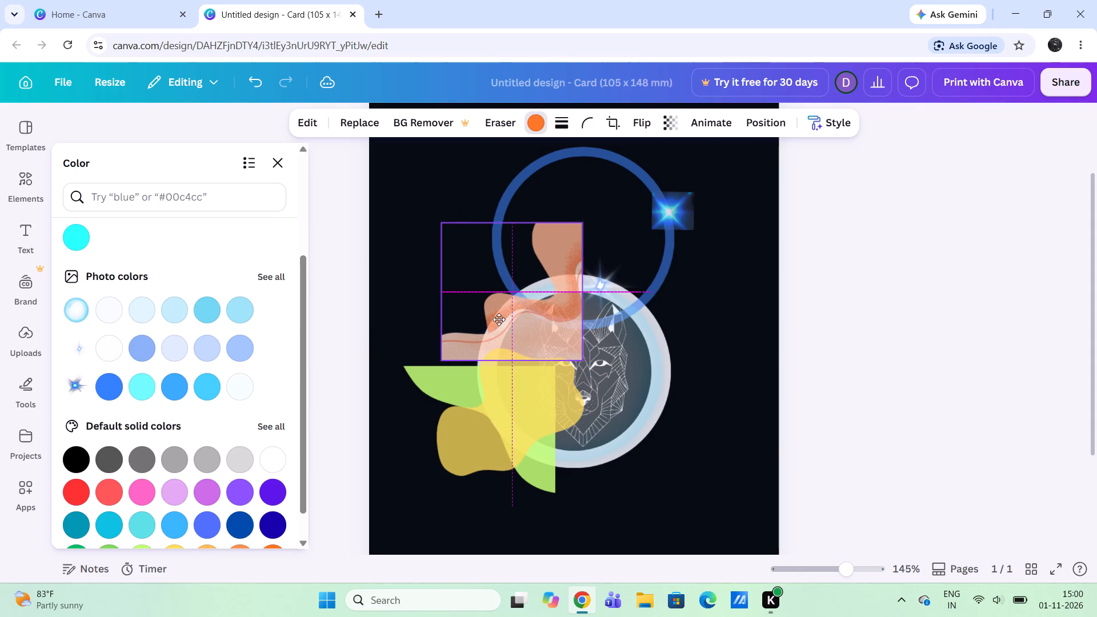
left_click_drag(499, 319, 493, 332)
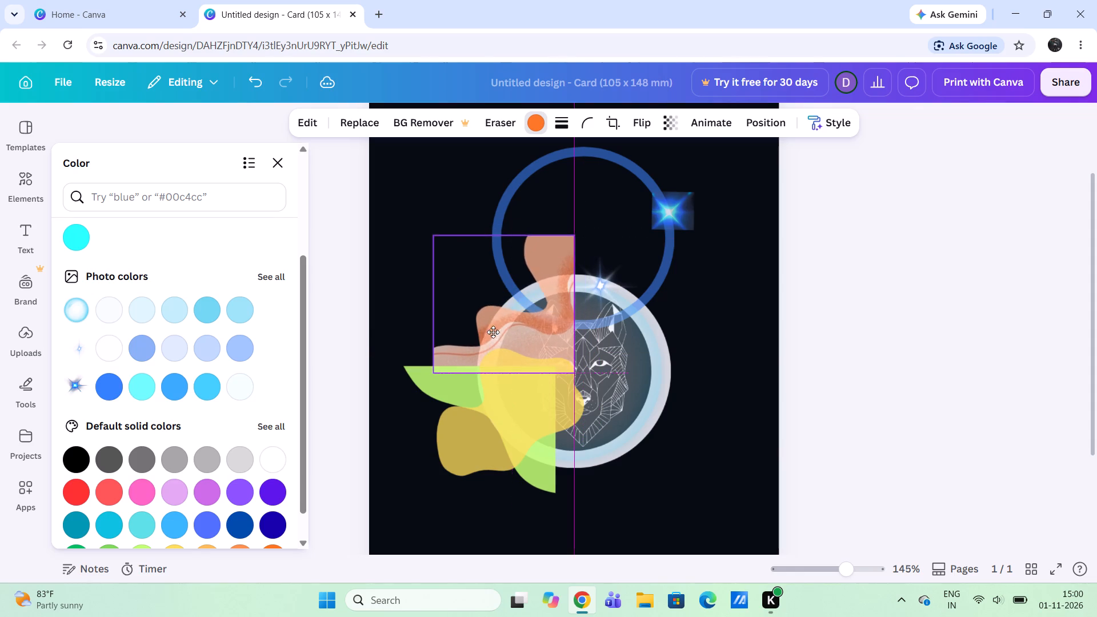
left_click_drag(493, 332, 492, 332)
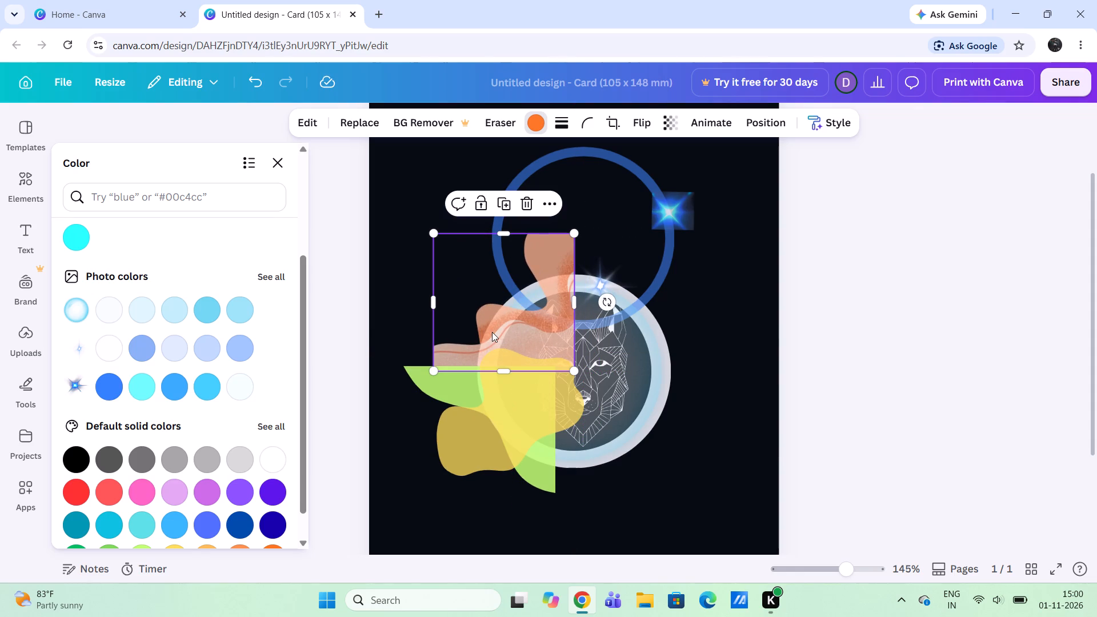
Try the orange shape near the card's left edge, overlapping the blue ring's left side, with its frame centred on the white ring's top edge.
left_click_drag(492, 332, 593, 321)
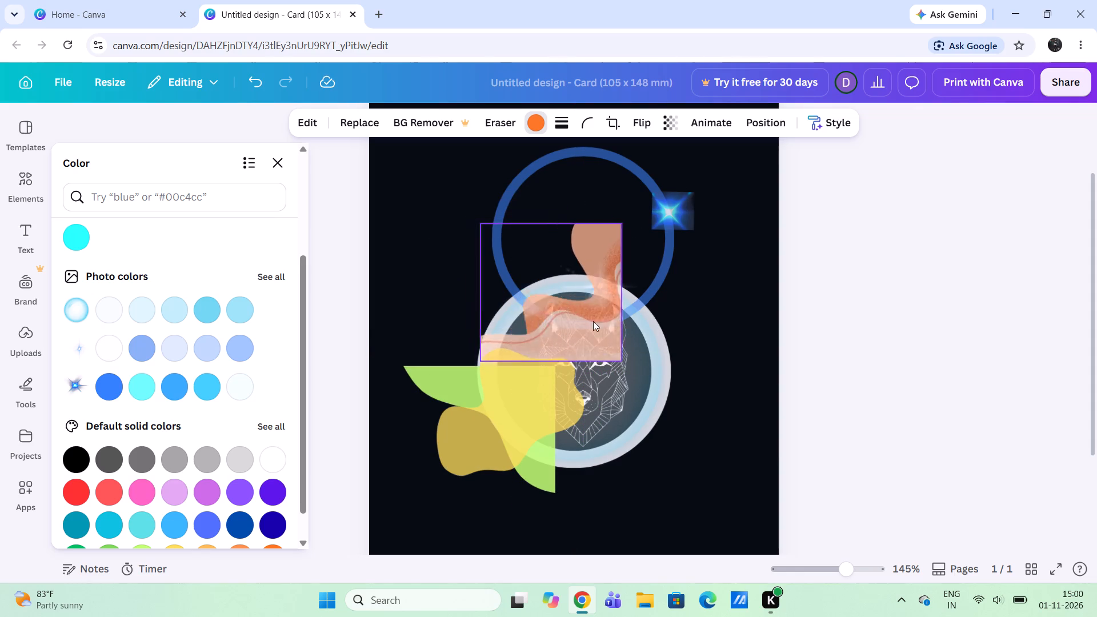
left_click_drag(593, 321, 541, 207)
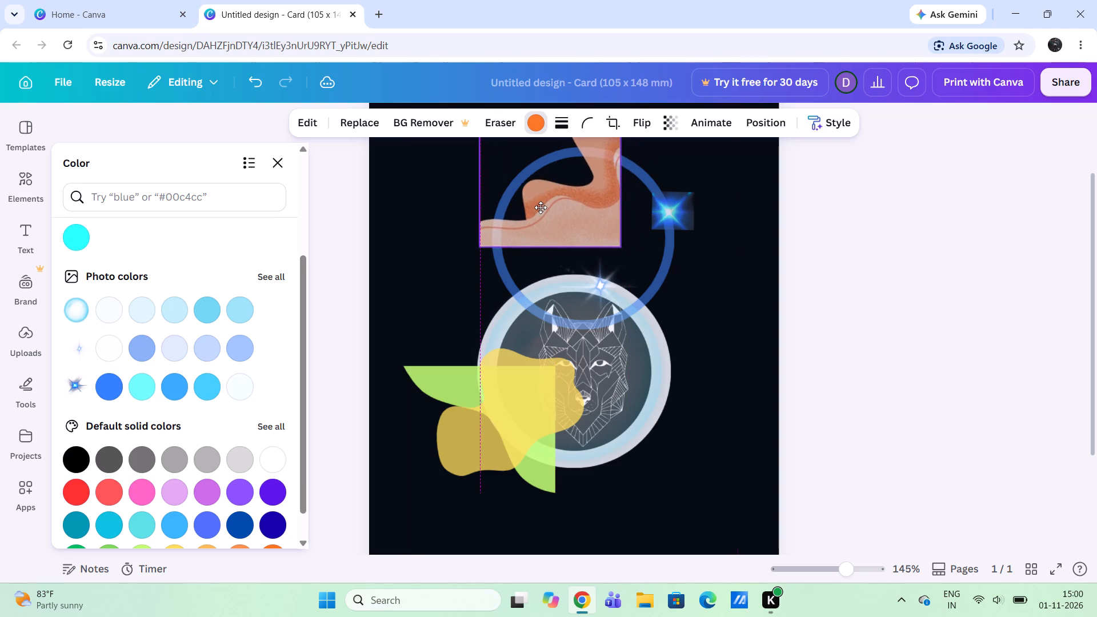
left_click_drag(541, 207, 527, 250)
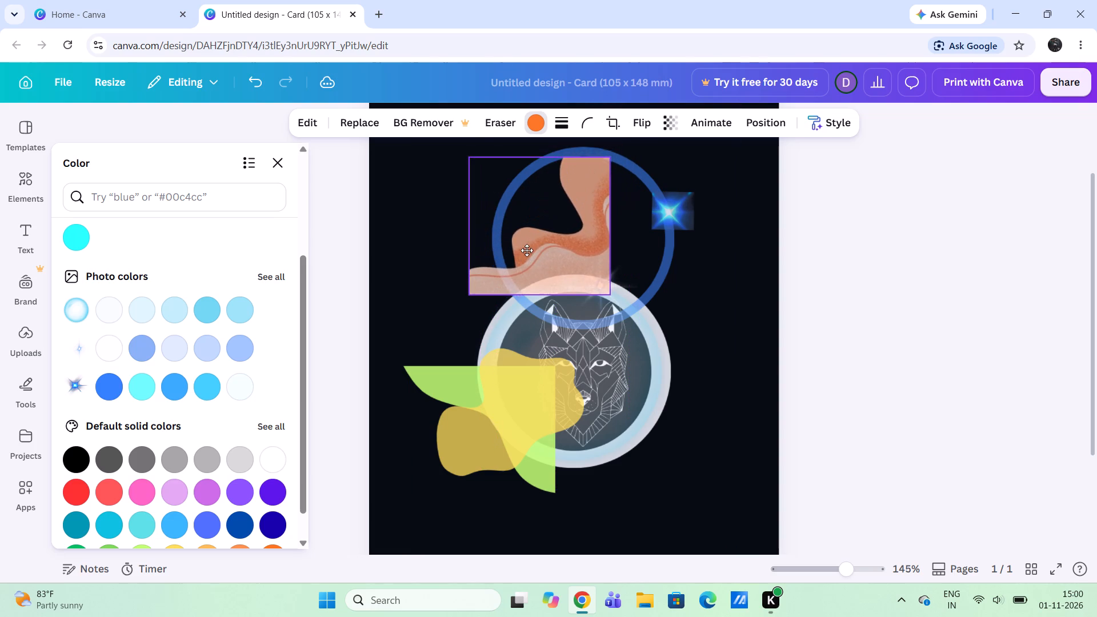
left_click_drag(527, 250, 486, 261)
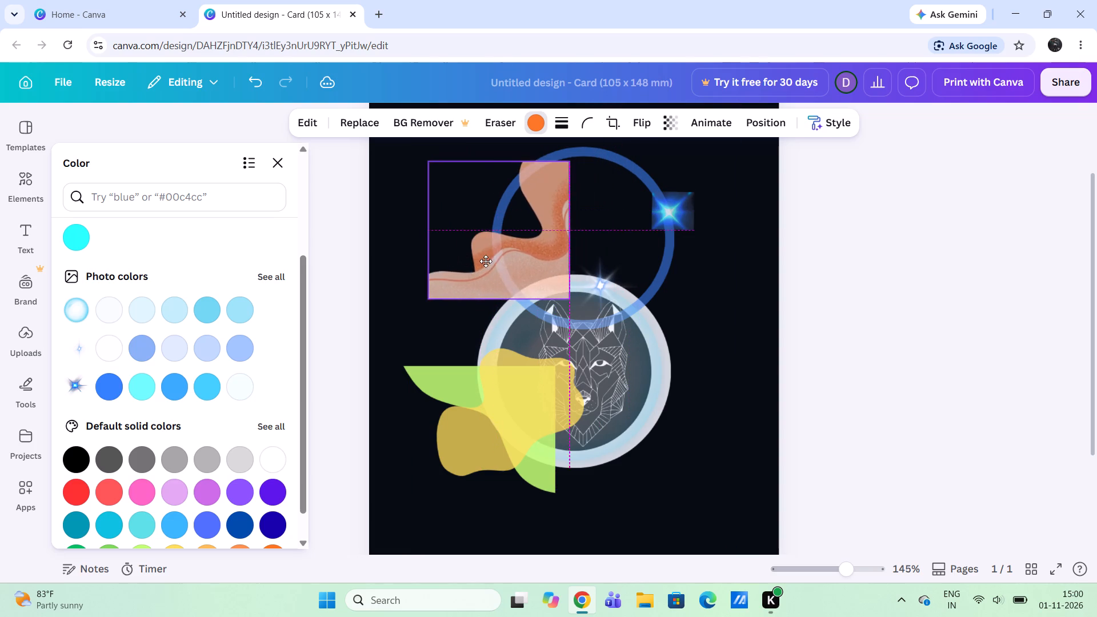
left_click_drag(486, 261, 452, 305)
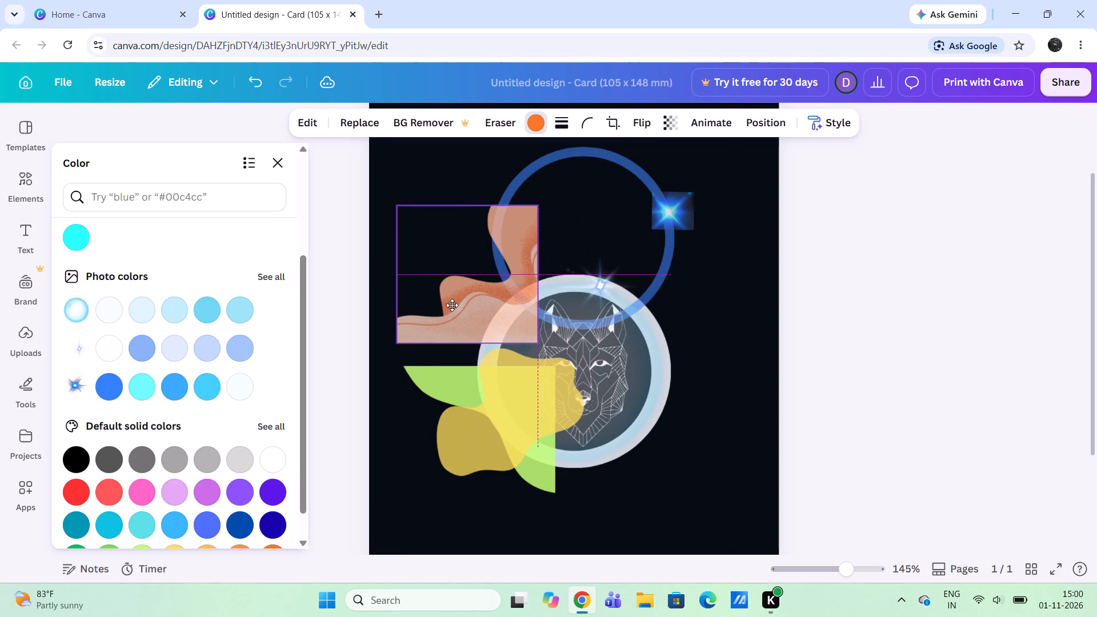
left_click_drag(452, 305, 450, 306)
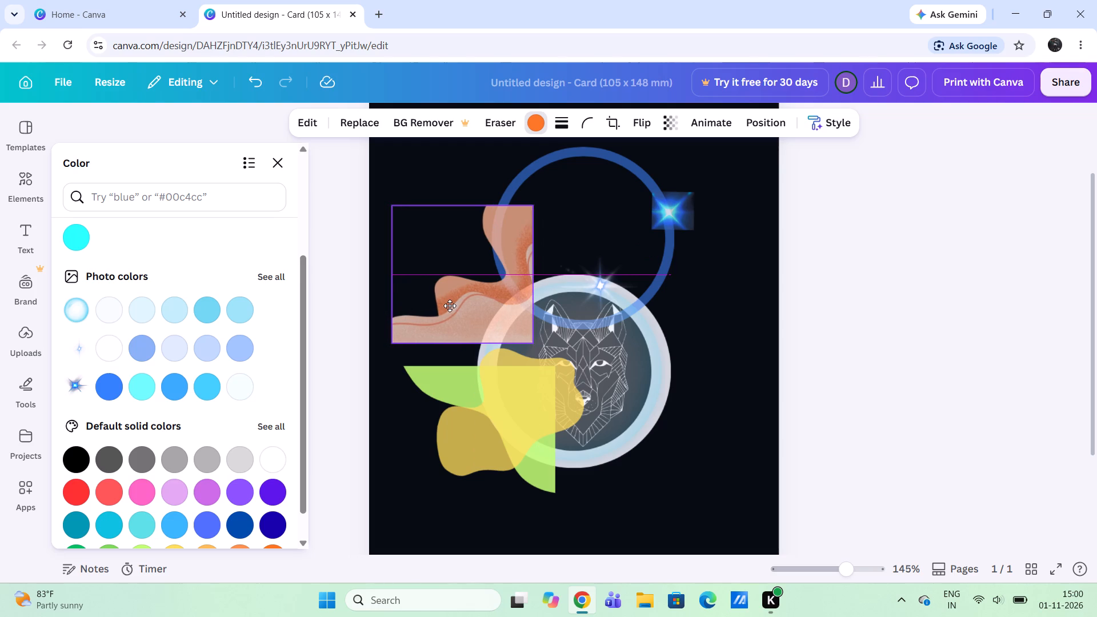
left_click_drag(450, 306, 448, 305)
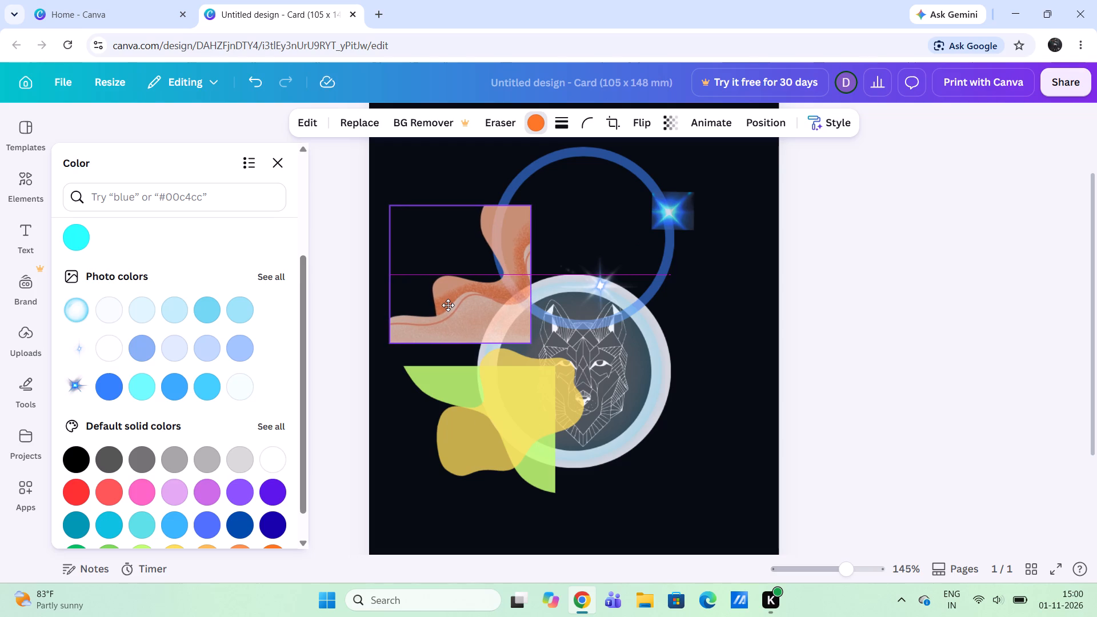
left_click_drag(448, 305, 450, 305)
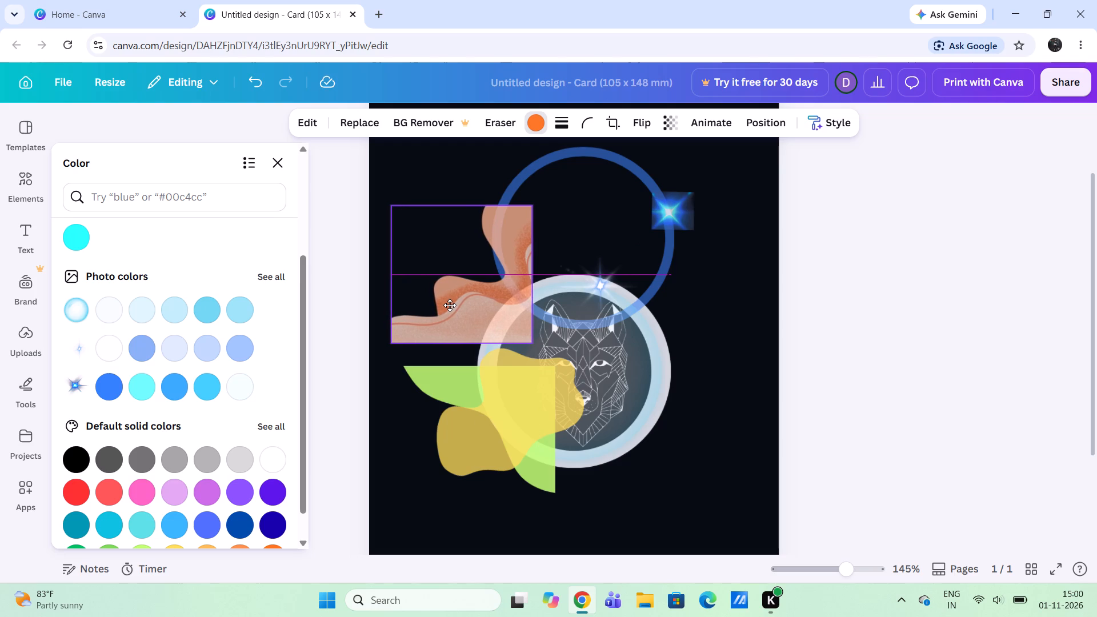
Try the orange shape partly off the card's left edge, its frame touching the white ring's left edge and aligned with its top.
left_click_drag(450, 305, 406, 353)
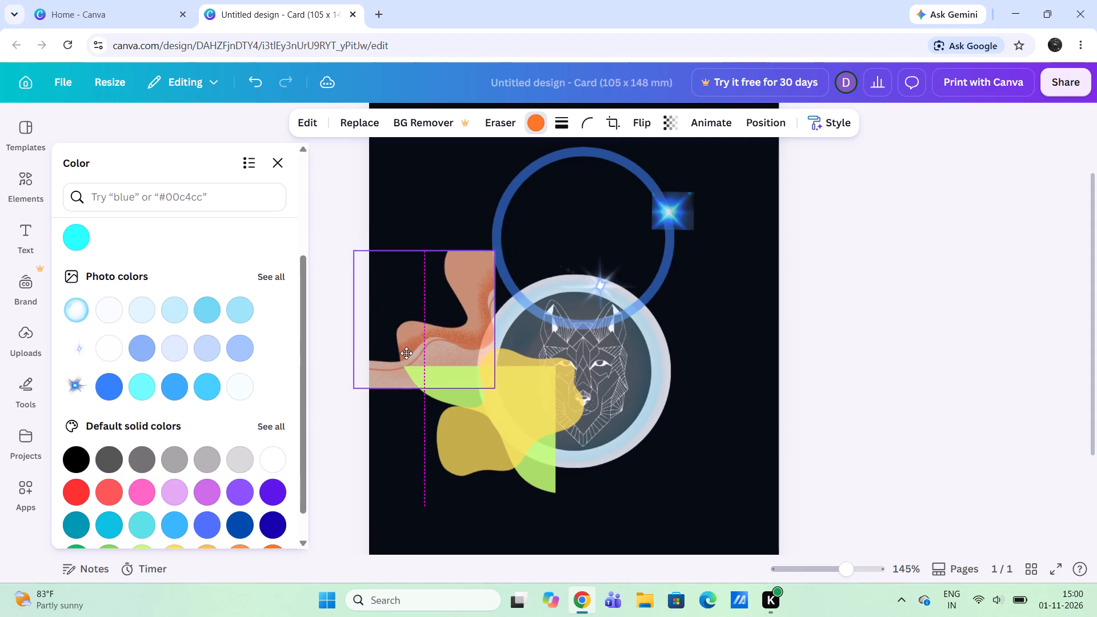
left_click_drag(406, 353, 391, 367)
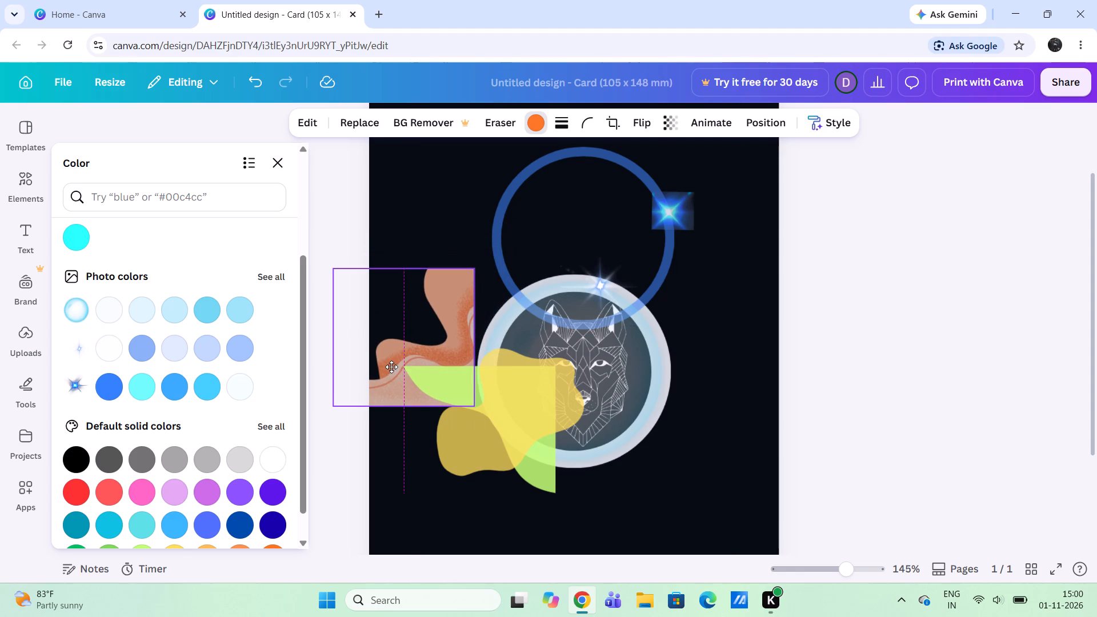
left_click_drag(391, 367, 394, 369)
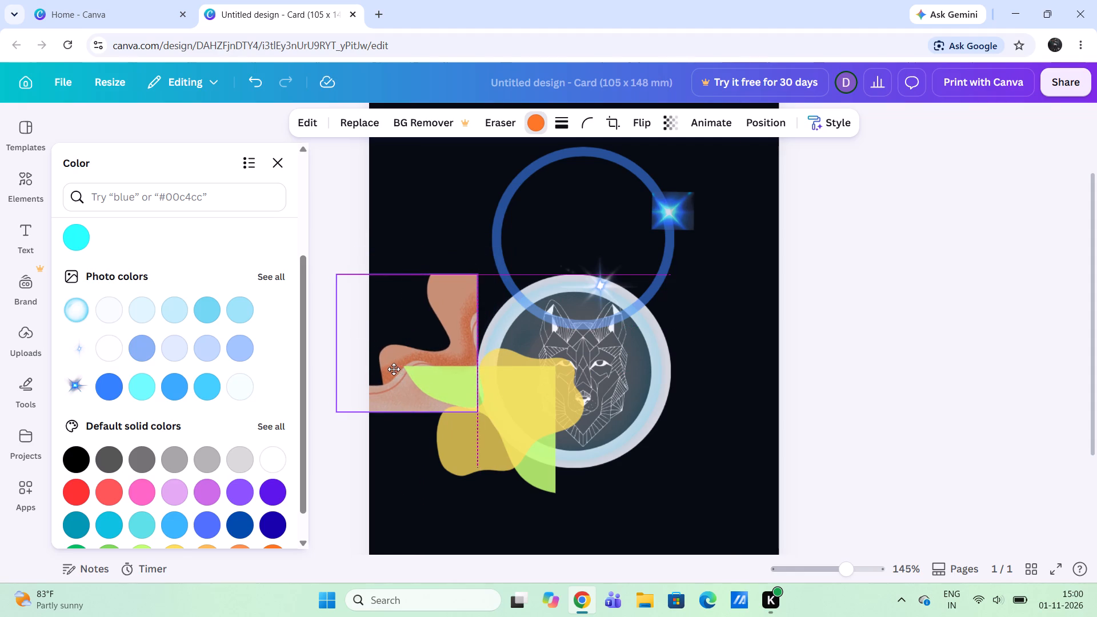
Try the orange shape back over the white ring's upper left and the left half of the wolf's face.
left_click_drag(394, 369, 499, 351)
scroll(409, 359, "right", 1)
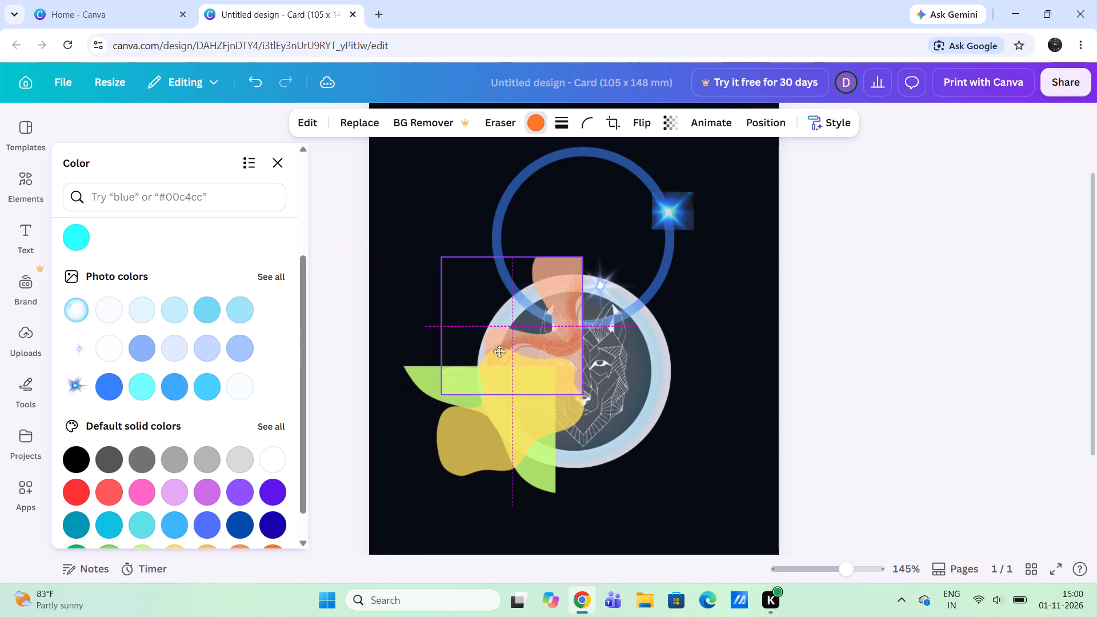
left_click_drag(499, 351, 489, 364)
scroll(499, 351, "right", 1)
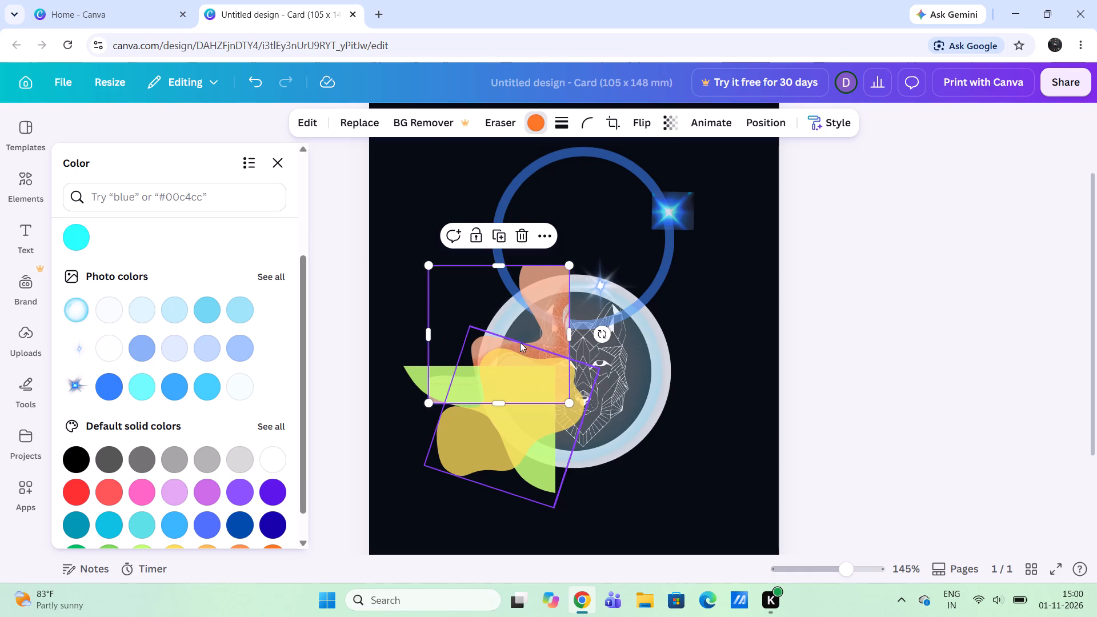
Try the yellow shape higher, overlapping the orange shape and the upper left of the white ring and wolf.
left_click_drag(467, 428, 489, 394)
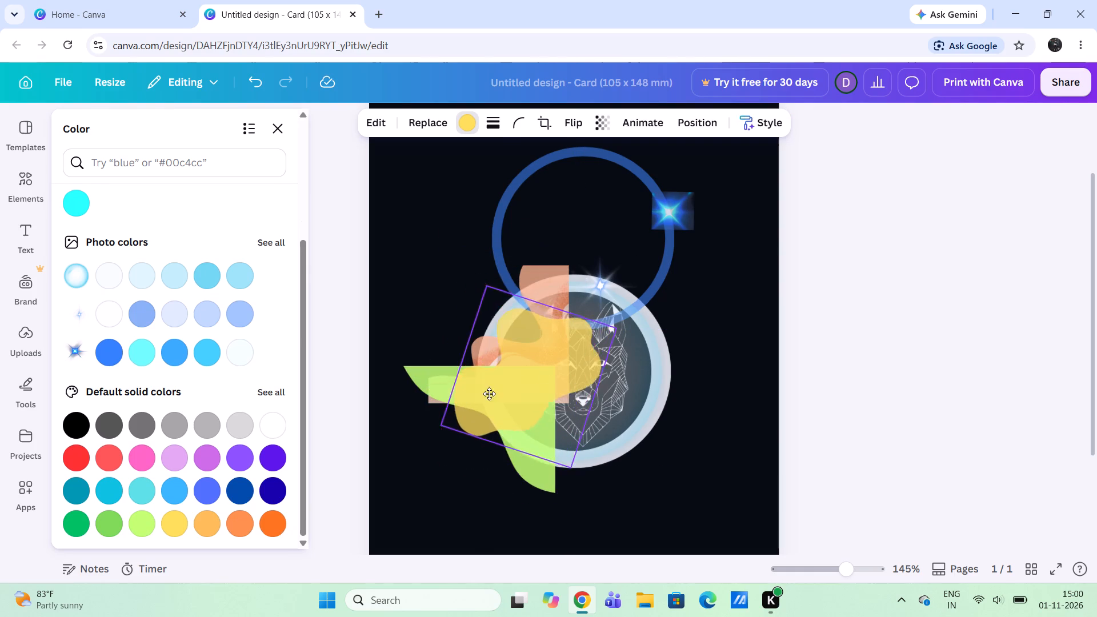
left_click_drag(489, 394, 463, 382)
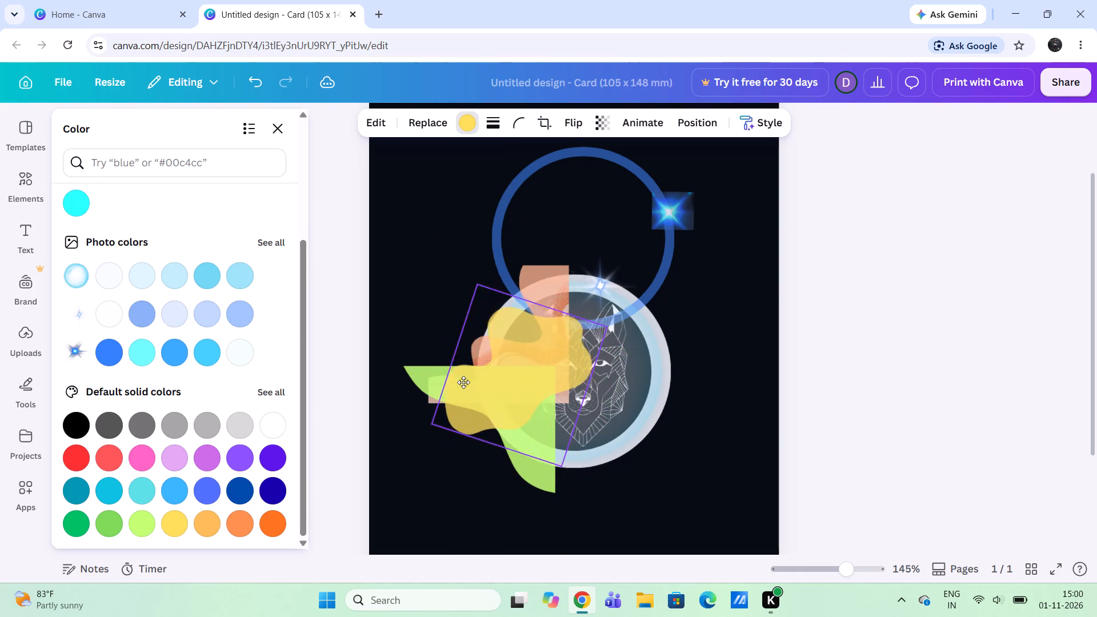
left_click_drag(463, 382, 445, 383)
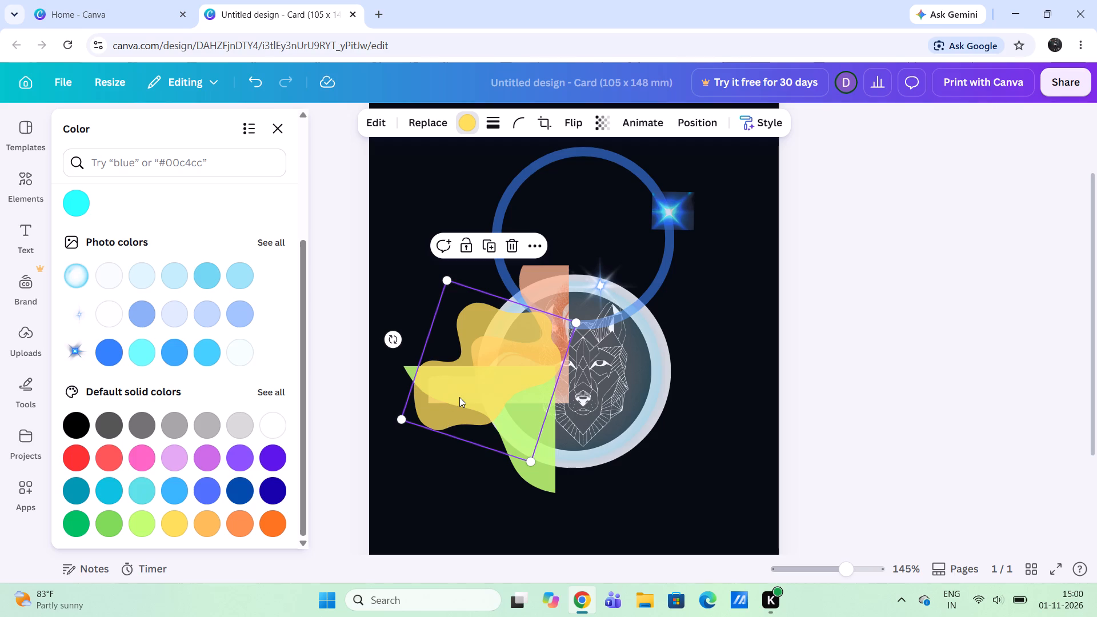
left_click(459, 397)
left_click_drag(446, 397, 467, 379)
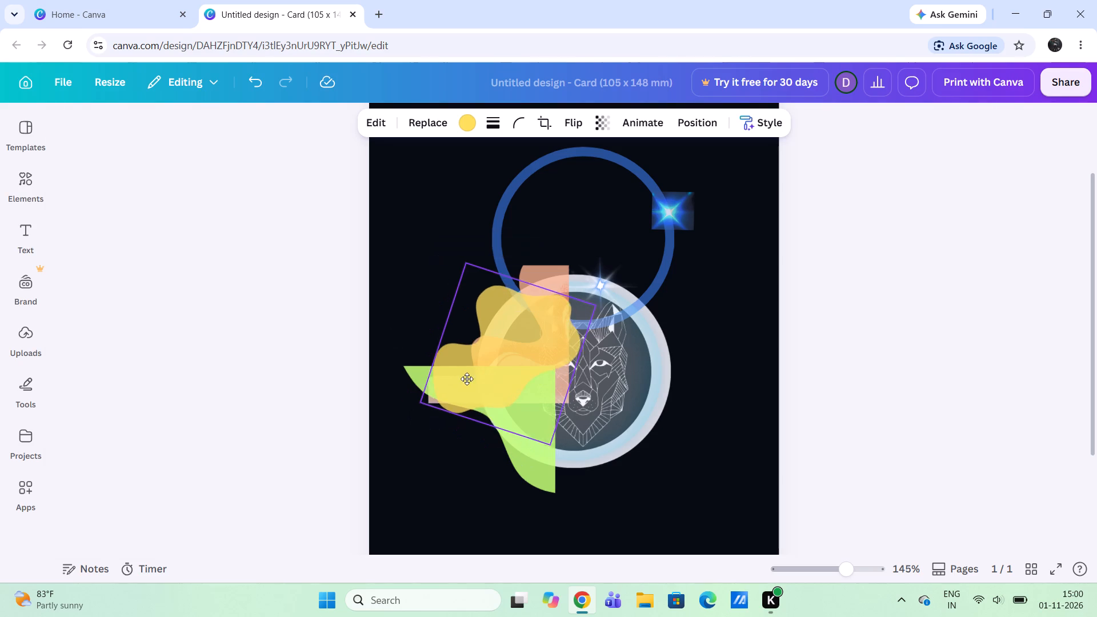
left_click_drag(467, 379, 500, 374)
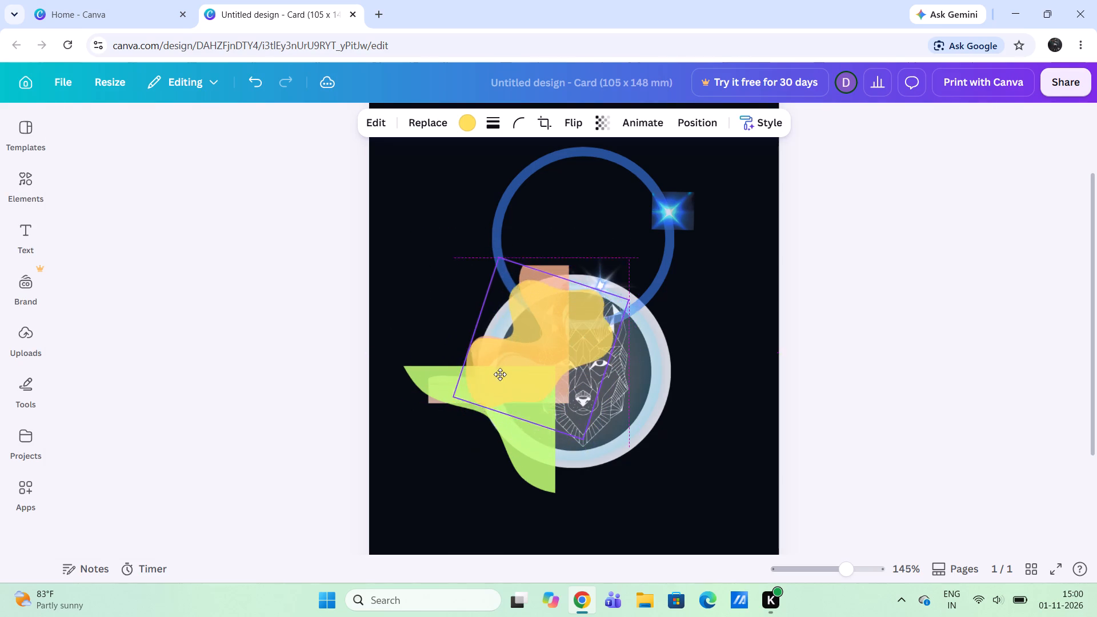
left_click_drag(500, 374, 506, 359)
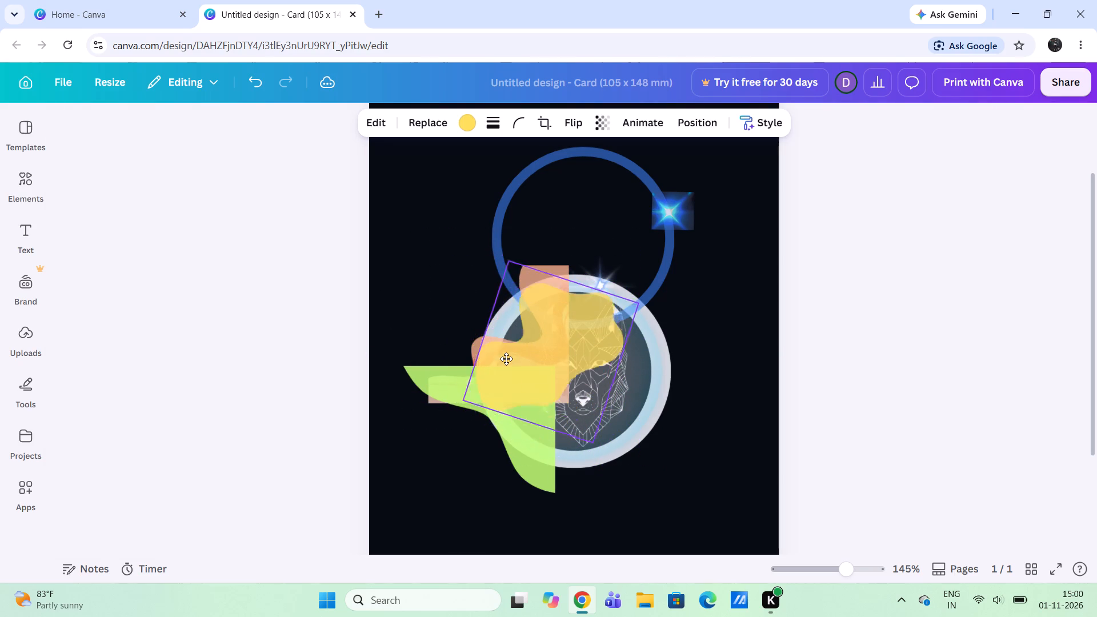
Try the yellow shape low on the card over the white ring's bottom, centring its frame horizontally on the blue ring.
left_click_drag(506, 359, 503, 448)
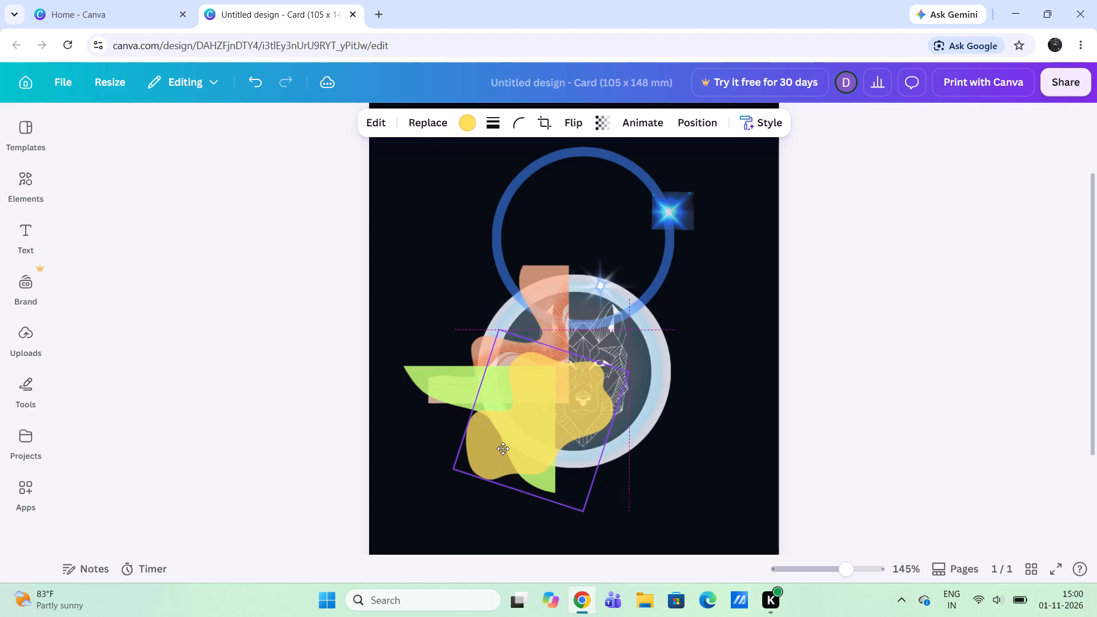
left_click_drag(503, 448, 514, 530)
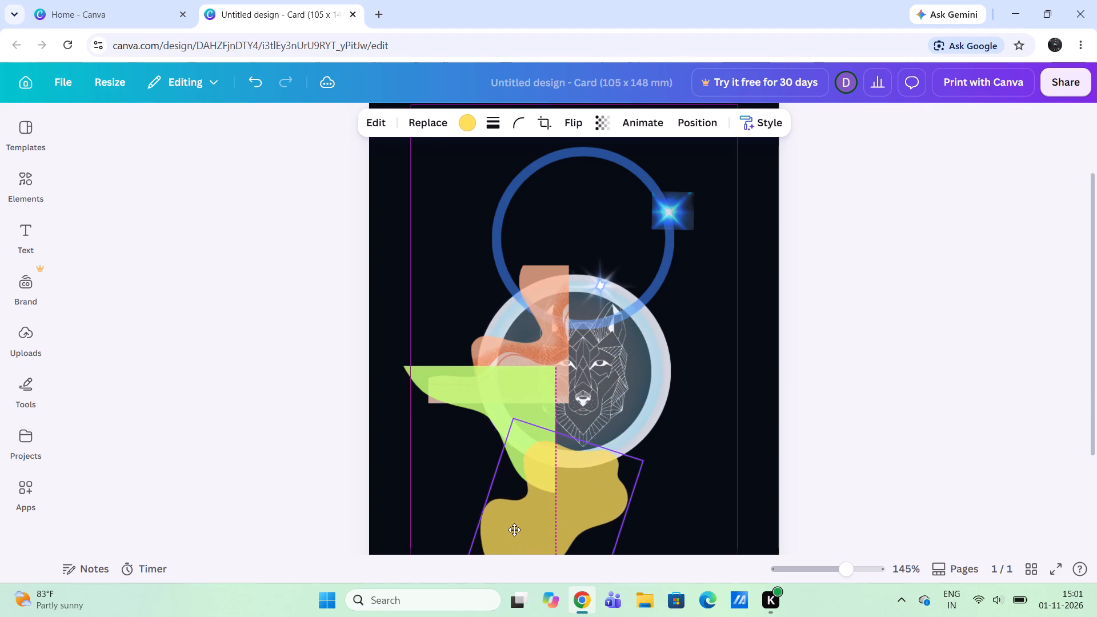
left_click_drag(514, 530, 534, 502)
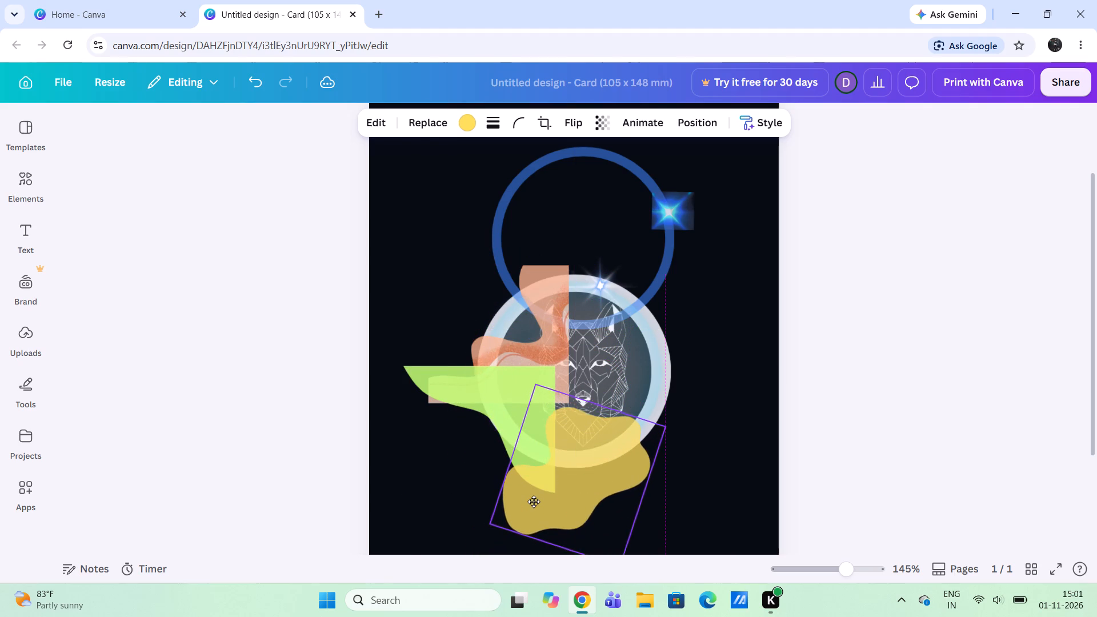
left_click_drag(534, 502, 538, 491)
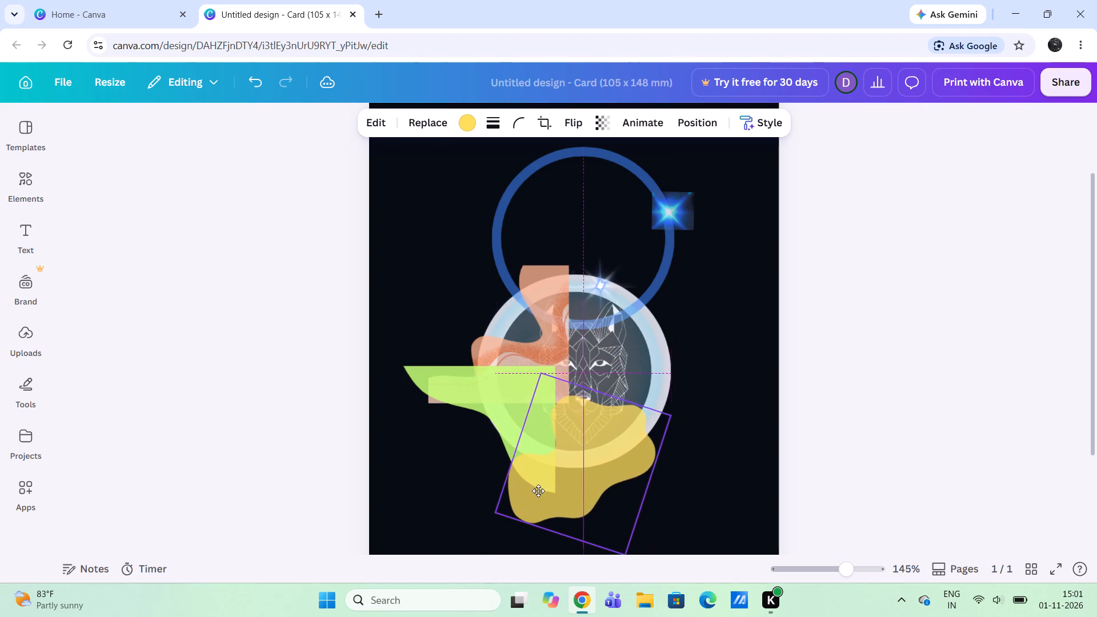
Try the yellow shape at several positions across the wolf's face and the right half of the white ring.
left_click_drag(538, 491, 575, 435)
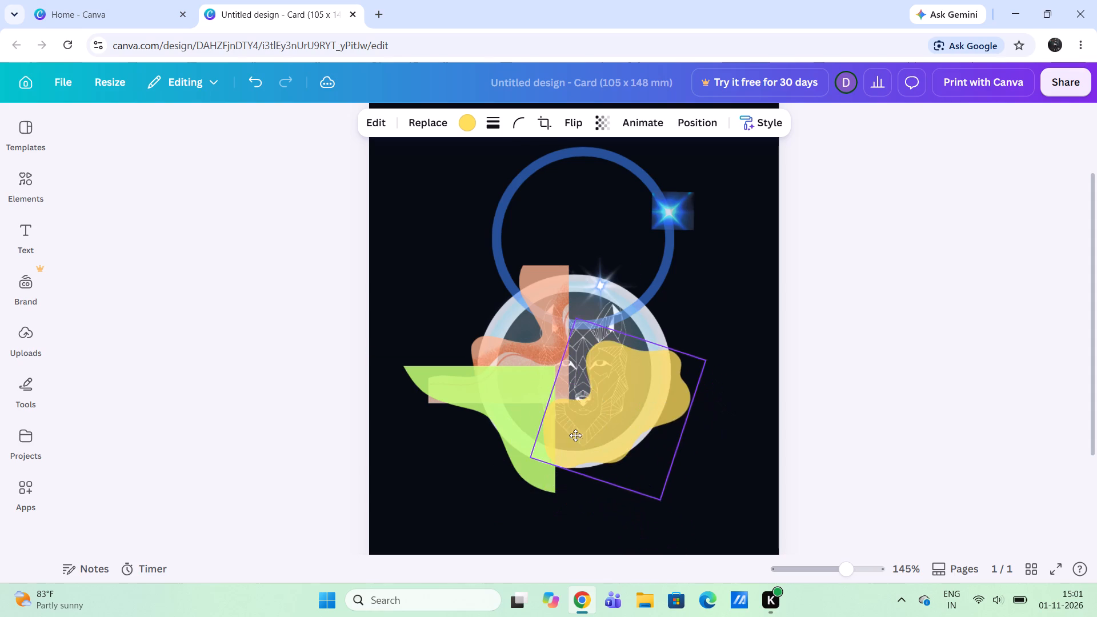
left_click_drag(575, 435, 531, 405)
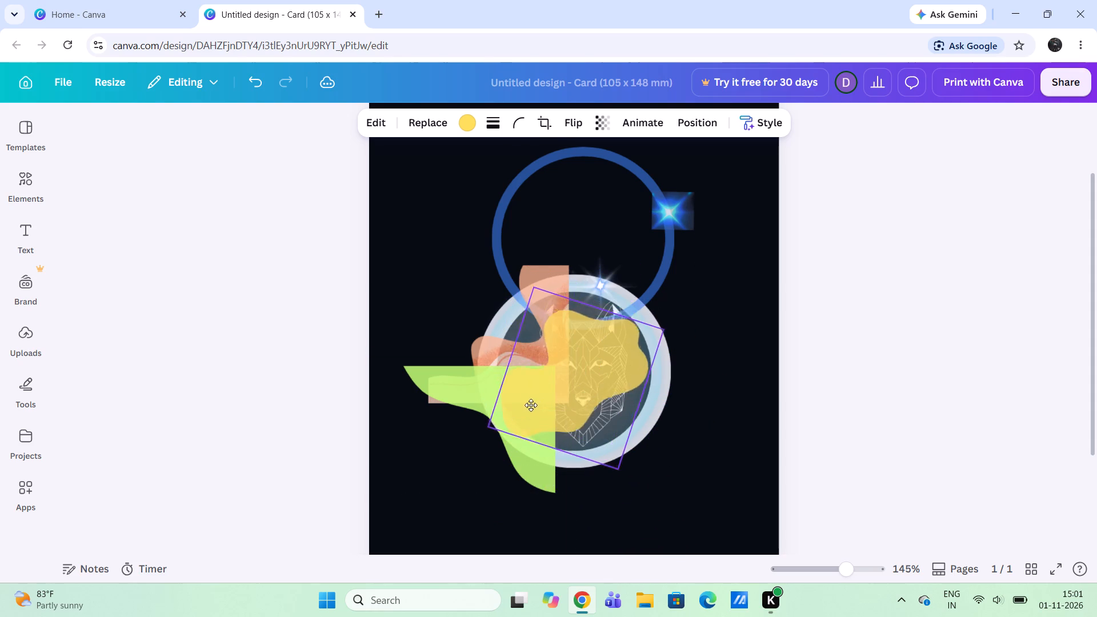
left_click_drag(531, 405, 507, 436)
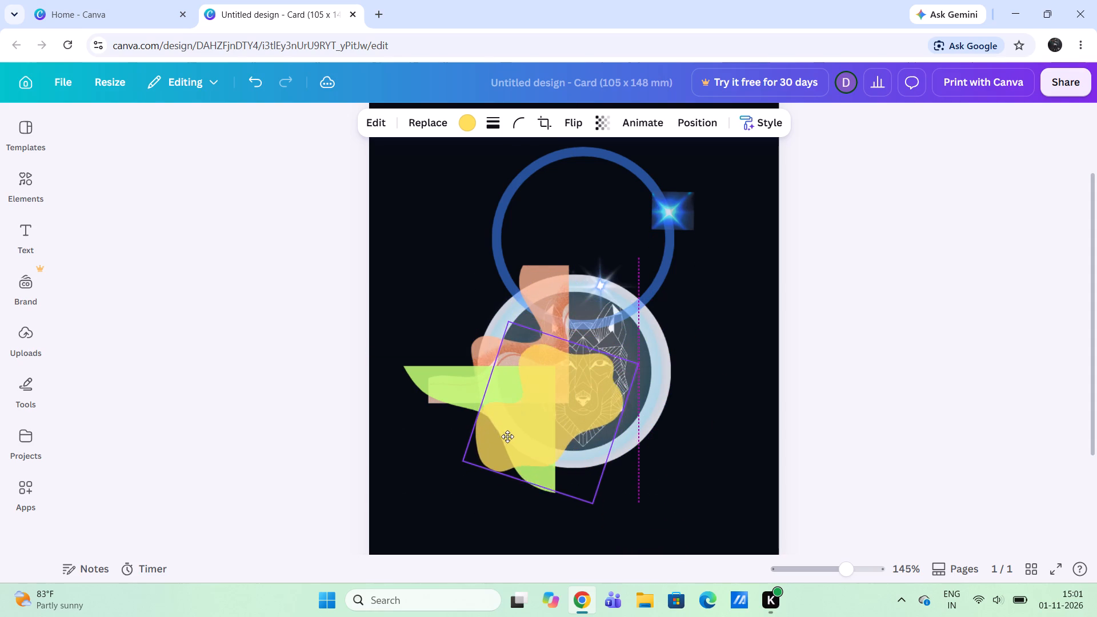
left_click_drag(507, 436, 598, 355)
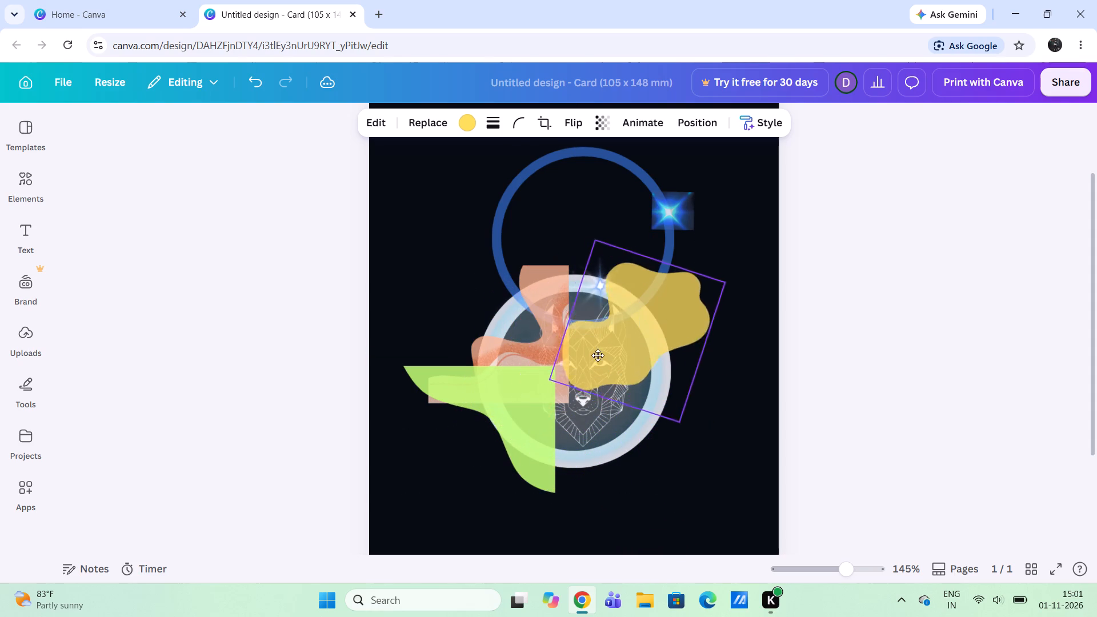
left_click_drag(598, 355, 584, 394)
Move the yellow shape off the wolf to the card's right edge, overlapping only the white ring's right side.
left_click_drag(602, 375, 701, 360)
Move the green shape to the card's bottom-left corner, running off the left edge.
left_click_drag(541, 416, 482, 480)
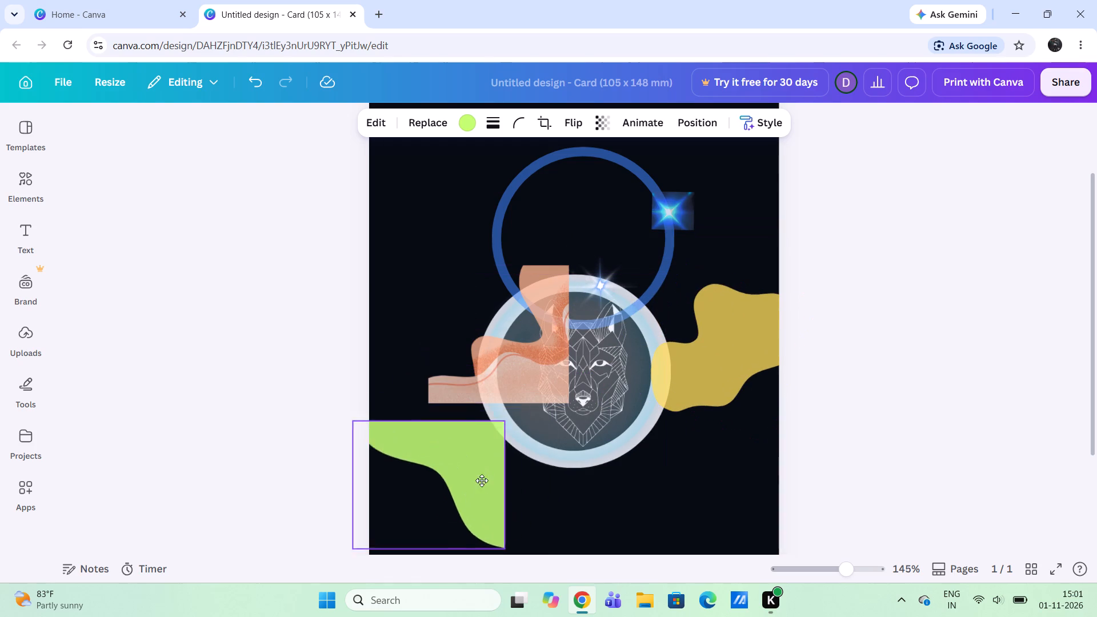
left_click_drag(482, 480, 479, 484)
left_click_drag(479, 491, 473, 554)
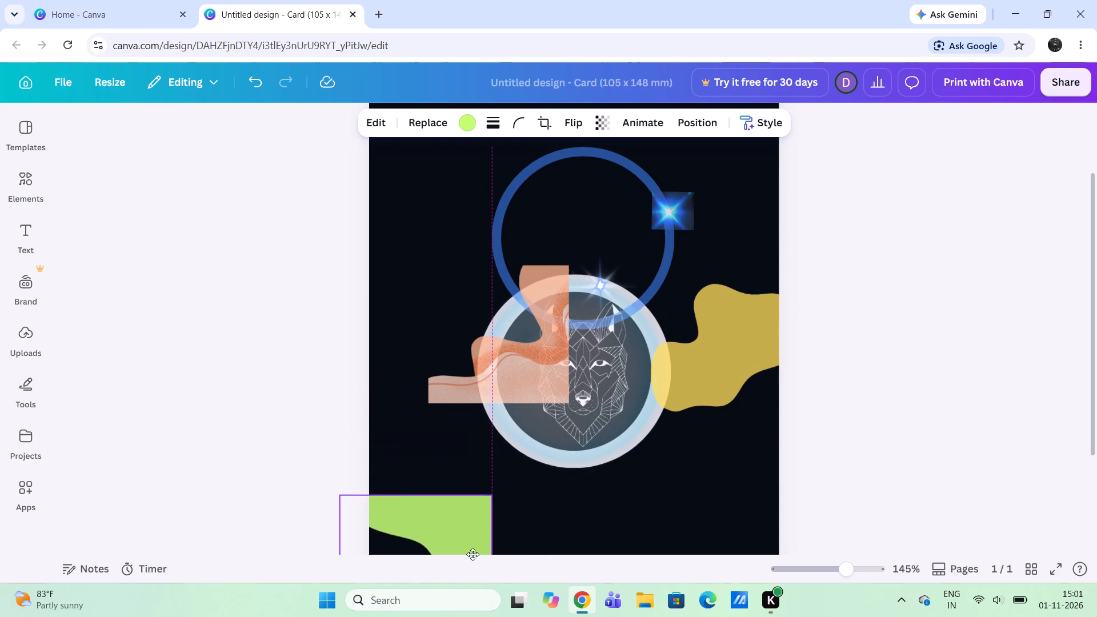
left_click_drag(473, 554, 459, 582)
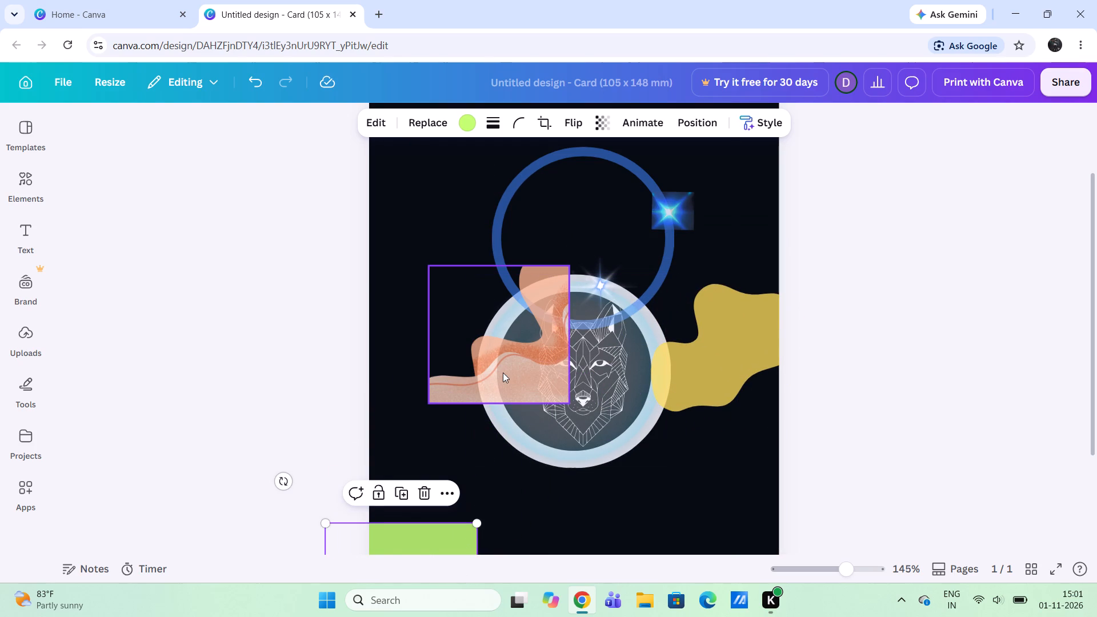
Move the orange shape into the card's top-left corner, clear of both rings.
left_click_drag(503, 372, 365, 104)
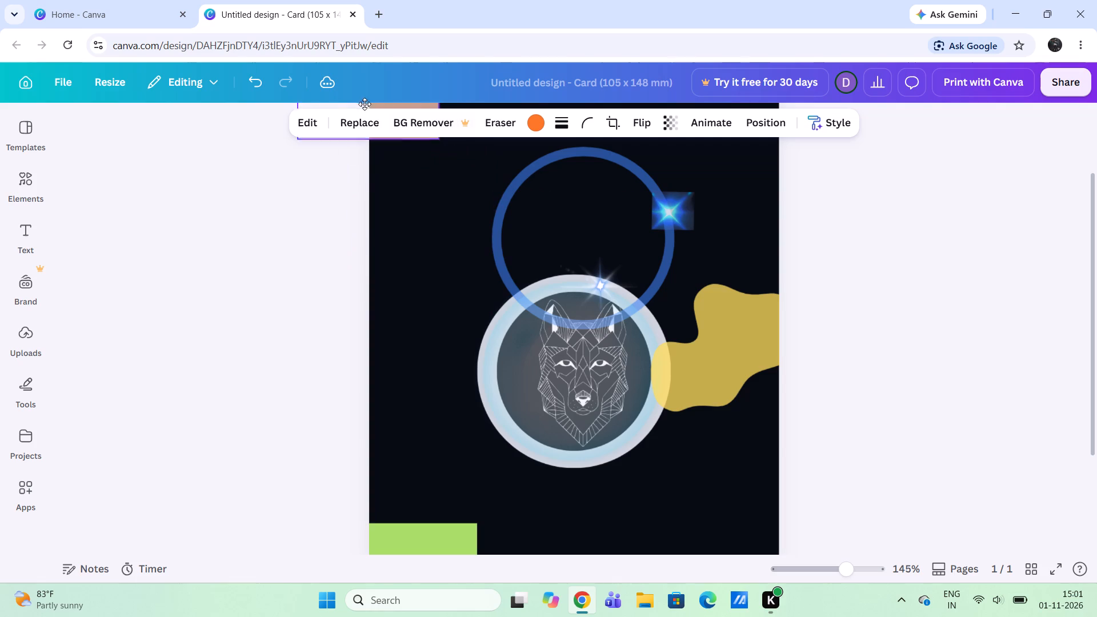
left_click_drag(365, 104, 397, 138)
Move the yellow shape farther down and outward so it runs off the card's right edge, clear of the white ring.
left_click_drag(692, 335, 742, 392)
Move the glowing translucent disc from behind the wolf to the card's upper right, overlapping the blue ring and bright blue star.
left_click_drag(579, 390, 575, 464)
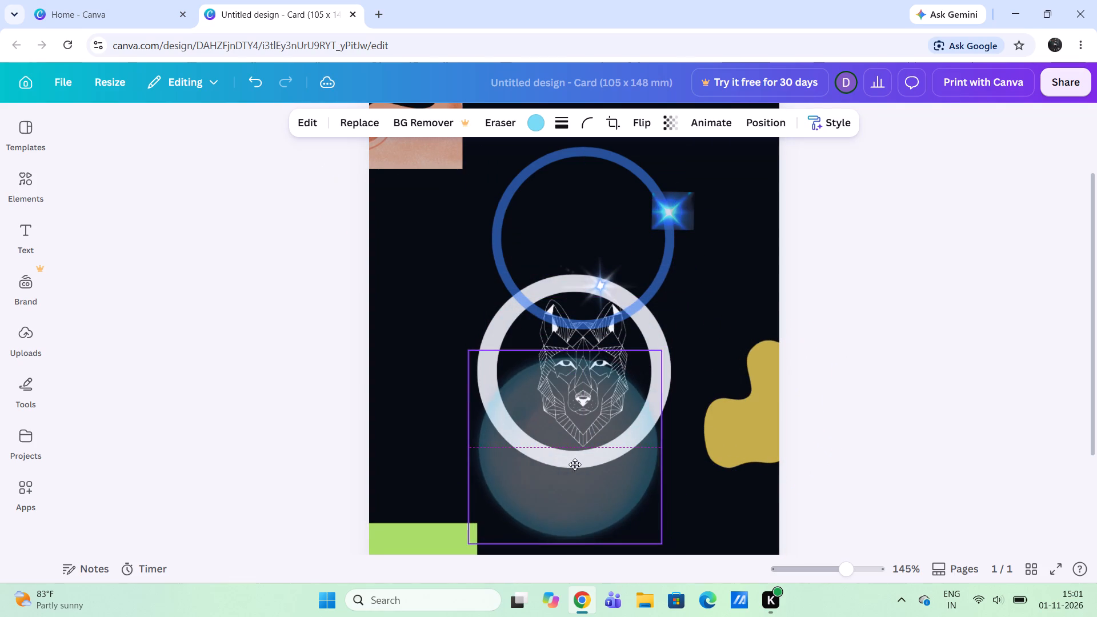
left_click_drag(575, 464, 667, 234)
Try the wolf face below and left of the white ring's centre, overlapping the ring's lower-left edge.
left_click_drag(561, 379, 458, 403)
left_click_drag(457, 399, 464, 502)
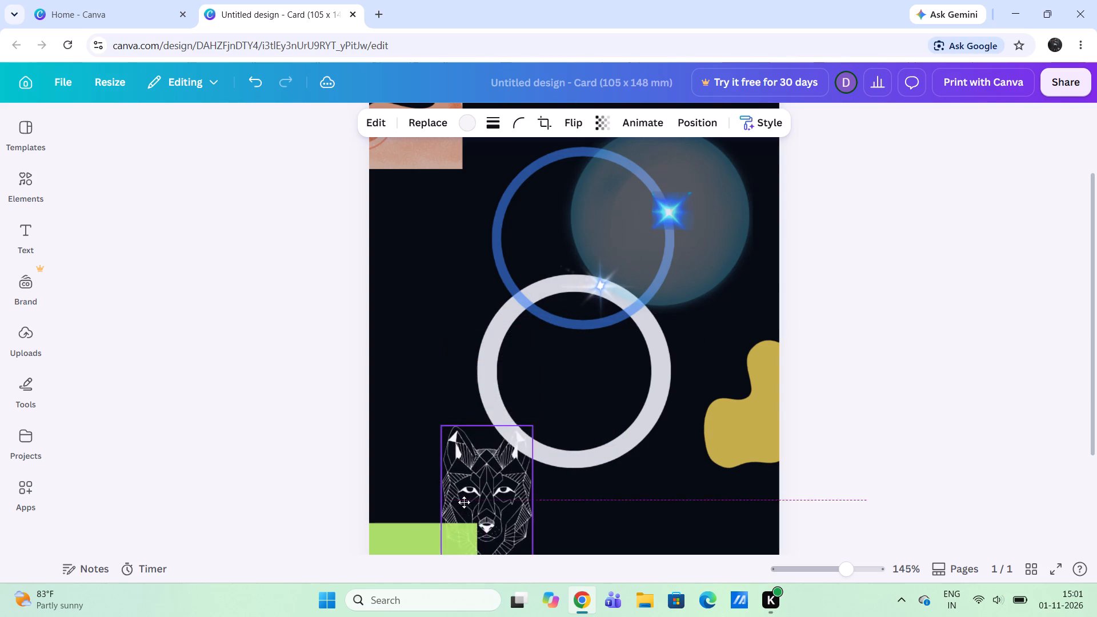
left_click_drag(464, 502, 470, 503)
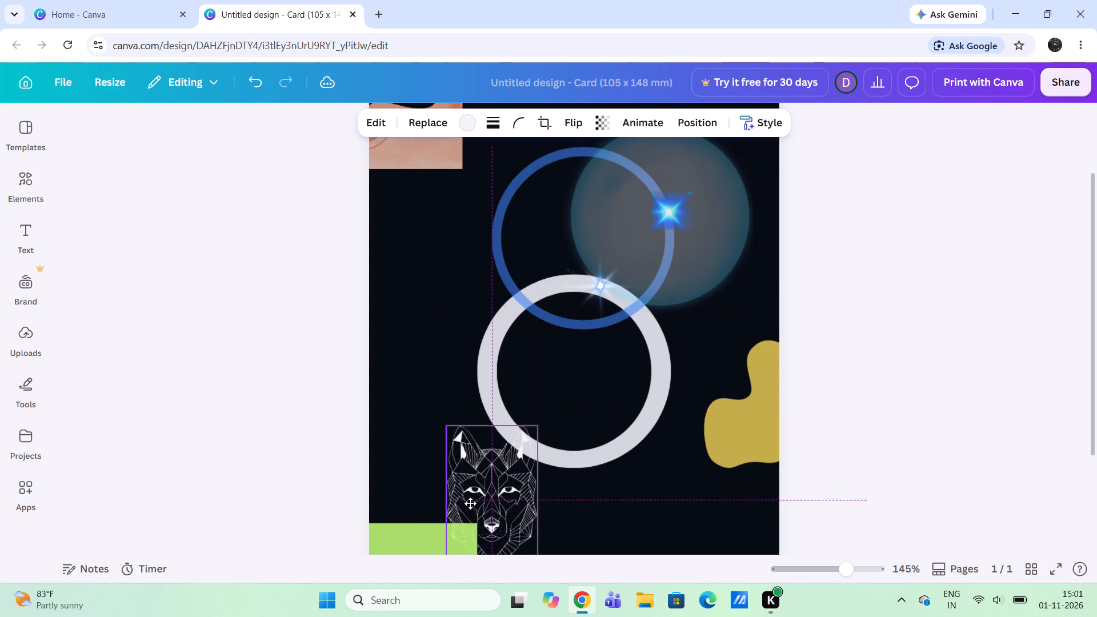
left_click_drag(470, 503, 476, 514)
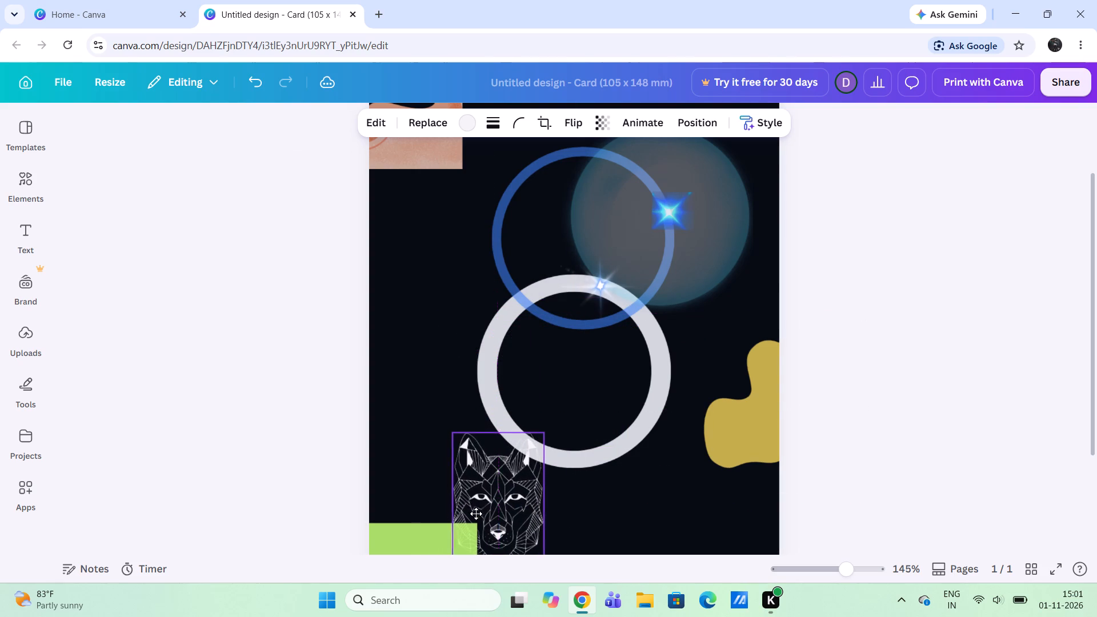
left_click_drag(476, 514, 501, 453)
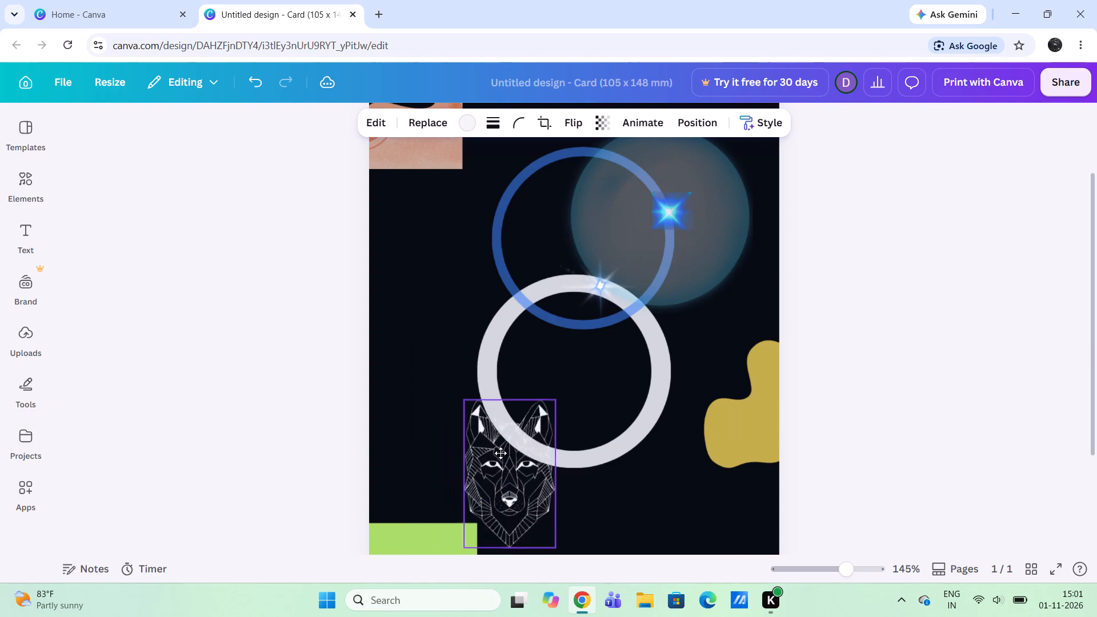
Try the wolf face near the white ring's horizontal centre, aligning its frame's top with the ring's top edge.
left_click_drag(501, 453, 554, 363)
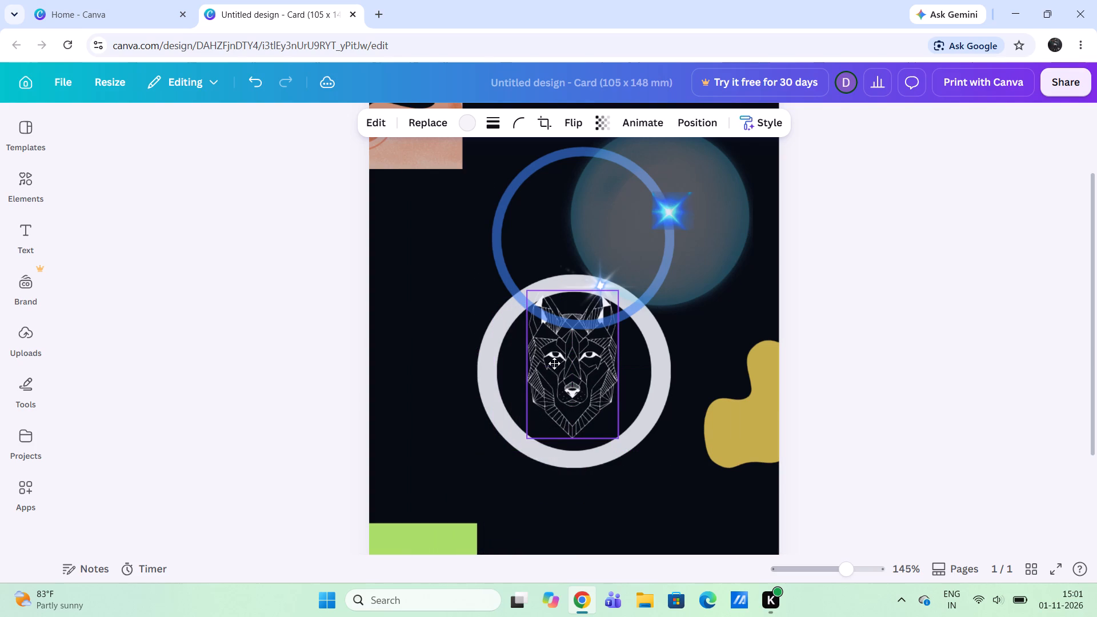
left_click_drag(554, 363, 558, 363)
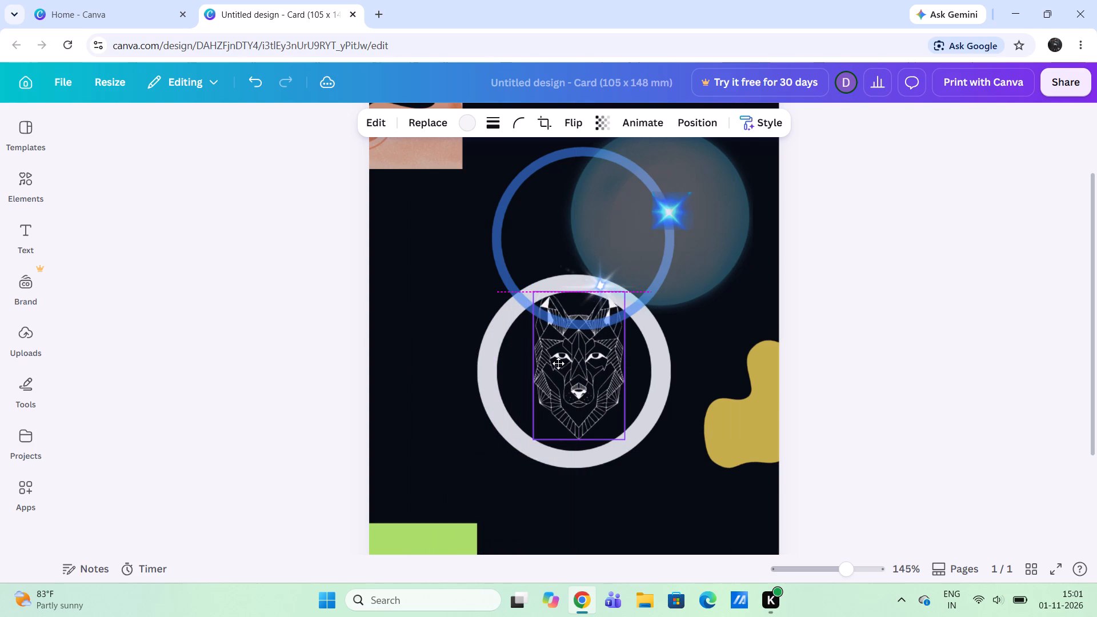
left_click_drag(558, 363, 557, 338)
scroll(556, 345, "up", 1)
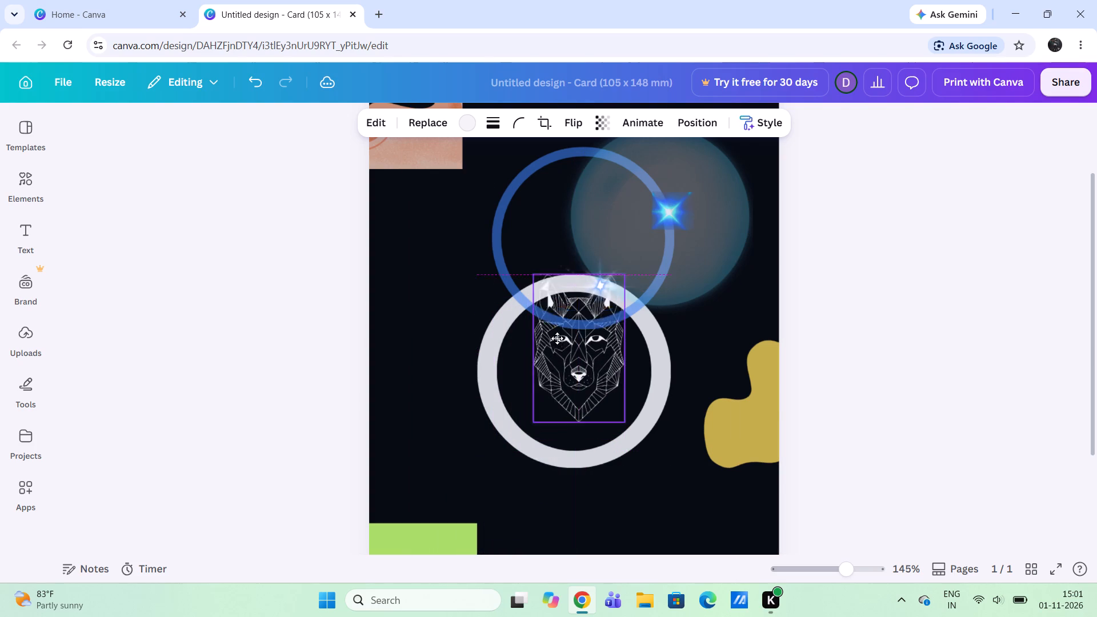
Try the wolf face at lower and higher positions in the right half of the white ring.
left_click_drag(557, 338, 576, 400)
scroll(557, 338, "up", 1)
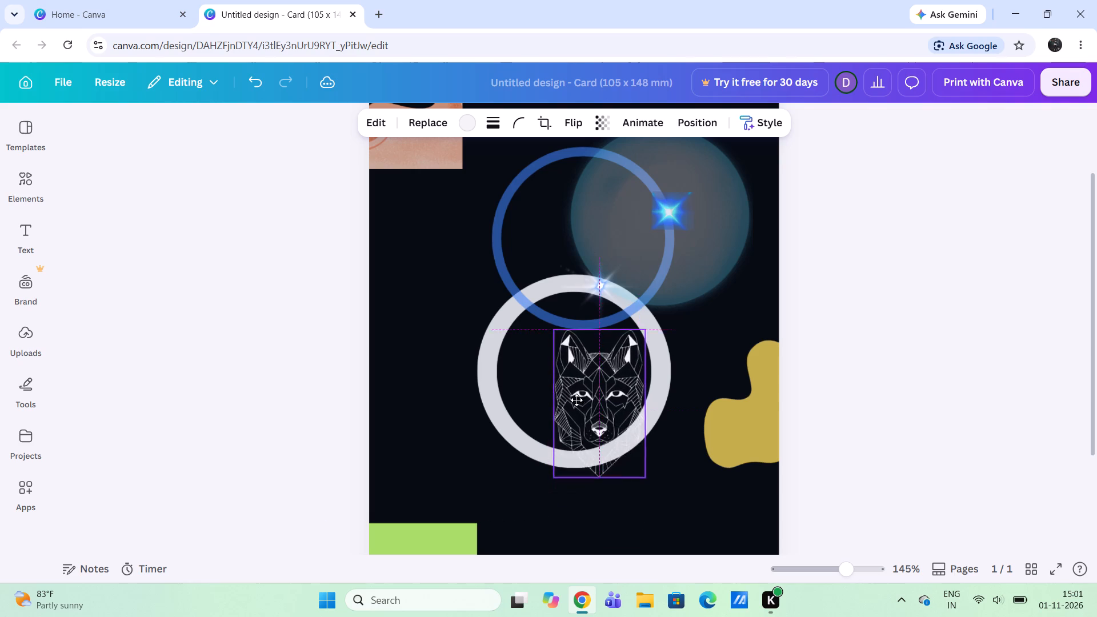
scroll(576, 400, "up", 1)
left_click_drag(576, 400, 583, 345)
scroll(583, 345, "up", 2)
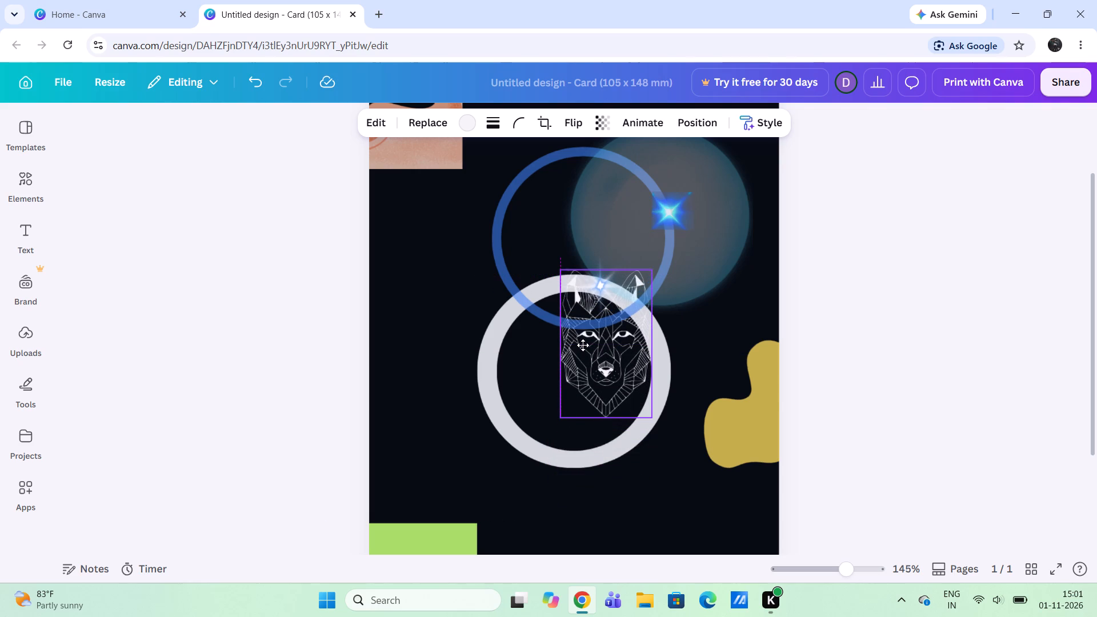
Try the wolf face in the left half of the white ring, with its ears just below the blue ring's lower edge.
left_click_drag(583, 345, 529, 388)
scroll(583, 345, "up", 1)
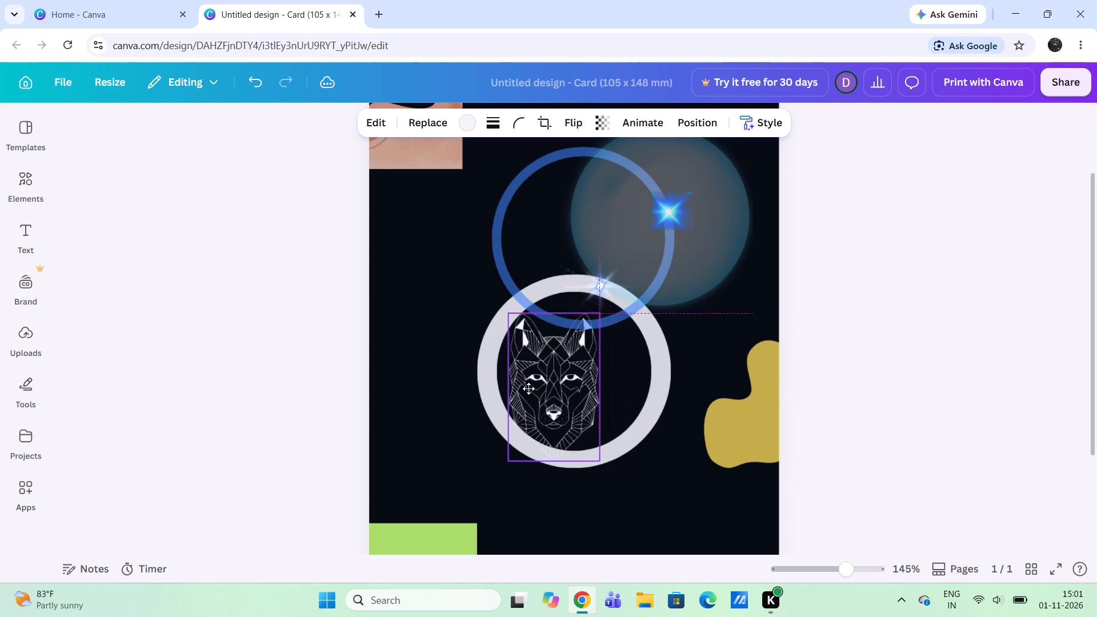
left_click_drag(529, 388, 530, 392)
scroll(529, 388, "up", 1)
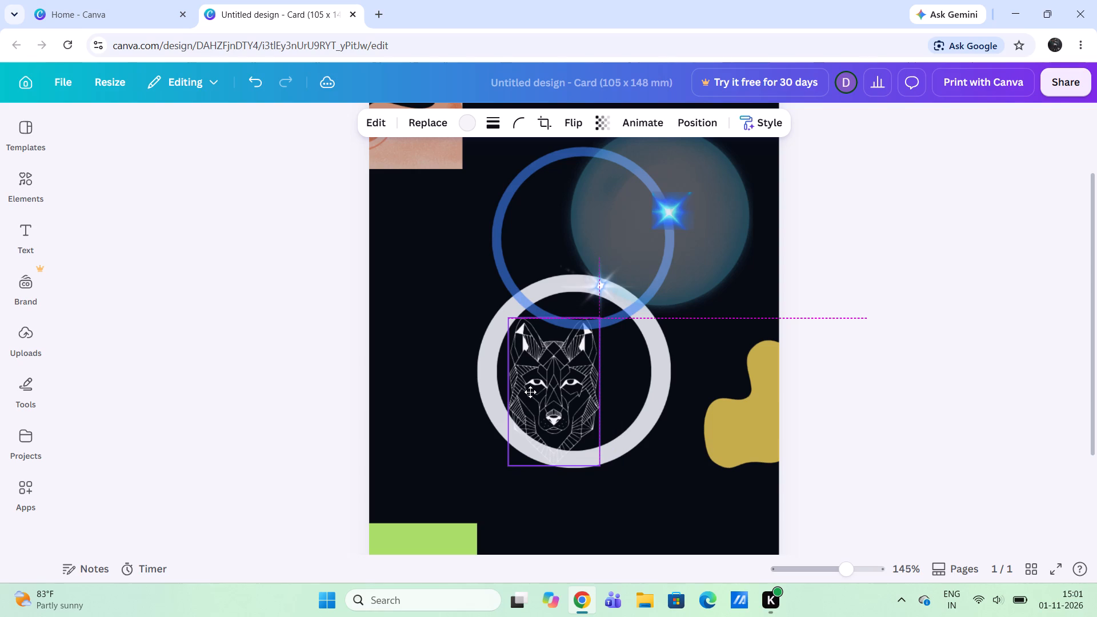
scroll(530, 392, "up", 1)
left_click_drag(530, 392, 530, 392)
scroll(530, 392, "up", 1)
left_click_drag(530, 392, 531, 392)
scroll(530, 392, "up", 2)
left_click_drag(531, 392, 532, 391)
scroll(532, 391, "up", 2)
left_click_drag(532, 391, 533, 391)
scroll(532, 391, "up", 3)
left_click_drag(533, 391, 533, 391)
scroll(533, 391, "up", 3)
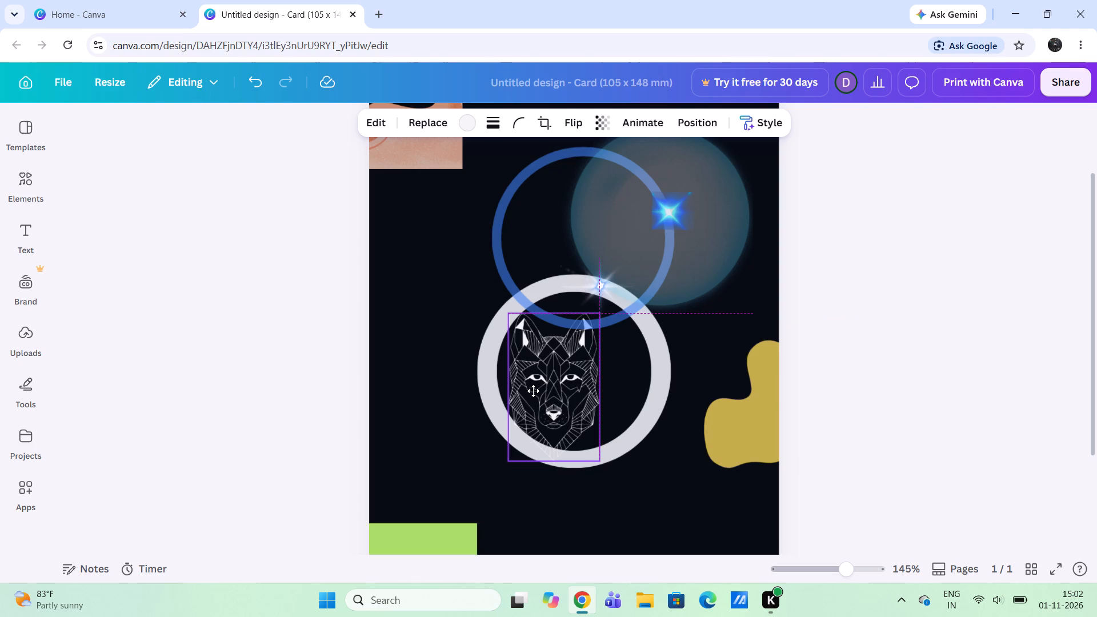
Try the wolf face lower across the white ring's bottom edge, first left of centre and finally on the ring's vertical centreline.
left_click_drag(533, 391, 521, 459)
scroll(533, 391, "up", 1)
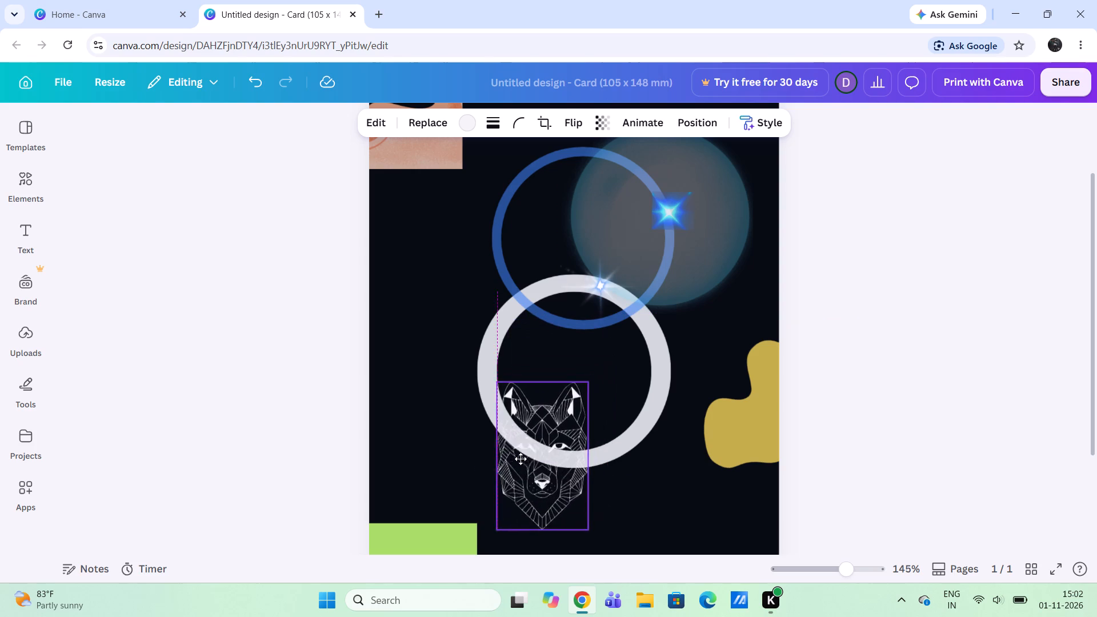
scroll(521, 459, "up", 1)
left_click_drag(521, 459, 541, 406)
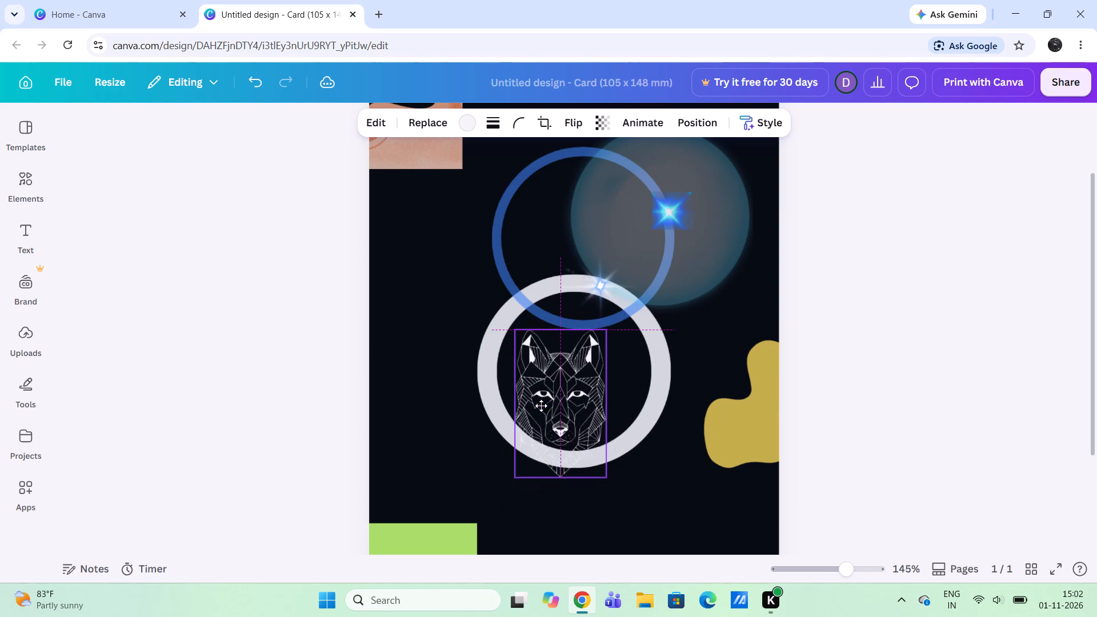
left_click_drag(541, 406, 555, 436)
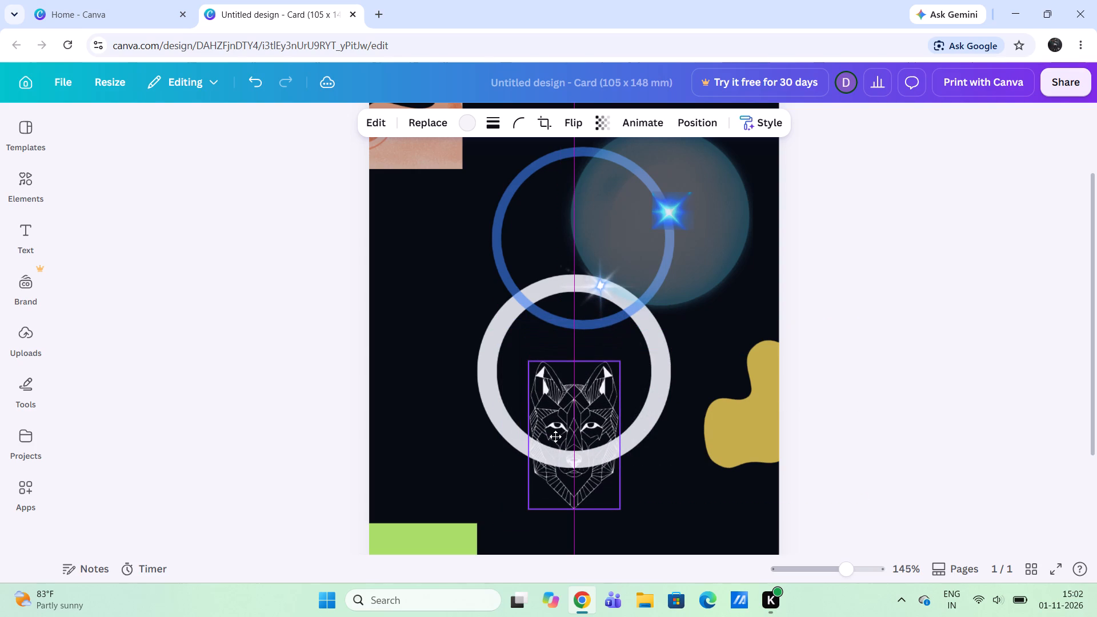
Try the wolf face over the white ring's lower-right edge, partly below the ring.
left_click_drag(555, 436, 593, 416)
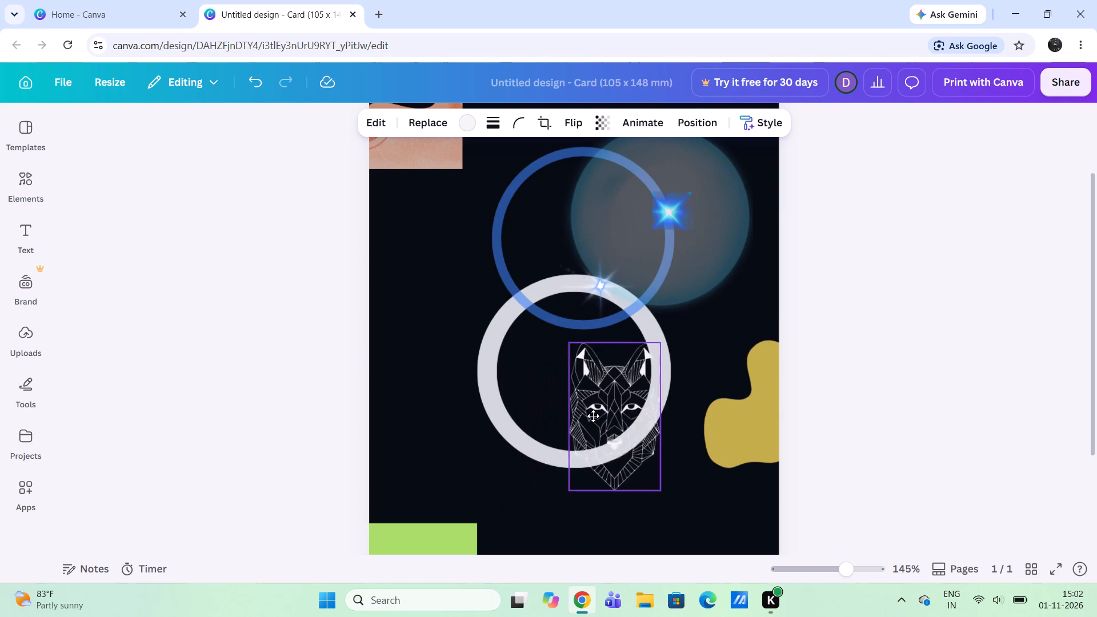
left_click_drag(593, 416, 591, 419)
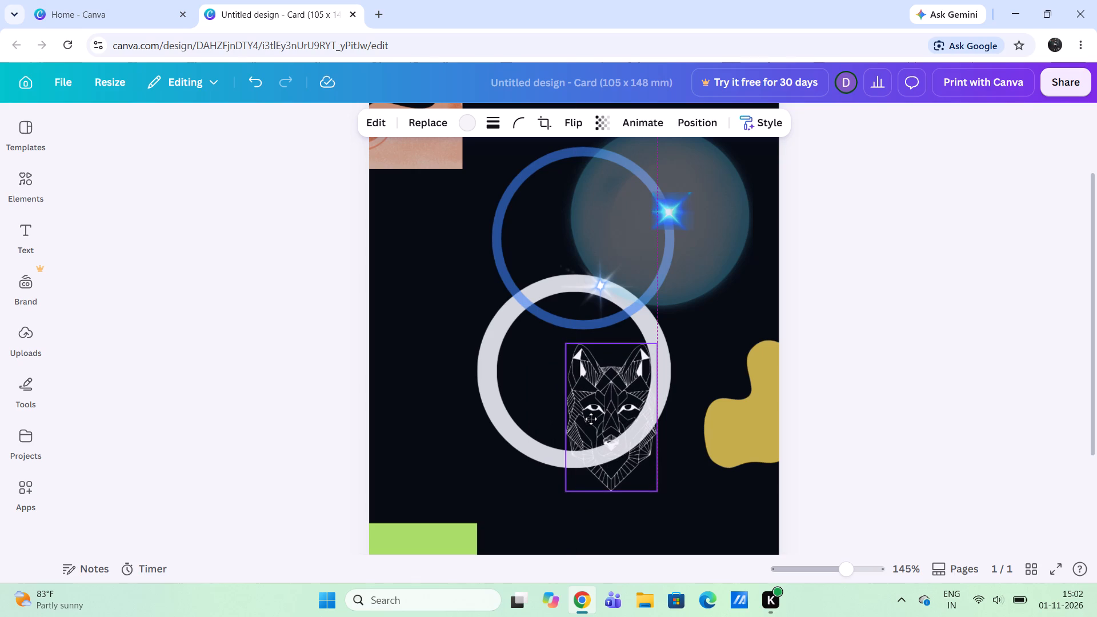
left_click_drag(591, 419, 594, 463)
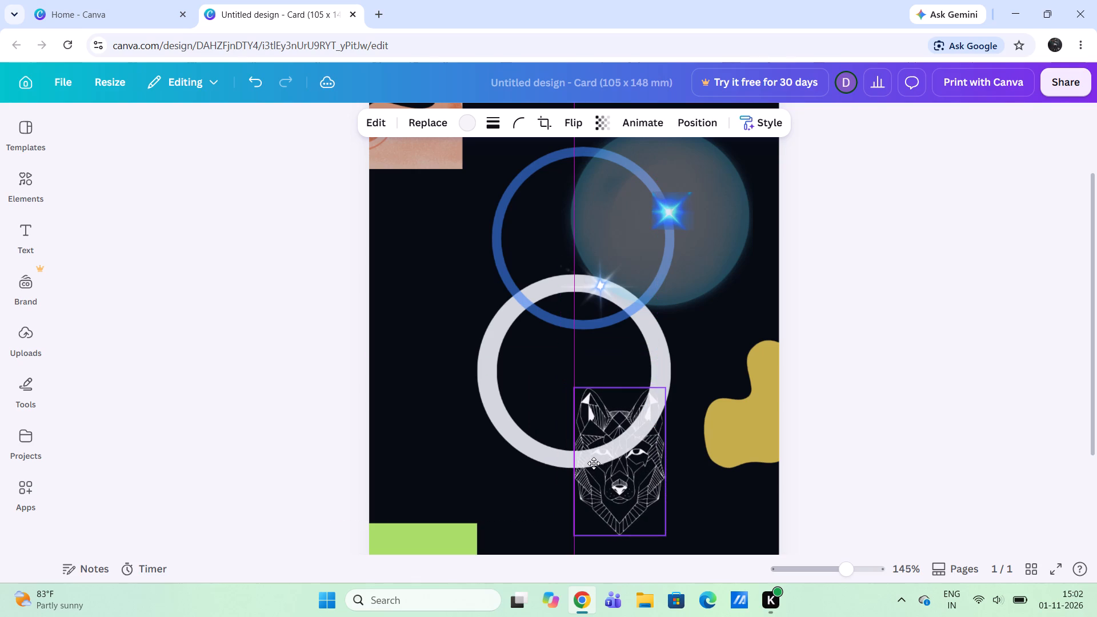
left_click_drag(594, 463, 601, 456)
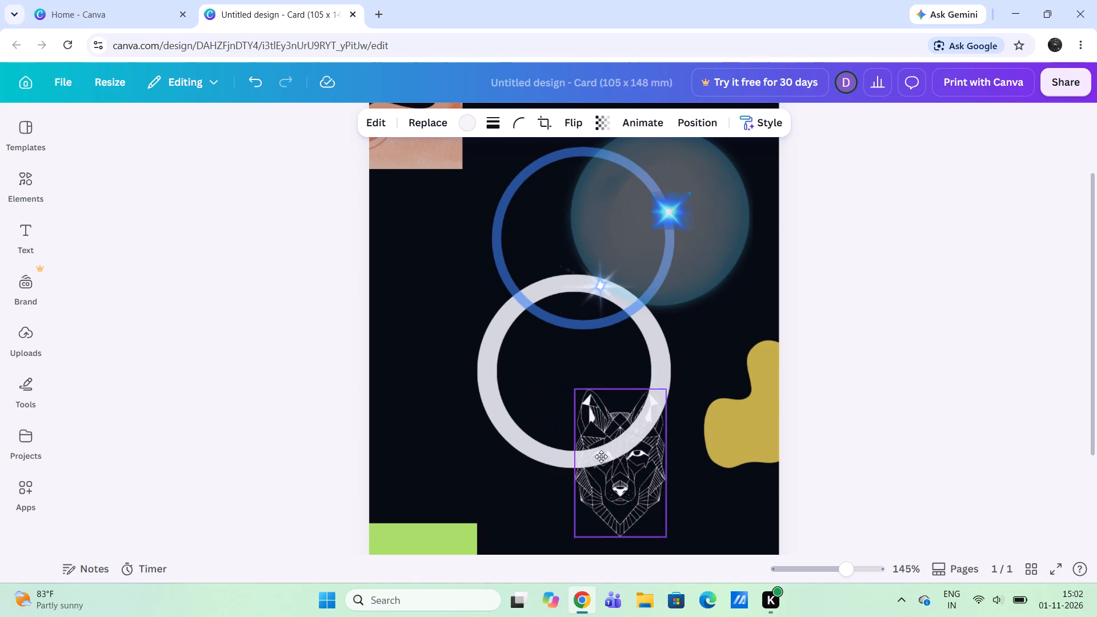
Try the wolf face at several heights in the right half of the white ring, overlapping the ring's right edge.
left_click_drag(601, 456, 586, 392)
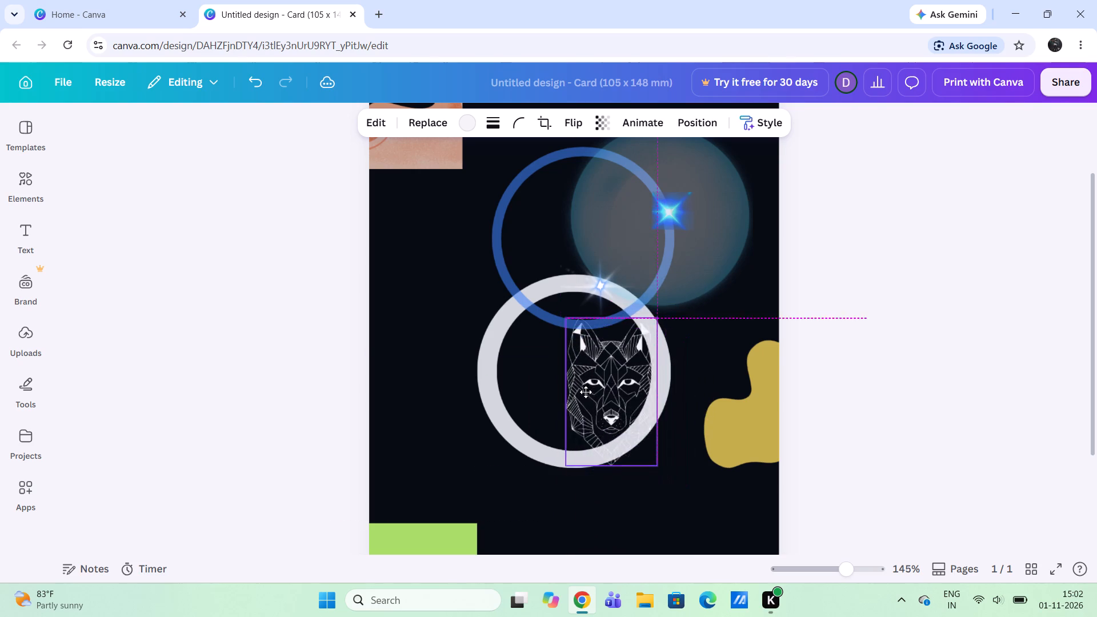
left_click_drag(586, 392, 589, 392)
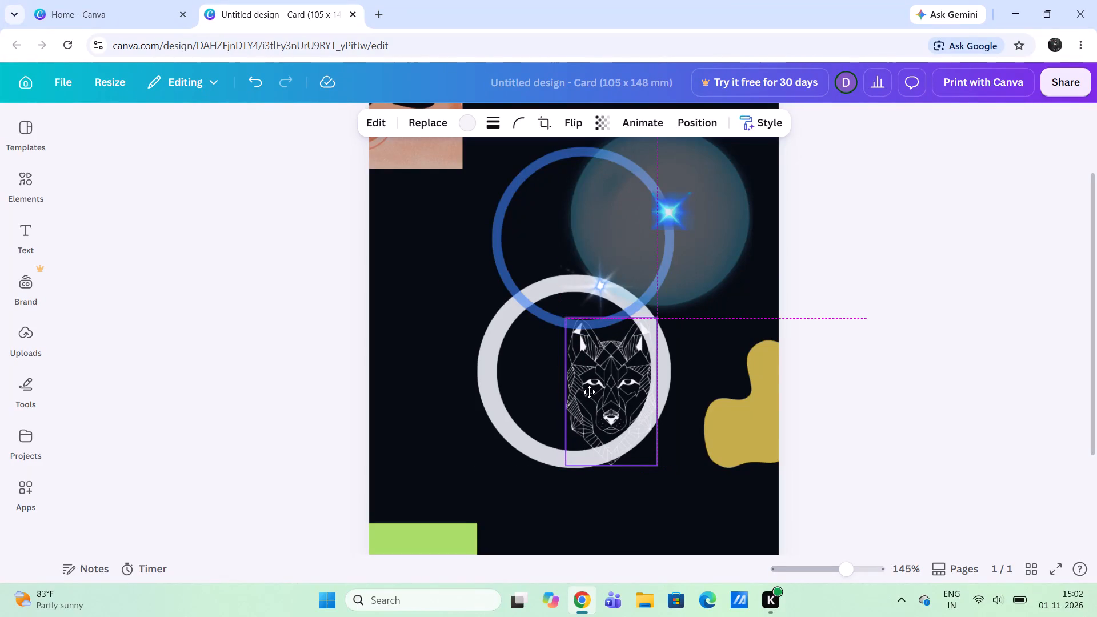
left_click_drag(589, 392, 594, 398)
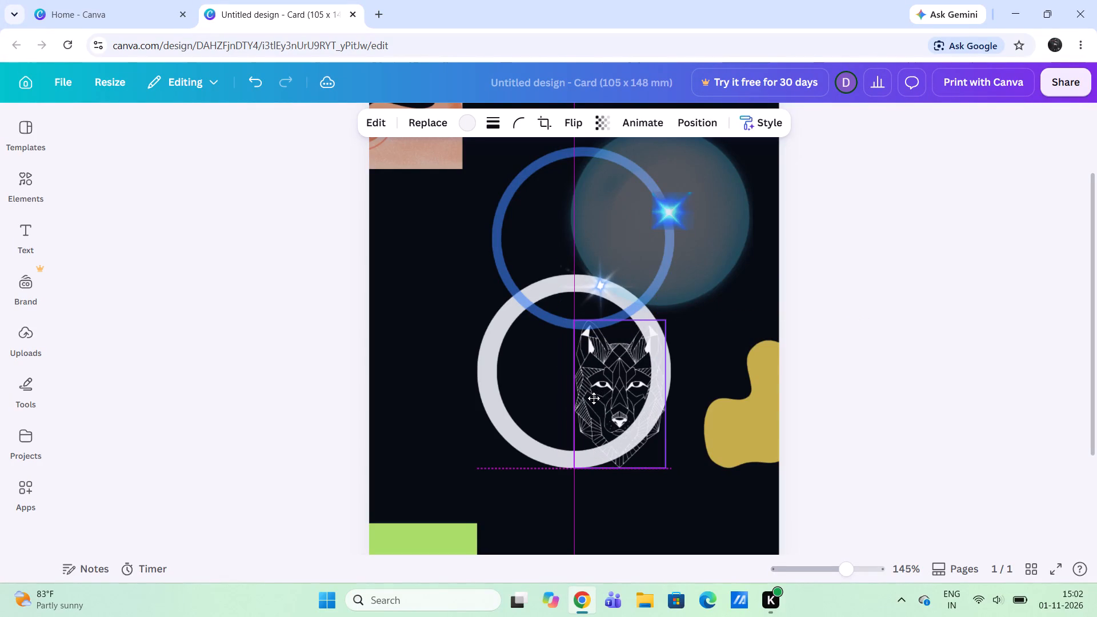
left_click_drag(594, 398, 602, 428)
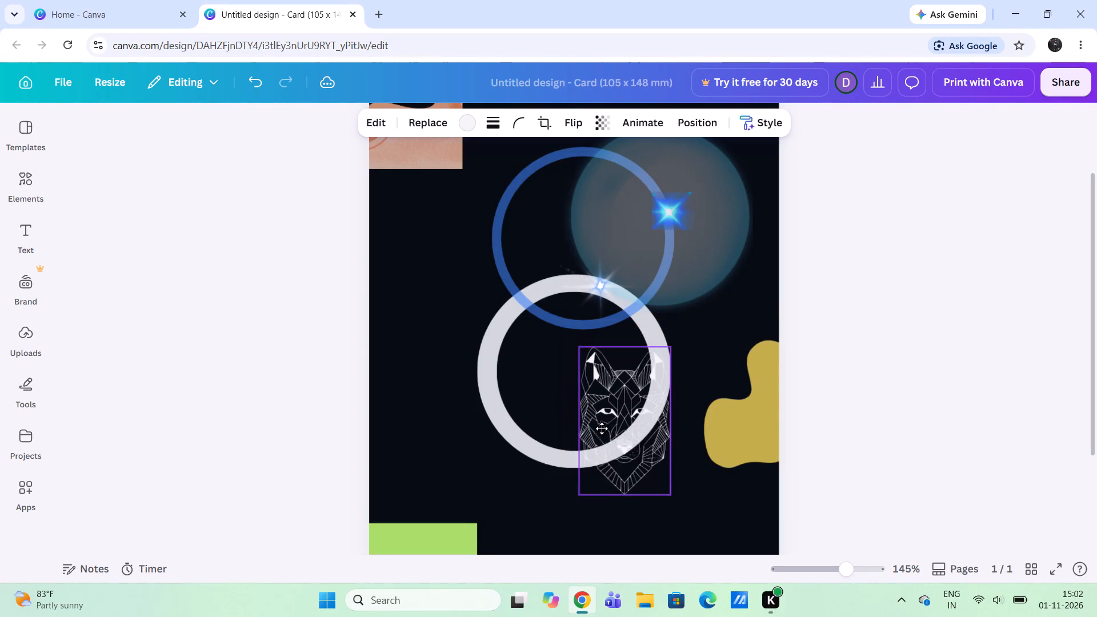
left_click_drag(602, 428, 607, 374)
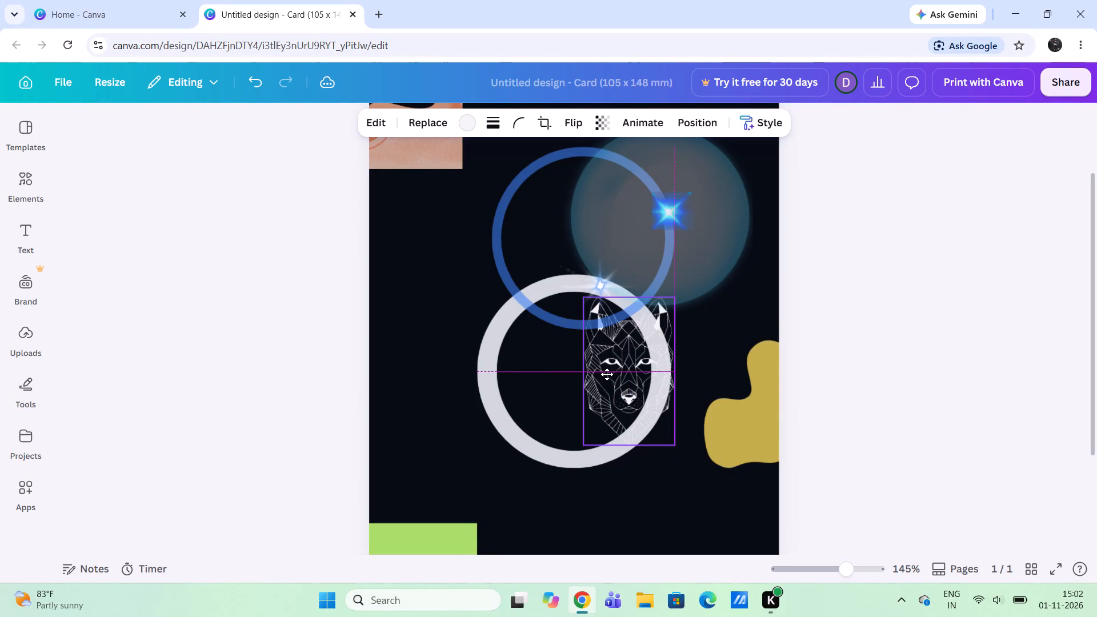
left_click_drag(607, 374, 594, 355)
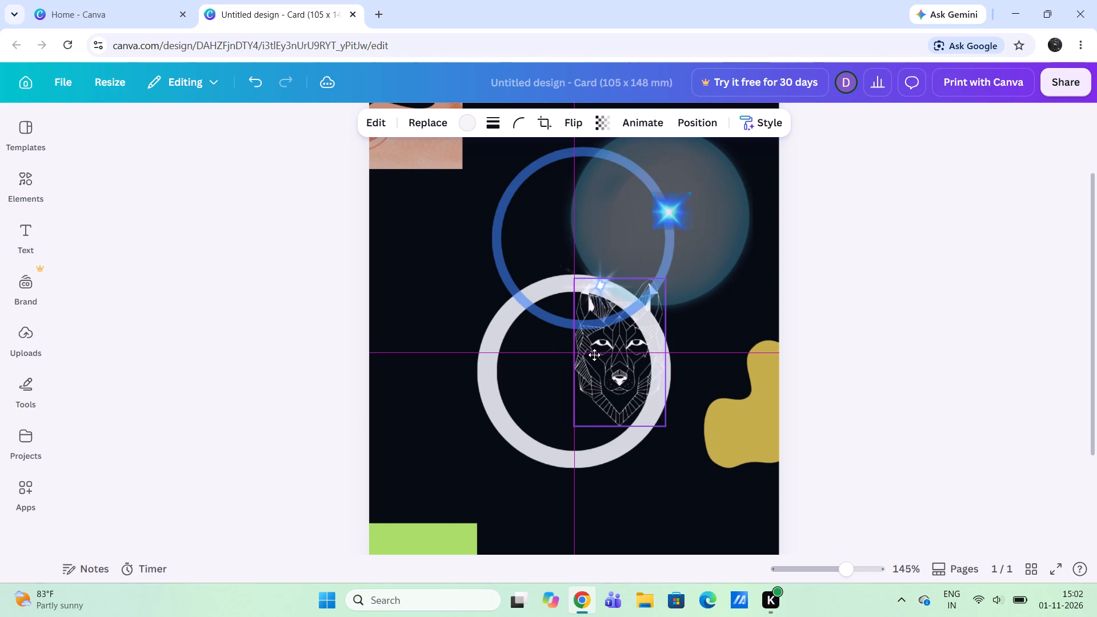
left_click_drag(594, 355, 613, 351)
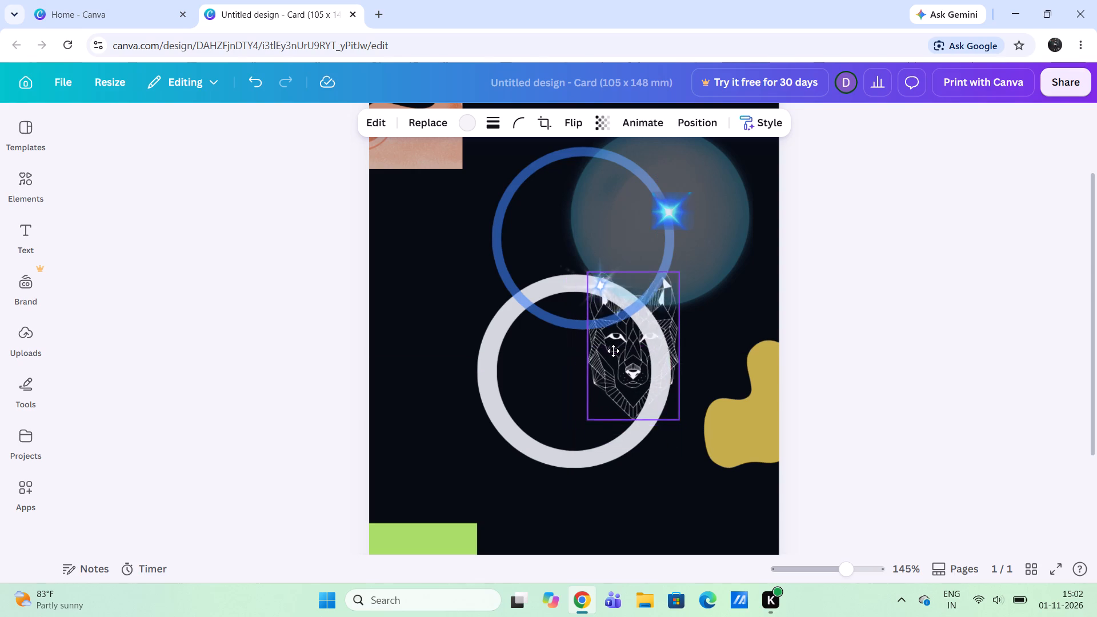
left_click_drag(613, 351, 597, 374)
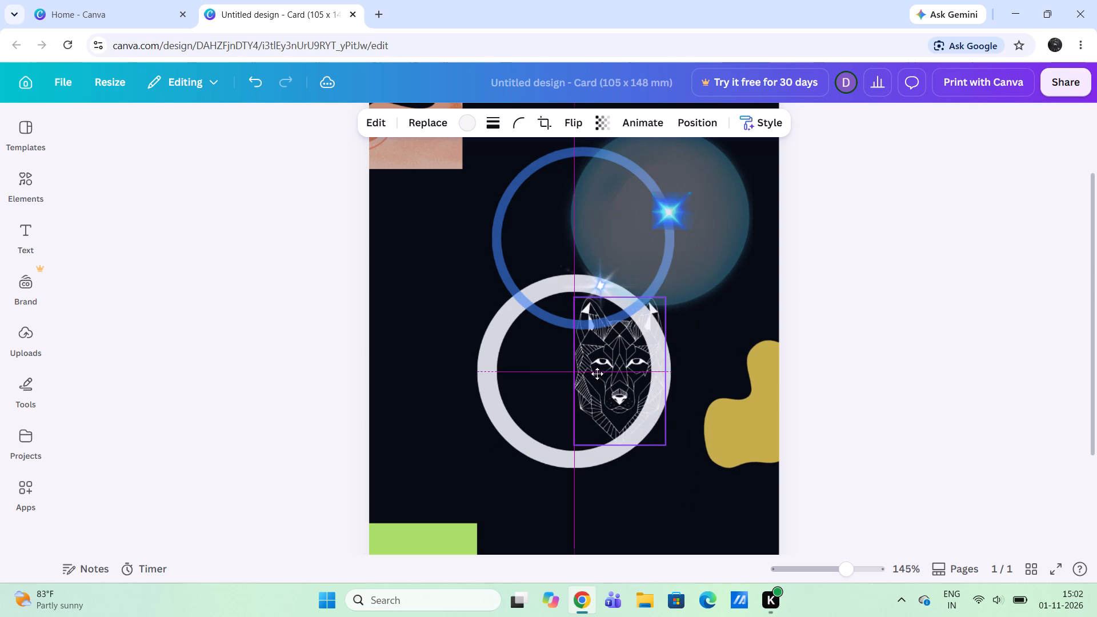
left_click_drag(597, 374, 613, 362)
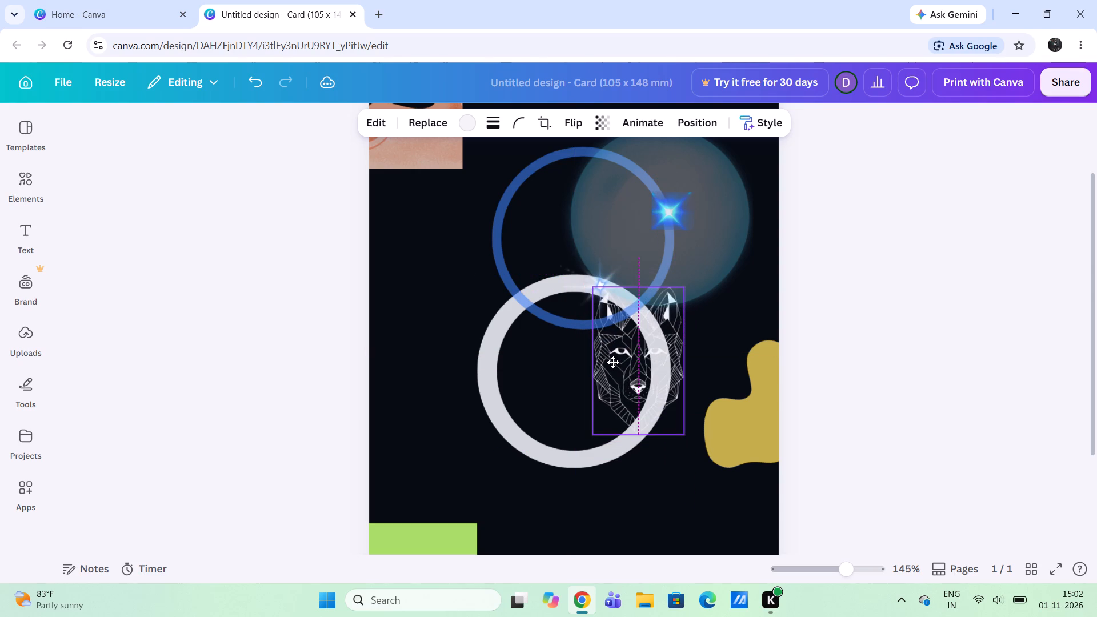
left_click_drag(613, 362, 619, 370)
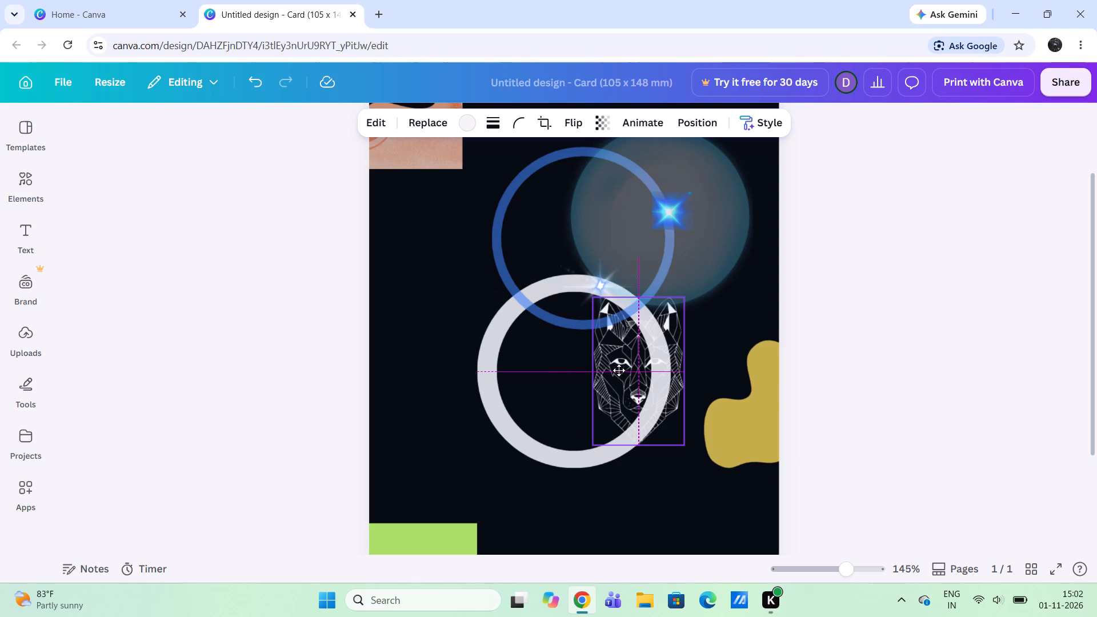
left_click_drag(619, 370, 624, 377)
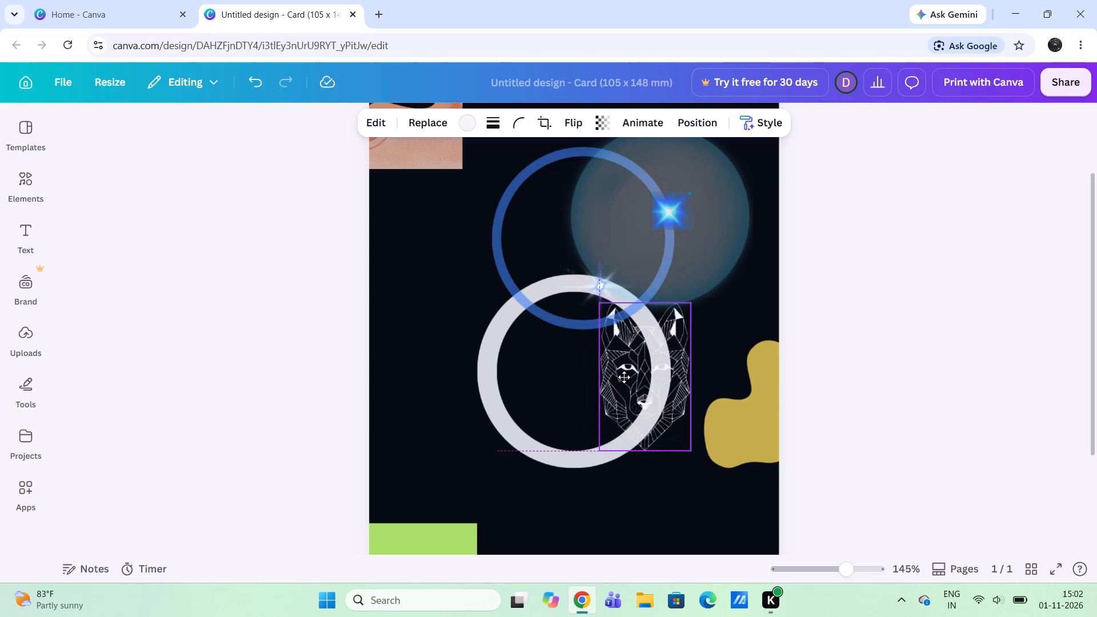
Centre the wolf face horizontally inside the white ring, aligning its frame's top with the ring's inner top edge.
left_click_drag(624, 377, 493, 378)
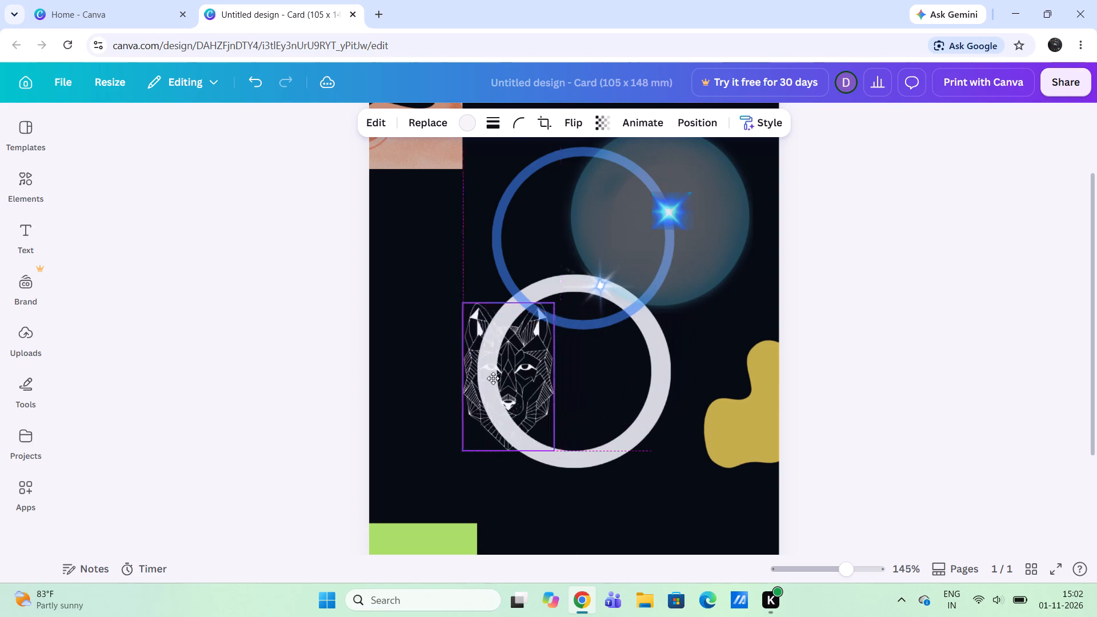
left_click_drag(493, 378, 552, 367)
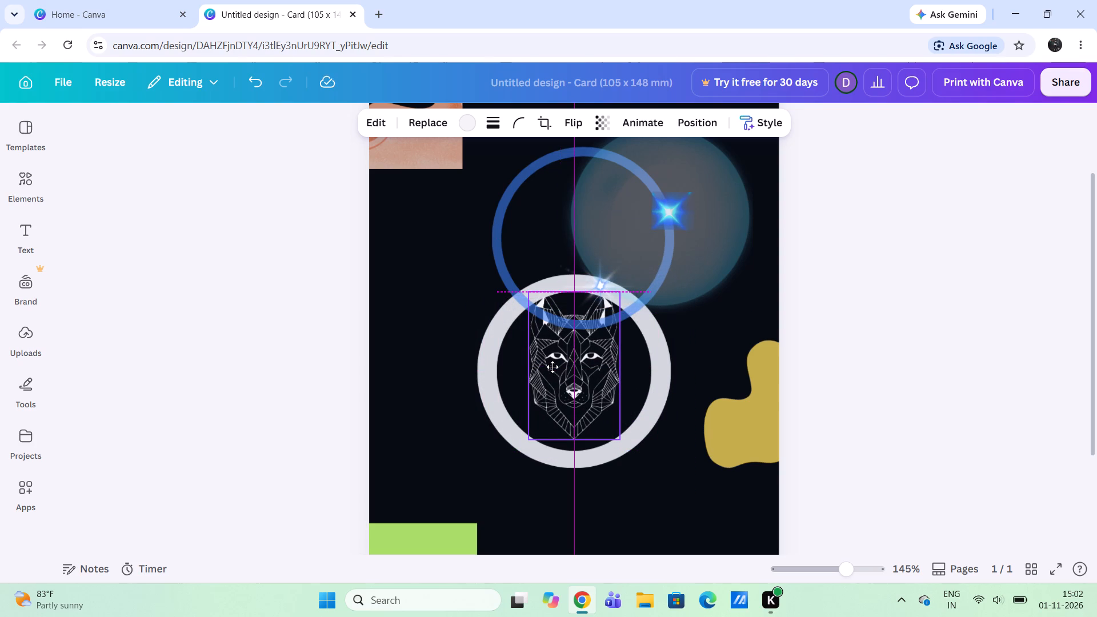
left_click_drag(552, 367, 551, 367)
Enlarge the wolf face slightly, extending its frame down and to the right.
left_click_drag(616, 434, 628, 452)
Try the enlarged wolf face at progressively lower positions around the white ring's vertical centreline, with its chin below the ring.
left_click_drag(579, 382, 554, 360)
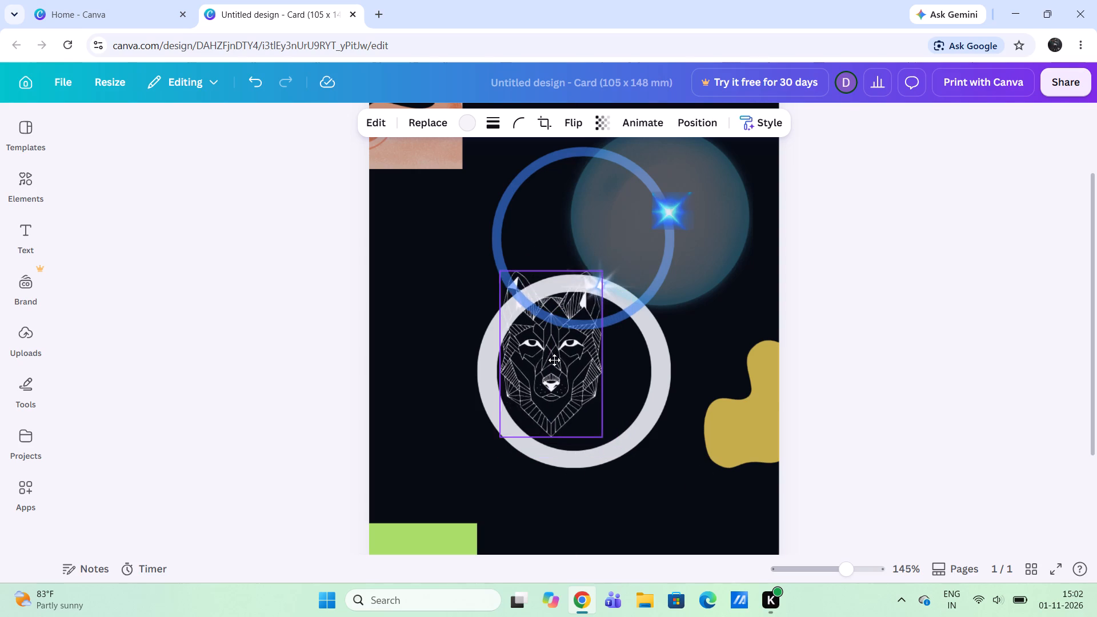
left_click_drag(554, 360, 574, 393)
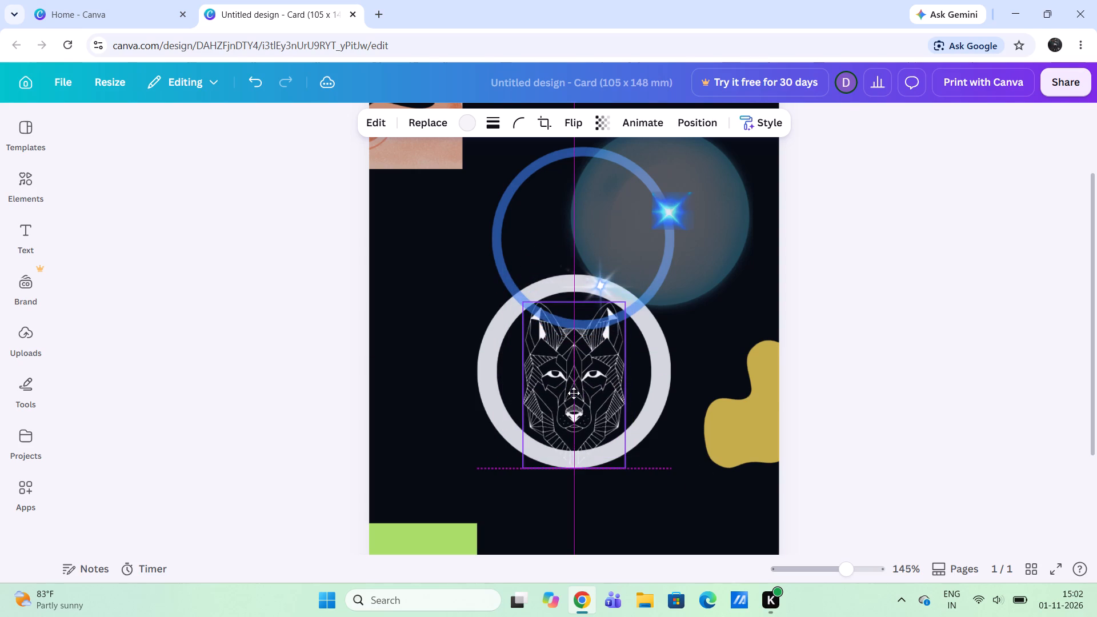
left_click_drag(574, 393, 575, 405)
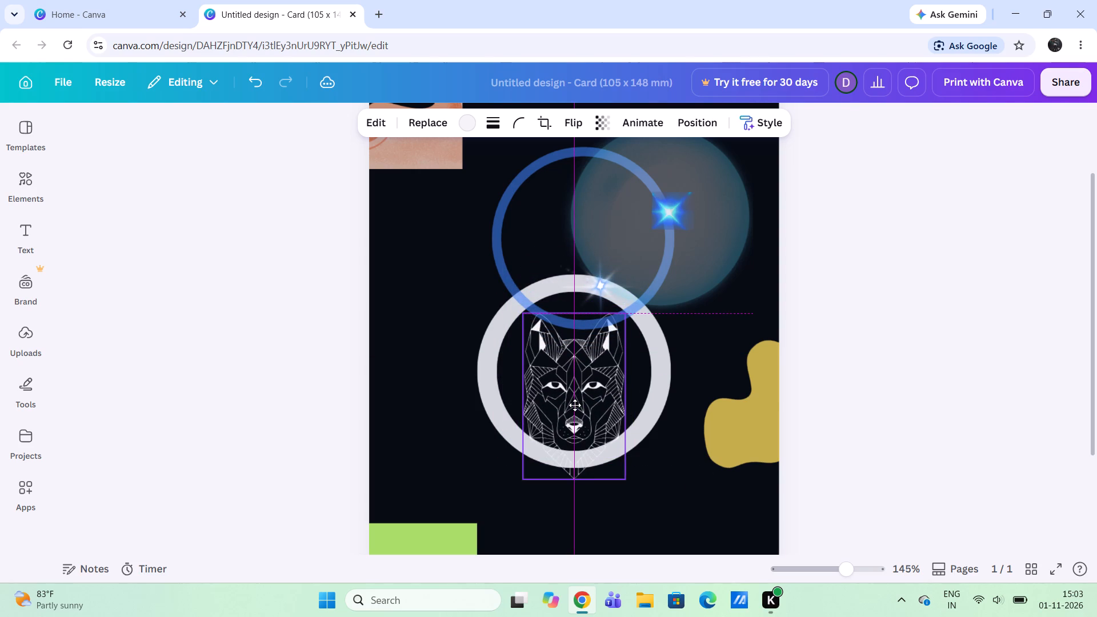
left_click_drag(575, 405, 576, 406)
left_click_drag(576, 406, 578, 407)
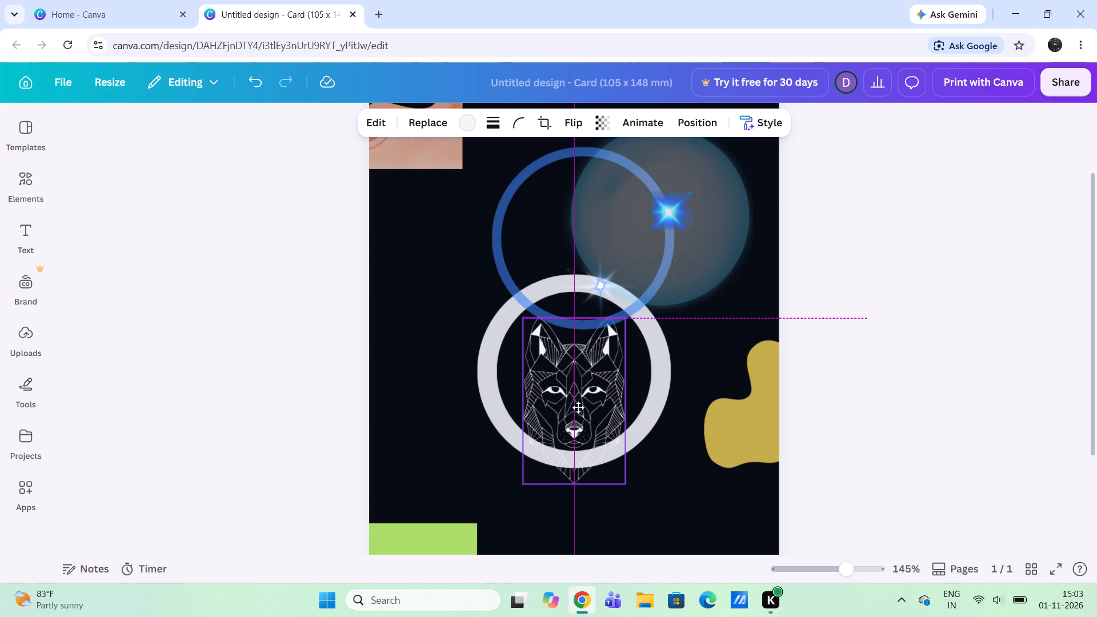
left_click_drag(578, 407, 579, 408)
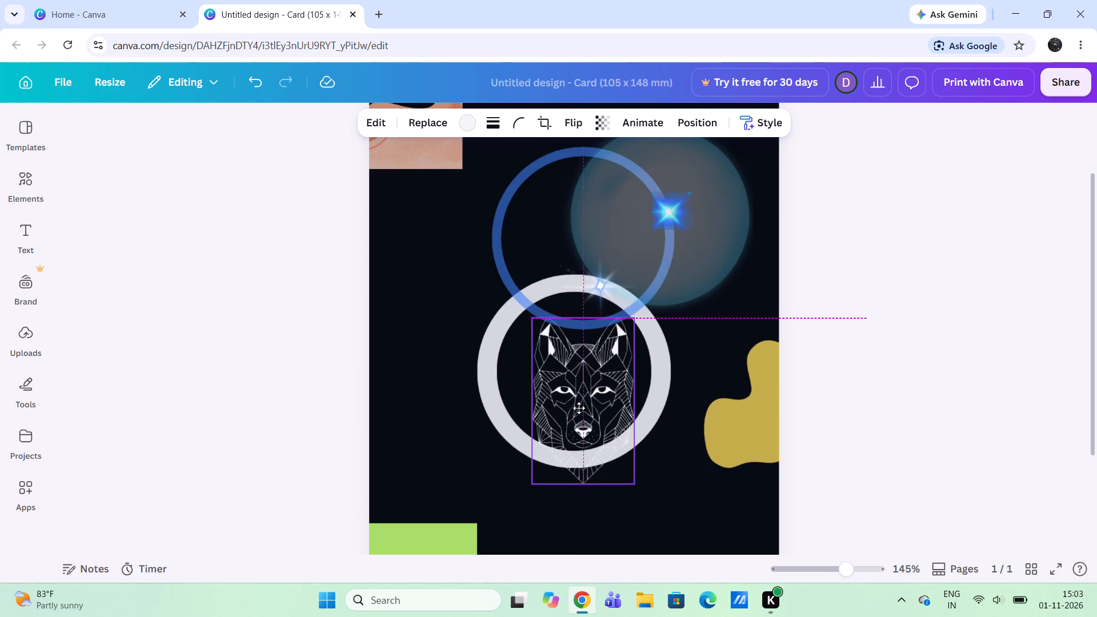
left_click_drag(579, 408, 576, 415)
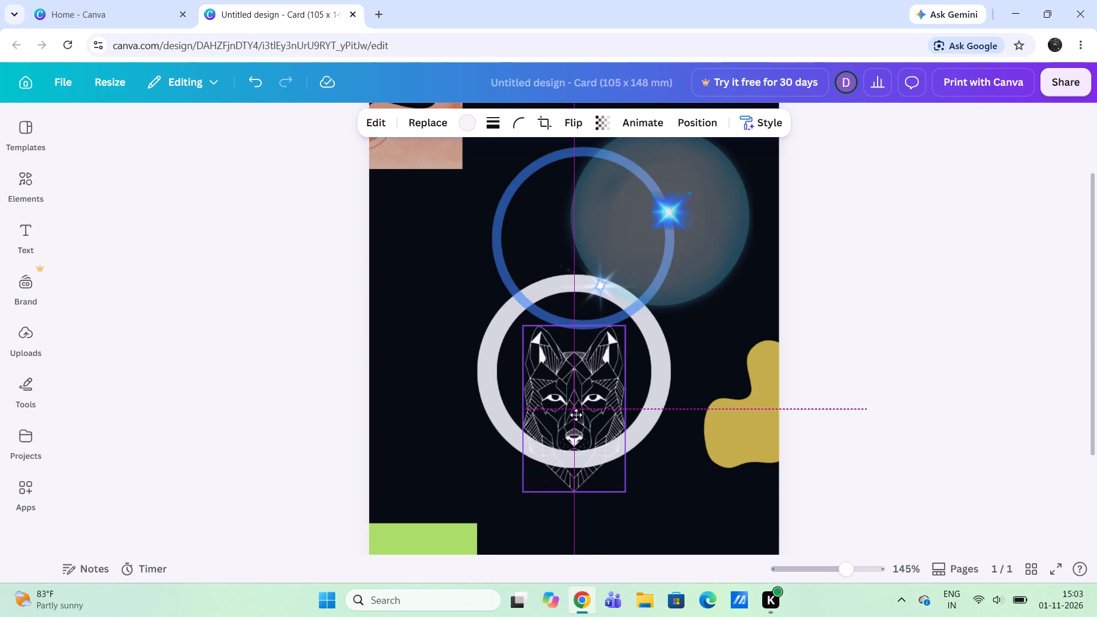
Move the wolf face lower and slightly right of the white ring's centre, aligning its frame's bottom with the green rectangle's top edge.
left_click_drag(576, 415, 581, 422)
scroll(581, 422, "up", 1)
left_click_drag(581, 422, 594, 448)
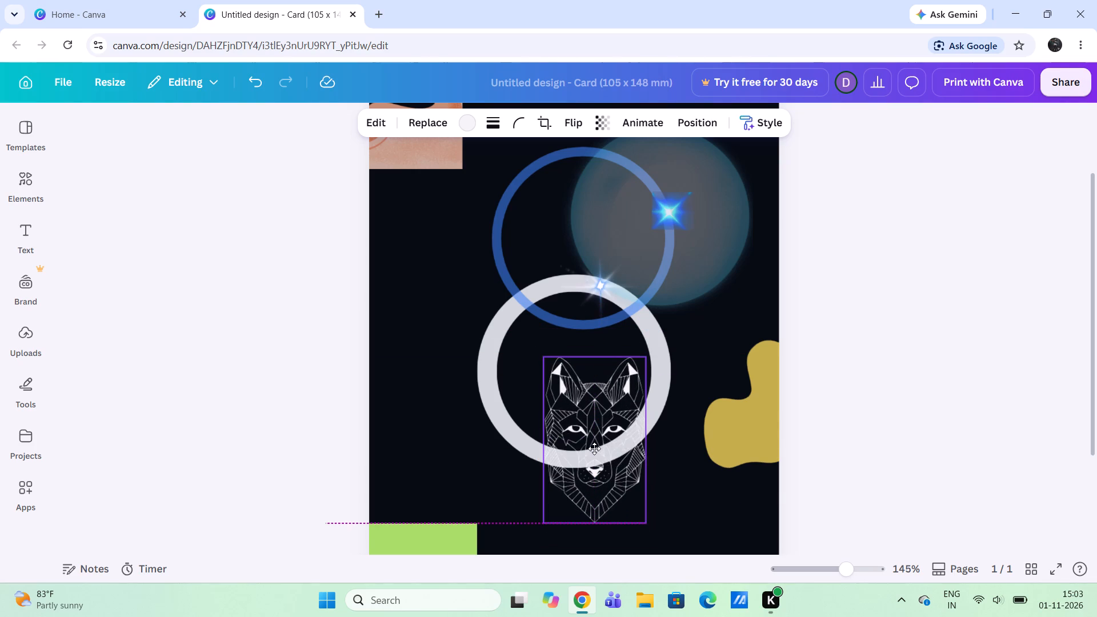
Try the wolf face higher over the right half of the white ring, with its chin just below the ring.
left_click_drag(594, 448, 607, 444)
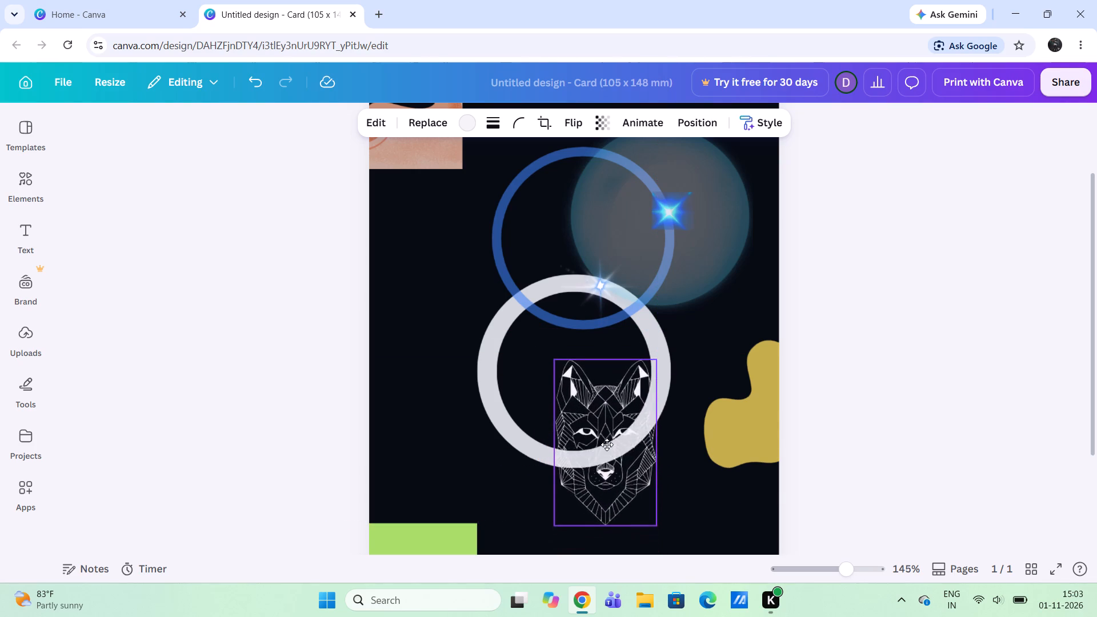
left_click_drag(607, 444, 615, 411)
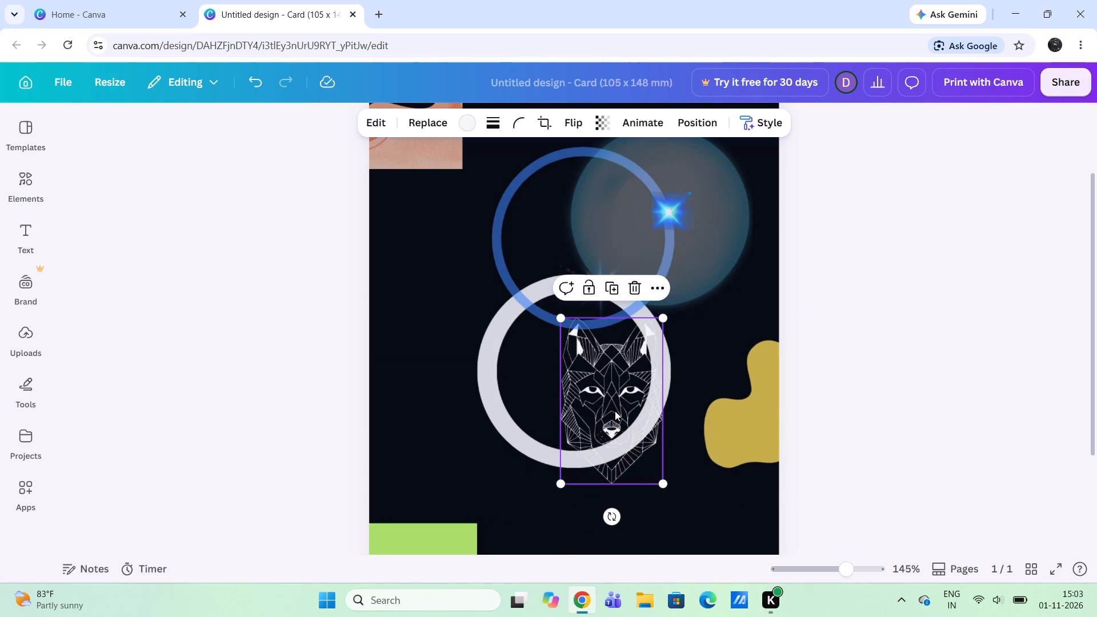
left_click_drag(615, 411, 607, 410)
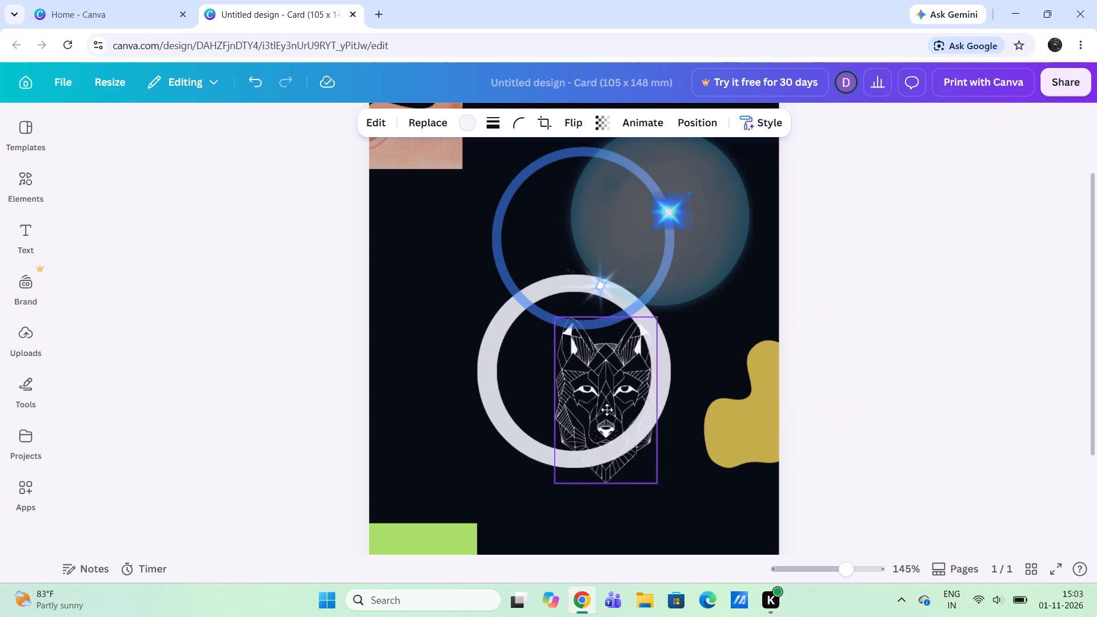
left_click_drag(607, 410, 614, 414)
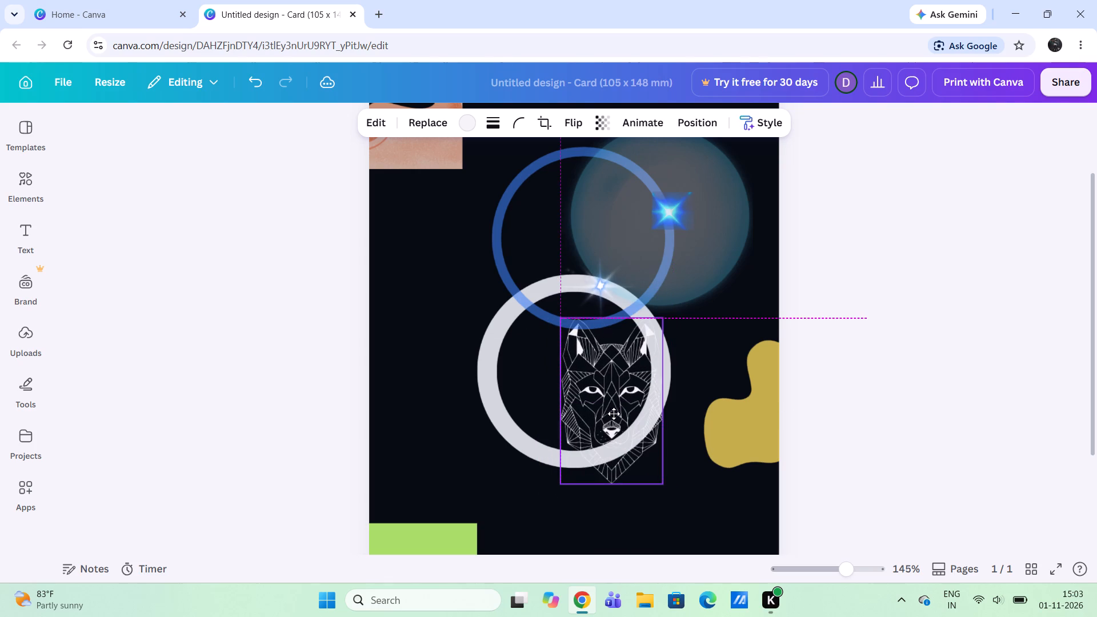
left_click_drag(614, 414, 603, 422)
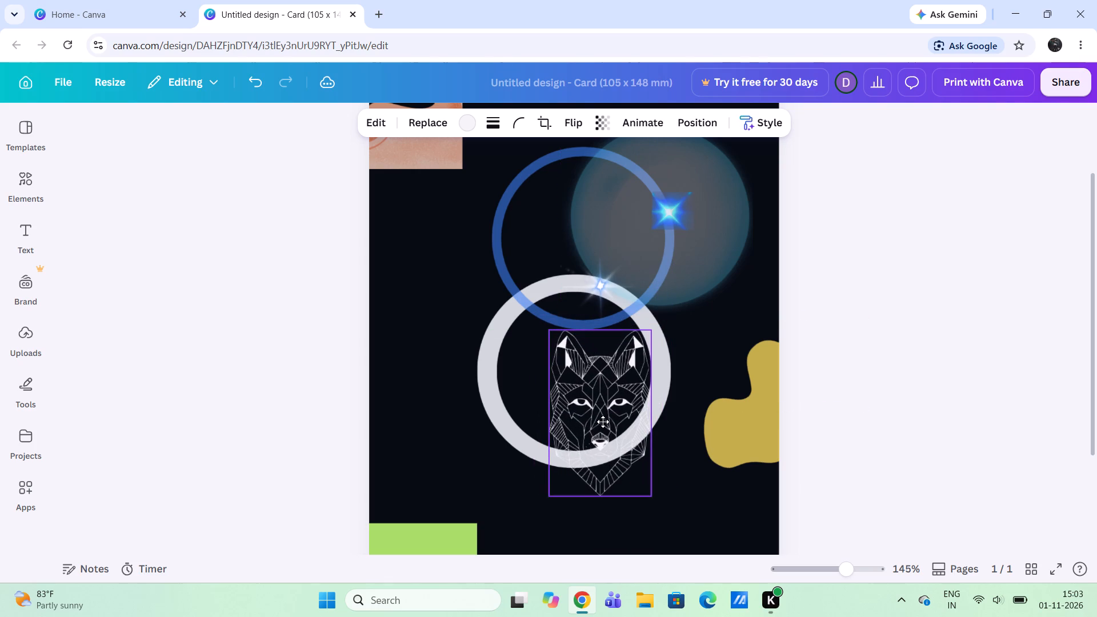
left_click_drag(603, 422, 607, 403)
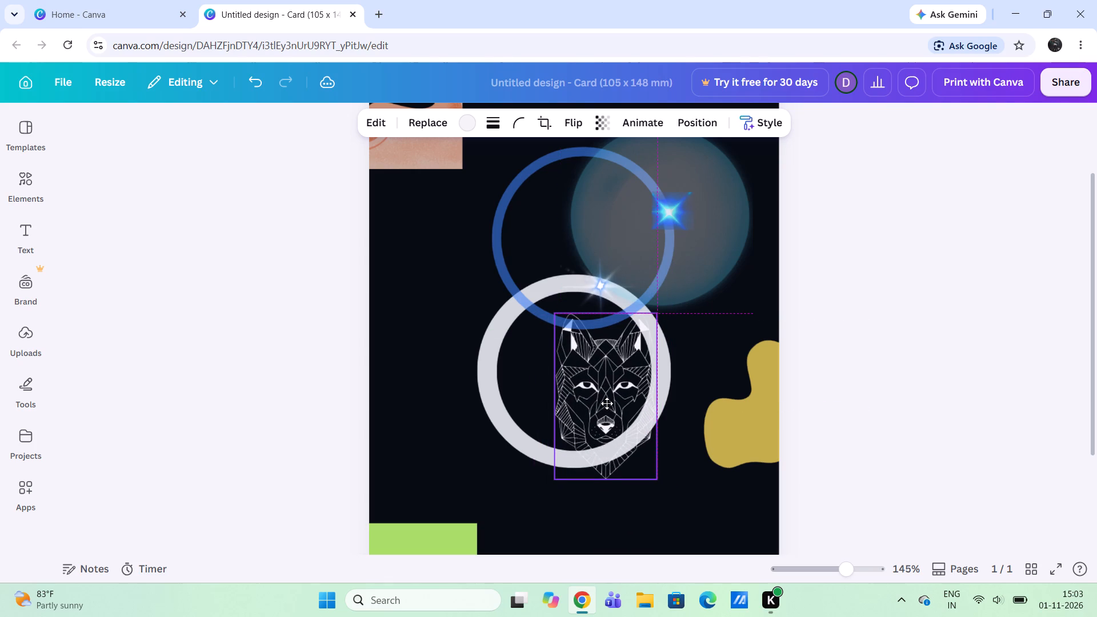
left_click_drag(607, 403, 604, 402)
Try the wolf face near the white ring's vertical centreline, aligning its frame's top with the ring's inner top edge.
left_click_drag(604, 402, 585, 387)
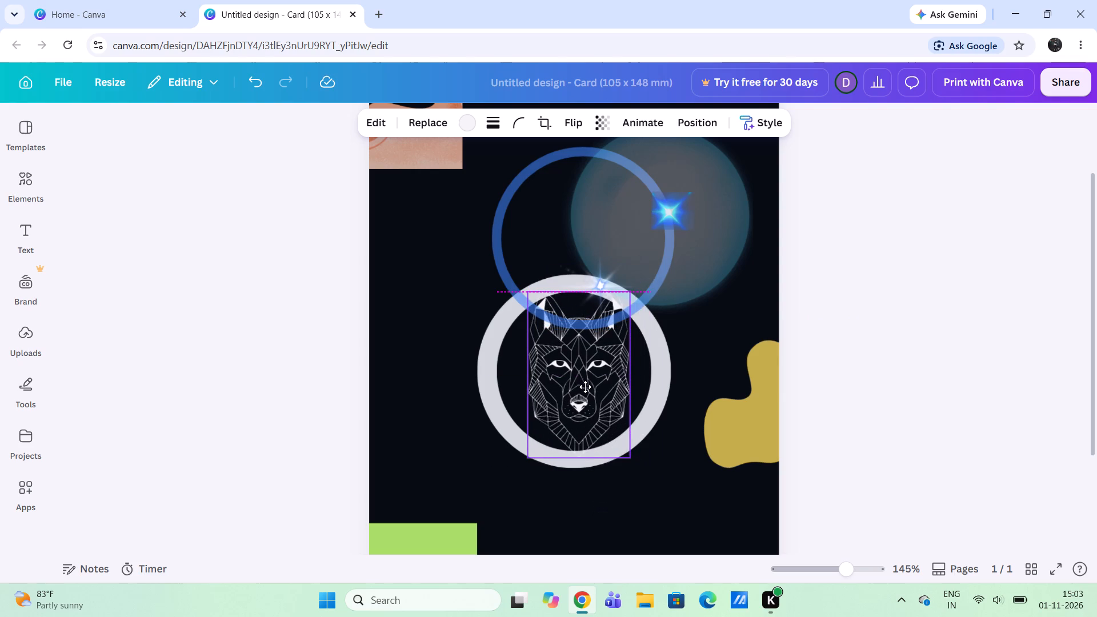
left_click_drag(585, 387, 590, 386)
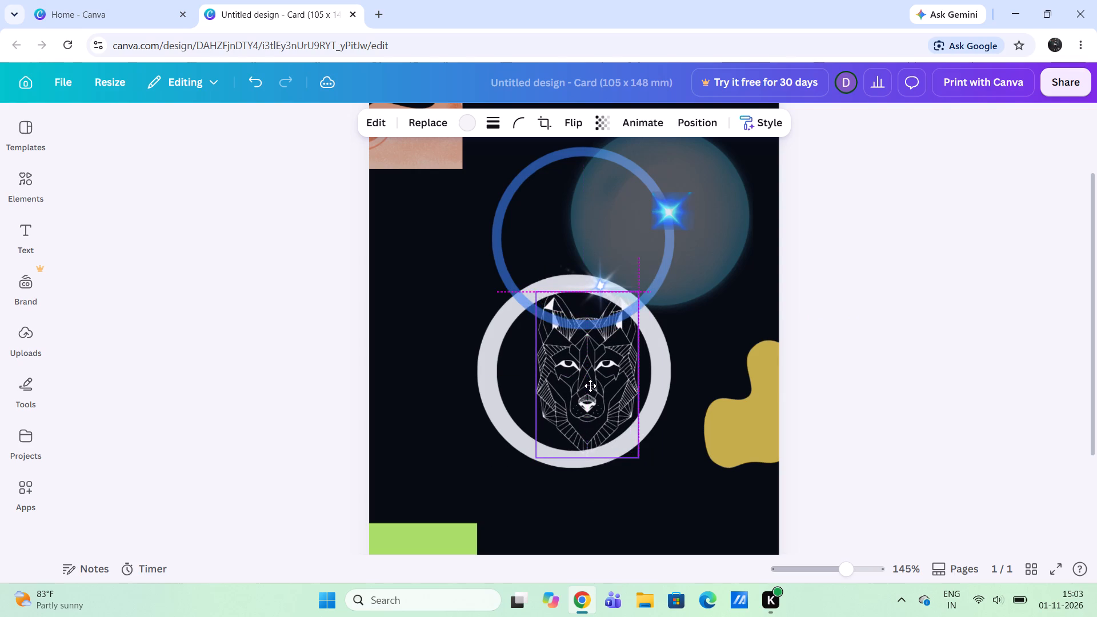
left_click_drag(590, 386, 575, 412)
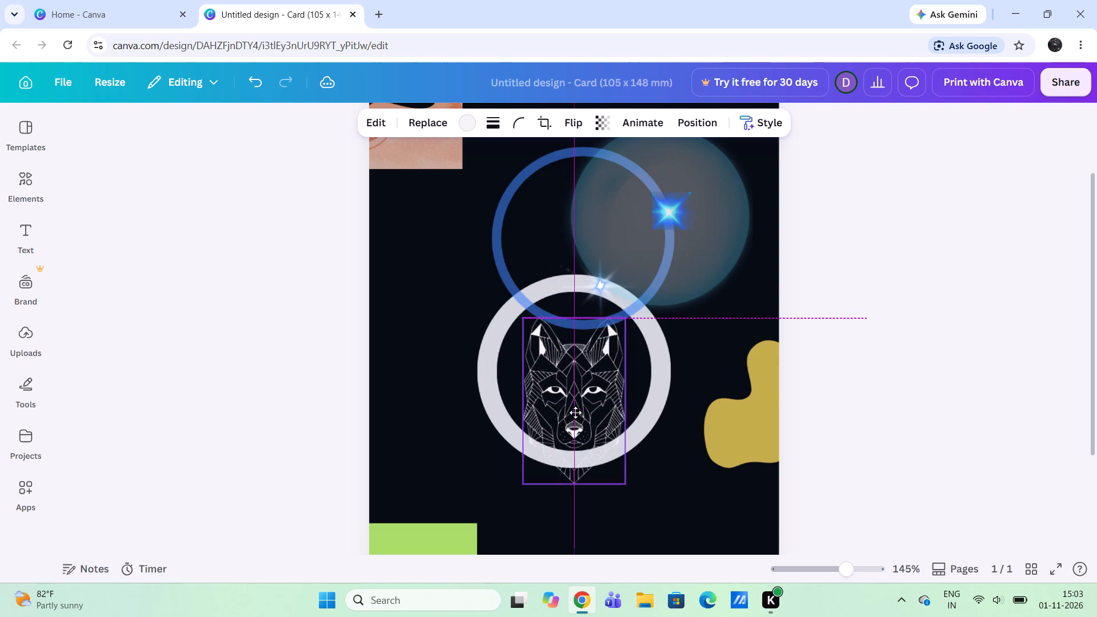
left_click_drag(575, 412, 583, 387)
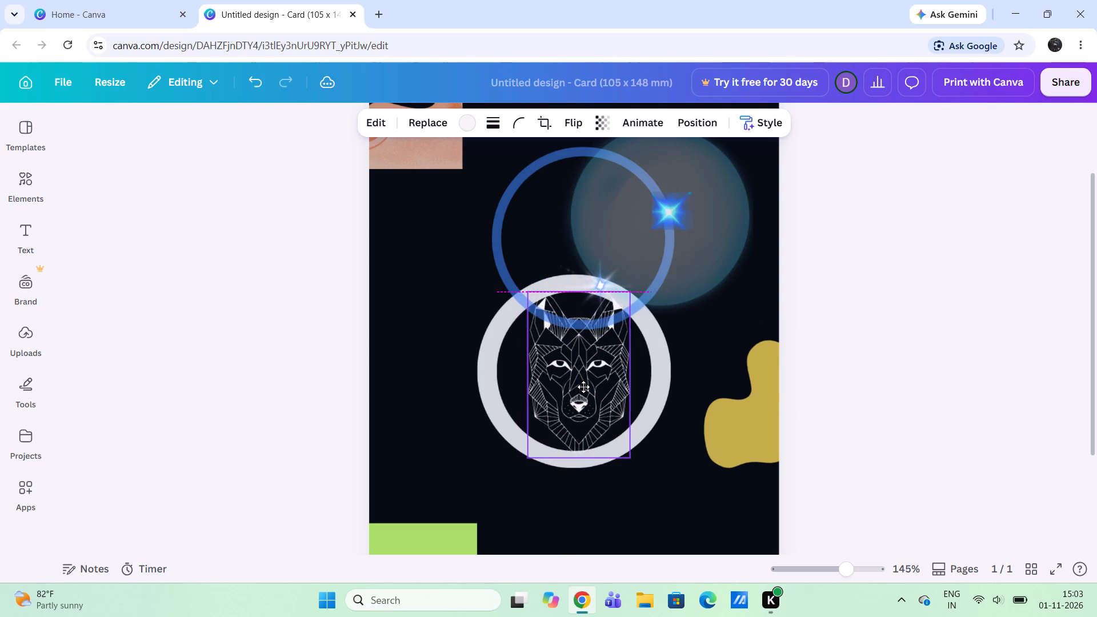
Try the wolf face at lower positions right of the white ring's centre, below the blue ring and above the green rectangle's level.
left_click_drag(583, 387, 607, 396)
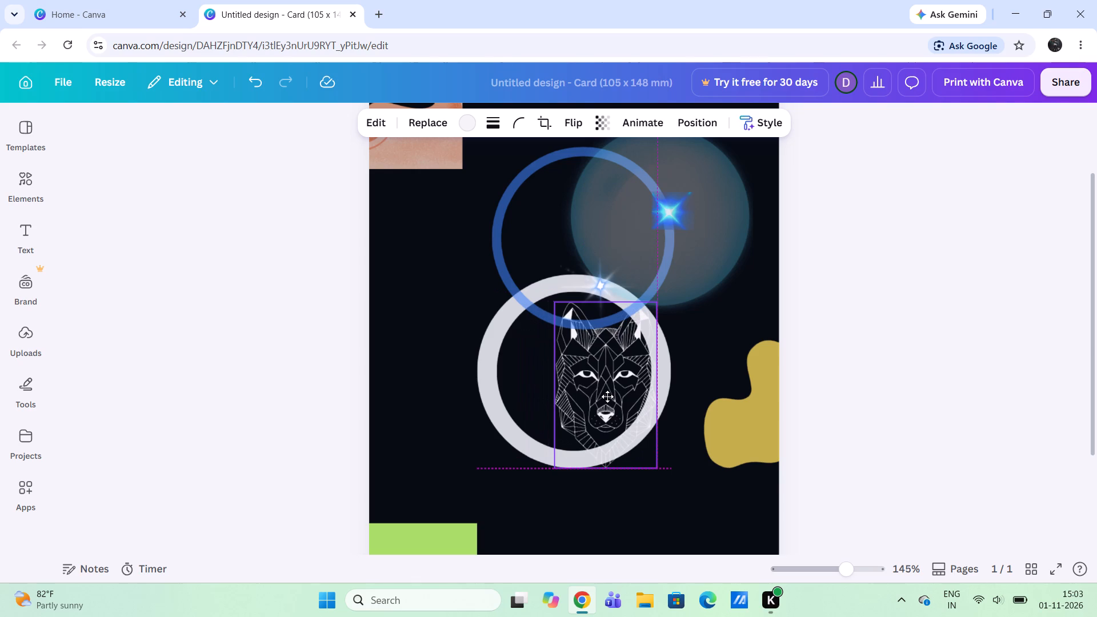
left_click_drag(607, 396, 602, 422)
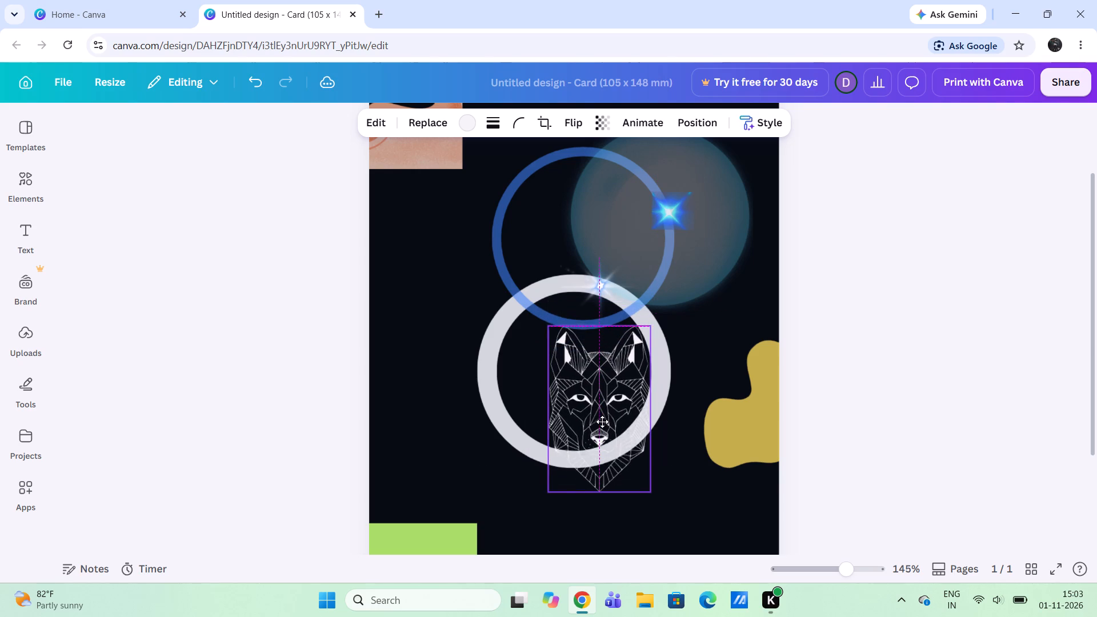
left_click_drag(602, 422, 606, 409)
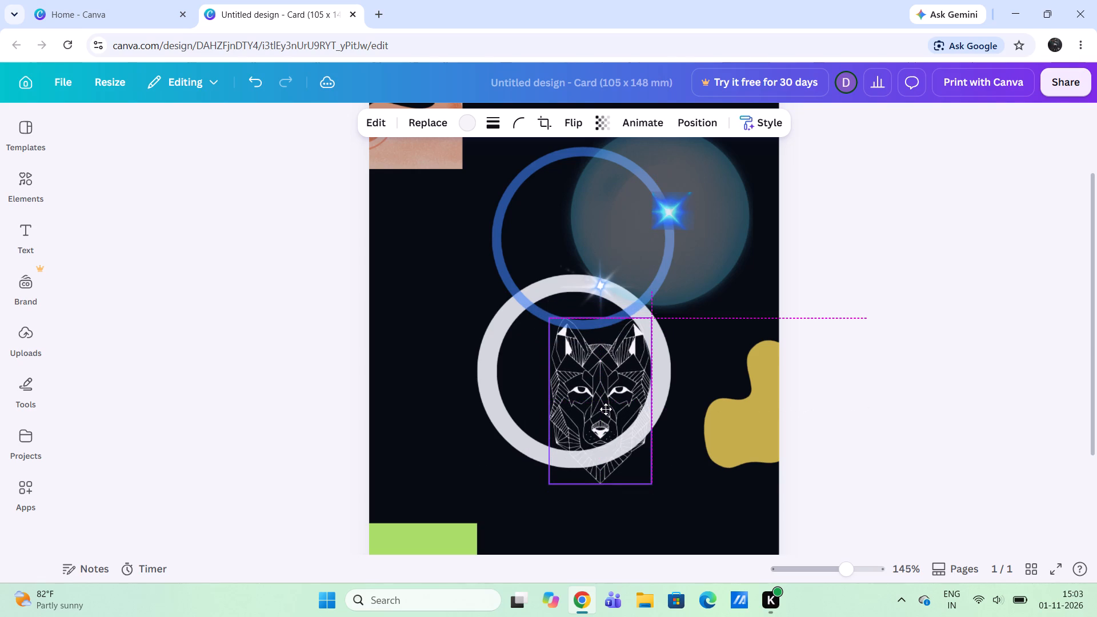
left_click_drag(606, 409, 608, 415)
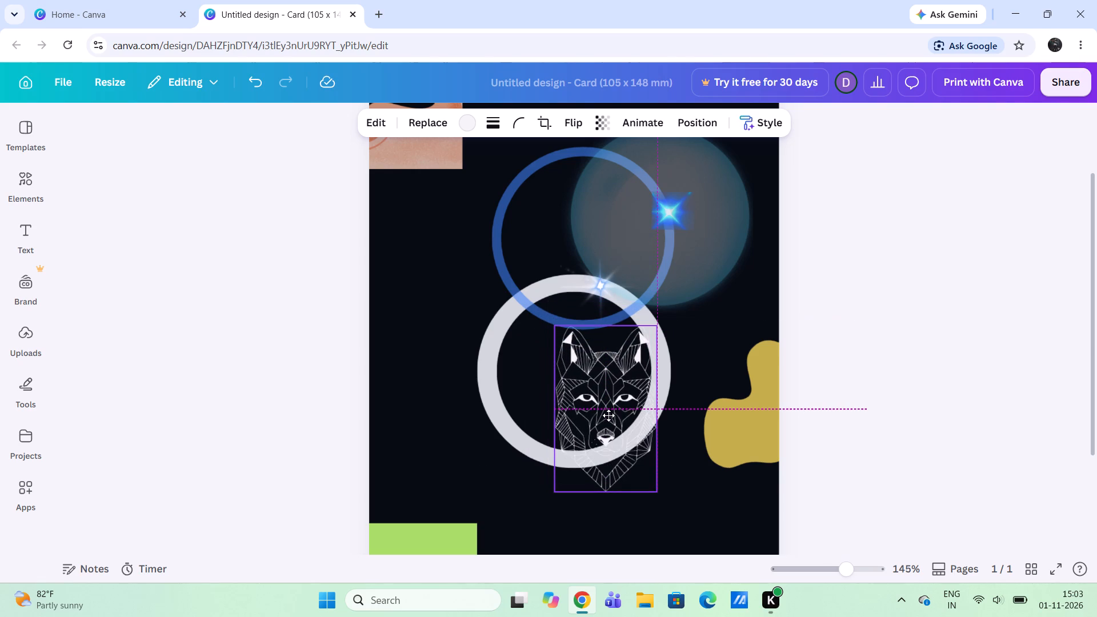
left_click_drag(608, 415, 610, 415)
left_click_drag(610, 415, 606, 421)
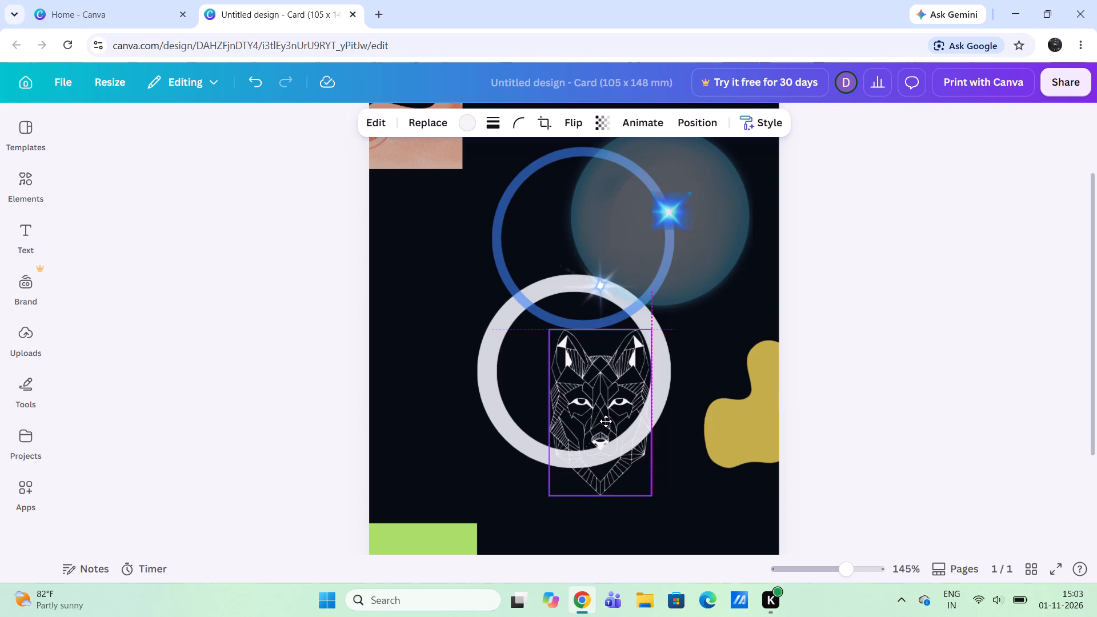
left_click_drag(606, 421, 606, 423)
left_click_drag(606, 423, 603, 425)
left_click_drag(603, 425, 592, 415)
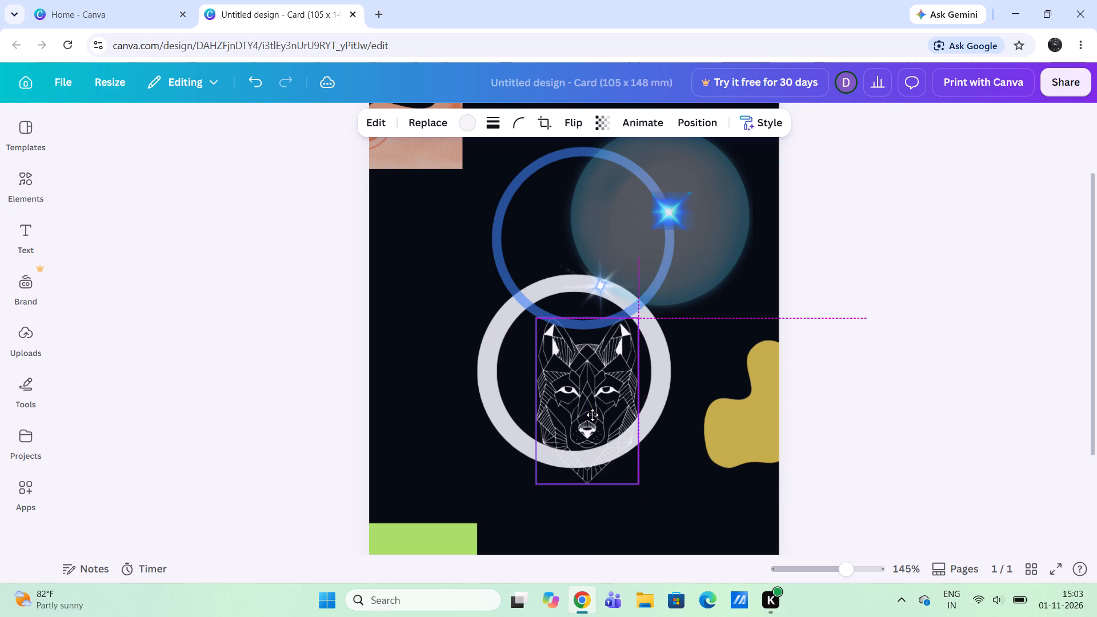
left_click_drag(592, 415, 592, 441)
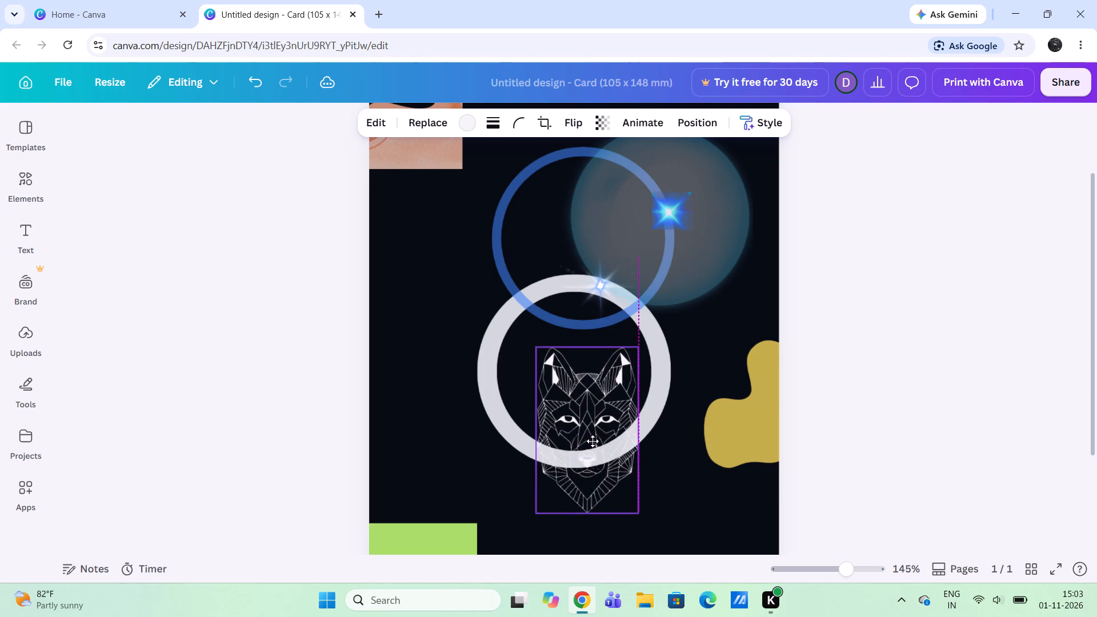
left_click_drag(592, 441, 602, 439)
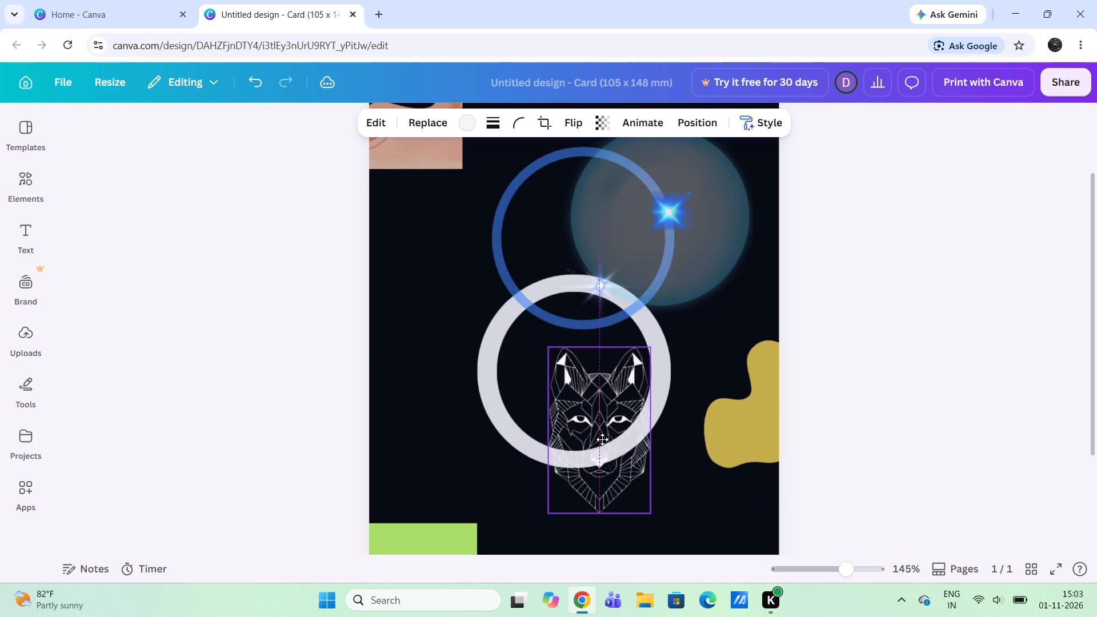
Move the wolf face up inside the white ring, slightly right of centre, with its ears overlapping the ring's top band.
left_click_drag(602, 439, 602, 376)
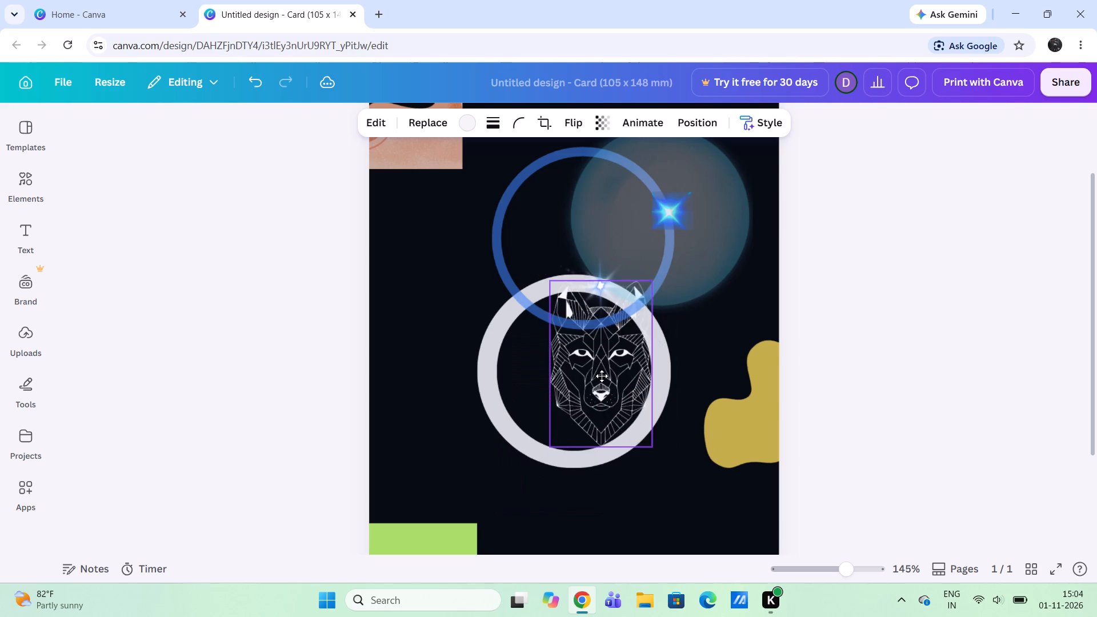
left_click_drag(602, 376, 586, 372)
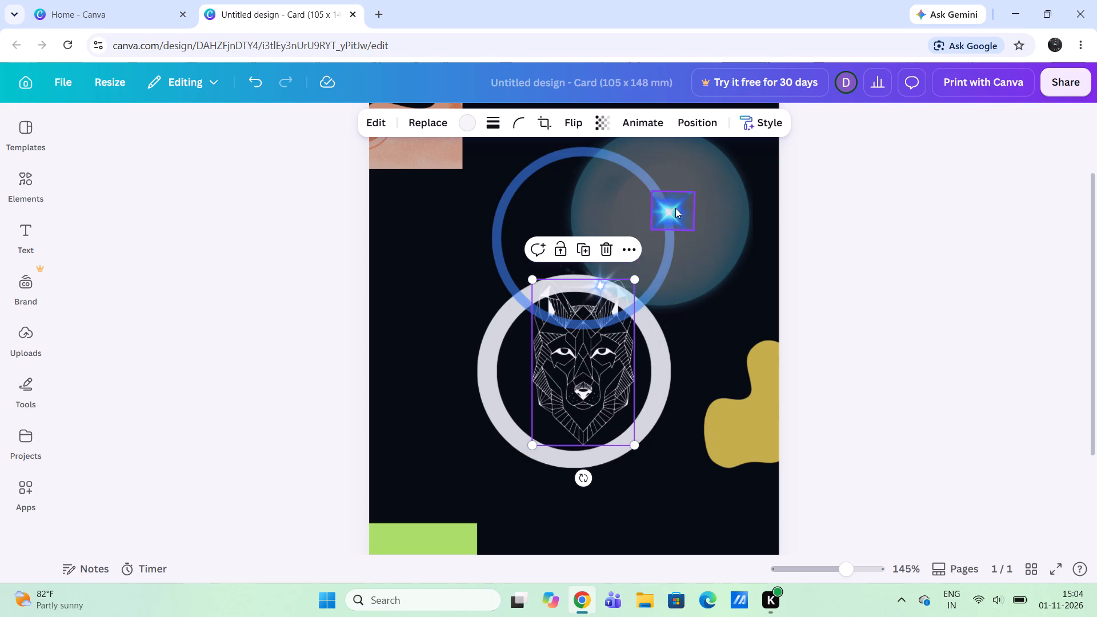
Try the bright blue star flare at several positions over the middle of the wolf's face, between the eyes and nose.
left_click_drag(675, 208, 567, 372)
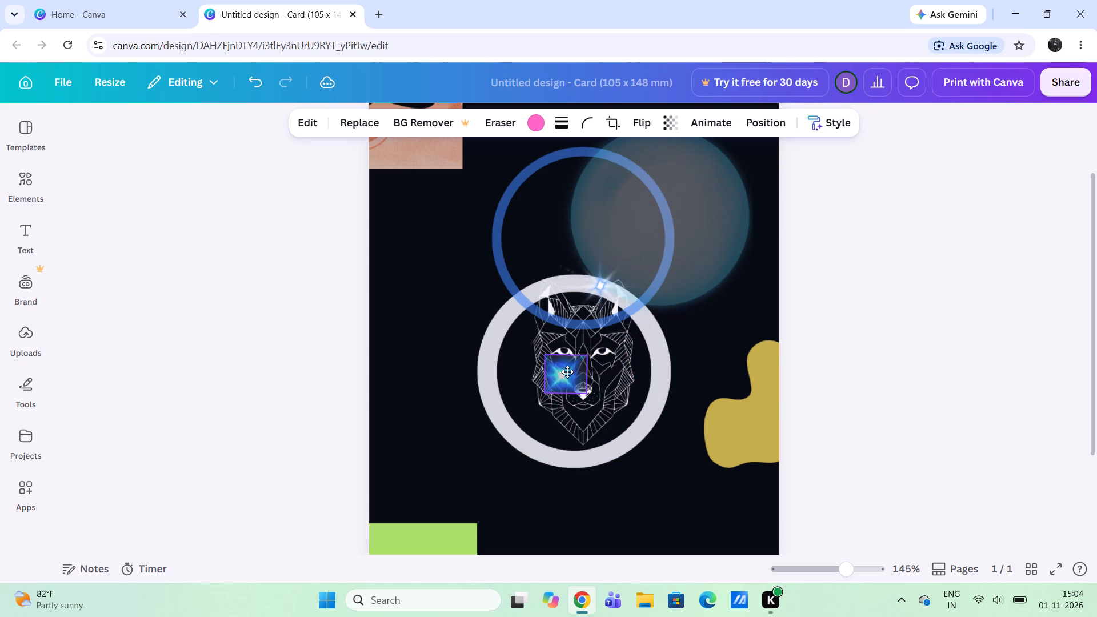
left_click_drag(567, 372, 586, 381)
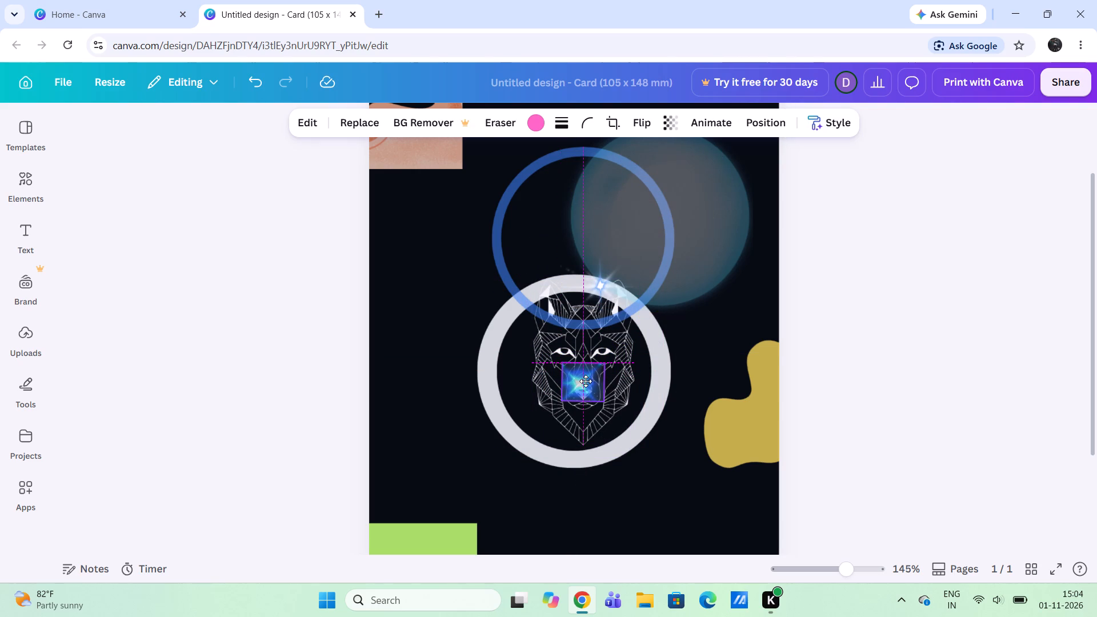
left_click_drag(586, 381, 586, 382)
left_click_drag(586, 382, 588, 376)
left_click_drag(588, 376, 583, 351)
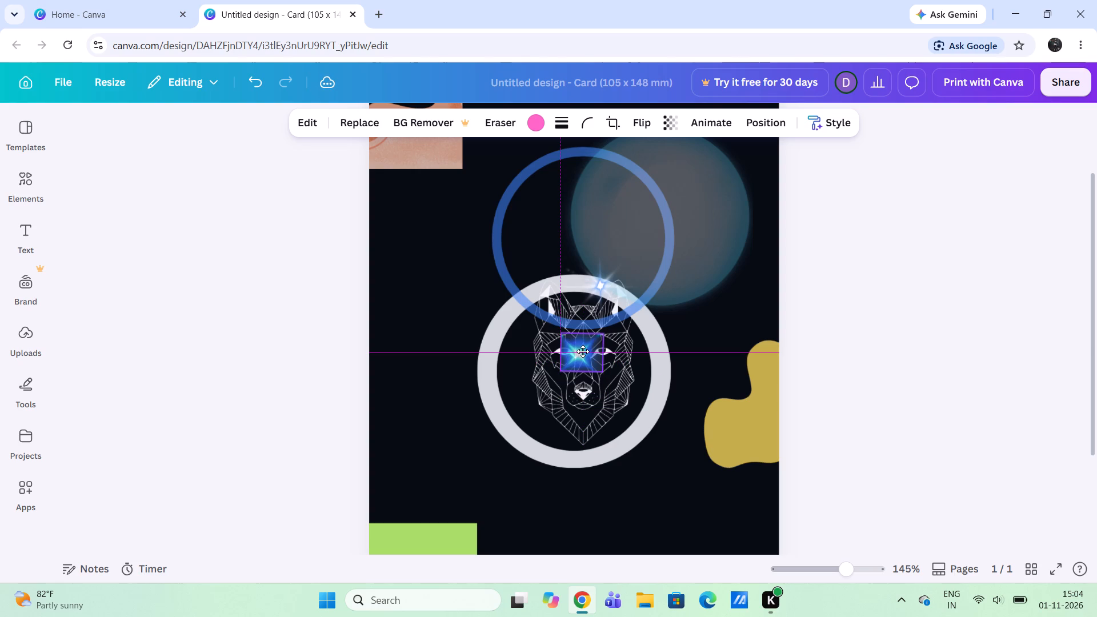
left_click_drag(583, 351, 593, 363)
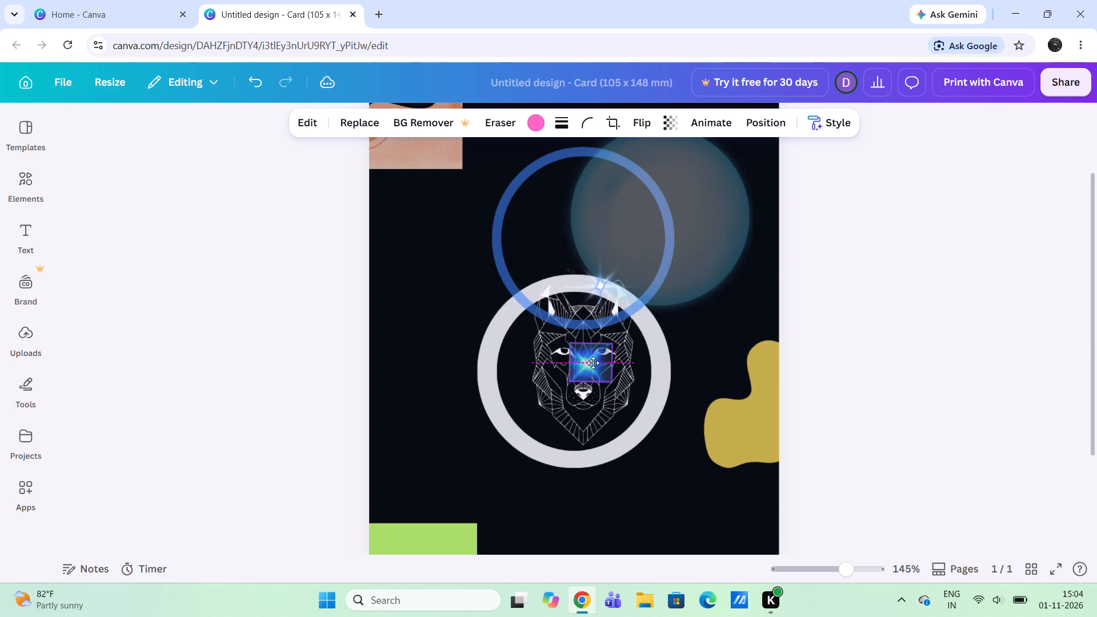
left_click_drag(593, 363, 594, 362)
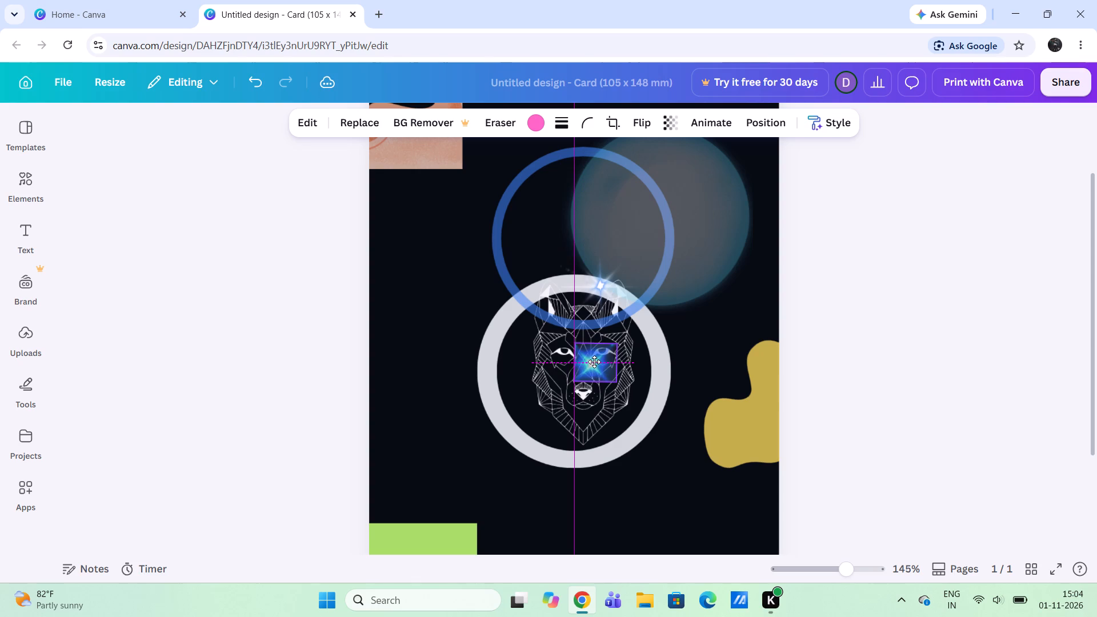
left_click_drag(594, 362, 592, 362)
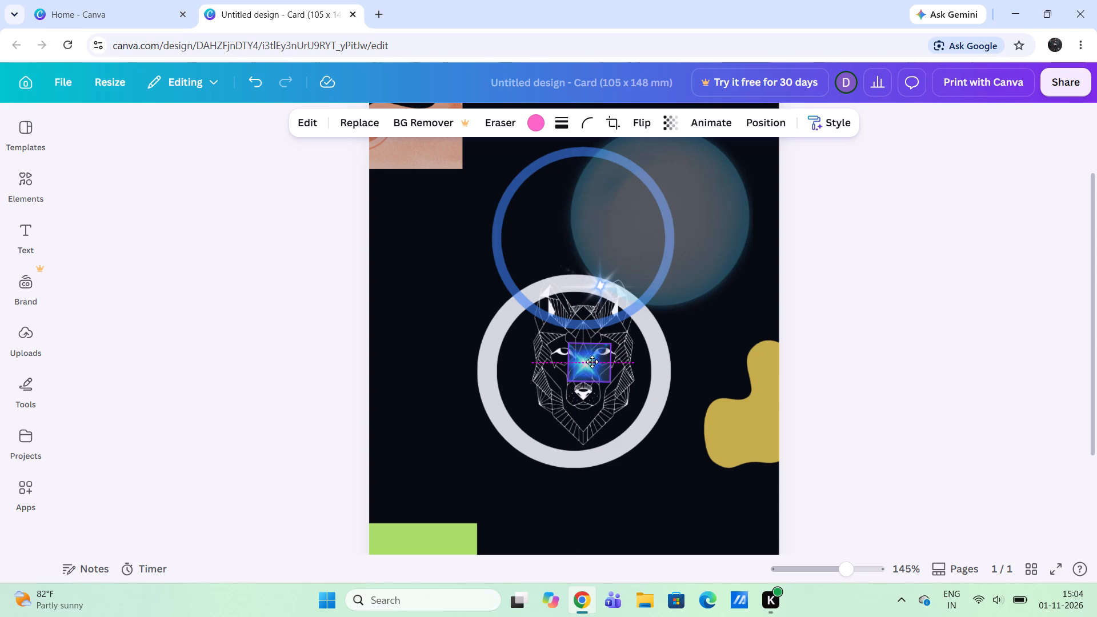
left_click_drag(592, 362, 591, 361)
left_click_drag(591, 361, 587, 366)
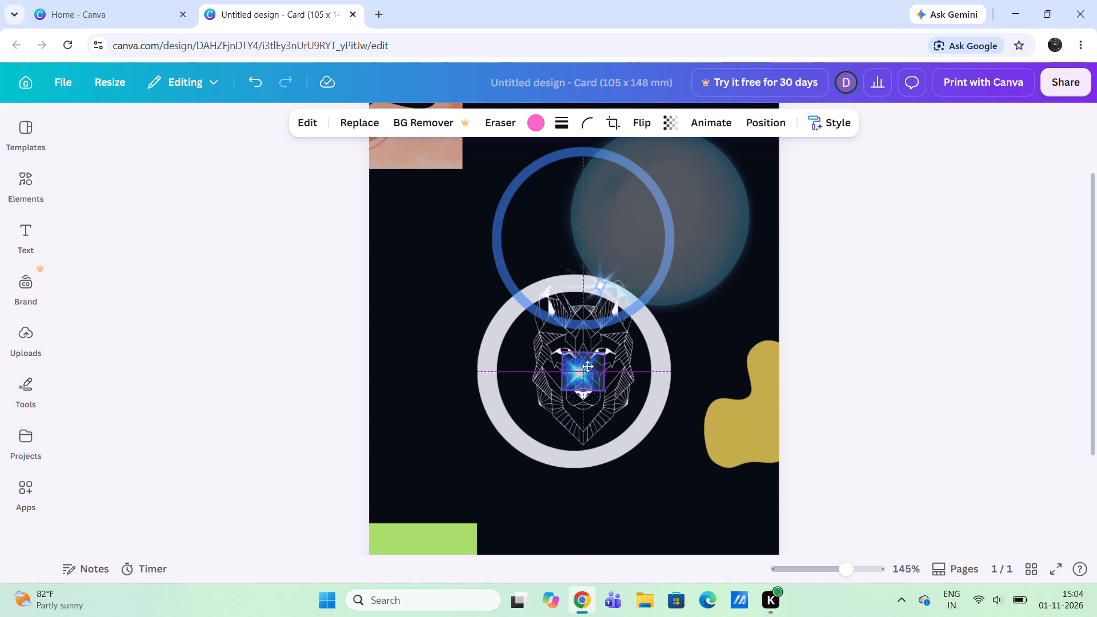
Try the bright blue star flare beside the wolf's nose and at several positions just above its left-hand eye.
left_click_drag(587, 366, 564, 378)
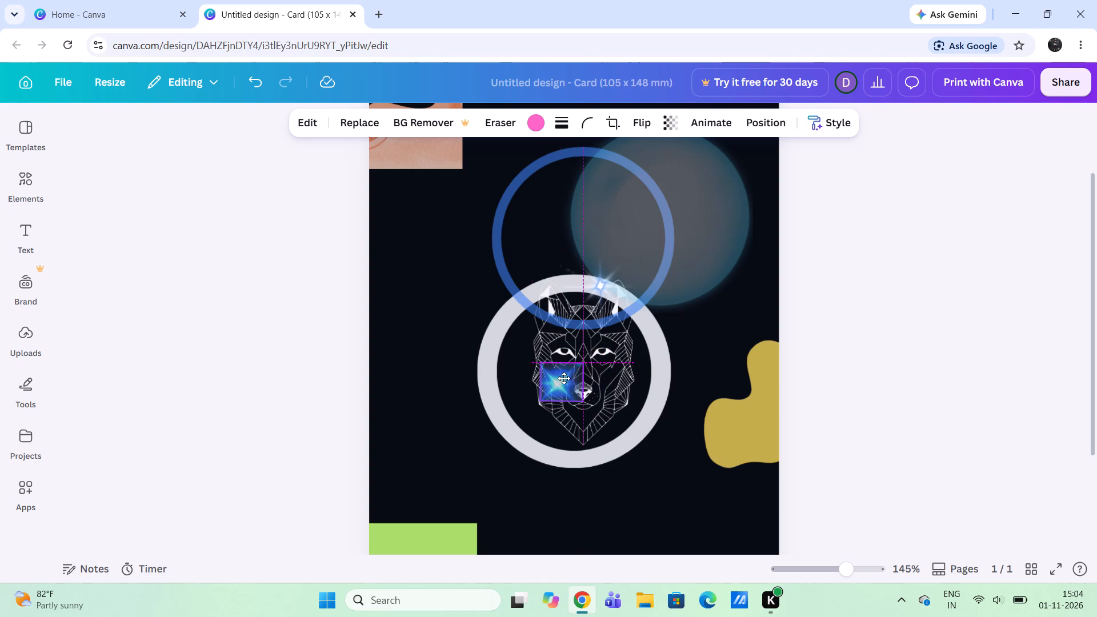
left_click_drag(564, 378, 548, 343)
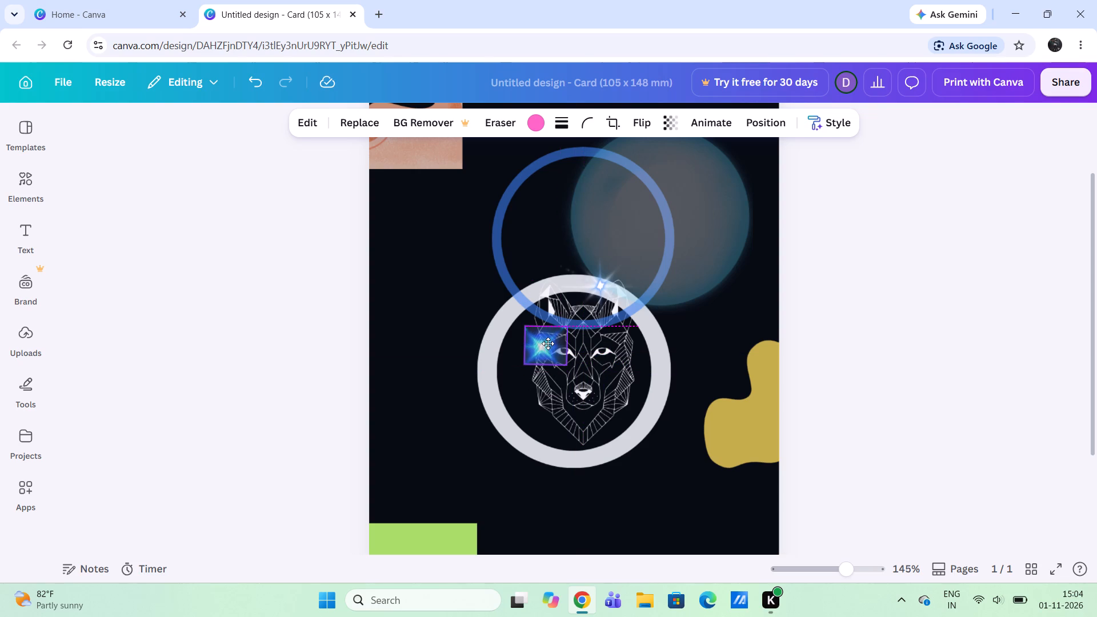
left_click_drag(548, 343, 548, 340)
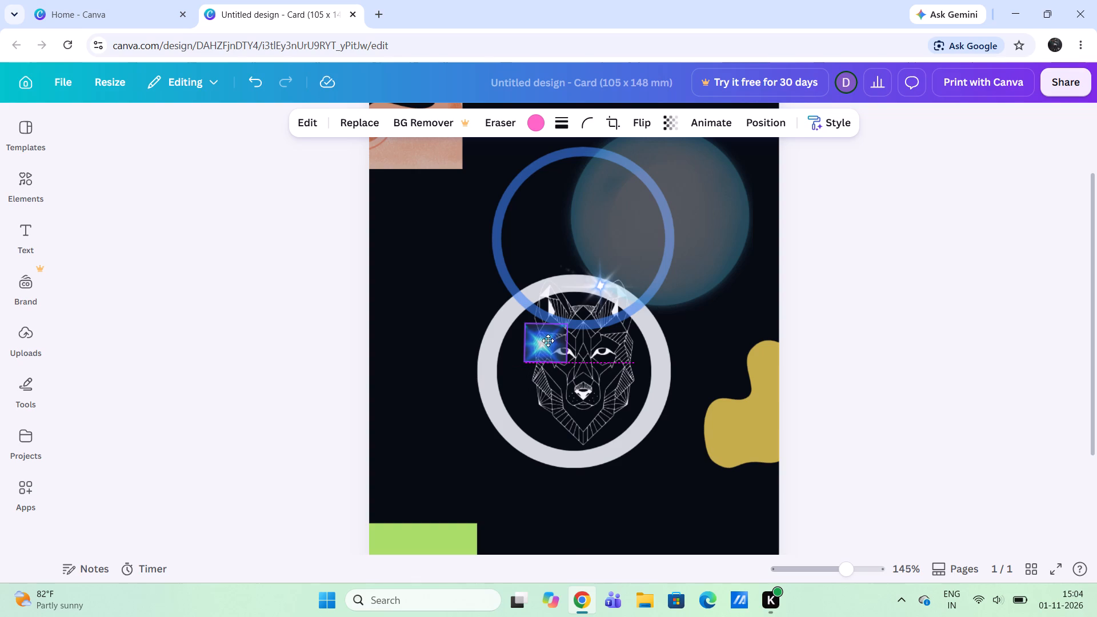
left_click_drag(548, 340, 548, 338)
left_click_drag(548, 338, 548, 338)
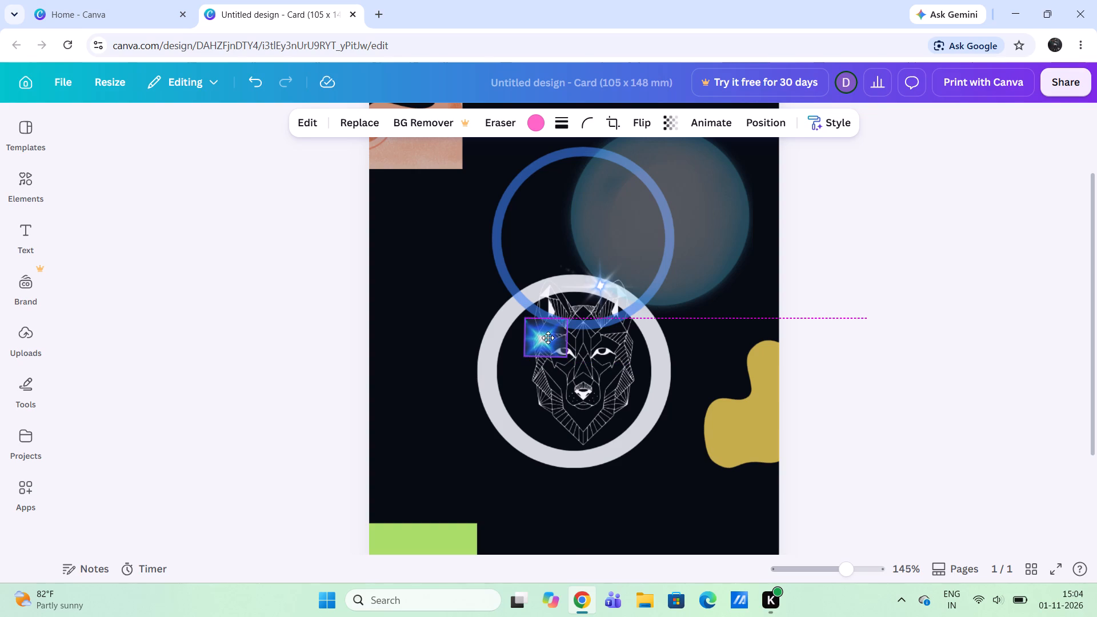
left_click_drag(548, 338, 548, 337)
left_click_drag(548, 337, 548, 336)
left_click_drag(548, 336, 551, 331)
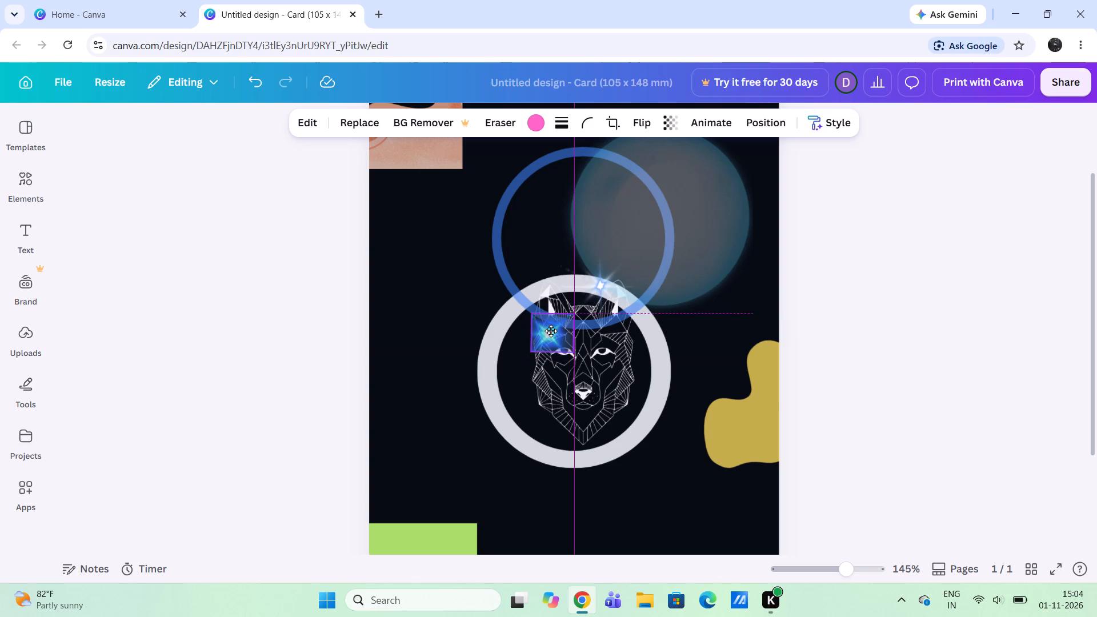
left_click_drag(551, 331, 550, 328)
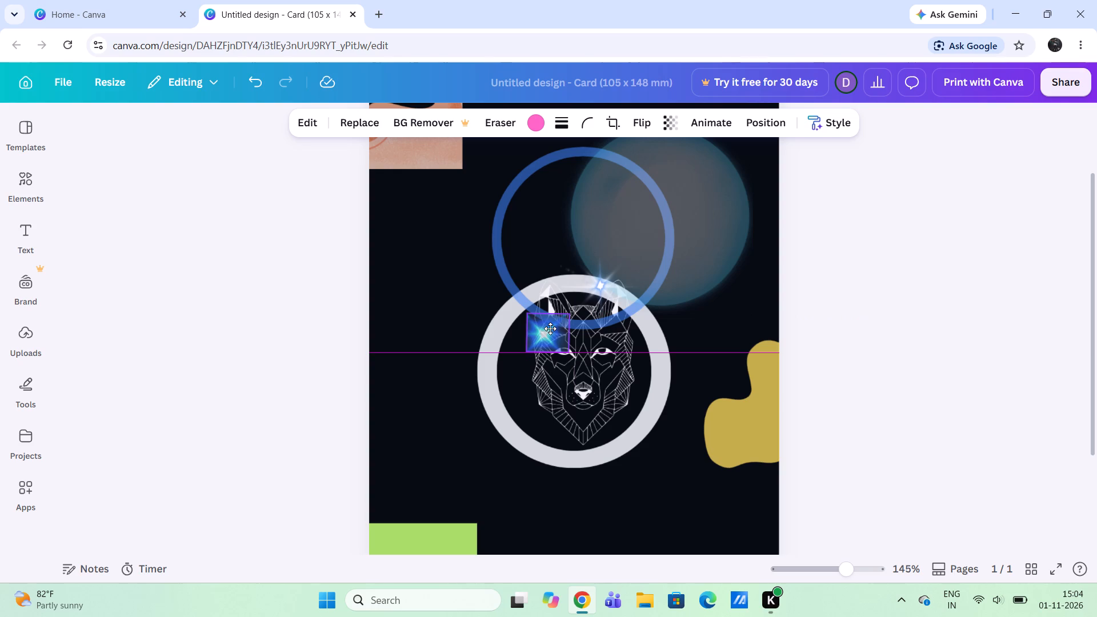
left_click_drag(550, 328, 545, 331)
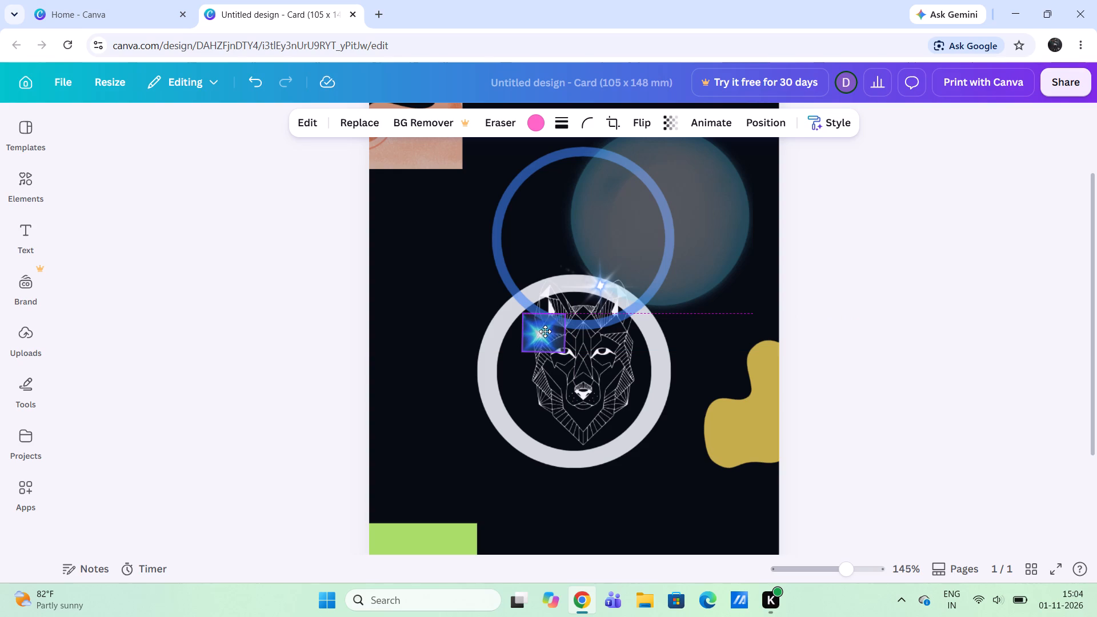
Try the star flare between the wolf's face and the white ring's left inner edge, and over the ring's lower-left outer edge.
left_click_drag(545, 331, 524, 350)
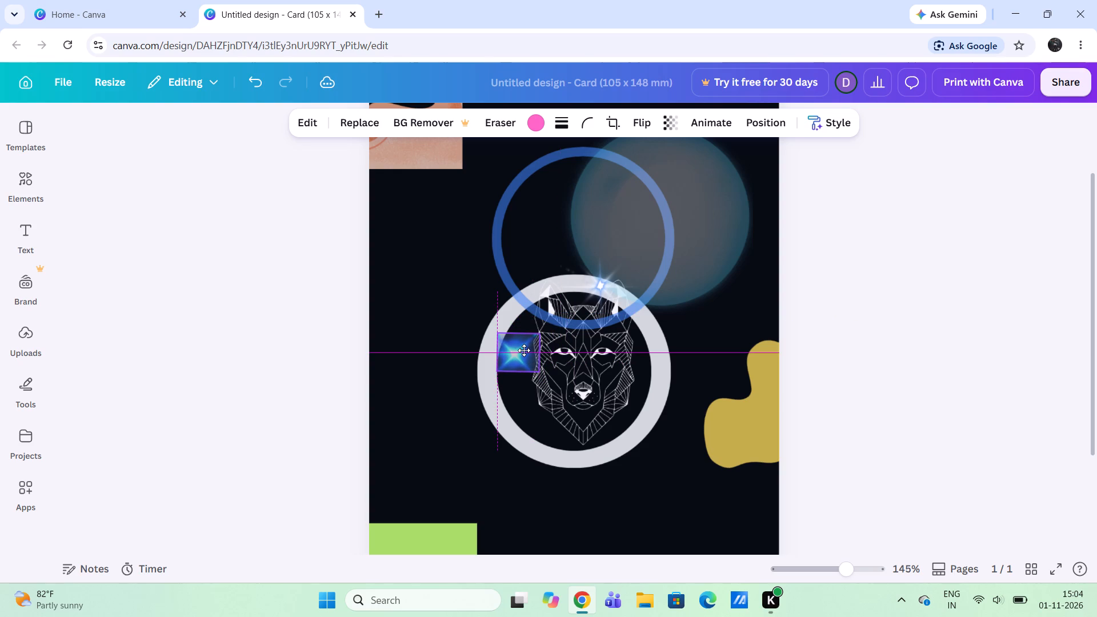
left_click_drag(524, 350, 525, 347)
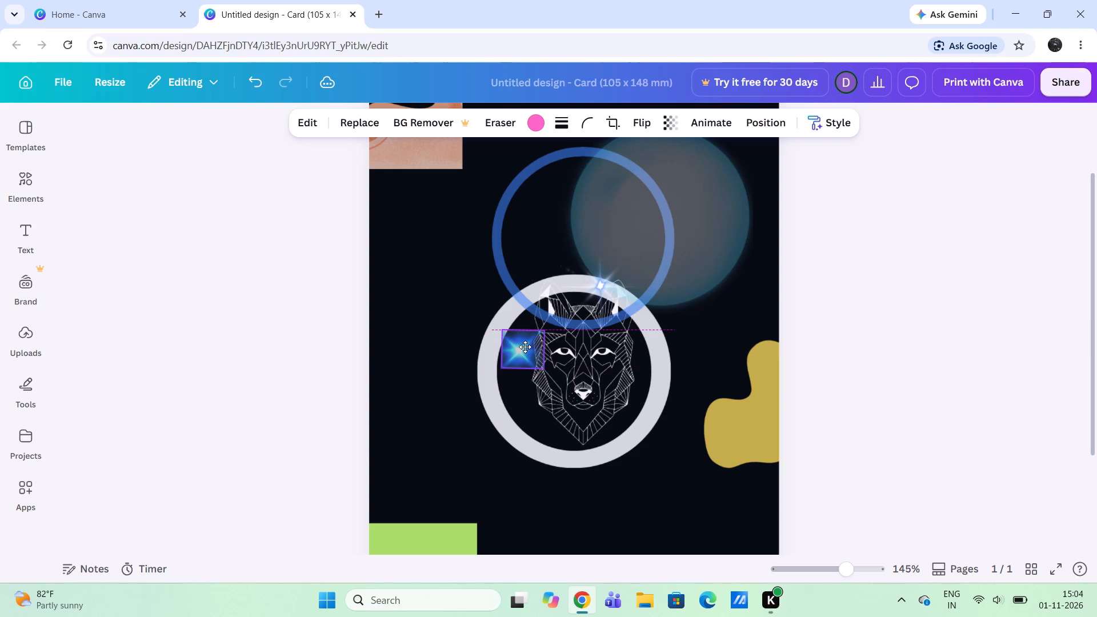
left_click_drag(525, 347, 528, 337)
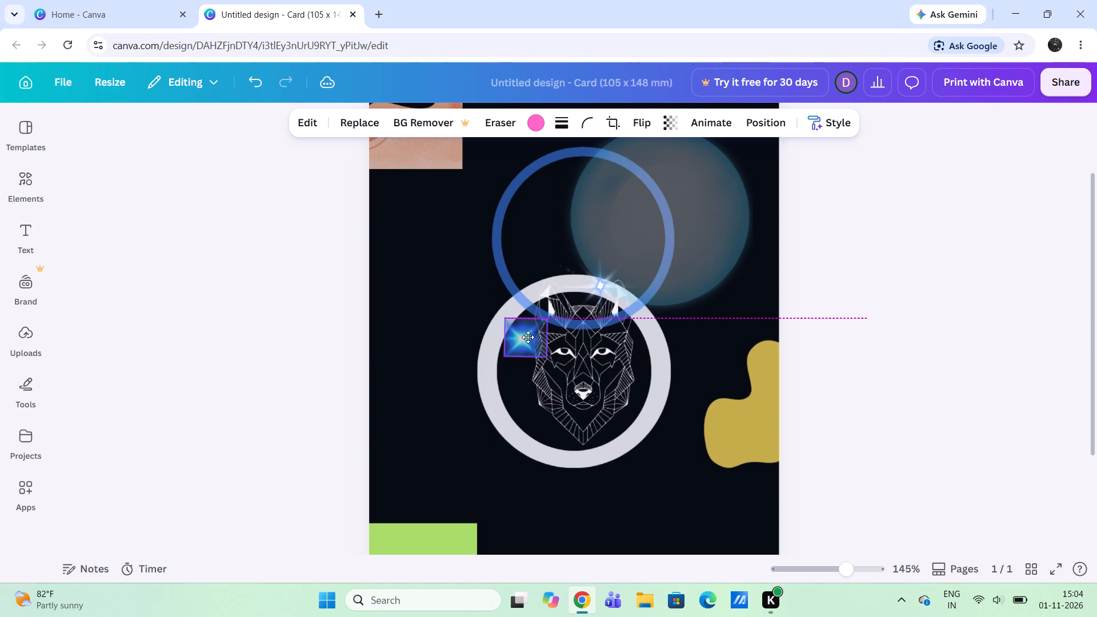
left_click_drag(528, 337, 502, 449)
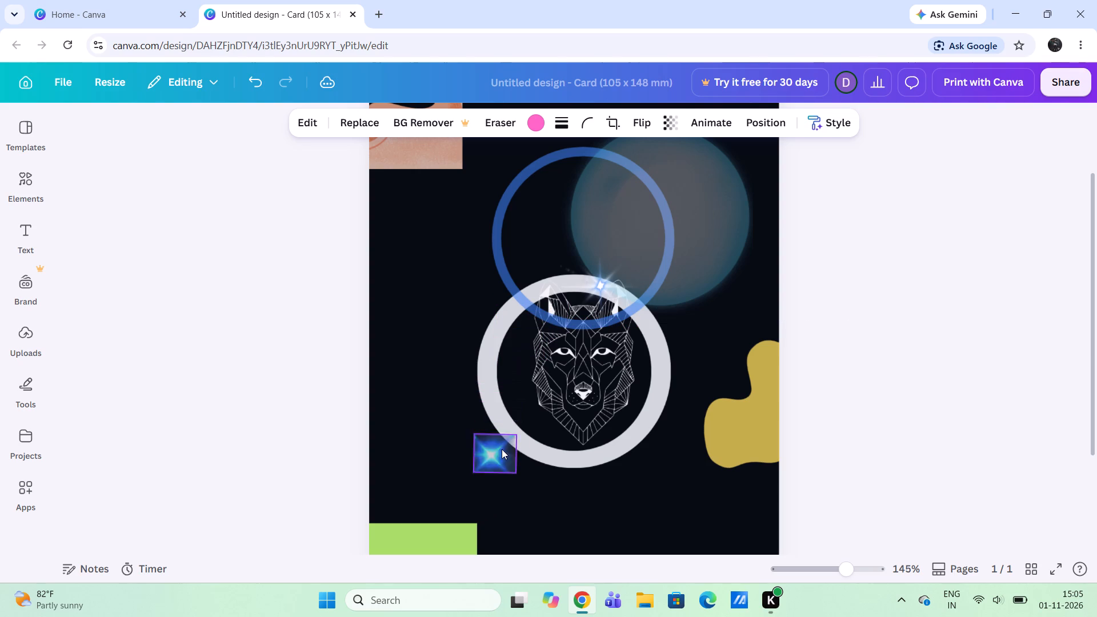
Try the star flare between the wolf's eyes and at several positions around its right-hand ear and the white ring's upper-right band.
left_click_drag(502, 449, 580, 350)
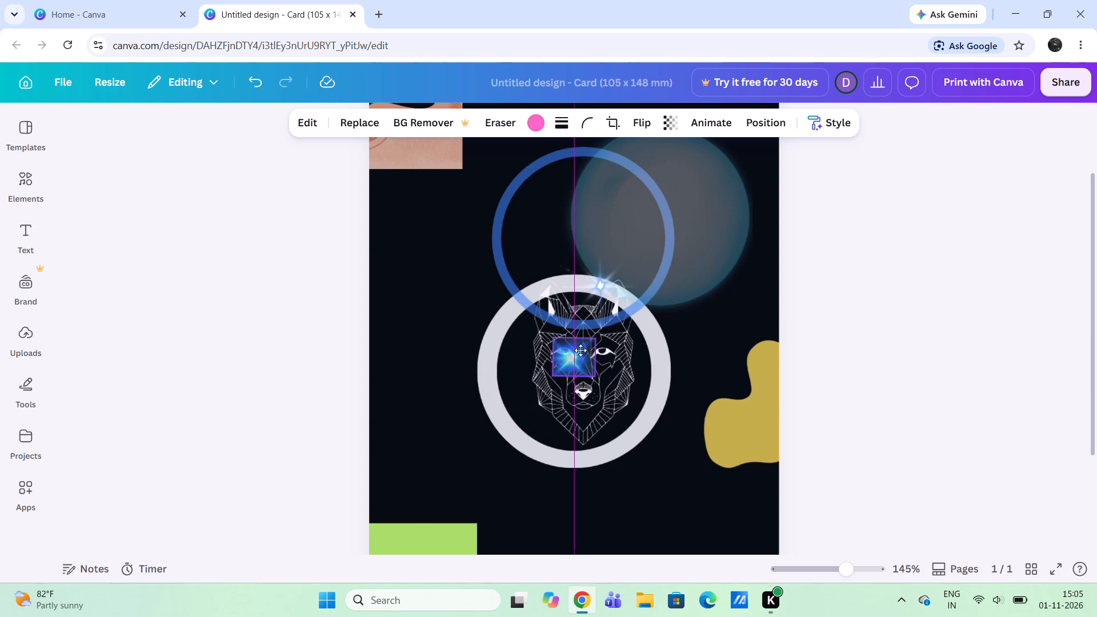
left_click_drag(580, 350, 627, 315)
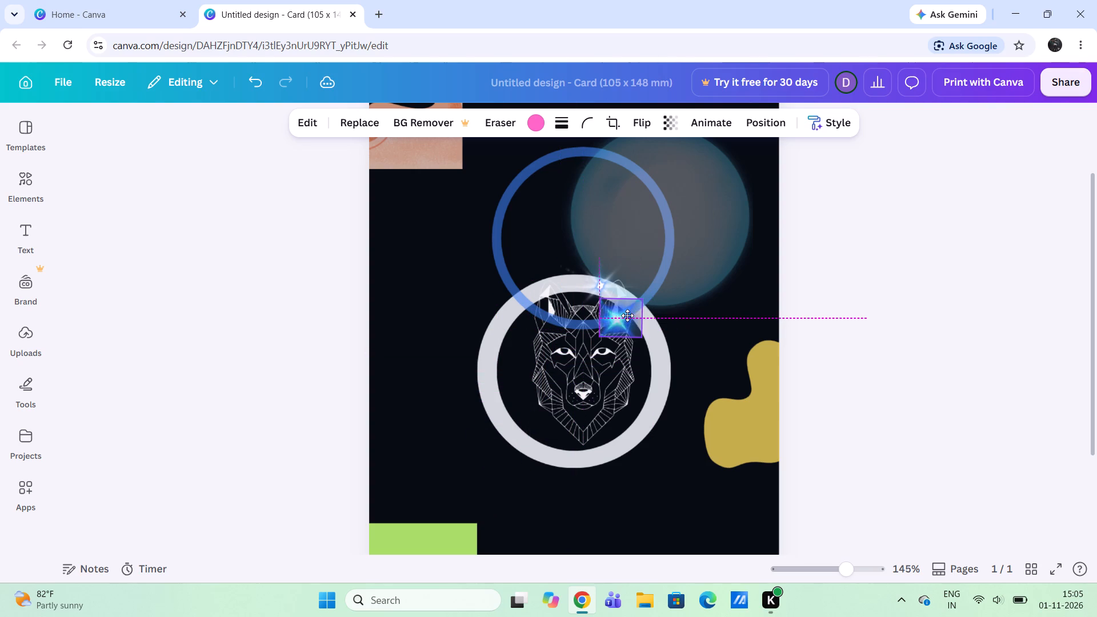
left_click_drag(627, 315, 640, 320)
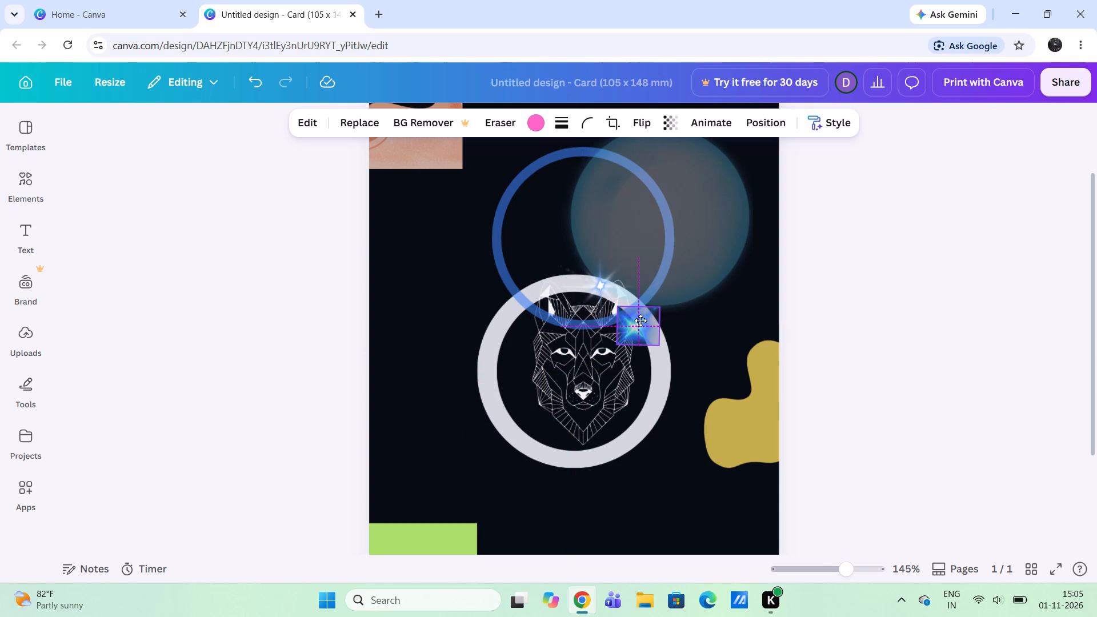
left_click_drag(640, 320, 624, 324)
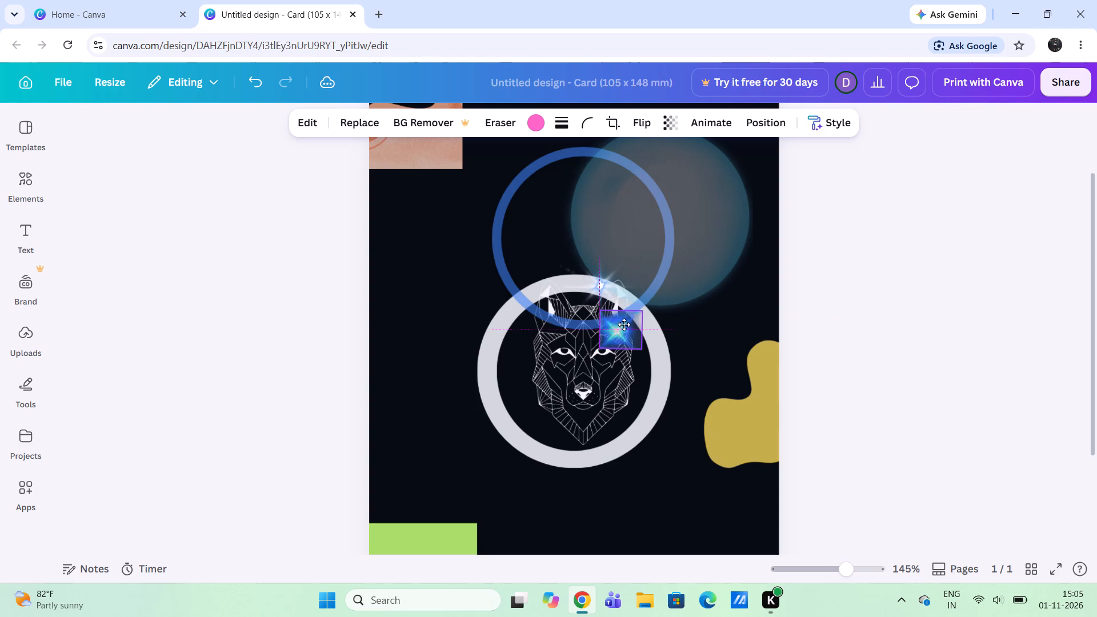
Move the star flare onto the wolf's left-hand eye, just left of the face's centreline.
left_click_drag(624, 324, 575, 342)
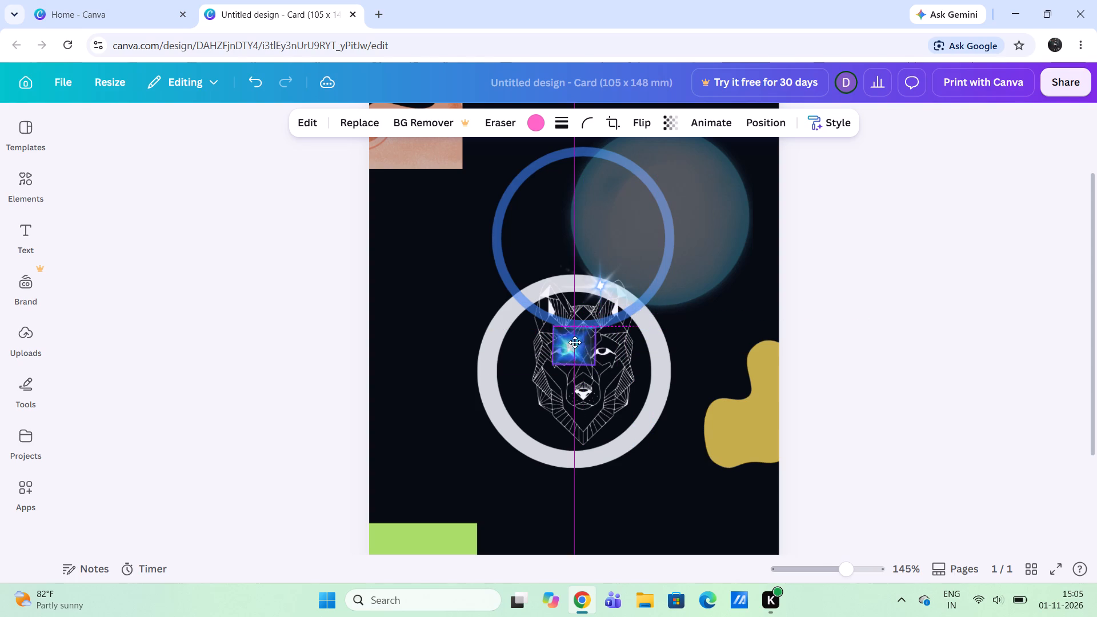
left_click_drag(575, 342, 576, 328)
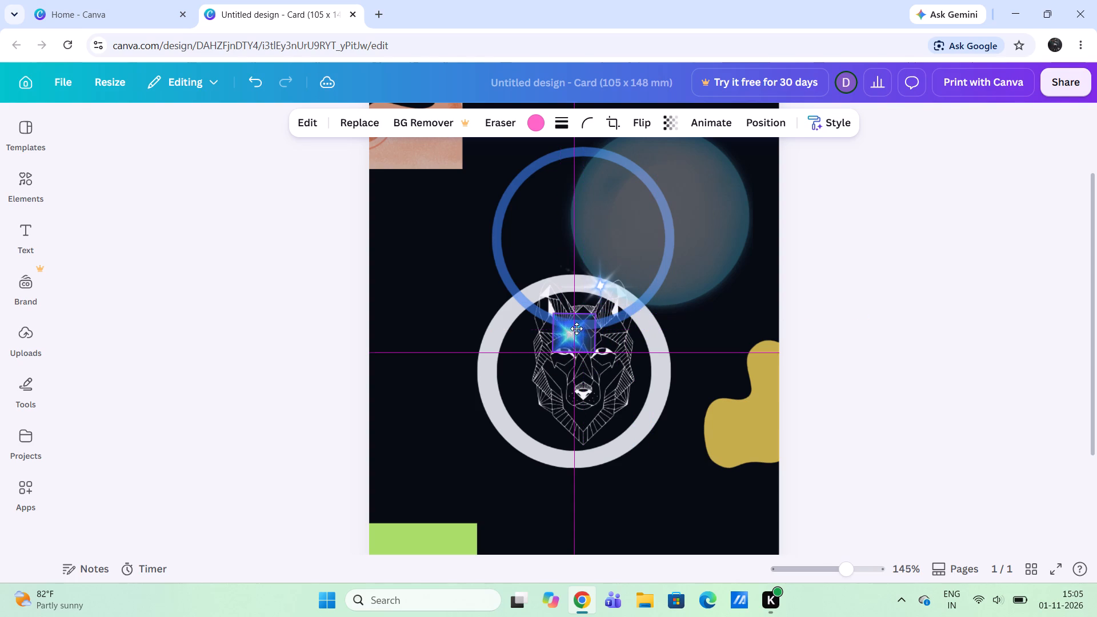
left_click_drag(576, 328, 571, 355)
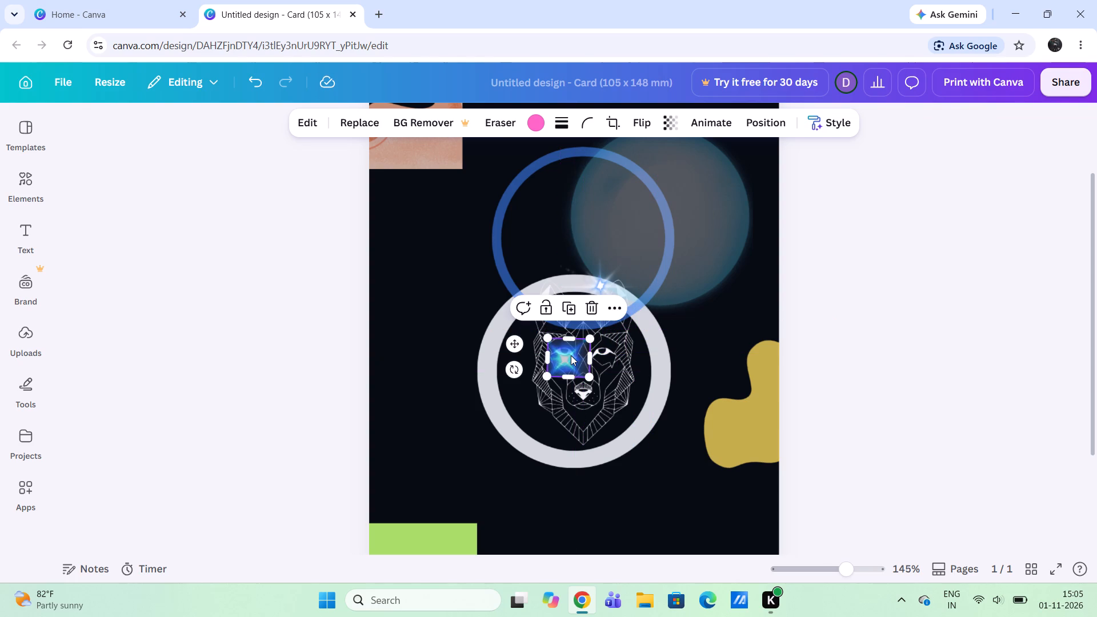
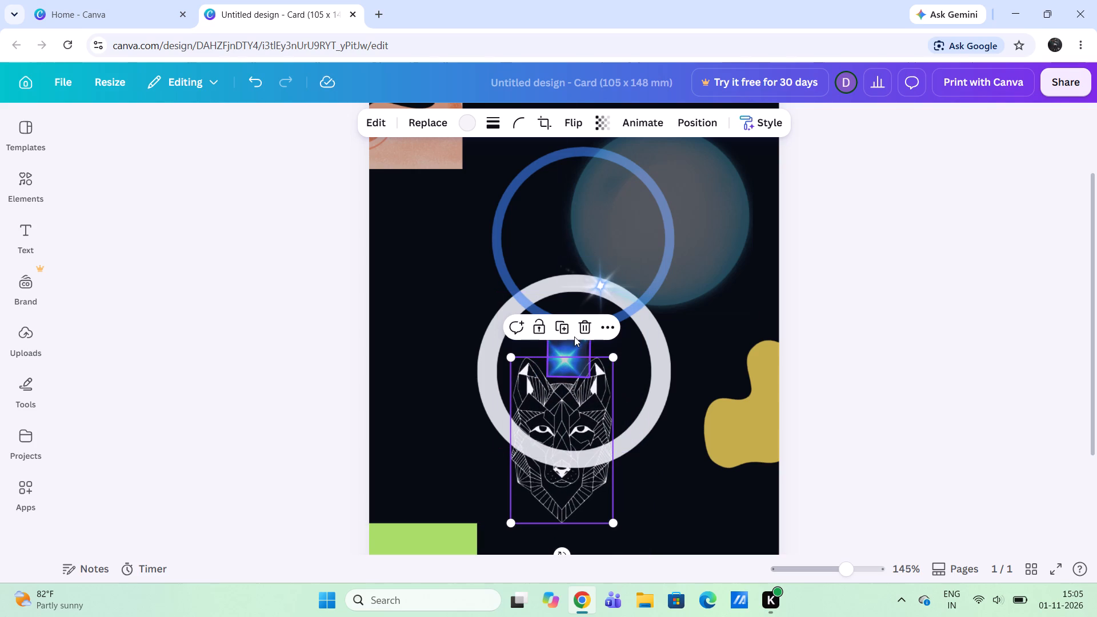
Move the blue ring down over the wolf's face so that it overlaps the white ring's lower-left part.
left_click_drag(535, 210, 506, 369)
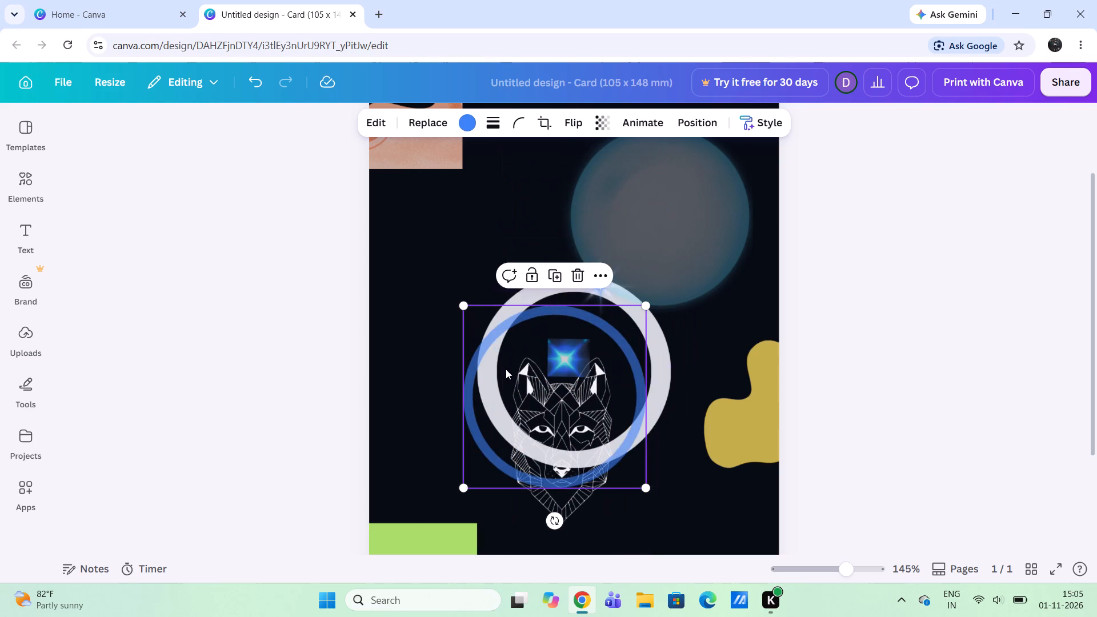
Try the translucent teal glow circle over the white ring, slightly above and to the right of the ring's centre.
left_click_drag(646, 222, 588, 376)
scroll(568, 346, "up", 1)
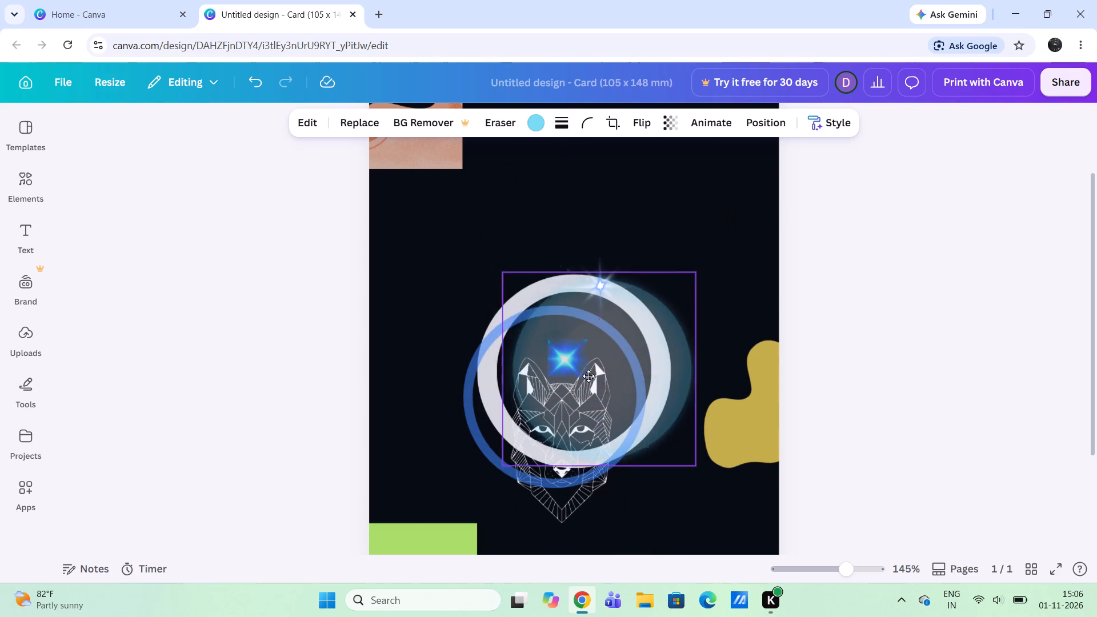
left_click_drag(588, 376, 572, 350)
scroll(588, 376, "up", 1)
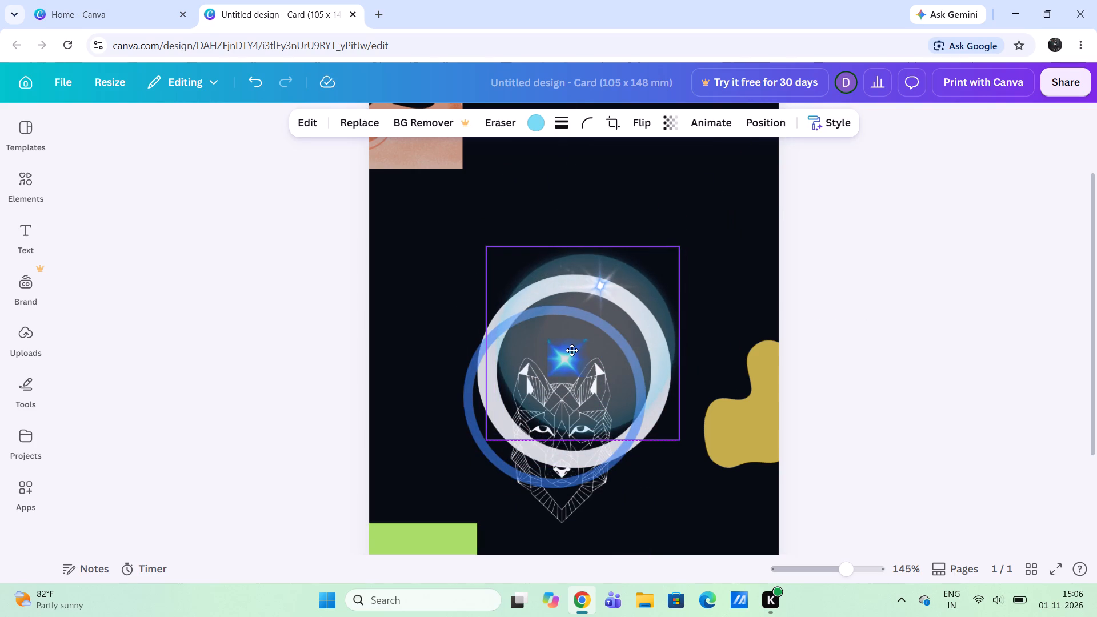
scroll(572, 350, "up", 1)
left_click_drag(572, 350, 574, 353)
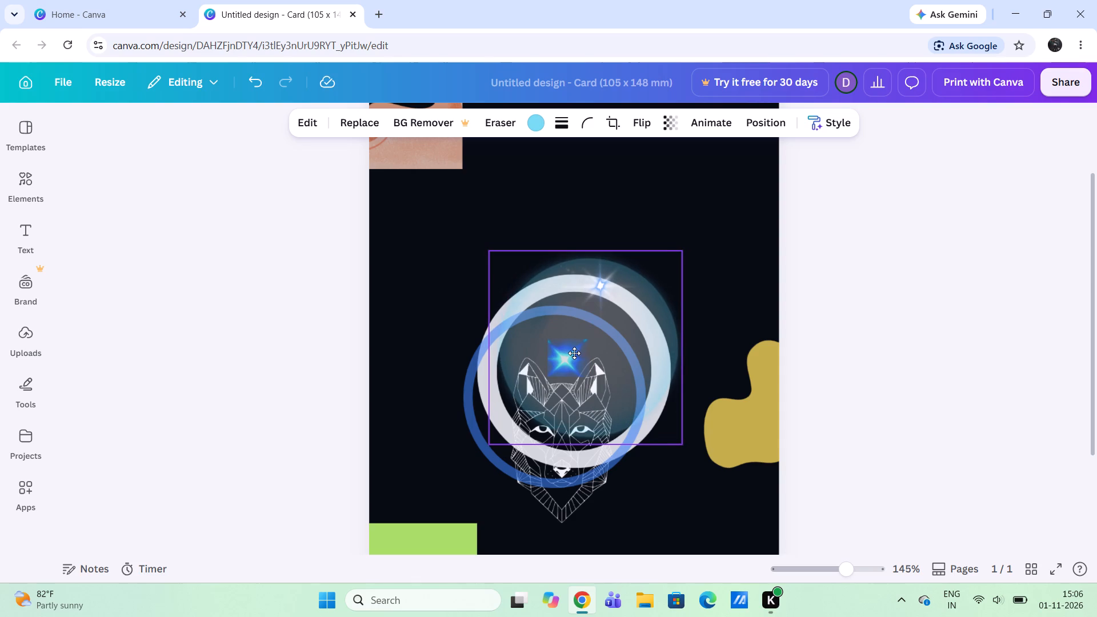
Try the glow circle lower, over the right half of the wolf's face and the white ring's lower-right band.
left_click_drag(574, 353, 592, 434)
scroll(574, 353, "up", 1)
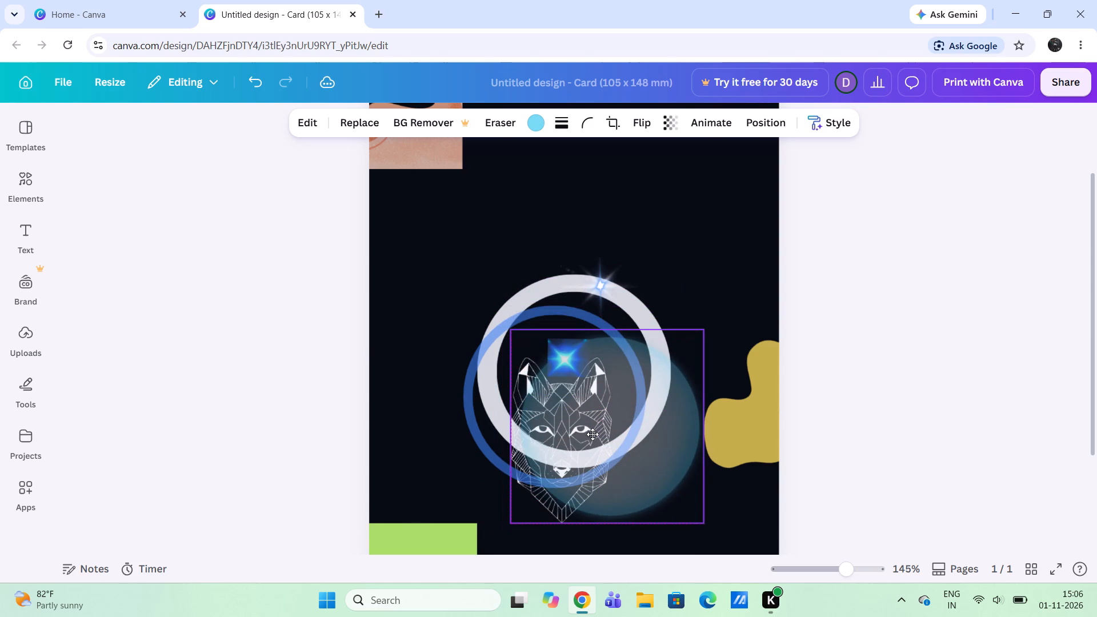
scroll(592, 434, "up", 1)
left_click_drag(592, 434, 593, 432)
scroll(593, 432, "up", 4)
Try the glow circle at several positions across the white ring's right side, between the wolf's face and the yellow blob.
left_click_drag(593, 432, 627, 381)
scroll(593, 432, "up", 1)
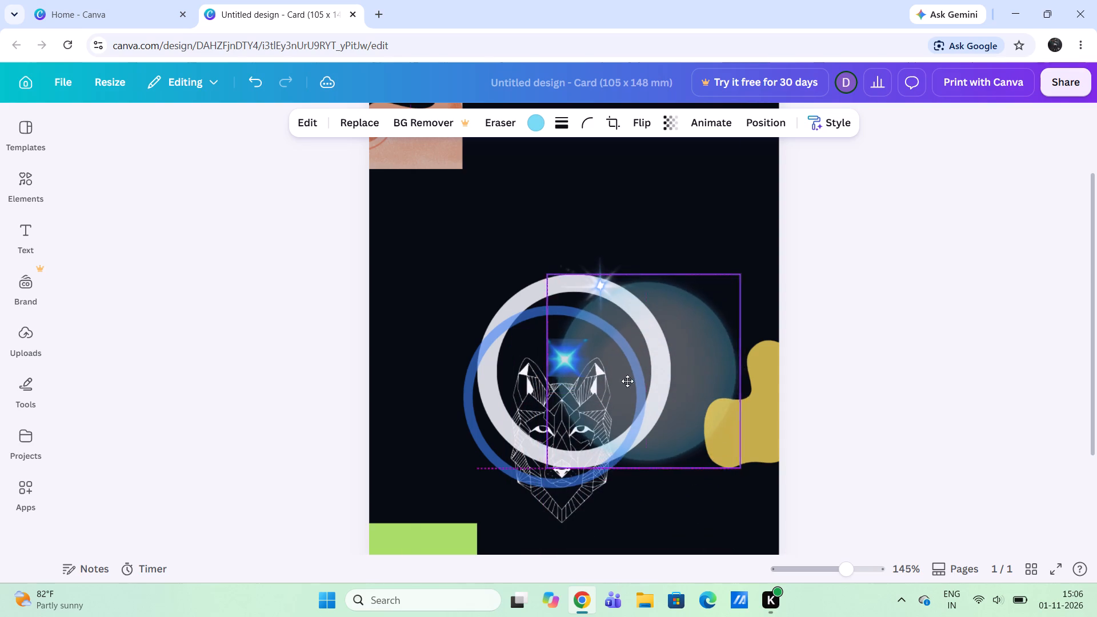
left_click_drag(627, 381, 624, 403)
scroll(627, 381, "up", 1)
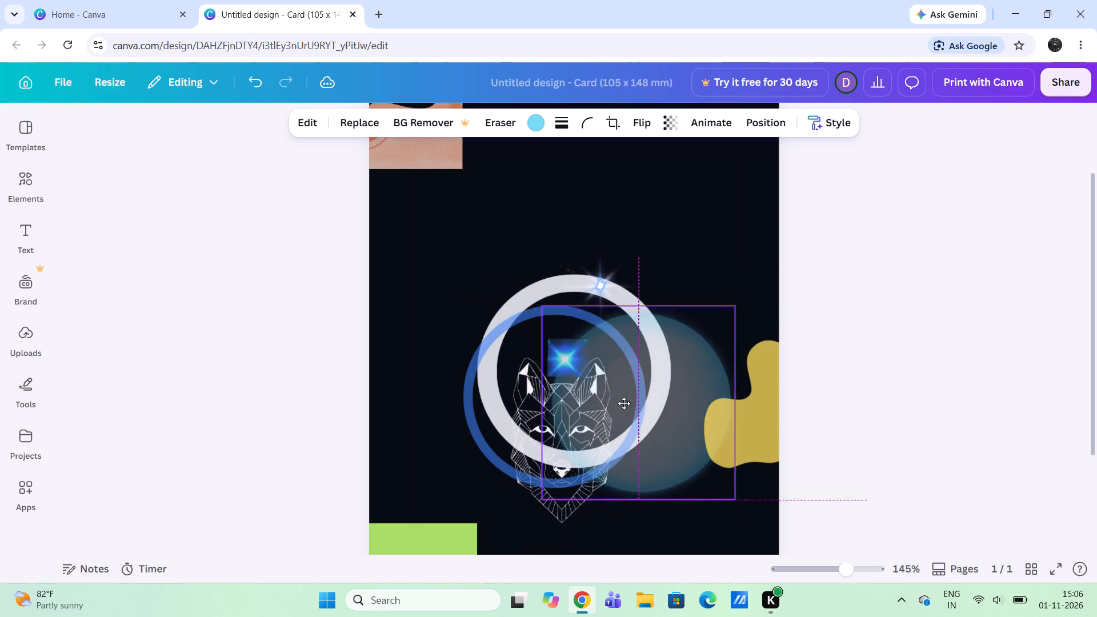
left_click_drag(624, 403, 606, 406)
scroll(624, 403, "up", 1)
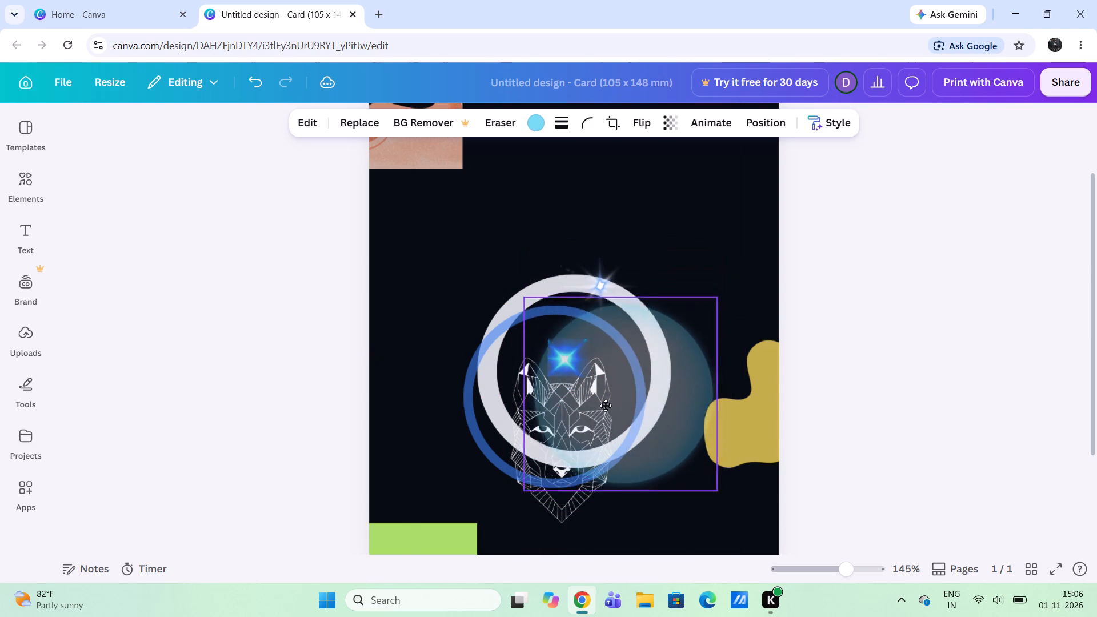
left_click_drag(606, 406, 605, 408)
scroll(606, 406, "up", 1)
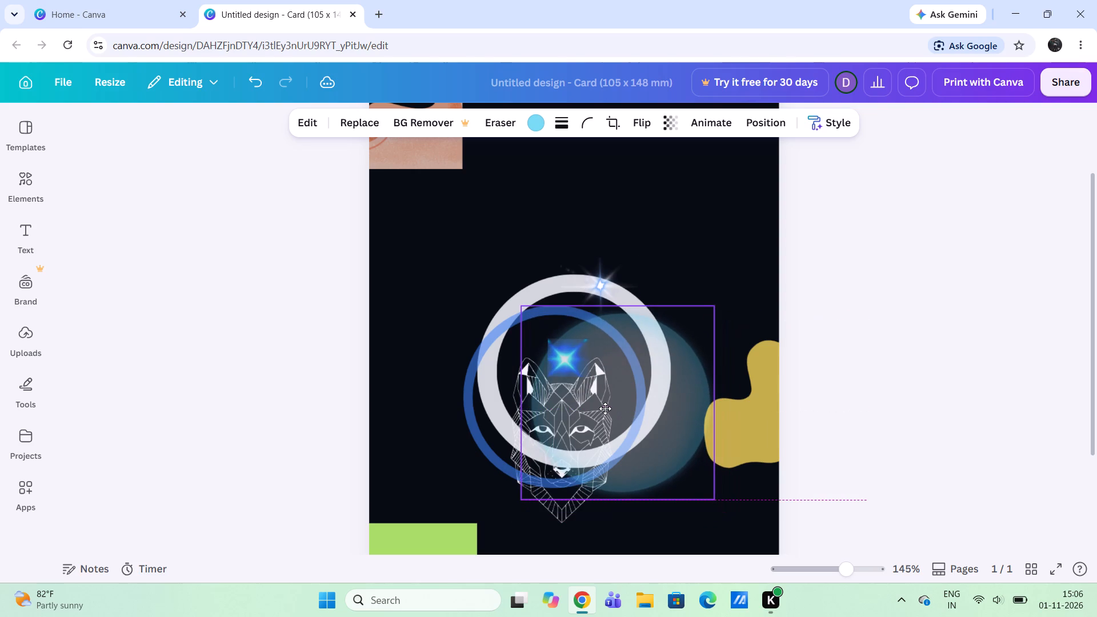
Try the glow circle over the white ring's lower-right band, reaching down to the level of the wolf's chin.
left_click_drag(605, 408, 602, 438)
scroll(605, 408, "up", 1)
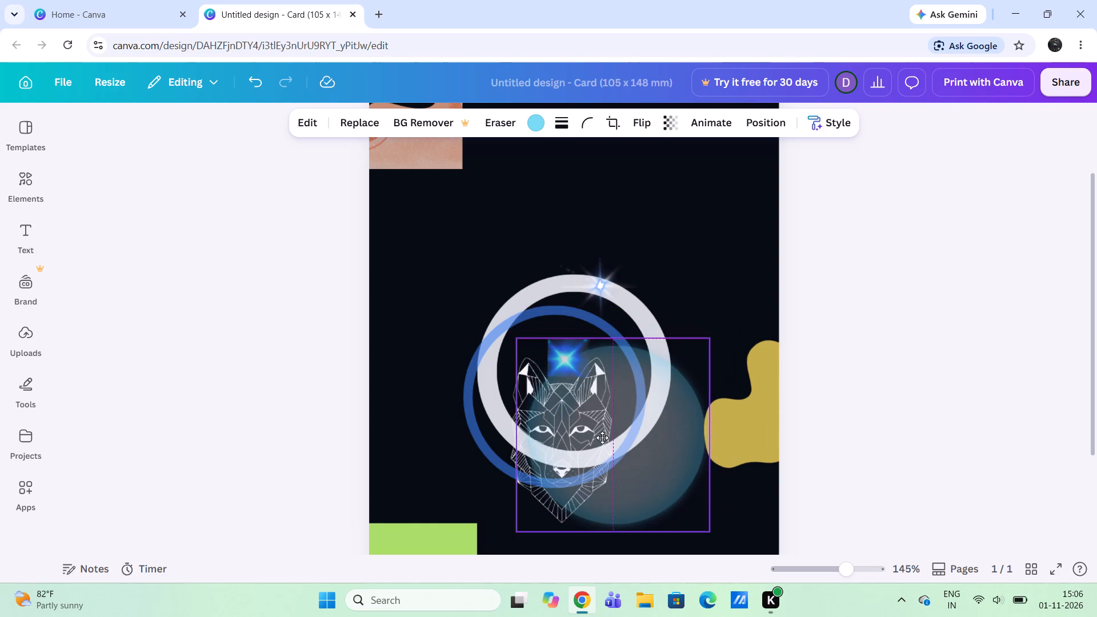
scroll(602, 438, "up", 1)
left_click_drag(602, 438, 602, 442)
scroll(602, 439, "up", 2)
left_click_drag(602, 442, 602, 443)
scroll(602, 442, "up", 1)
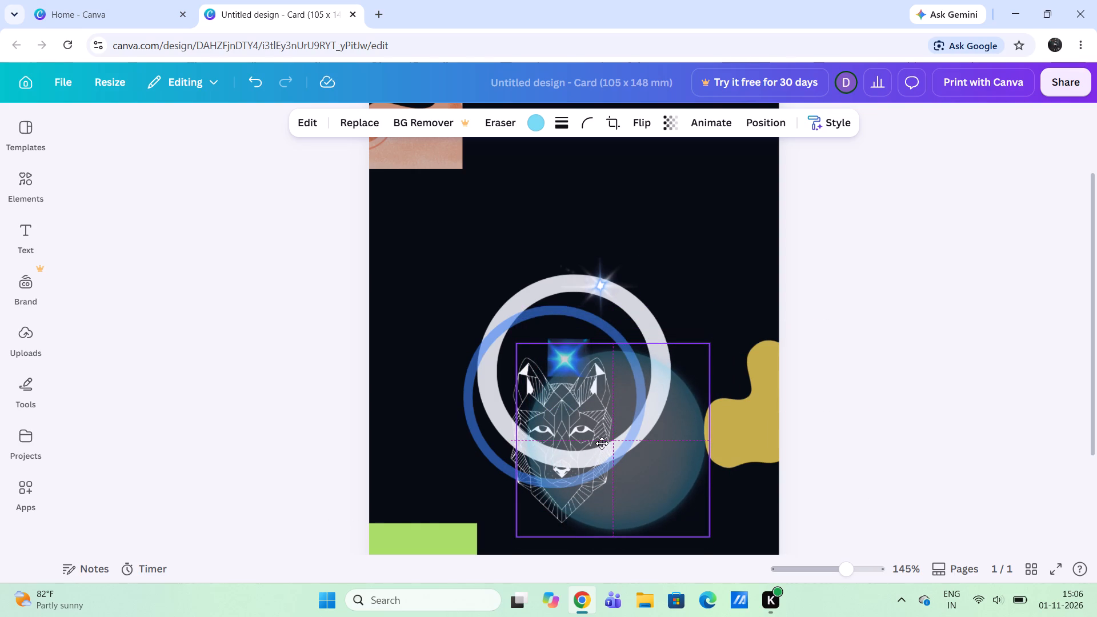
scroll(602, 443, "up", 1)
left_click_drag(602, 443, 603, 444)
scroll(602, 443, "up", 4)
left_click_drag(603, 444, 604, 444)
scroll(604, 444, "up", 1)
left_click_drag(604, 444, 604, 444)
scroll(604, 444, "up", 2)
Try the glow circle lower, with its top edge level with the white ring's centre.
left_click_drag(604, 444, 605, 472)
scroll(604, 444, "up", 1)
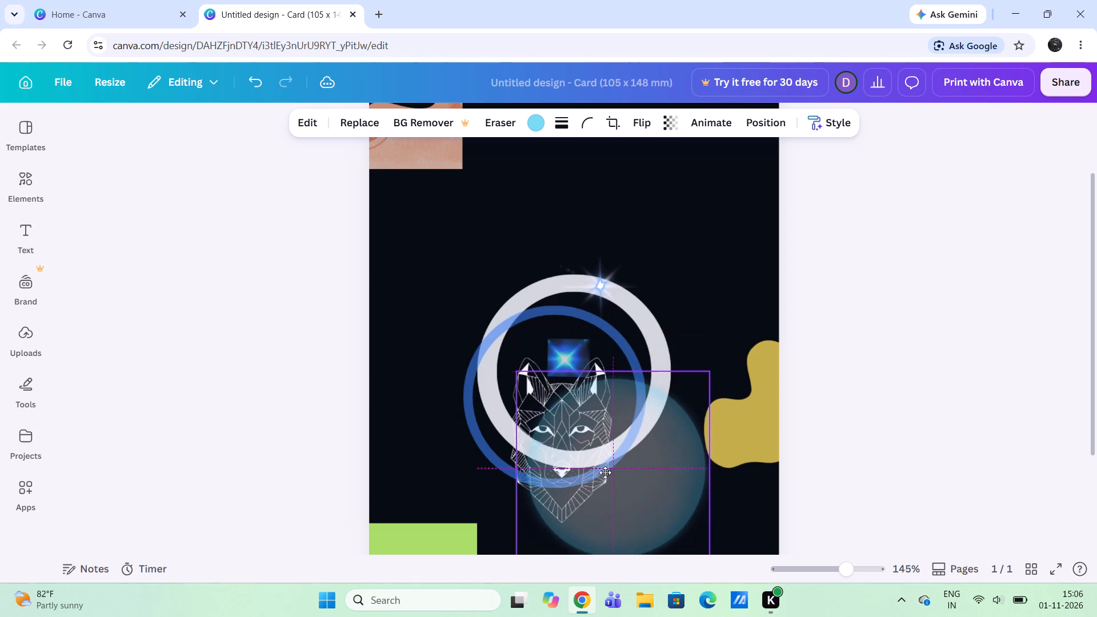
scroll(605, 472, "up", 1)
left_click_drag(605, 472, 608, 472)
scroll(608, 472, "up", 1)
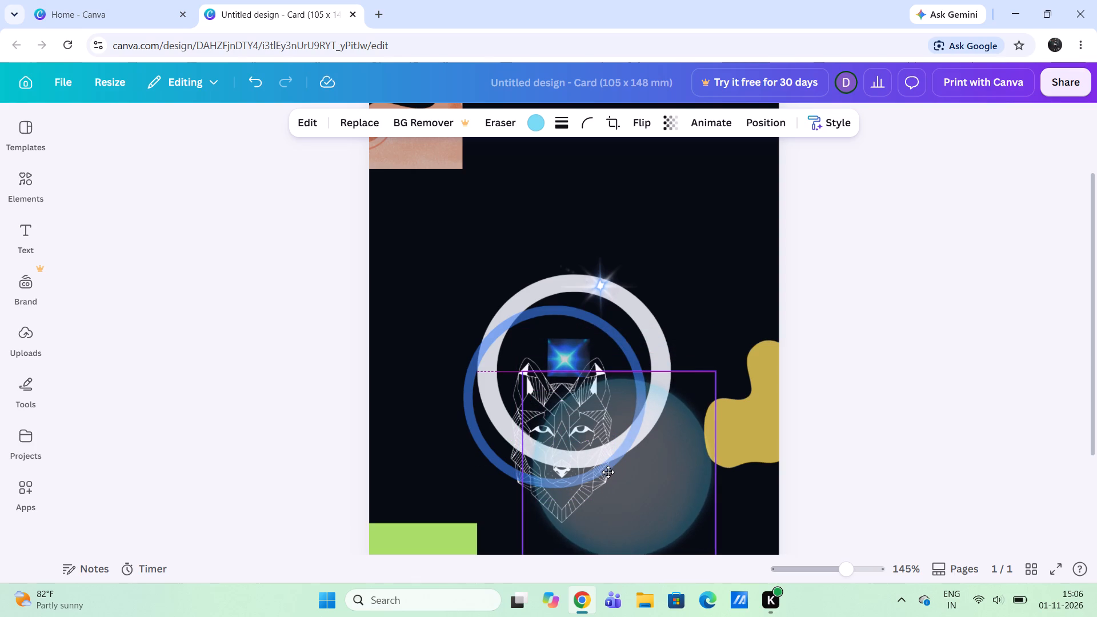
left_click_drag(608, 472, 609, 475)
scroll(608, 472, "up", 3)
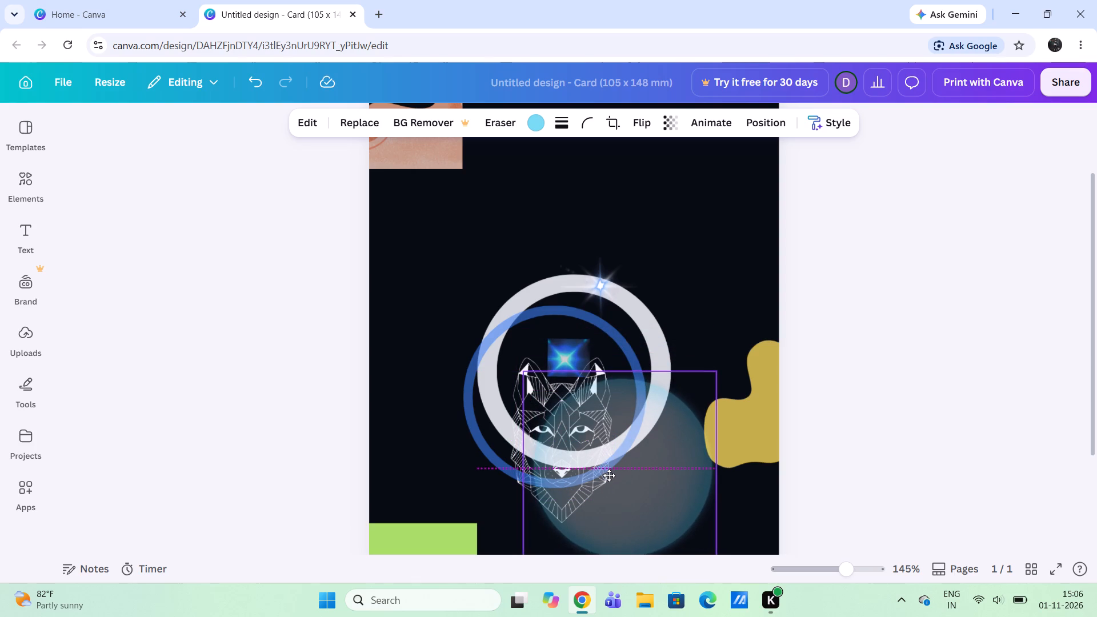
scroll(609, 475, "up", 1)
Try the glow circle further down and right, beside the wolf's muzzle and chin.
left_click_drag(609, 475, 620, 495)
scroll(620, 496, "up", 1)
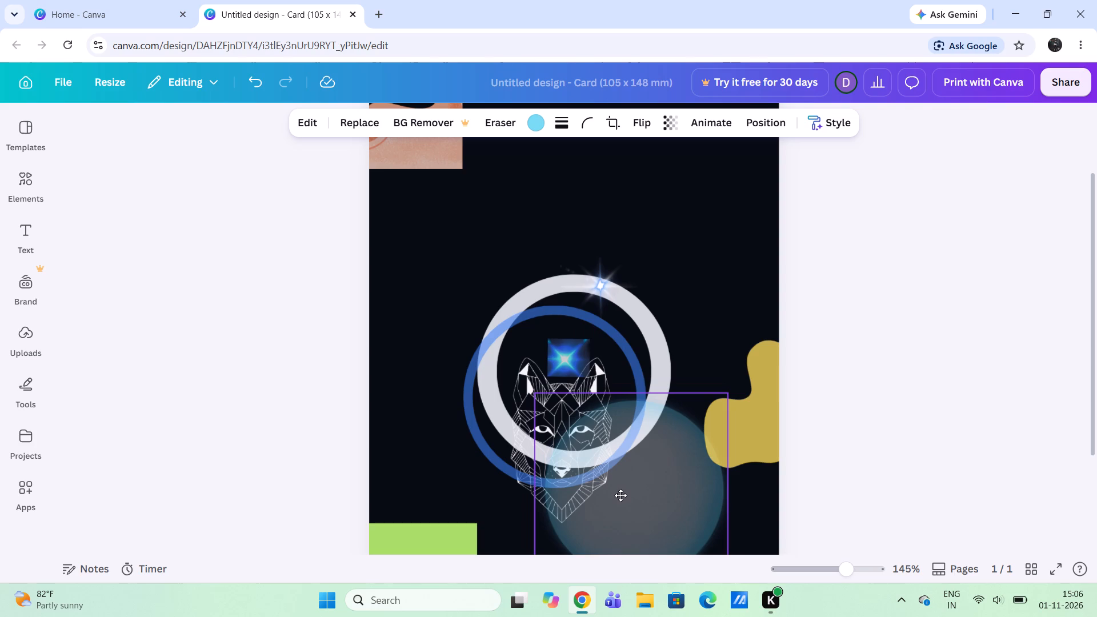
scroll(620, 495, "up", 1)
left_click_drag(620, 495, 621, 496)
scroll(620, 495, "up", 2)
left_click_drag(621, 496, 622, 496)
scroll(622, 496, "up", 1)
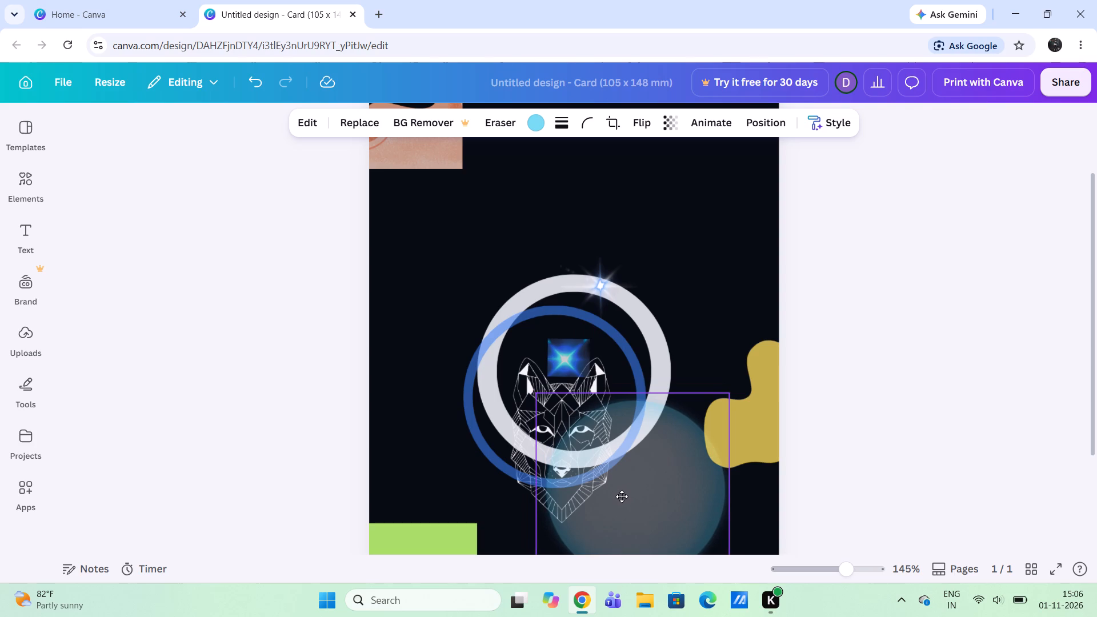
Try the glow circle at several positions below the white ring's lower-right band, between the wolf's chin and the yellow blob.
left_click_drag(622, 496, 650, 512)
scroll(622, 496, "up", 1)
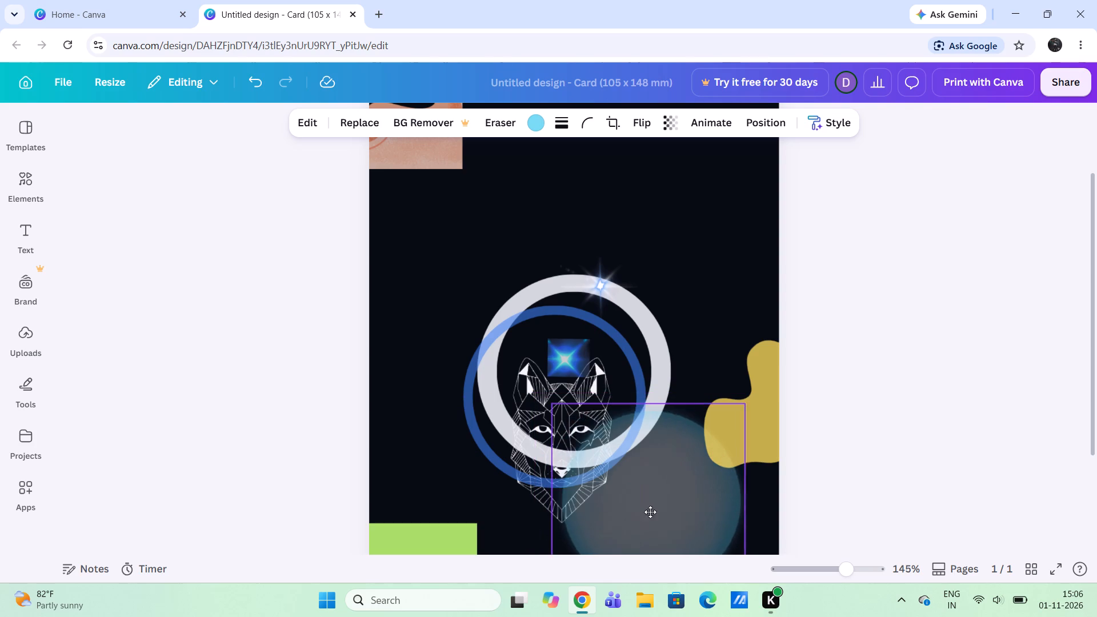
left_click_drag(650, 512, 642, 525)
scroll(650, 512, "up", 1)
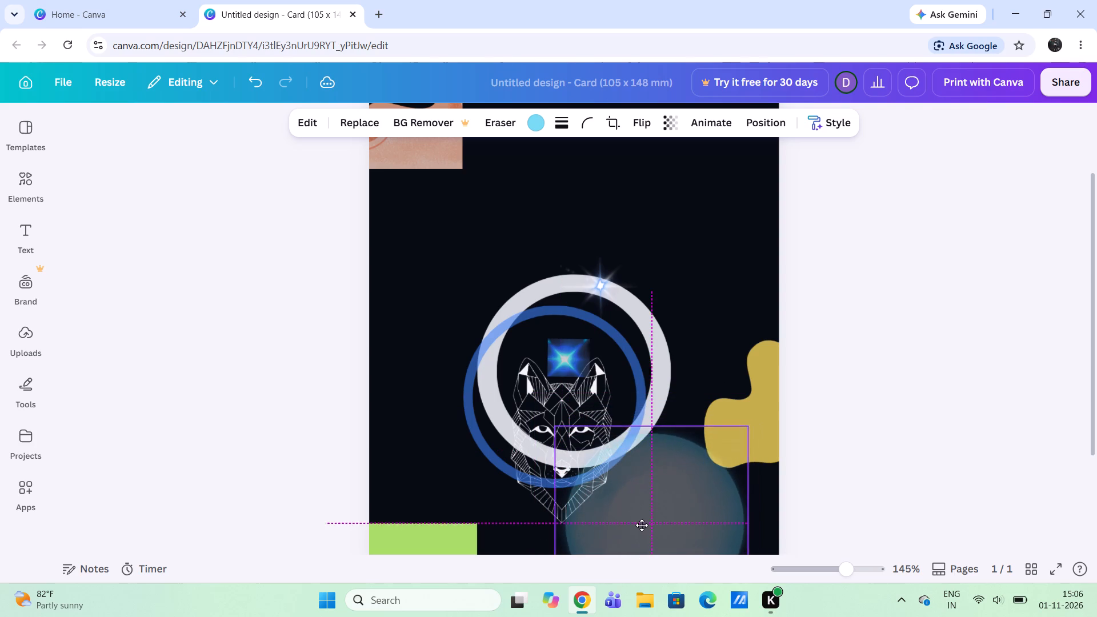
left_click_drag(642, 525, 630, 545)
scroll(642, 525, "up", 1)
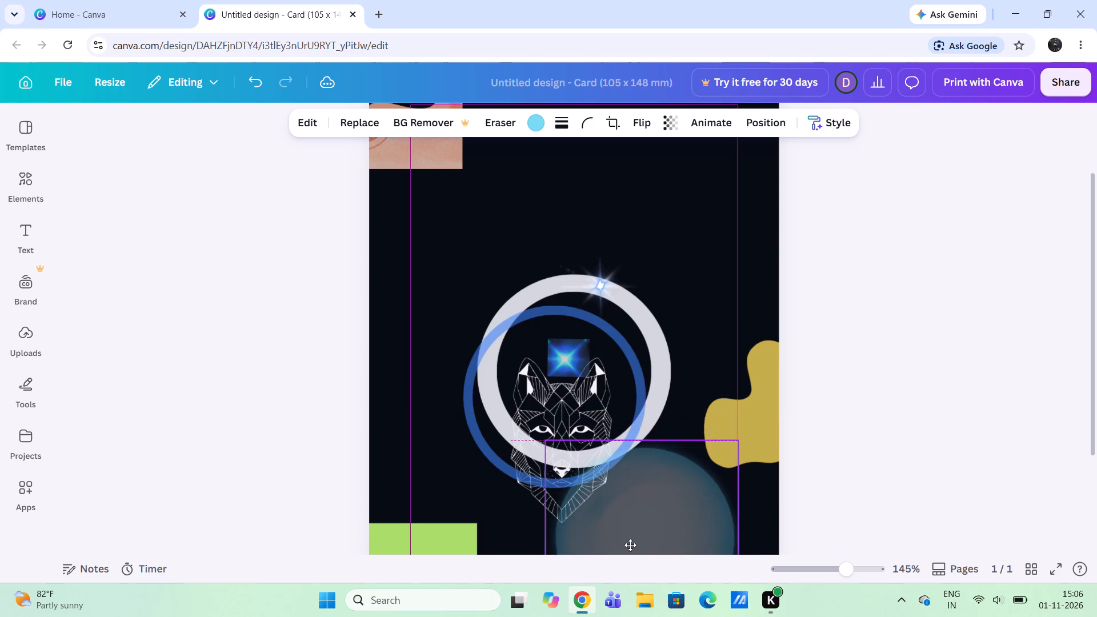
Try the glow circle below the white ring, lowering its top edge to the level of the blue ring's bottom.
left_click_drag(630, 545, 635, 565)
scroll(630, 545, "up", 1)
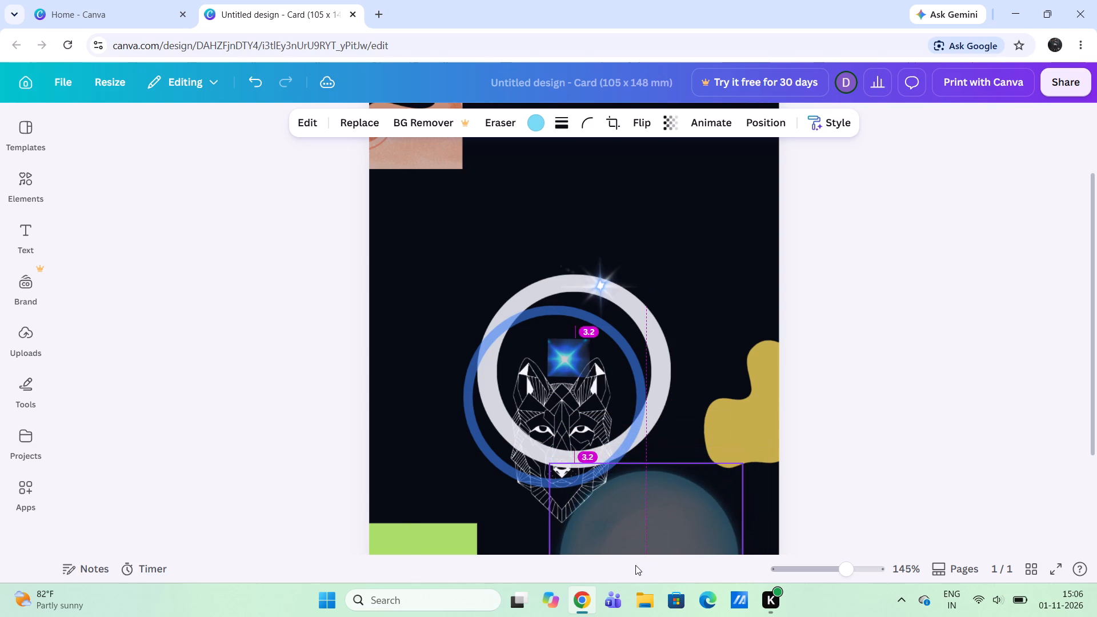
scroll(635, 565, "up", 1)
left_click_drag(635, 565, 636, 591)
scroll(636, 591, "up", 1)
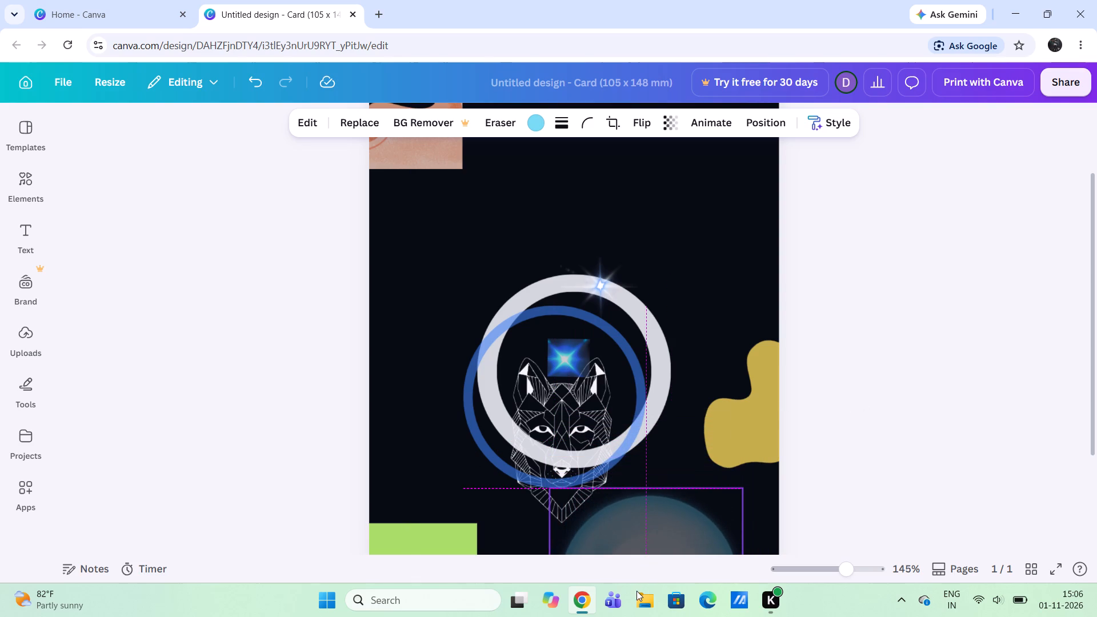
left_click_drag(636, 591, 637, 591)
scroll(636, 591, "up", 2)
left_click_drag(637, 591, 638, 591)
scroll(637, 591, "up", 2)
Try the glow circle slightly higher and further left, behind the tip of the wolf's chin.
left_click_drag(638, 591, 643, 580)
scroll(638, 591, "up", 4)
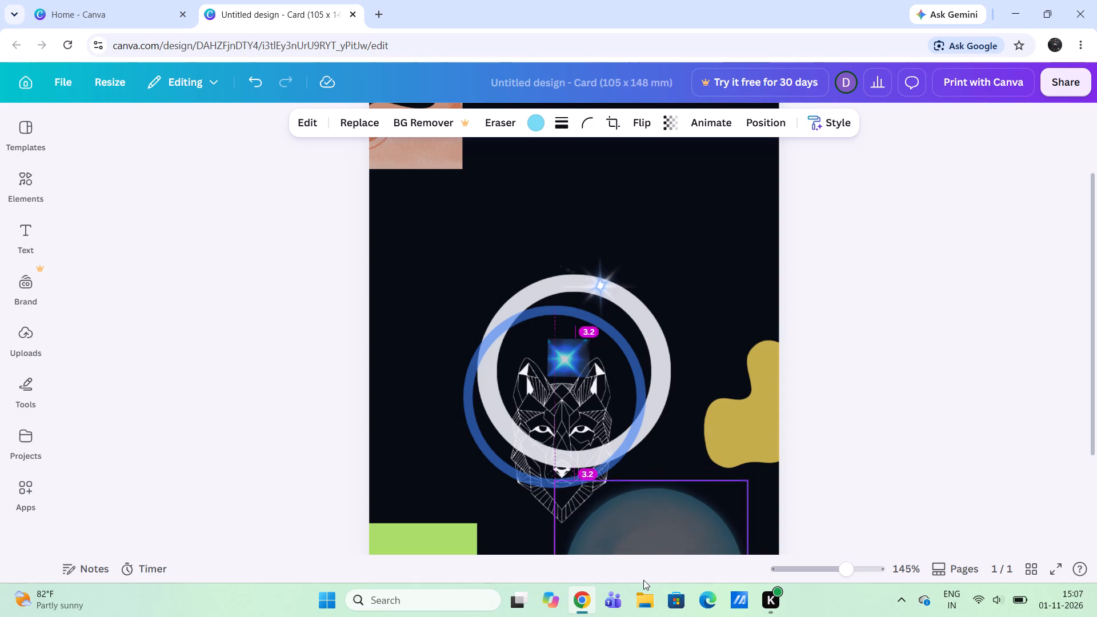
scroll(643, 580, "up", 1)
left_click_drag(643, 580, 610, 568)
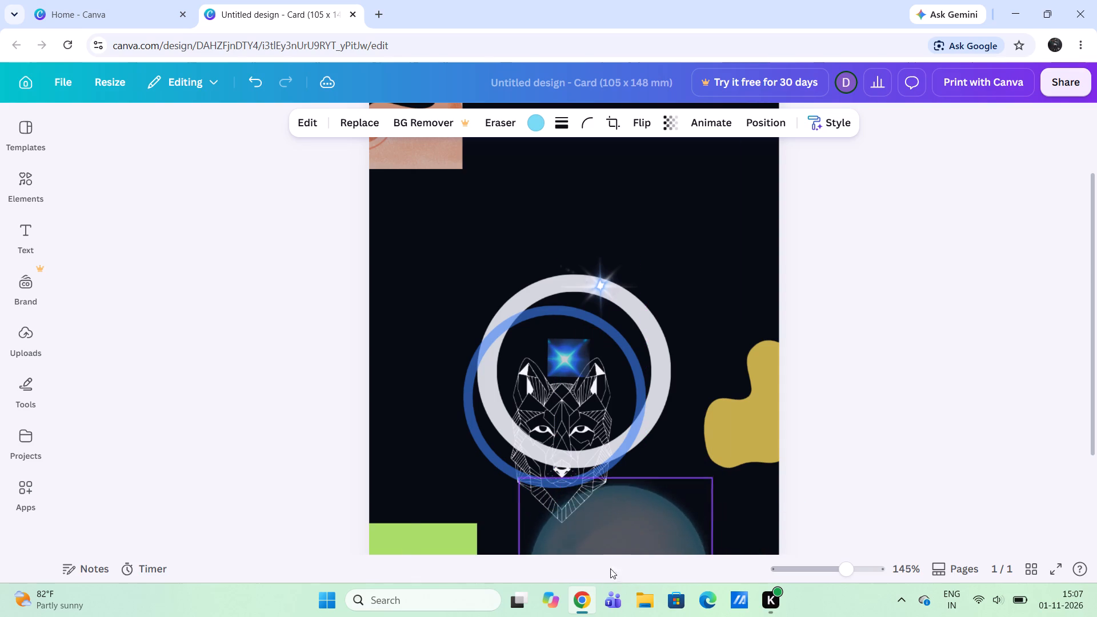
Move the glow circle above the wolf's head, overlapping the upper-left part of the white ring.
left_click_drag(610, 568, 517, 408)
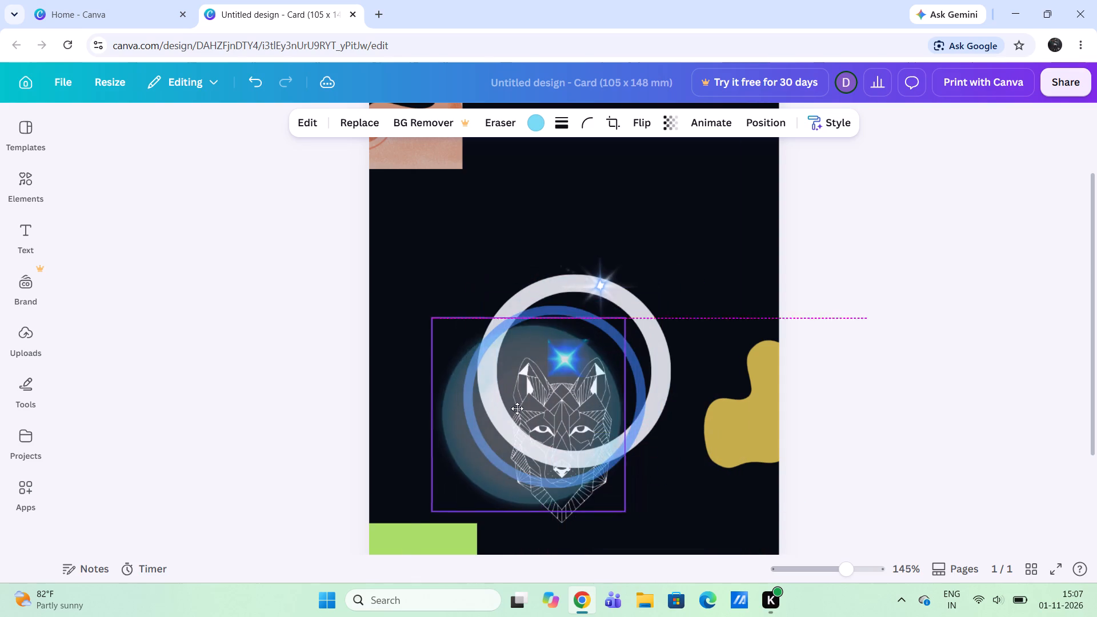
left_click_drag(517, 408, 540, 296)
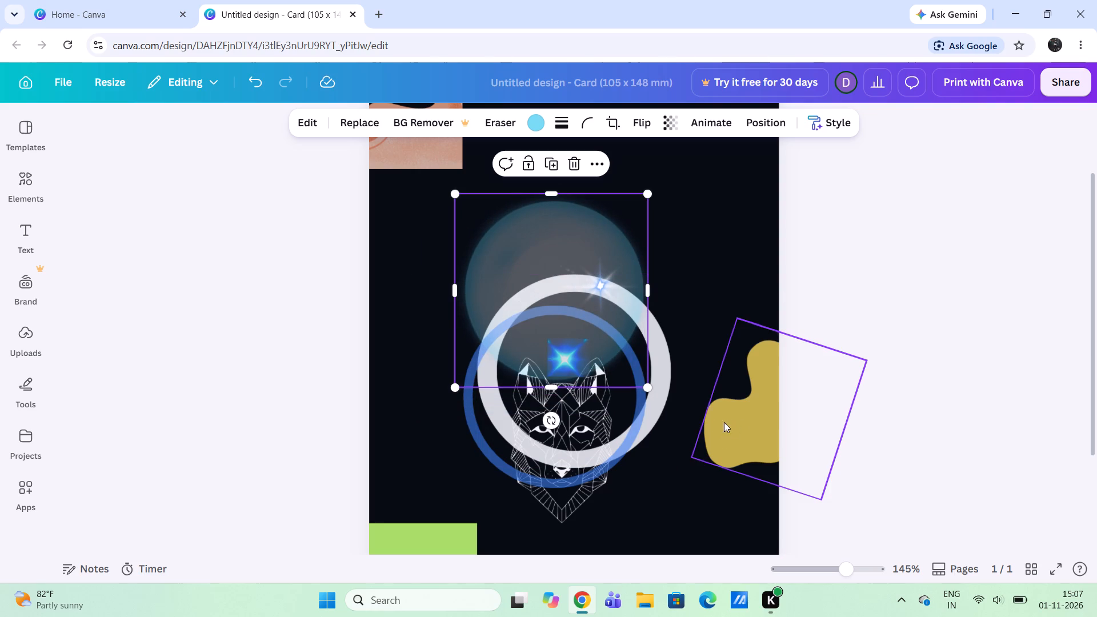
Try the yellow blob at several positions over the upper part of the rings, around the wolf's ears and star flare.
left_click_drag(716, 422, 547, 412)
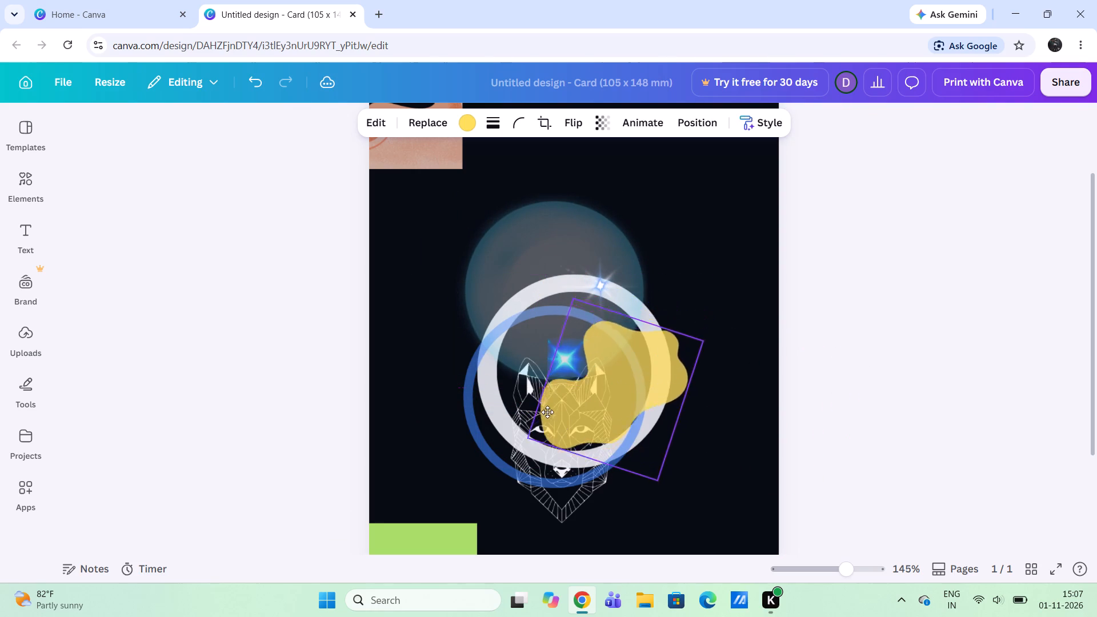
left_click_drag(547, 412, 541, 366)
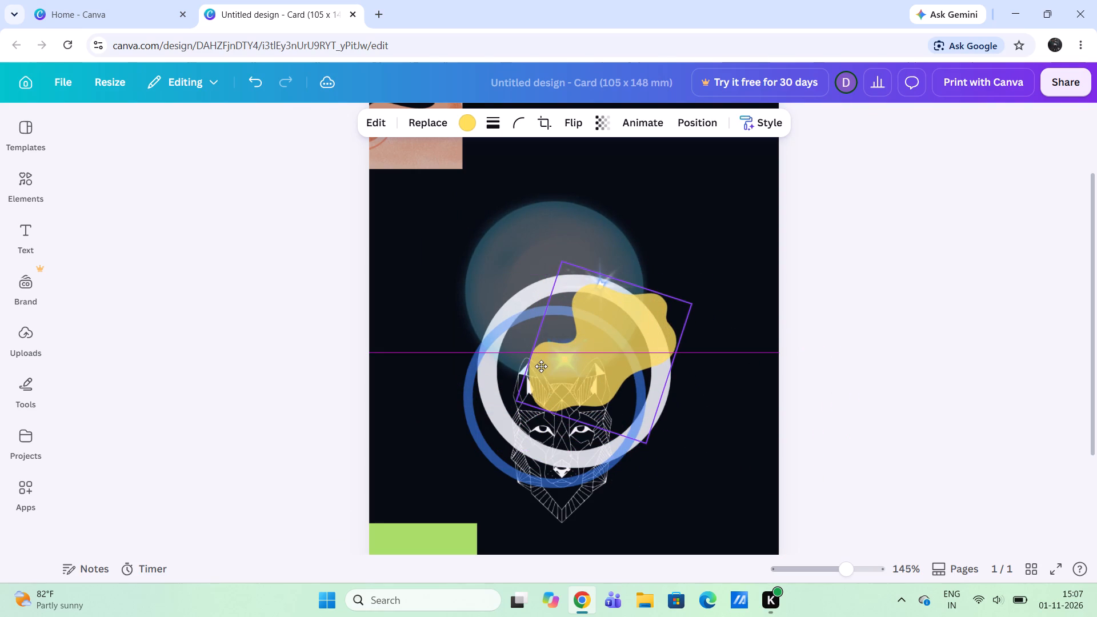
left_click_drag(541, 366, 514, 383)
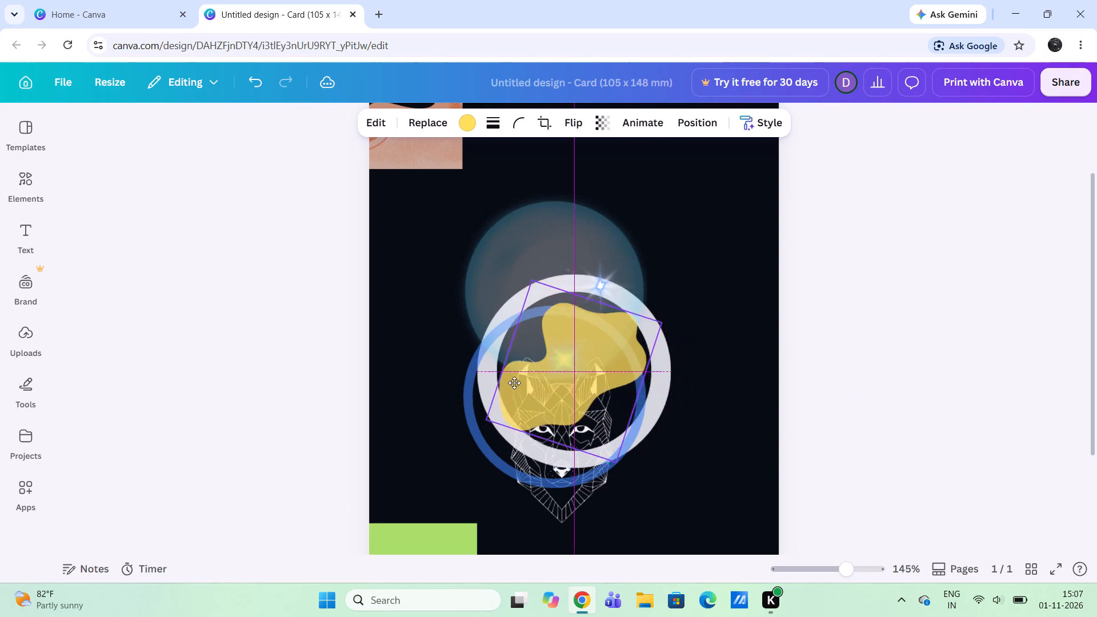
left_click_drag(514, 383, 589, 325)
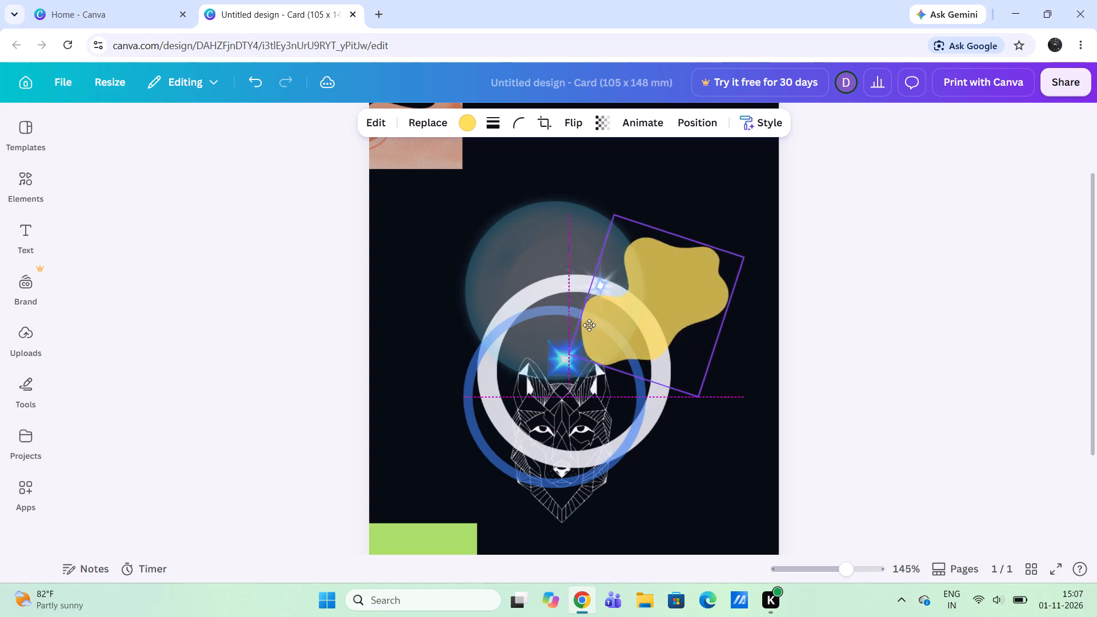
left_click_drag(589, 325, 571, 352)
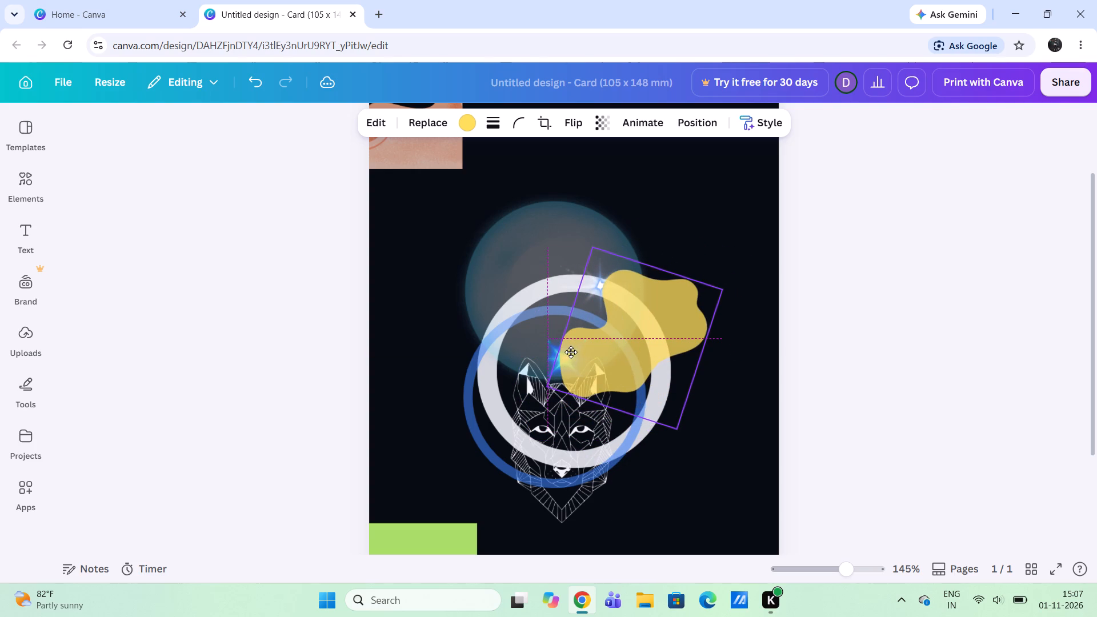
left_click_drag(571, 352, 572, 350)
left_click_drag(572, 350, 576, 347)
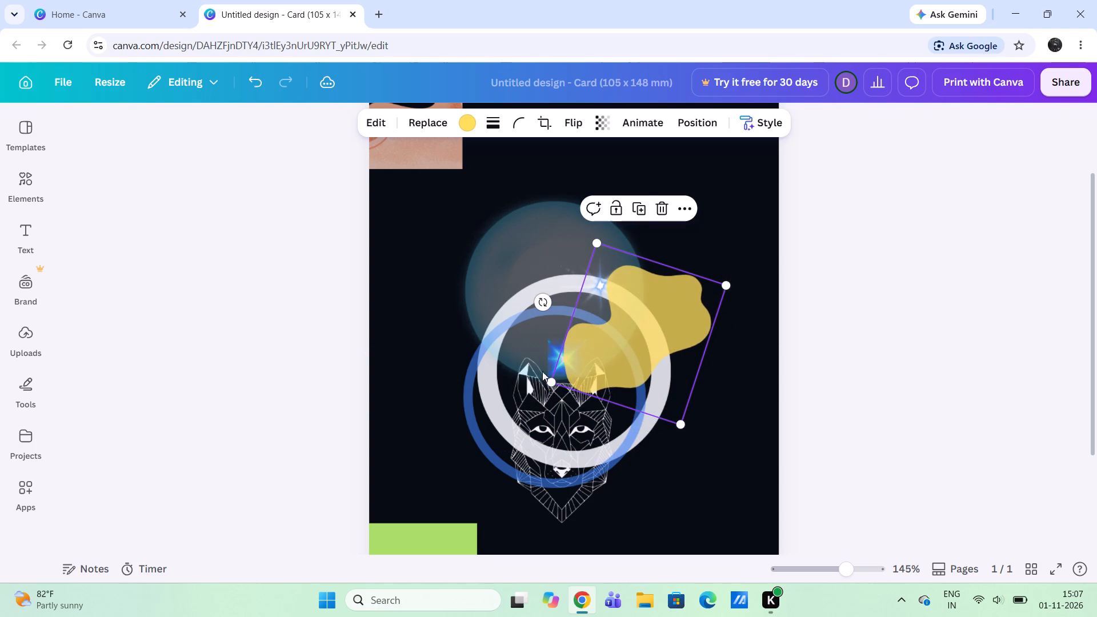
Enlarge the yellow blob proportionally to about 43 x 40 mm.
left_click_drag(551, 380, 525, 396)
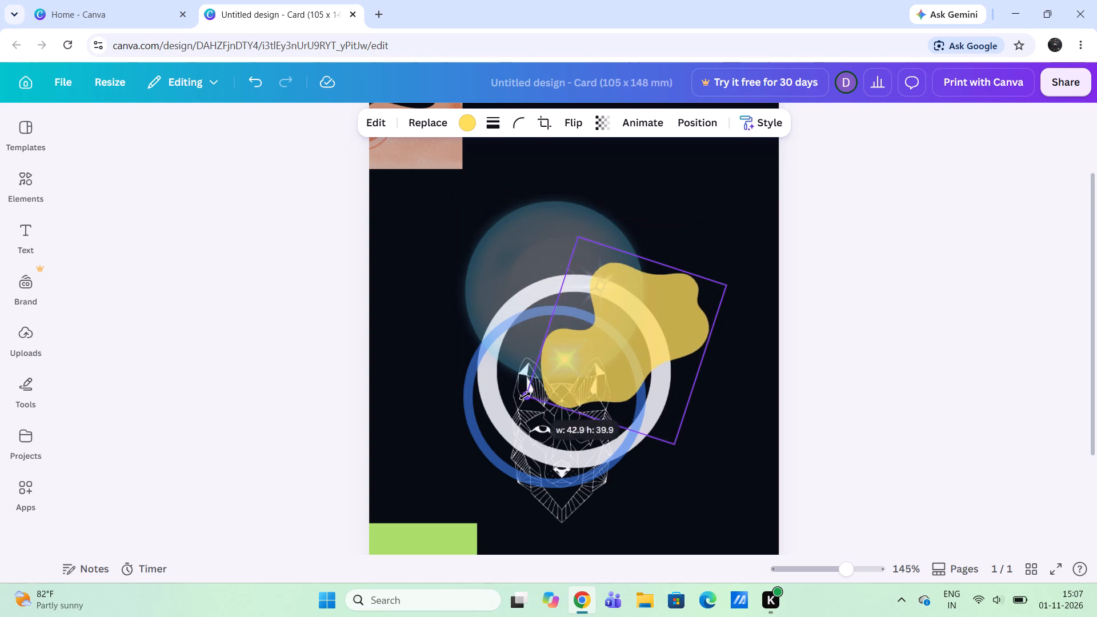
left_click_drag(525, 396, 523, 400)
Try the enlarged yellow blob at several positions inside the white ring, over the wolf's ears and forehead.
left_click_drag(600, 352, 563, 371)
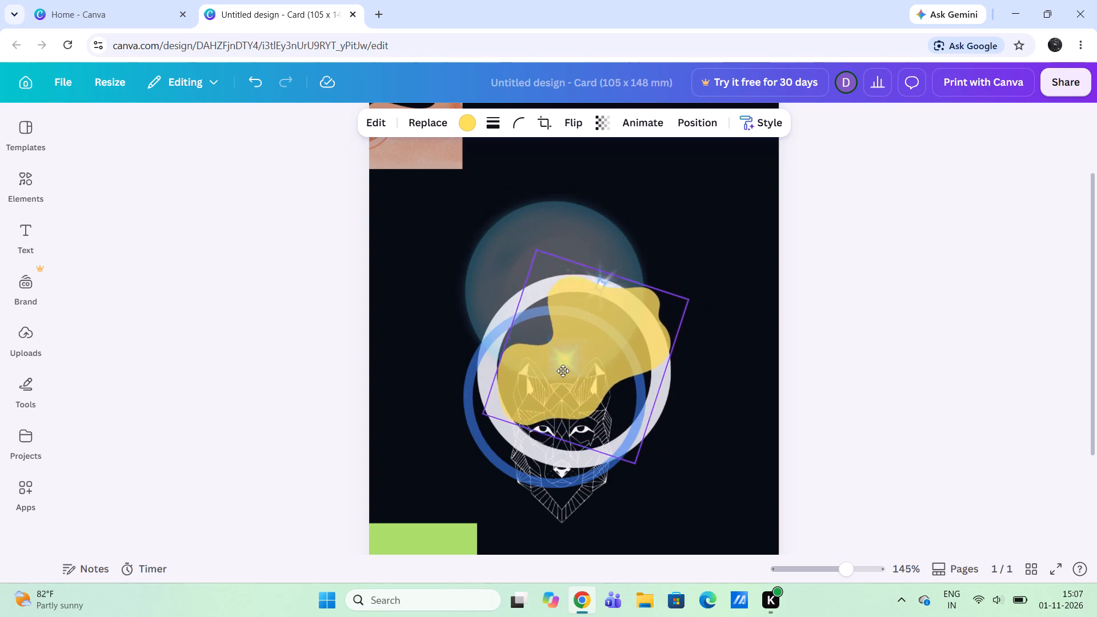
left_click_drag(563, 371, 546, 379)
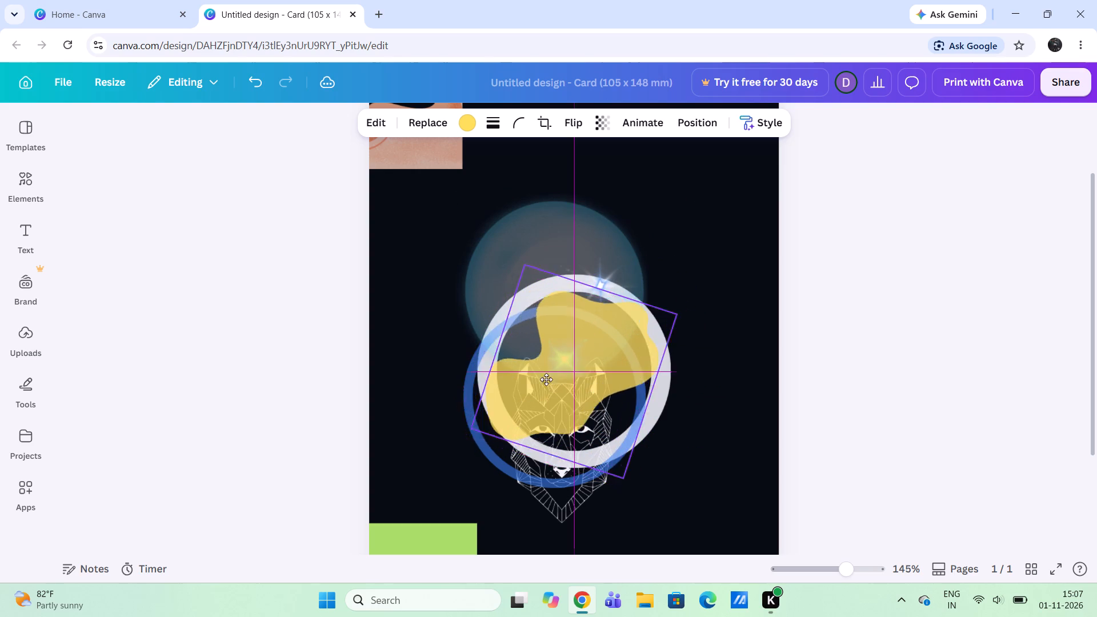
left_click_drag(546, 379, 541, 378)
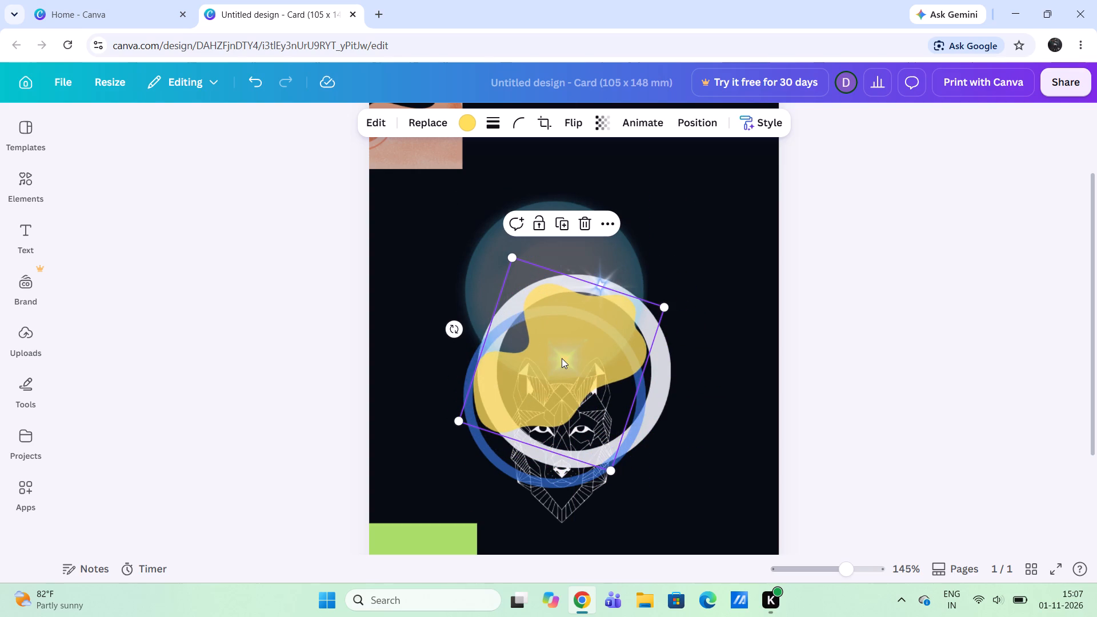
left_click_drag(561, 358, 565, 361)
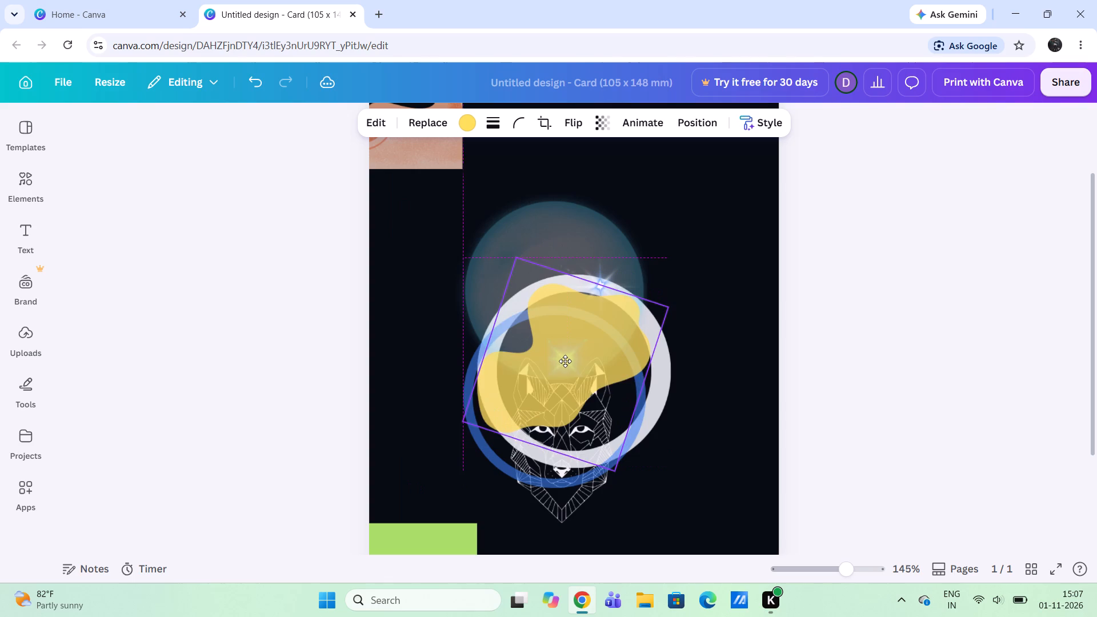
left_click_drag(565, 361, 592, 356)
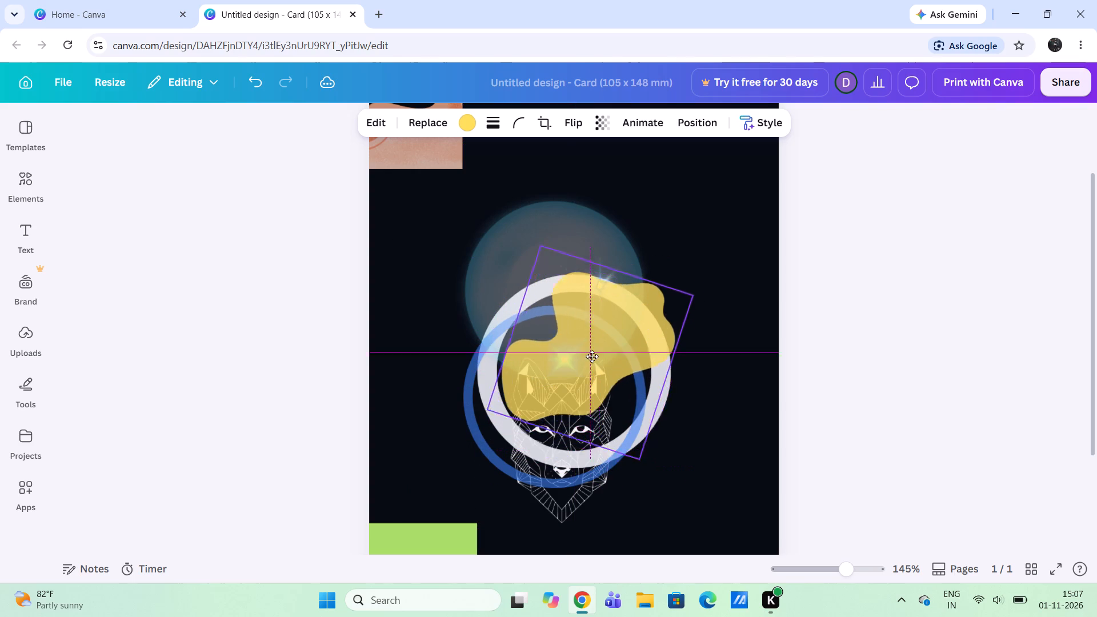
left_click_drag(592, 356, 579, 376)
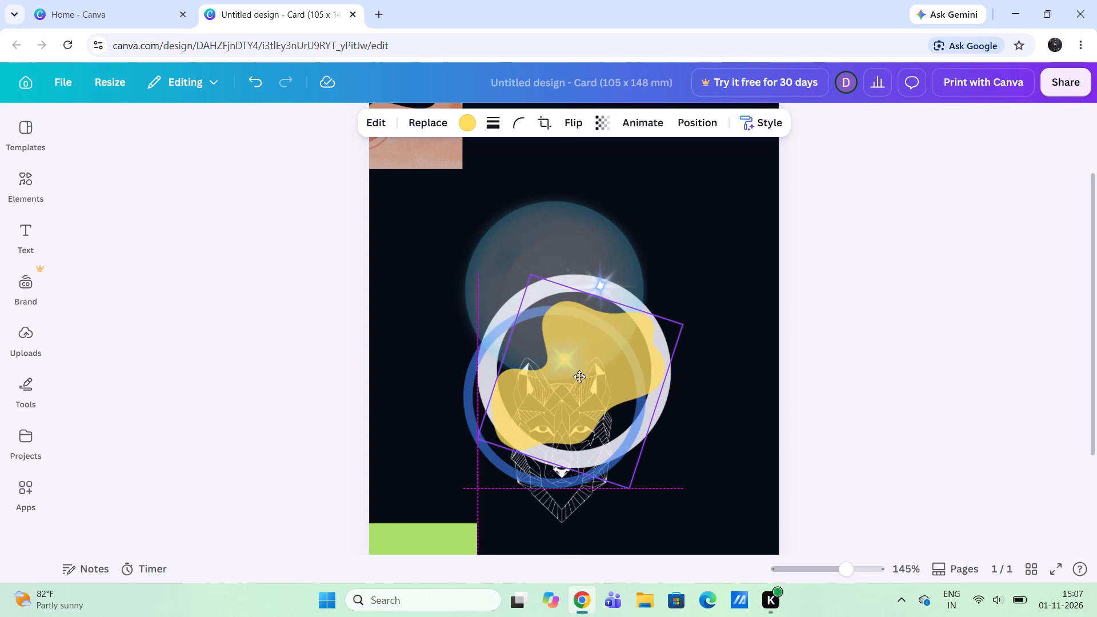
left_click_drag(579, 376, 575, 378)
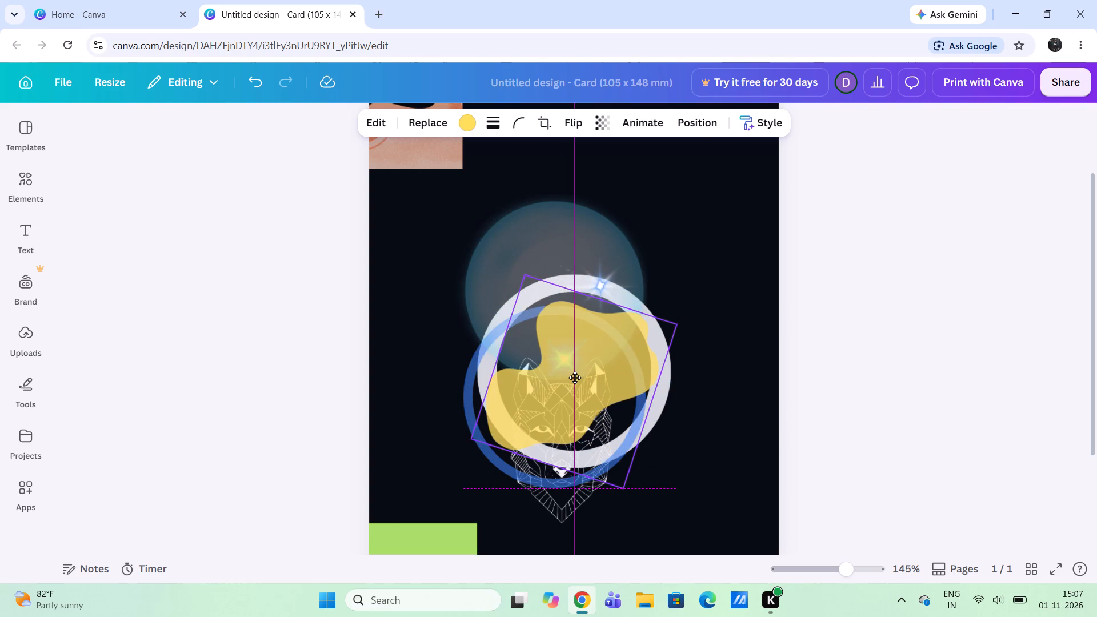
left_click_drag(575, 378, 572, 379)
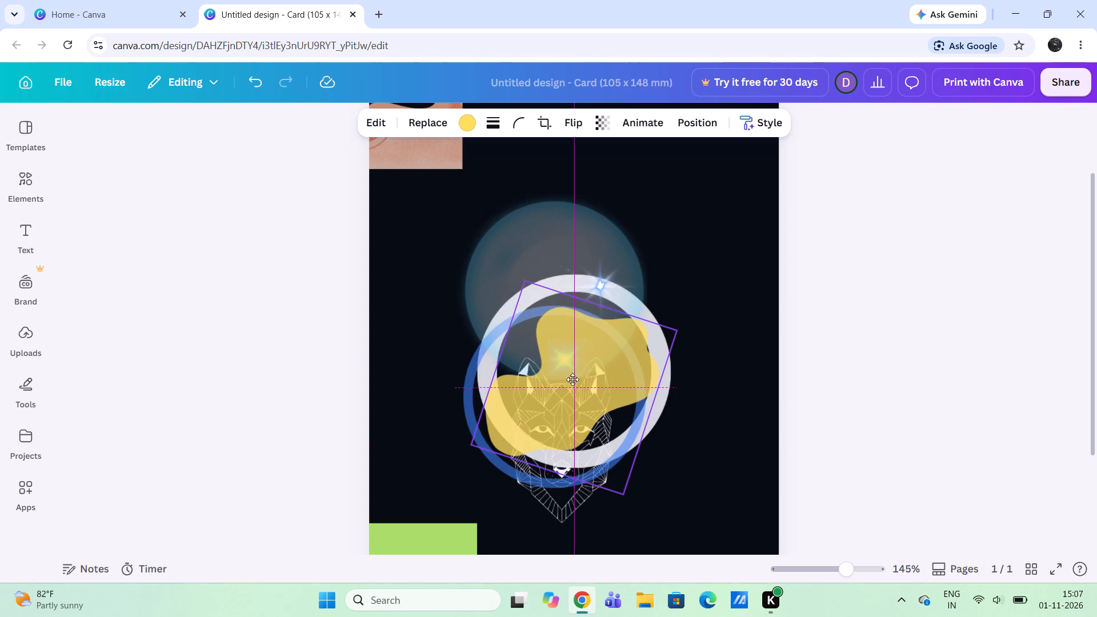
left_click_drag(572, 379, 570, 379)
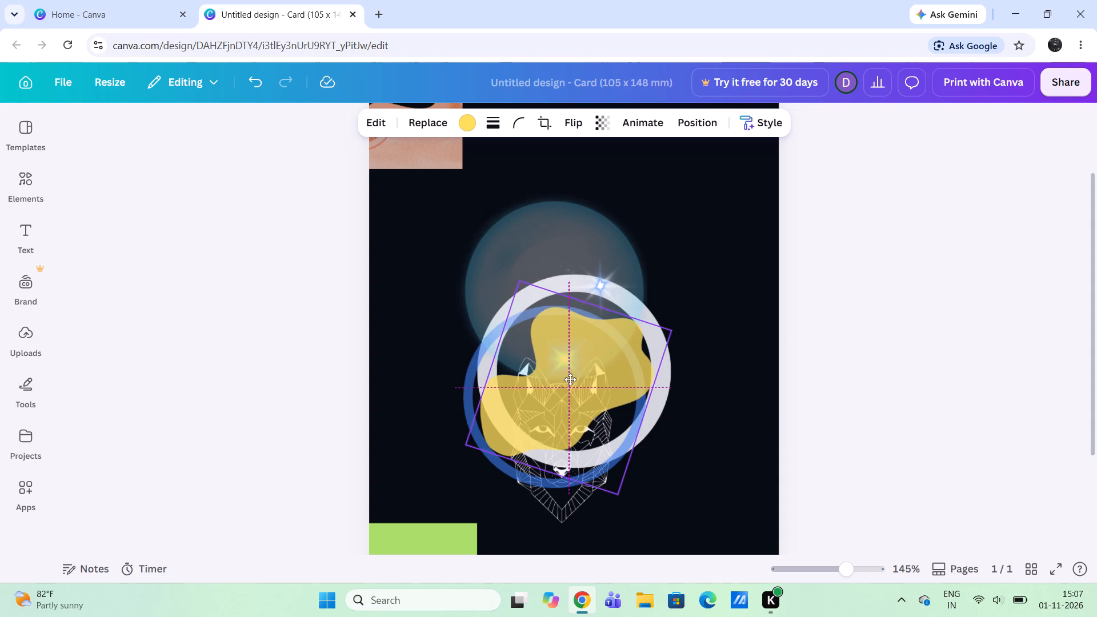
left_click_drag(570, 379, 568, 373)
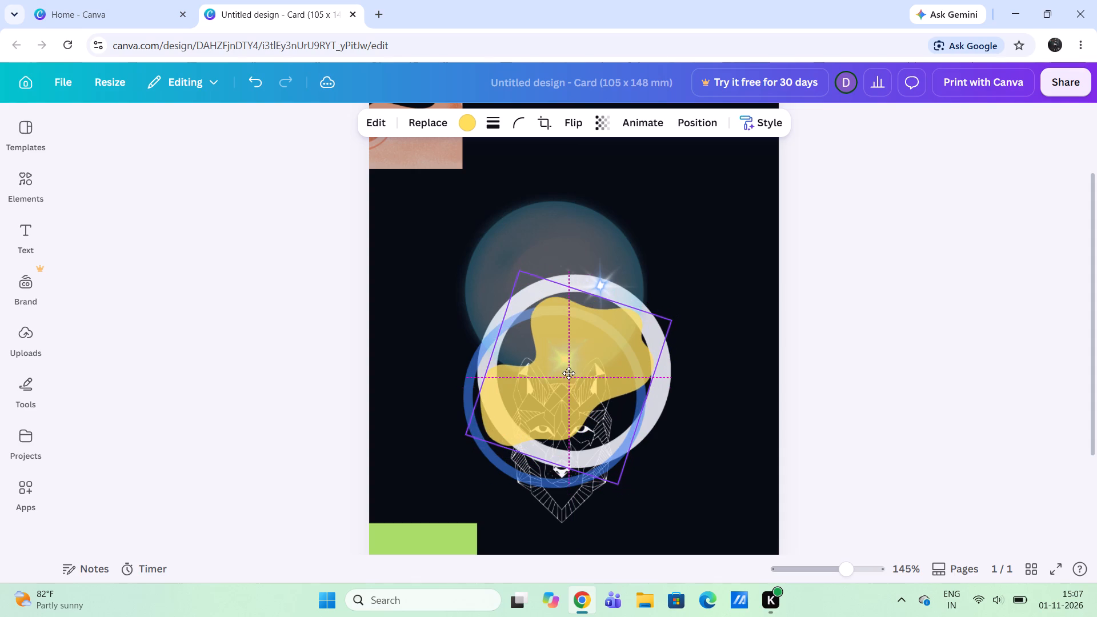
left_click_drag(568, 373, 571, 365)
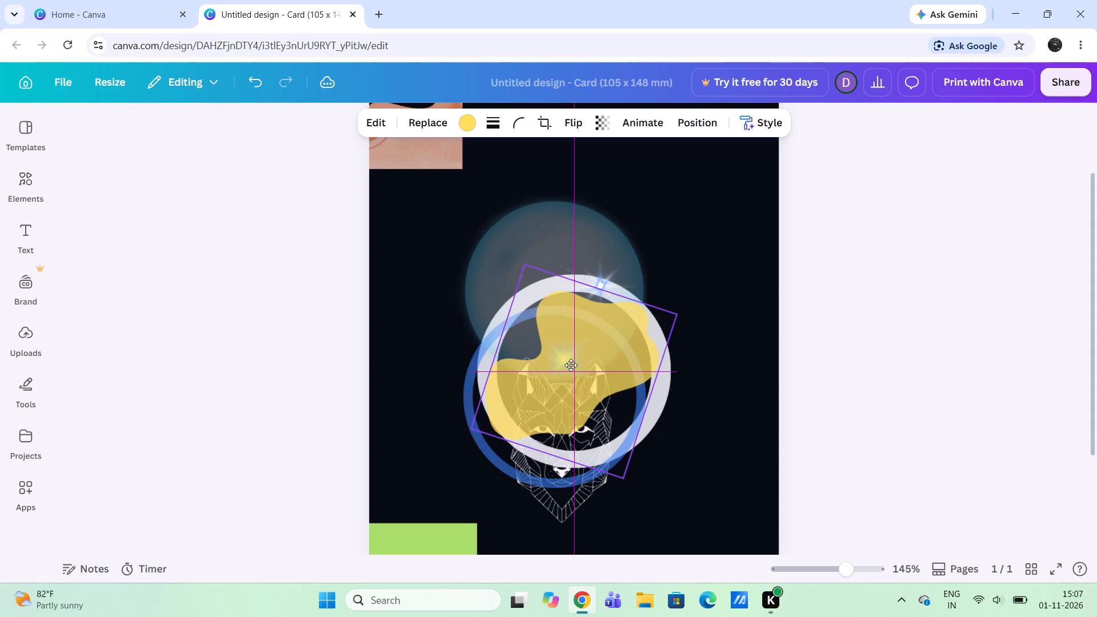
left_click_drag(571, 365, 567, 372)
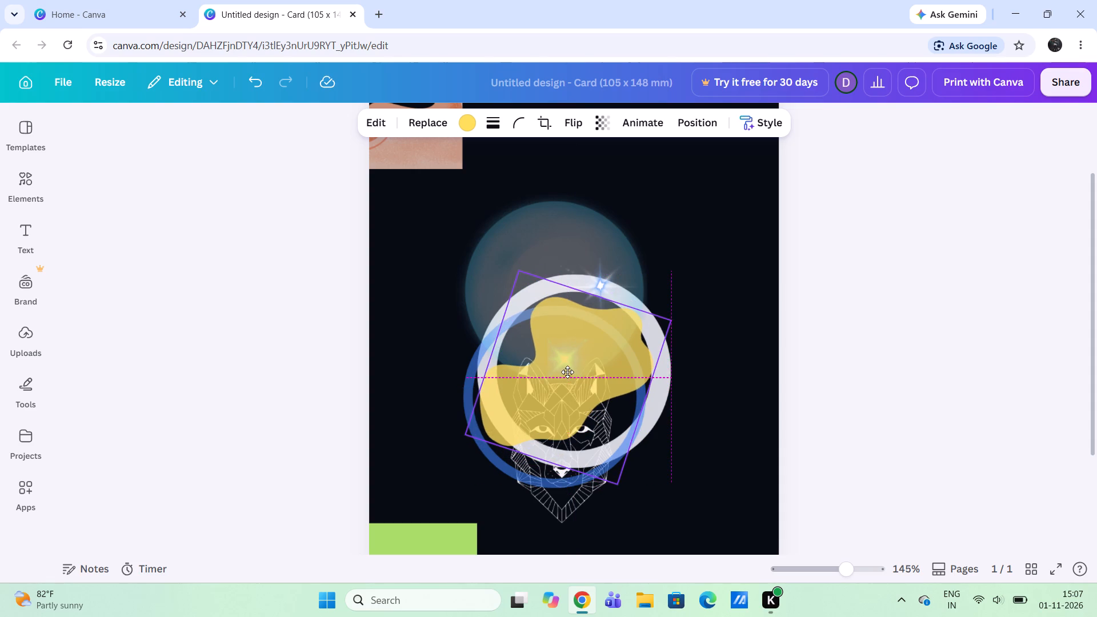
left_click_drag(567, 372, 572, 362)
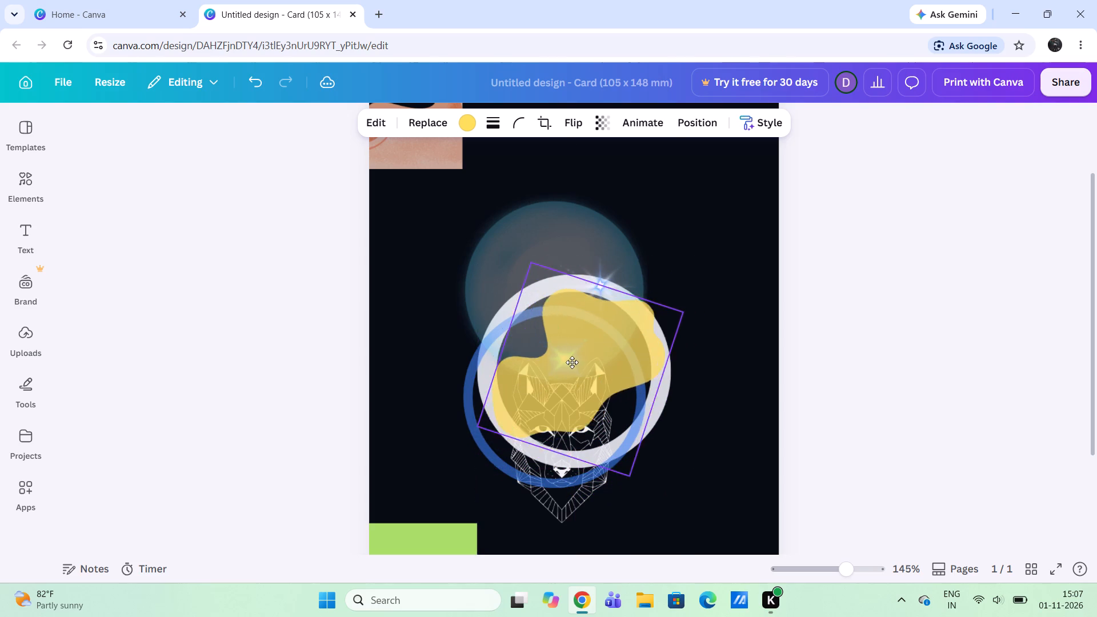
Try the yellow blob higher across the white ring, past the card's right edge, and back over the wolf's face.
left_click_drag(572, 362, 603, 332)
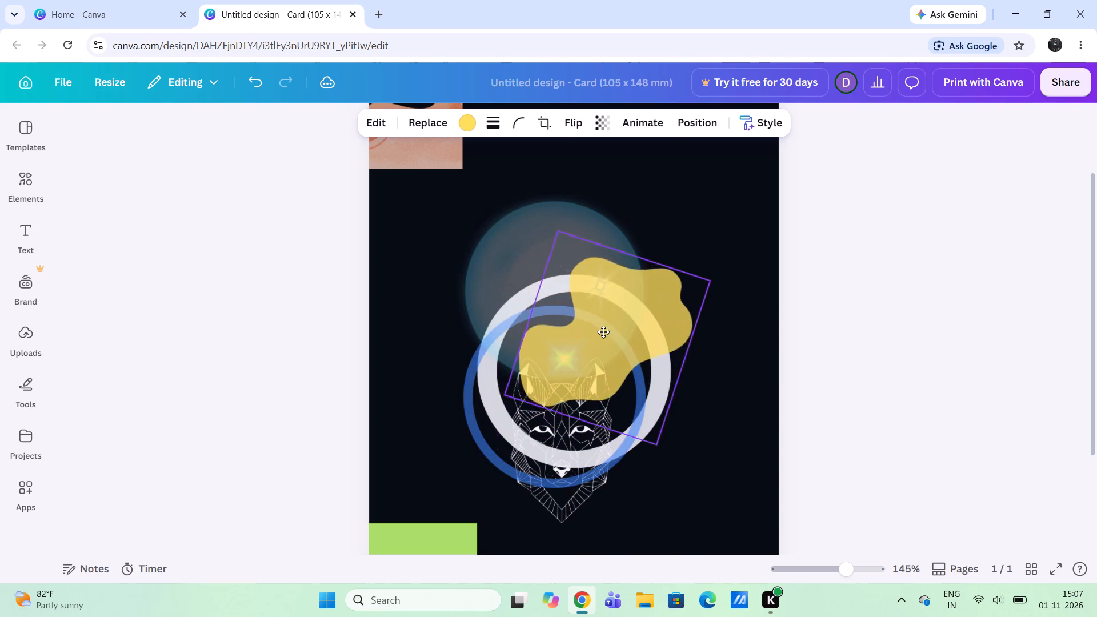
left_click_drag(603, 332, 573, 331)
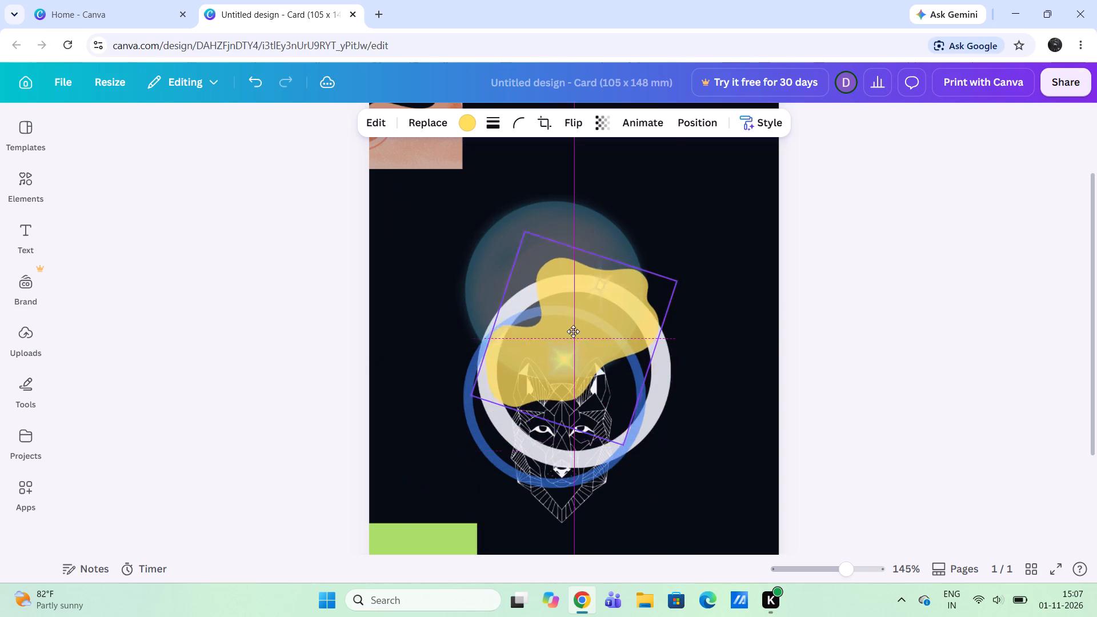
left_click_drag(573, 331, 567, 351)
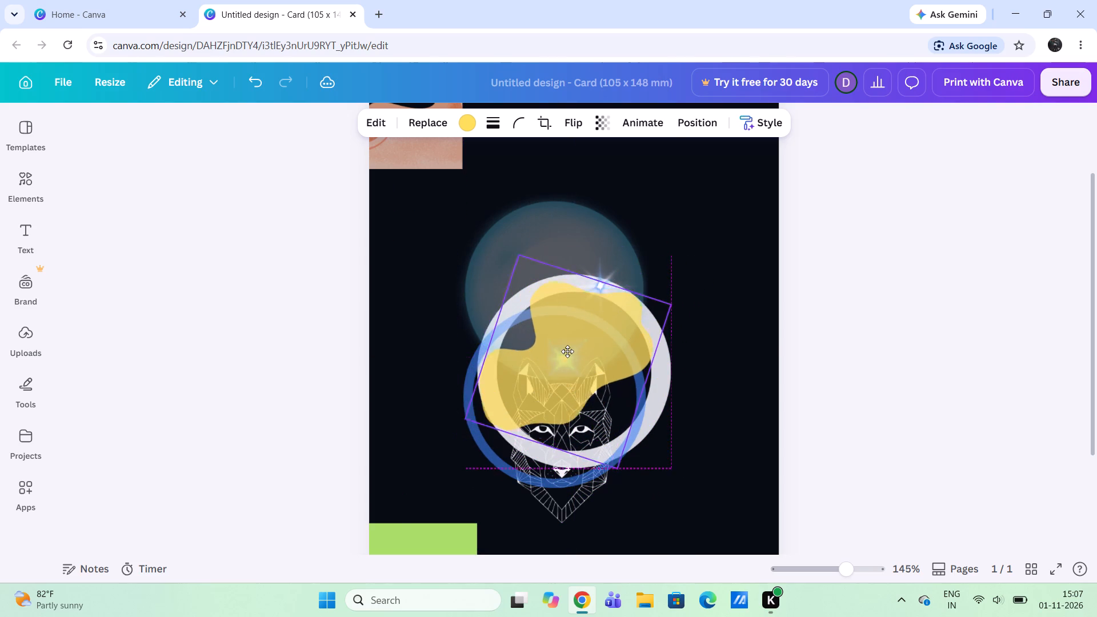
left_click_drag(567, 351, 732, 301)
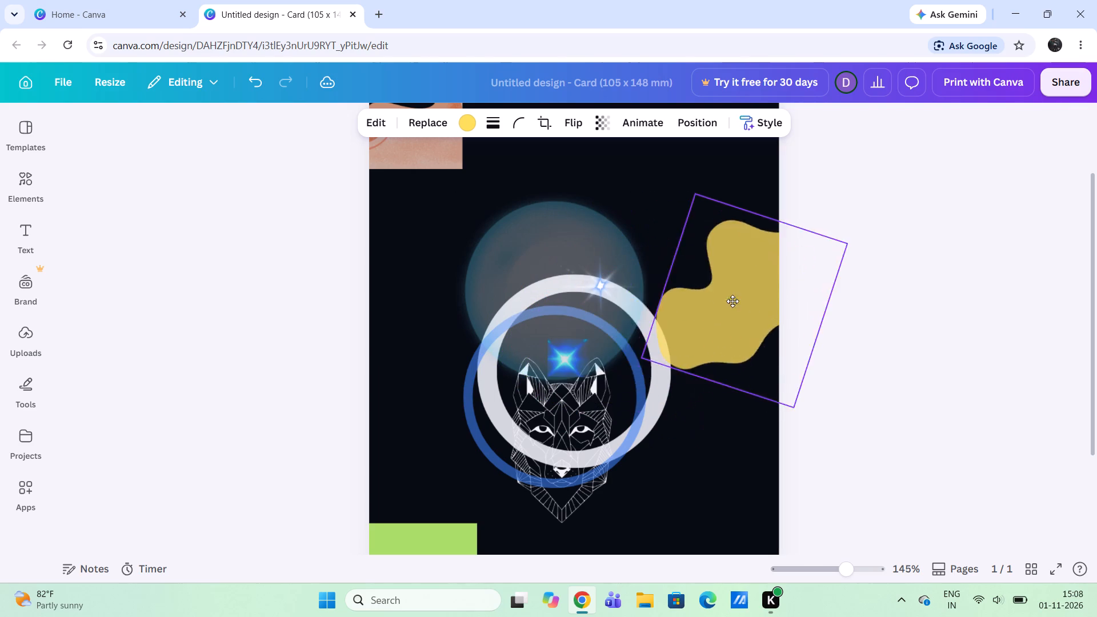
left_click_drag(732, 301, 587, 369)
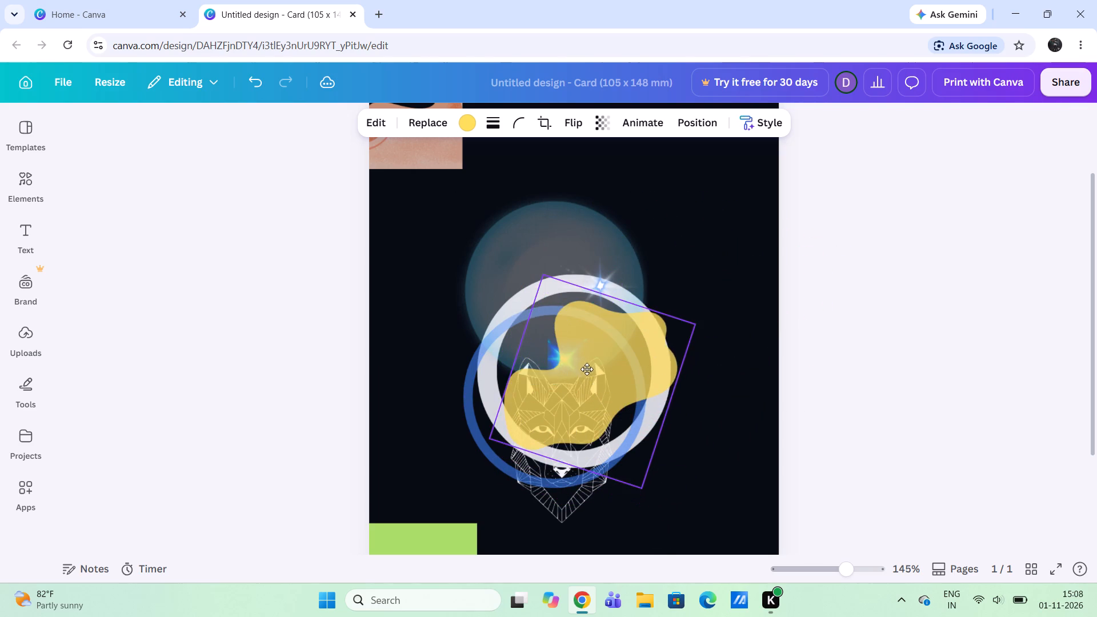
Move the yellow blob above the wolf's head, overlapping the glow circle's upper-right part and the white ring's top edge.
left_click_drag(587, 369, 612, 229)
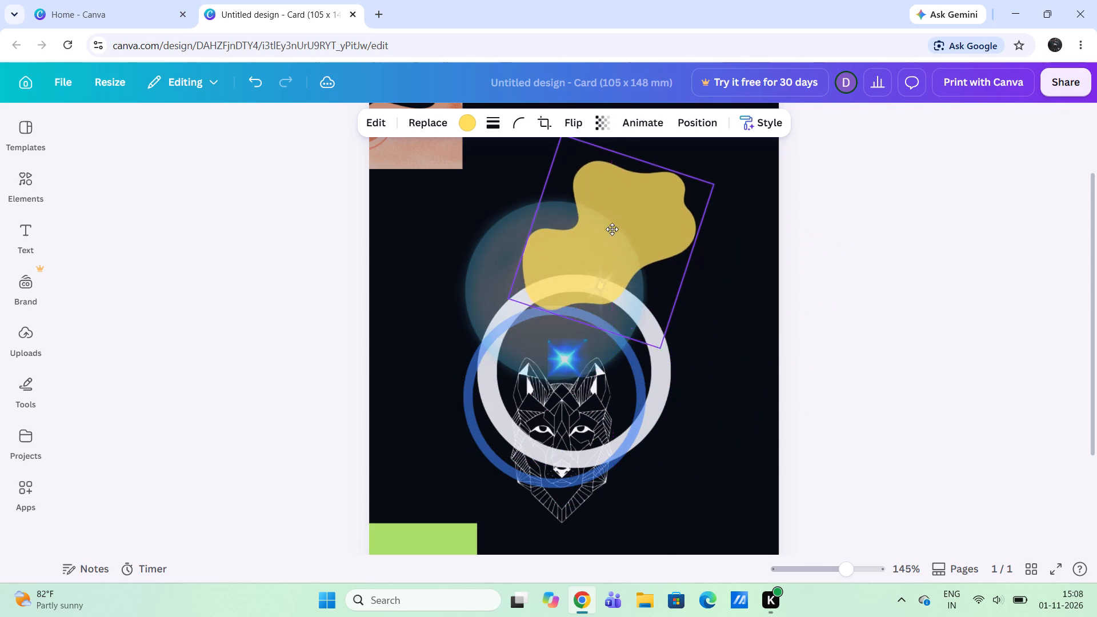
left_click_drag(612, 229, 614, 223)
Enlarge the blue ring until it slightly exceeds the white ring, and centre it on the white ring as an outer border.
left_click_drag(474, 411, 494, 398)
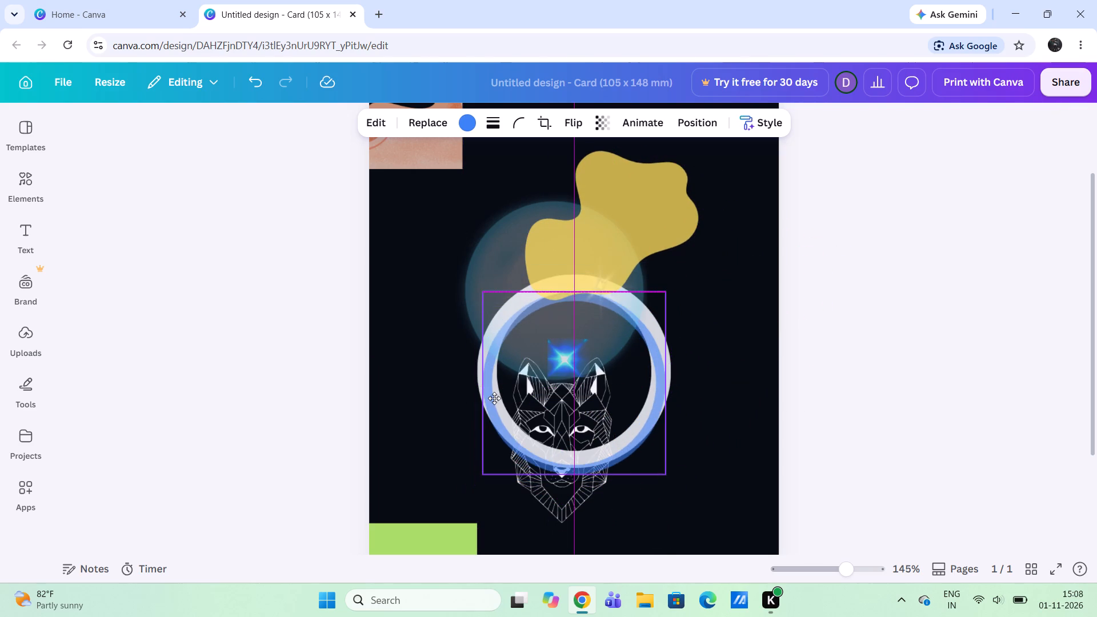
left_click_drag(494, 398, 493, 386)
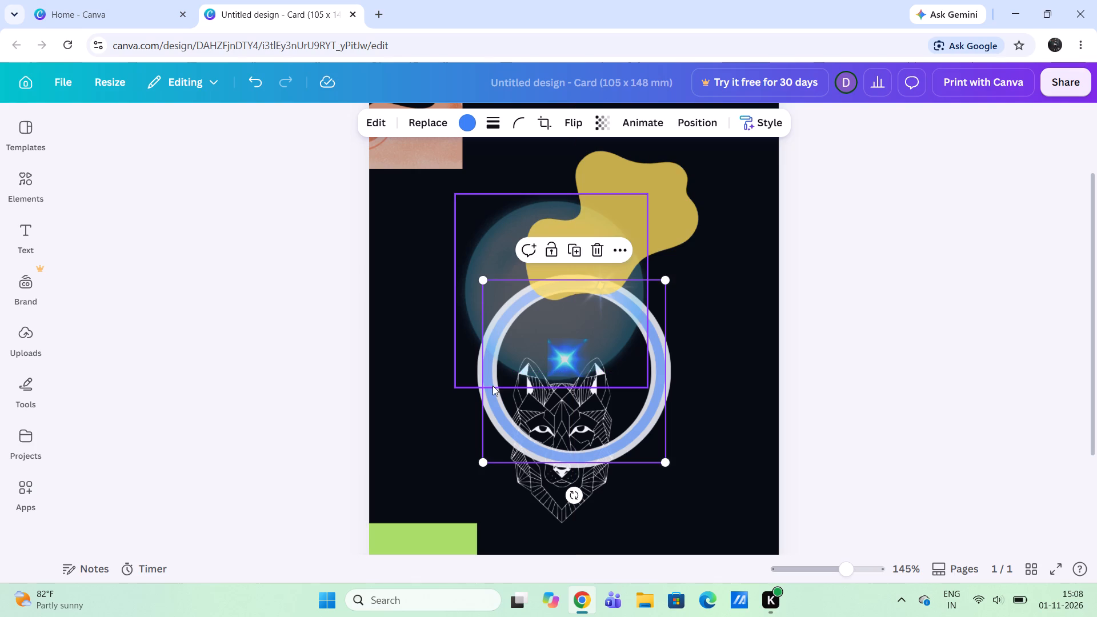
left_click_drag(486, 281, 453, 271)
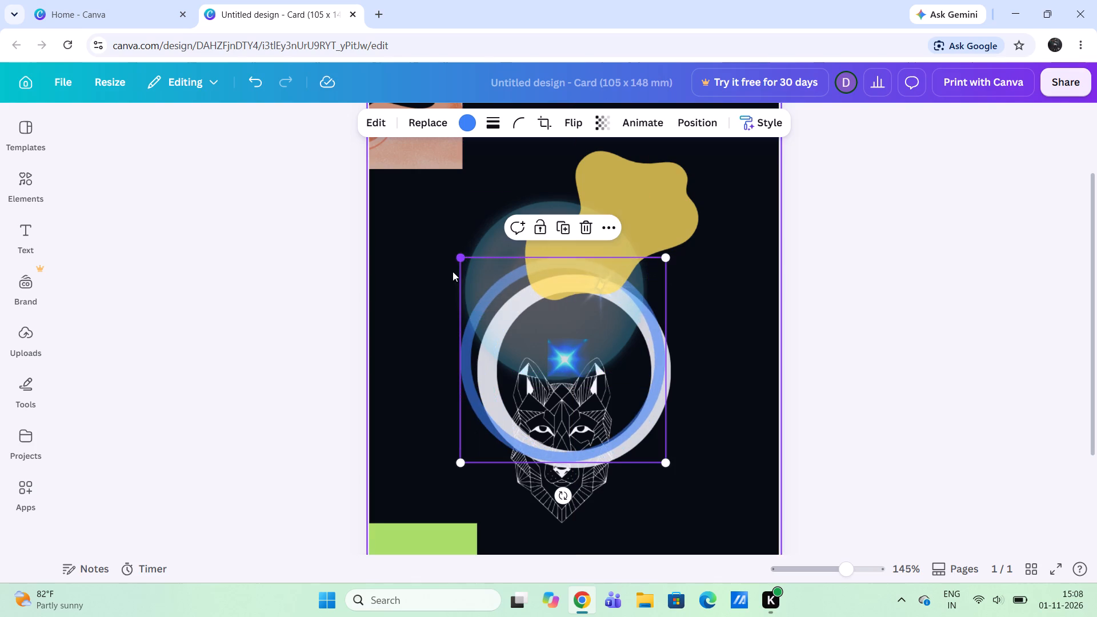
left_click_drag(465, 386, 475, 395)
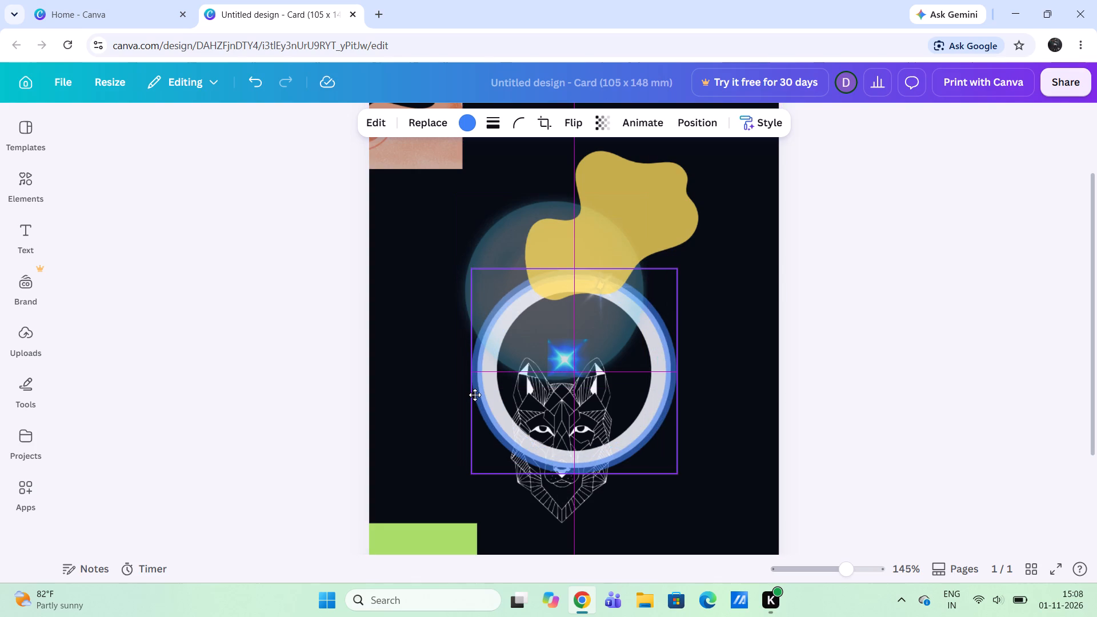
left_click_drag(475, 395, 474, 399)
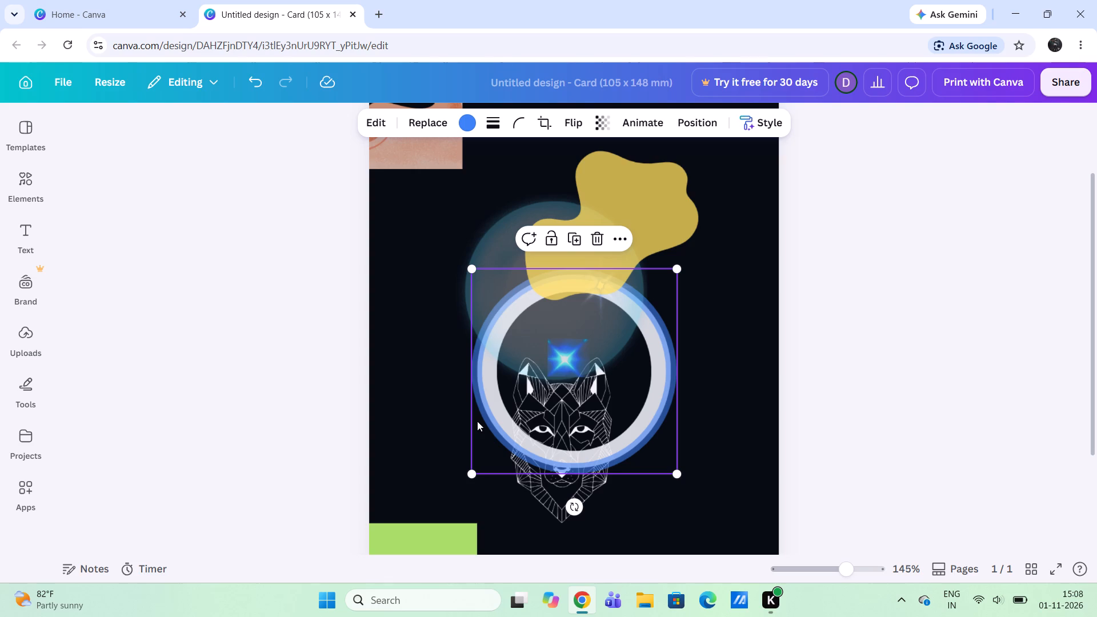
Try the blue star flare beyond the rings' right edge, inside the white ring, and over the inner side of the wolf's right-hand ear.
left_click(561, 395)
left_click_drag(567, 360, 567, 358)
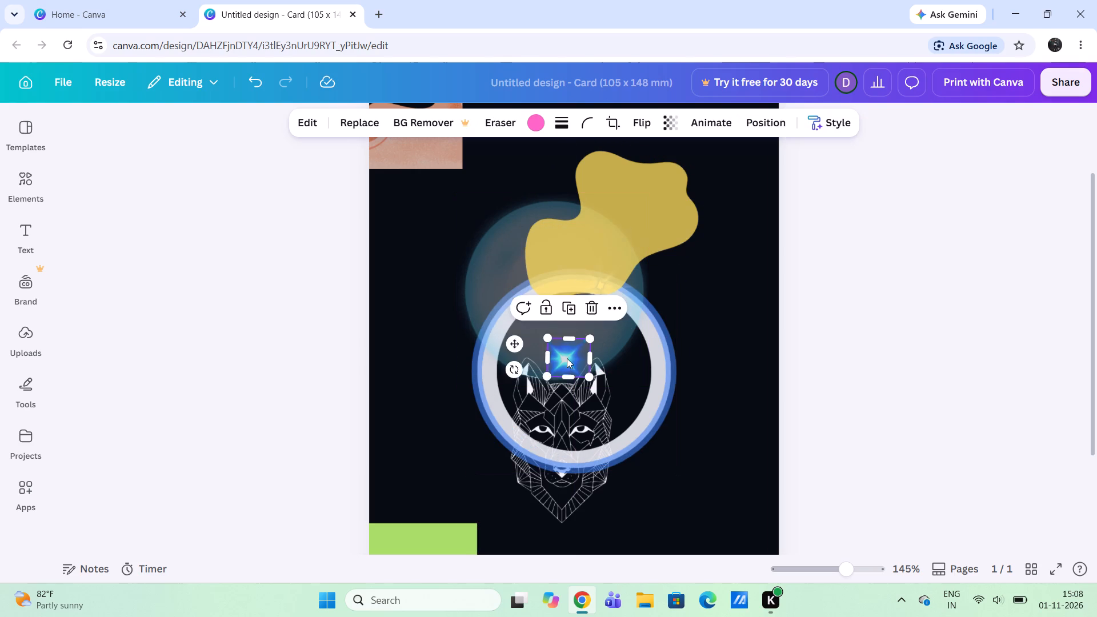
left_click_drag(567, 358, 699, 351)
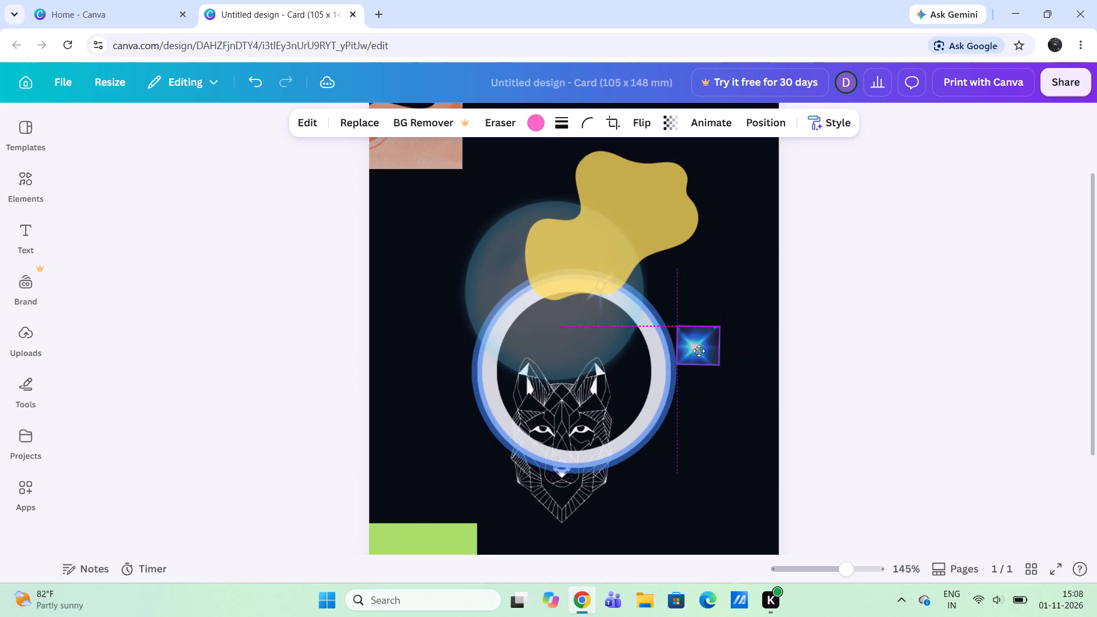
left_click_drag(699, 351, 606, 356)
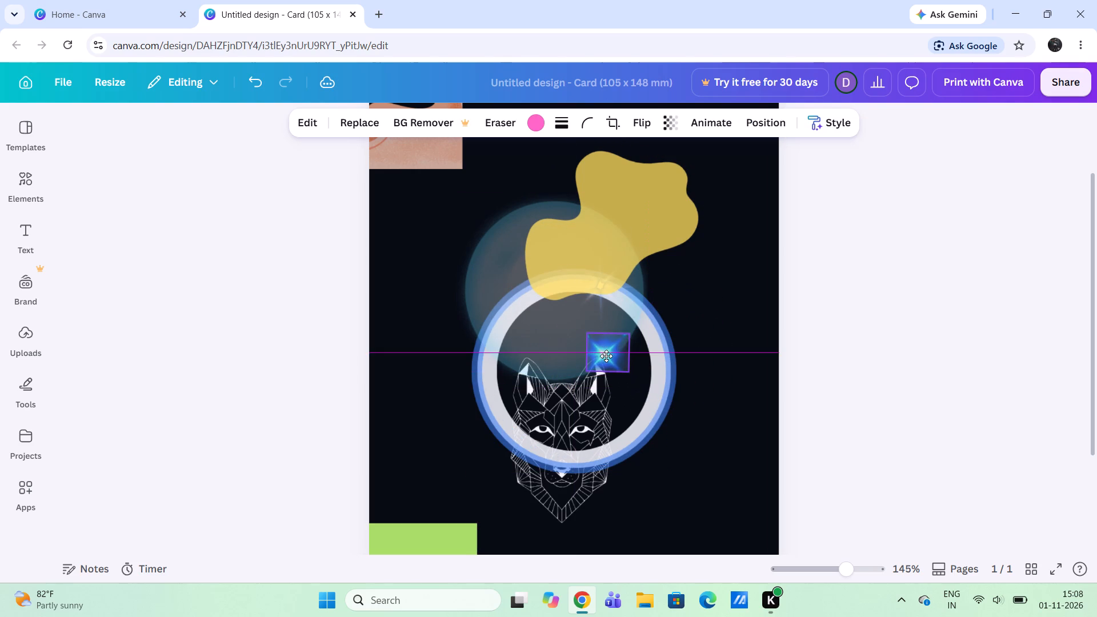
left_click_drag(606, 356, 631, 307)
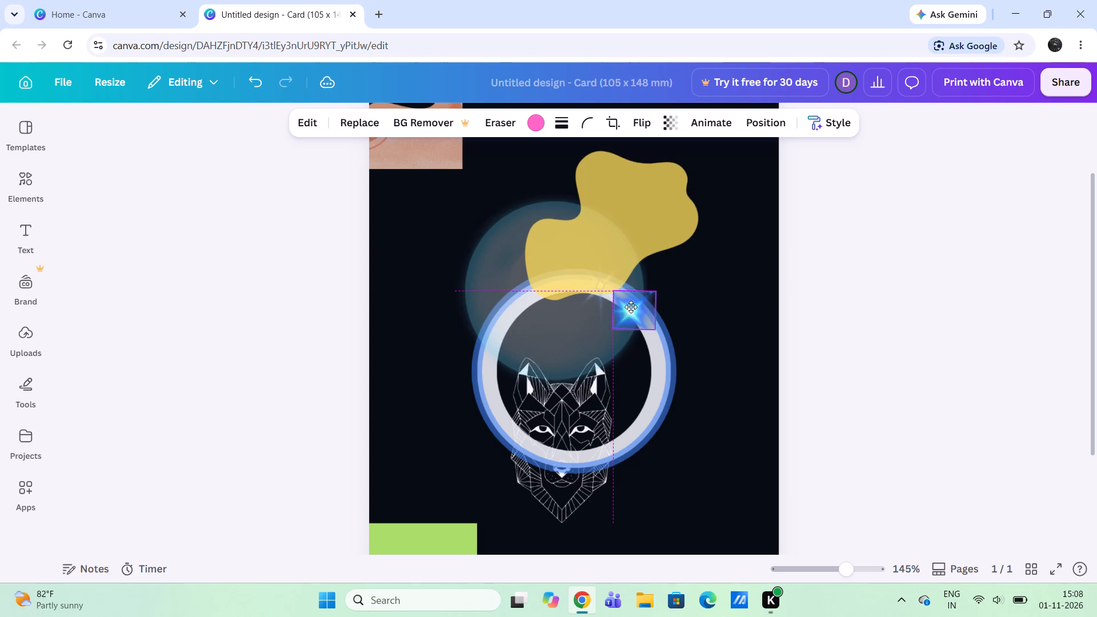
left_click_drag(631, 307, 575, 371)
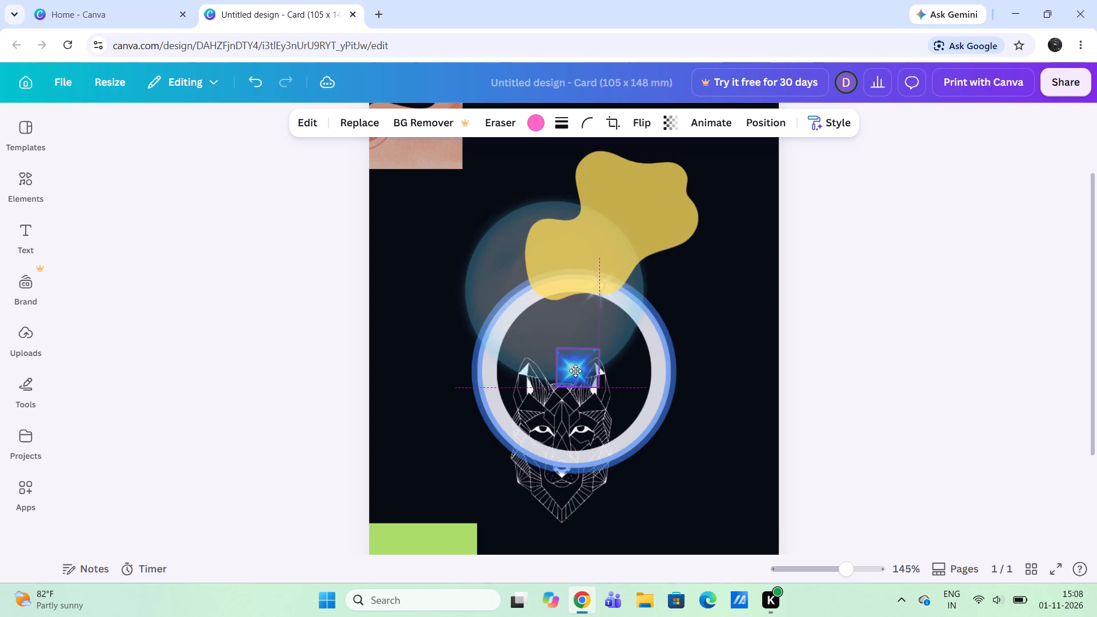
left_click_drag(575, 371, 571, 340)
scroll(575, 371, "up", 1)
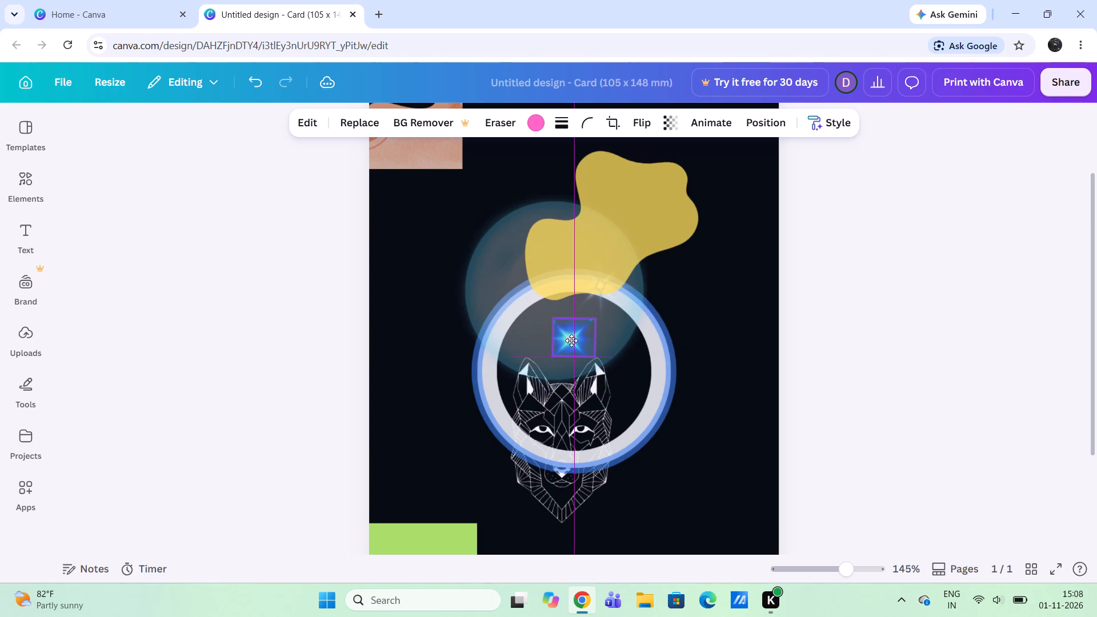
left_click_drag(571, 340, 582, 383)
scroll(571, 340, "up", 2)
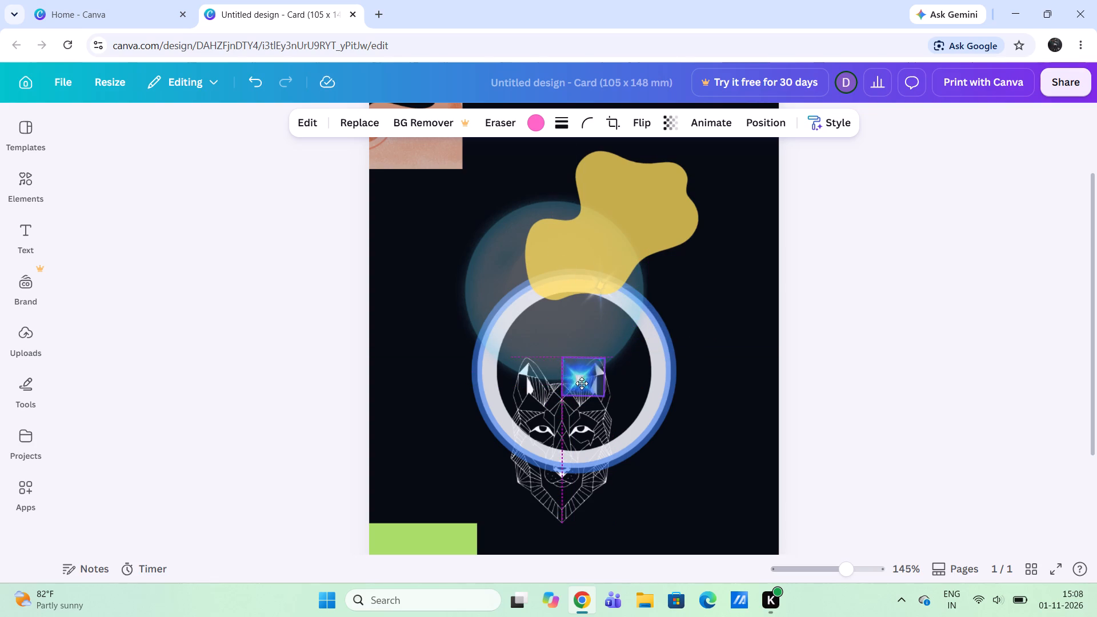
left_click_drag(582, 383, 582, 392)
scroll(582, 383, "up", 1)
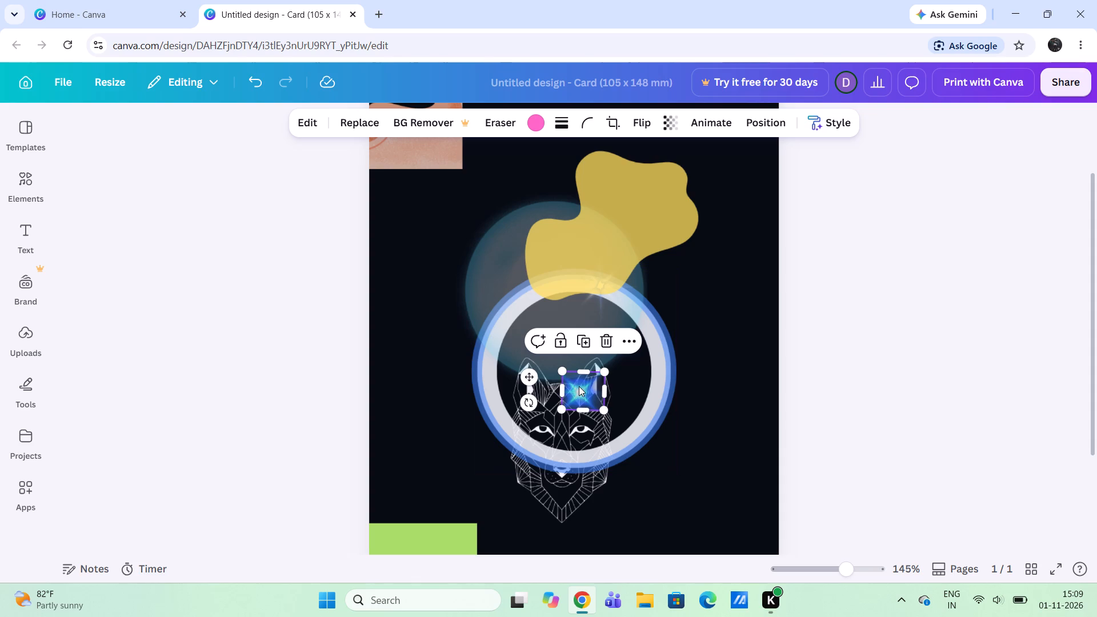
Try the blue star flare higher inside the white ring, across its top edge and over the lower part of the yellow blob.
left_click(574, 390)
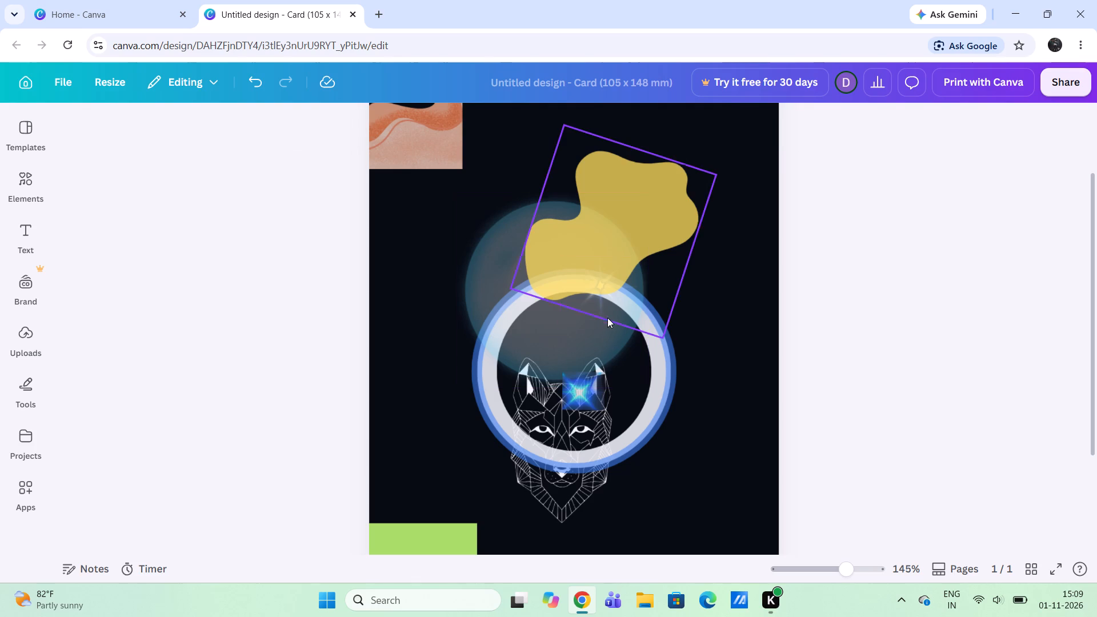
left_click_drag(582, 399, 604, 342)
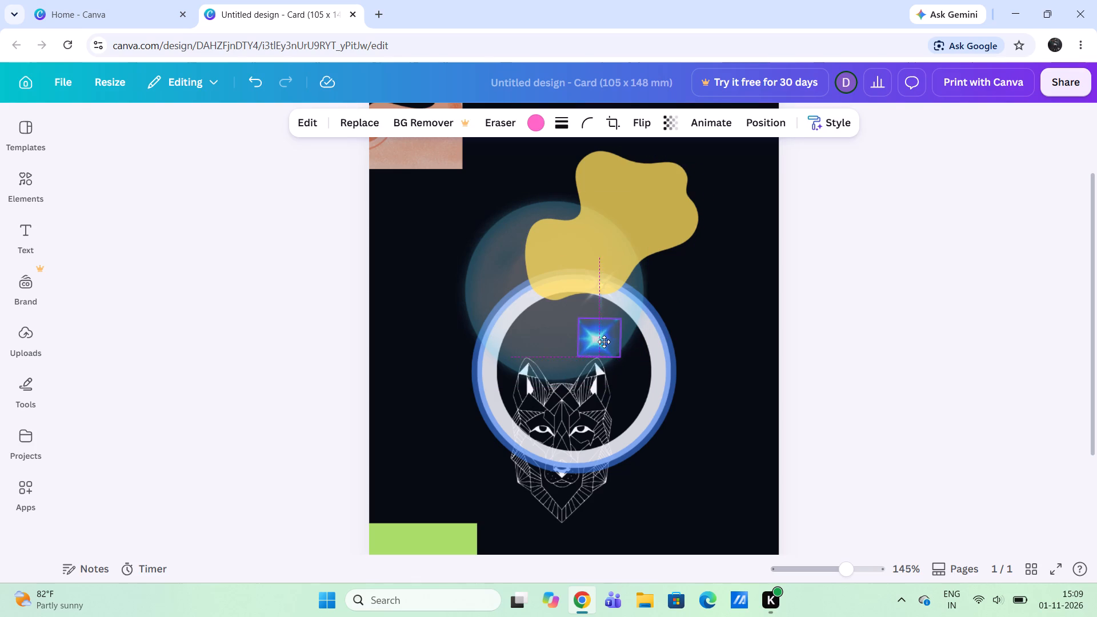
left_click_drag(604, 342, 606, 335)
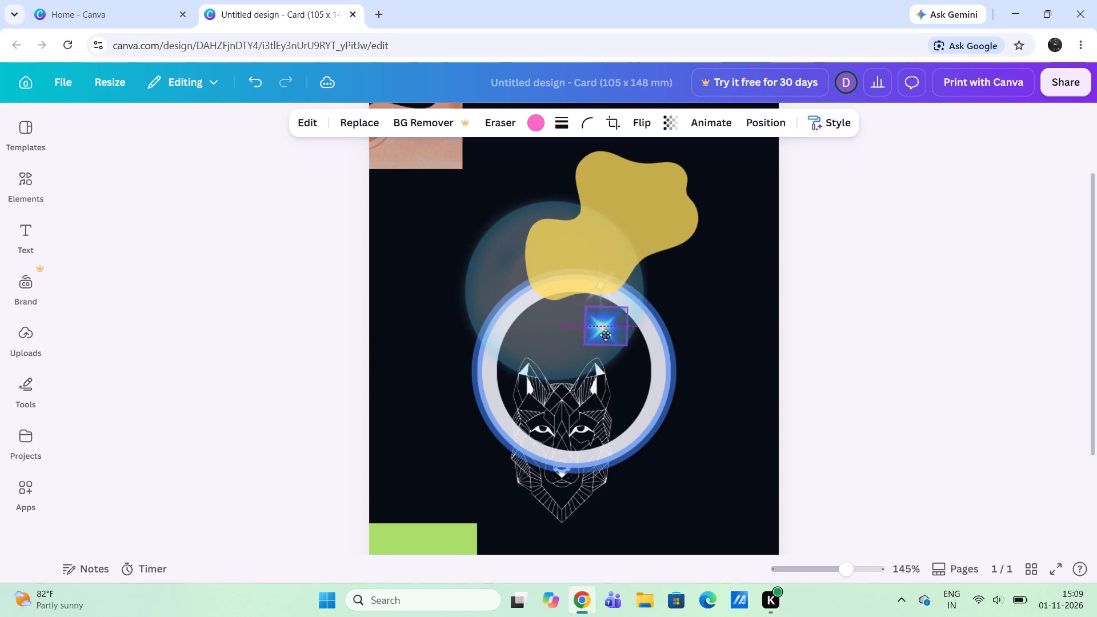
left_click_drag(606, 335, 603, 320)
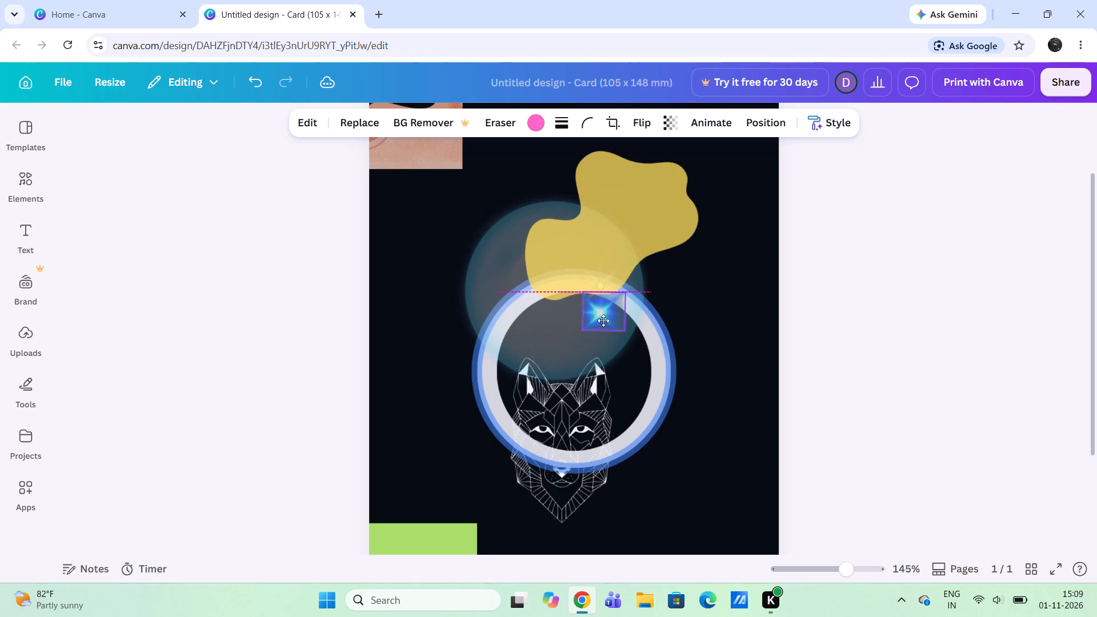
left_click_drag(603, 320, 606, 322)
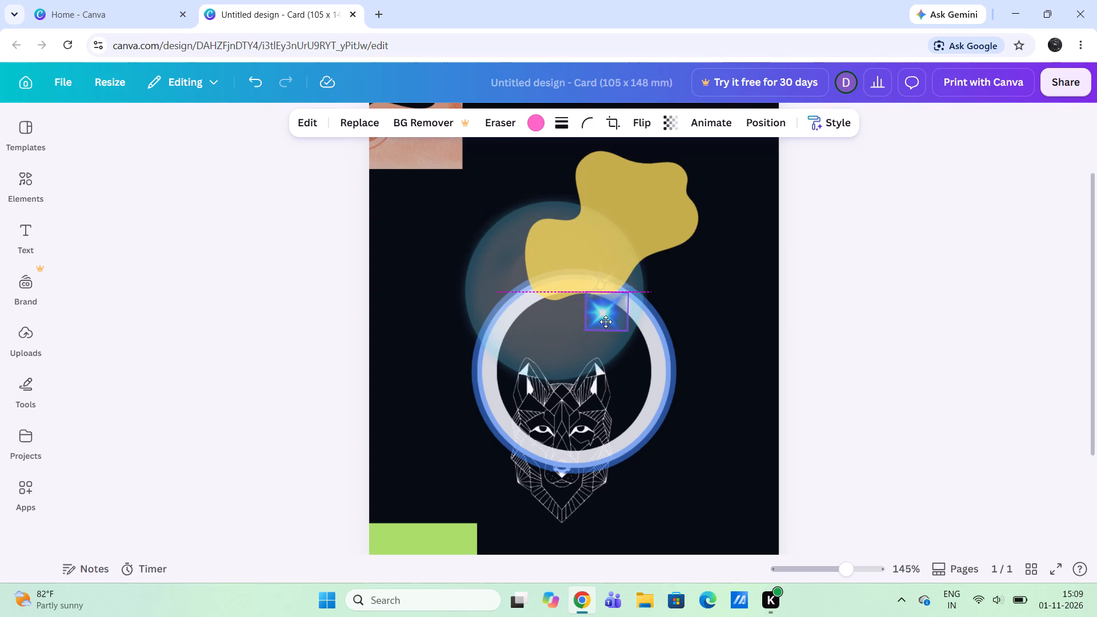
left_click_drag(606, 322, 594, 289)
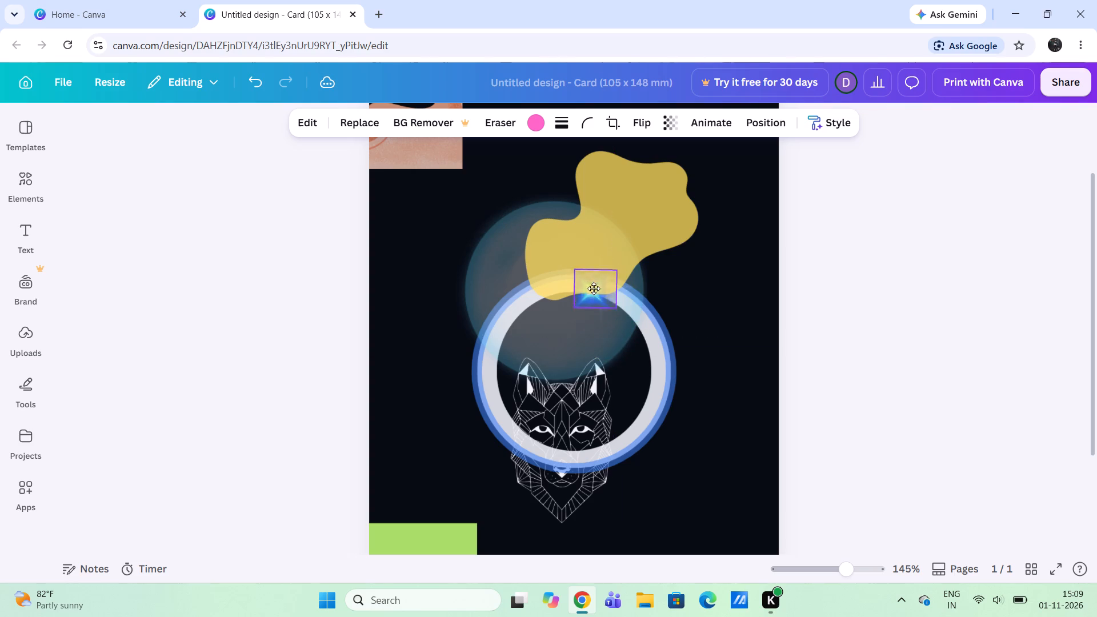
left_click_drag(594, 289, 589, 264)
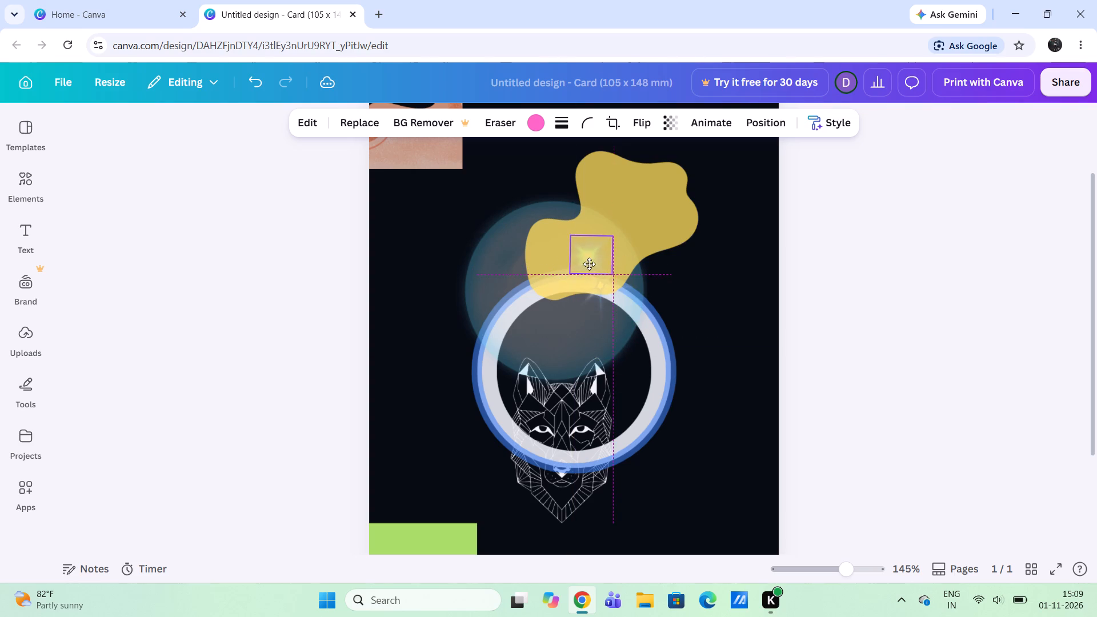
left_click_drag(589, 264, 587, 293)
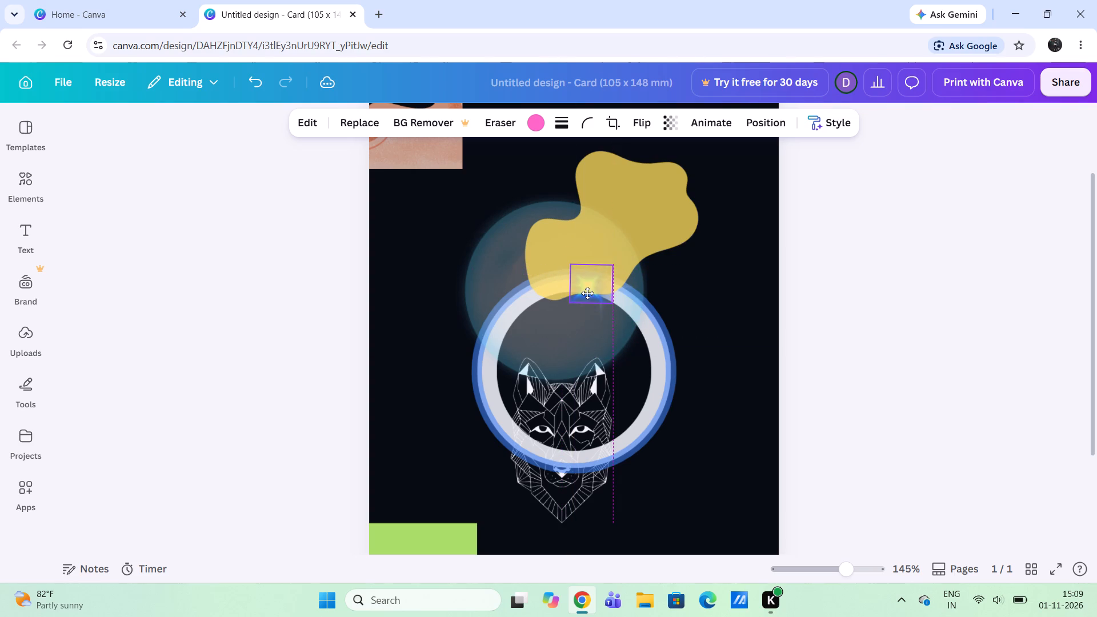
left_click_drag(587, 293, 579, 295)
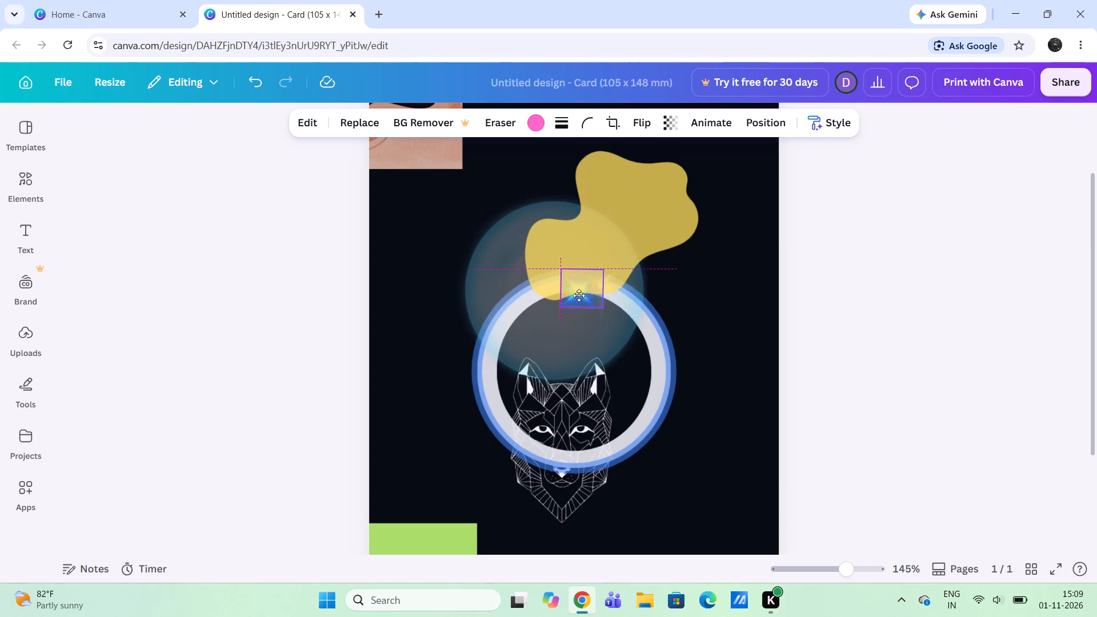
Try the blue star flare on the wolf's forehead and muzzle, and place it centred between the ears.
left_click_drag(579, 295, 560, 409)
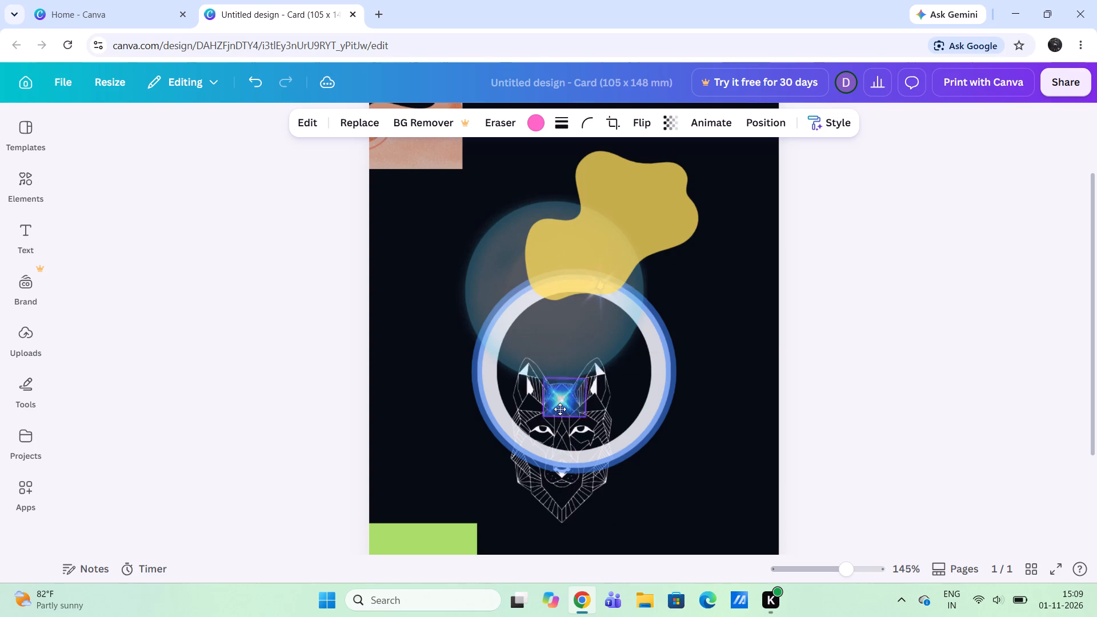
left_click_drag(560, 409, 557, 404)
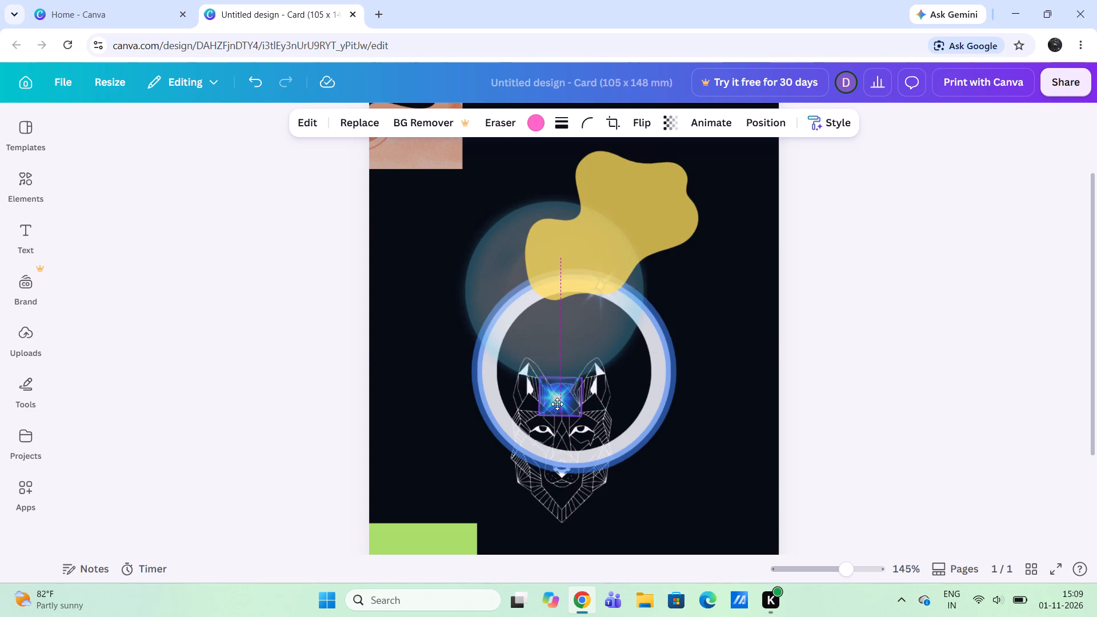
left_click_drag(557, 404, 559, 428)
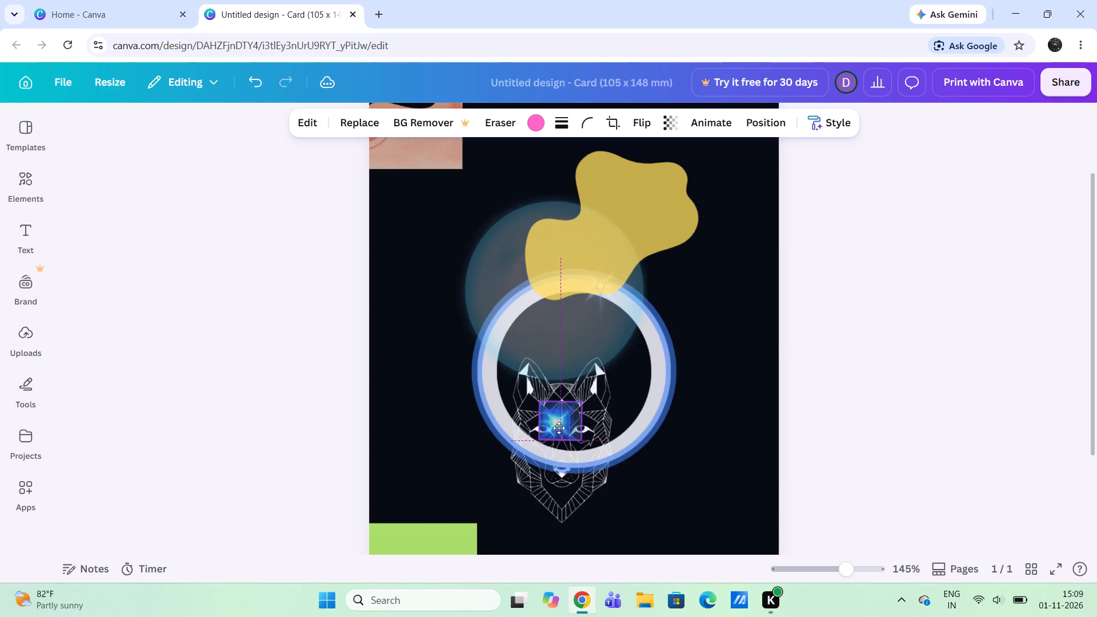
left_click_drag(559, 428, 582, 464)
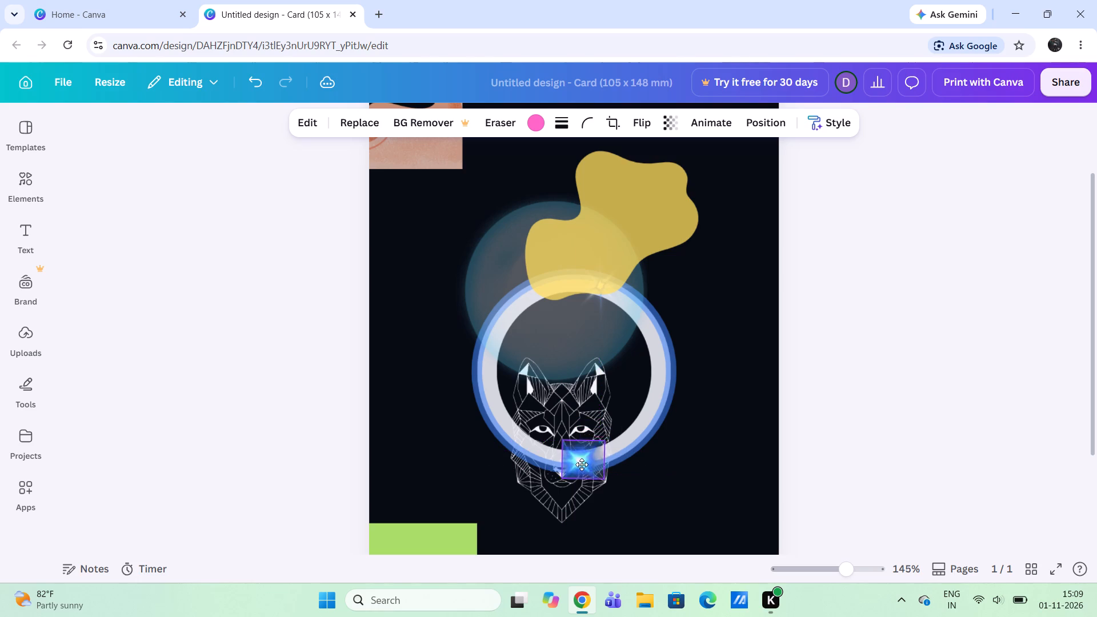
left_click_drag(582, 464, 563, 371)
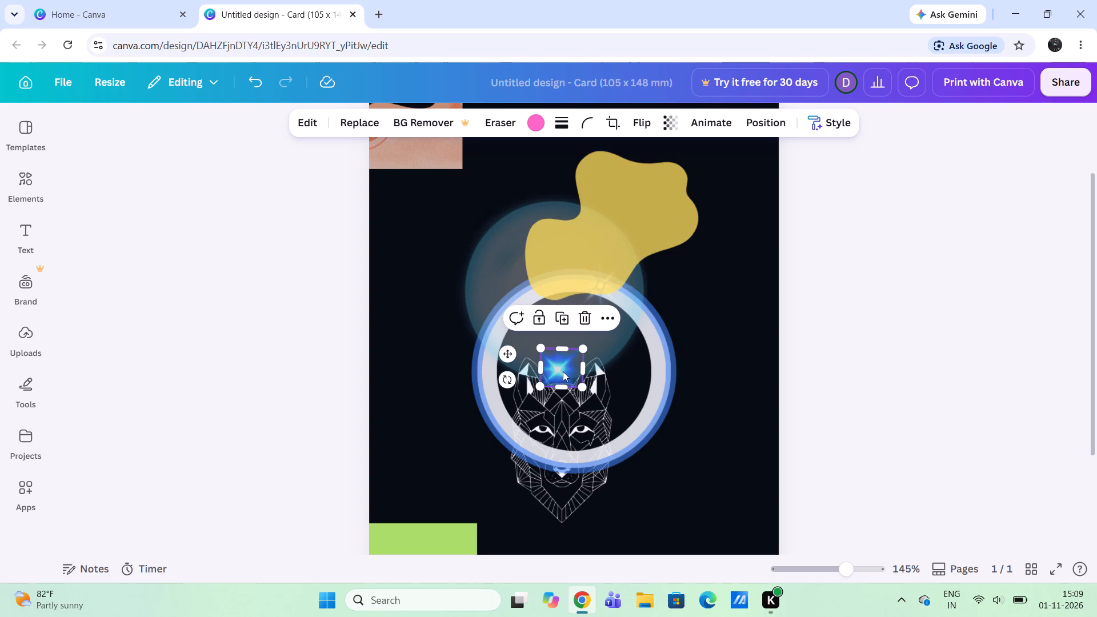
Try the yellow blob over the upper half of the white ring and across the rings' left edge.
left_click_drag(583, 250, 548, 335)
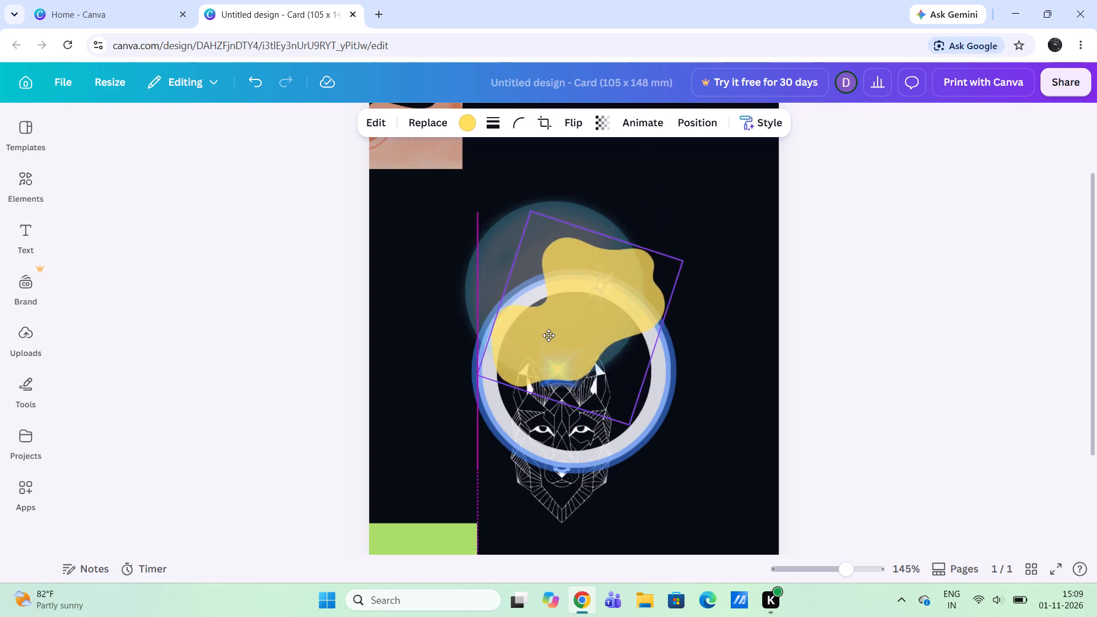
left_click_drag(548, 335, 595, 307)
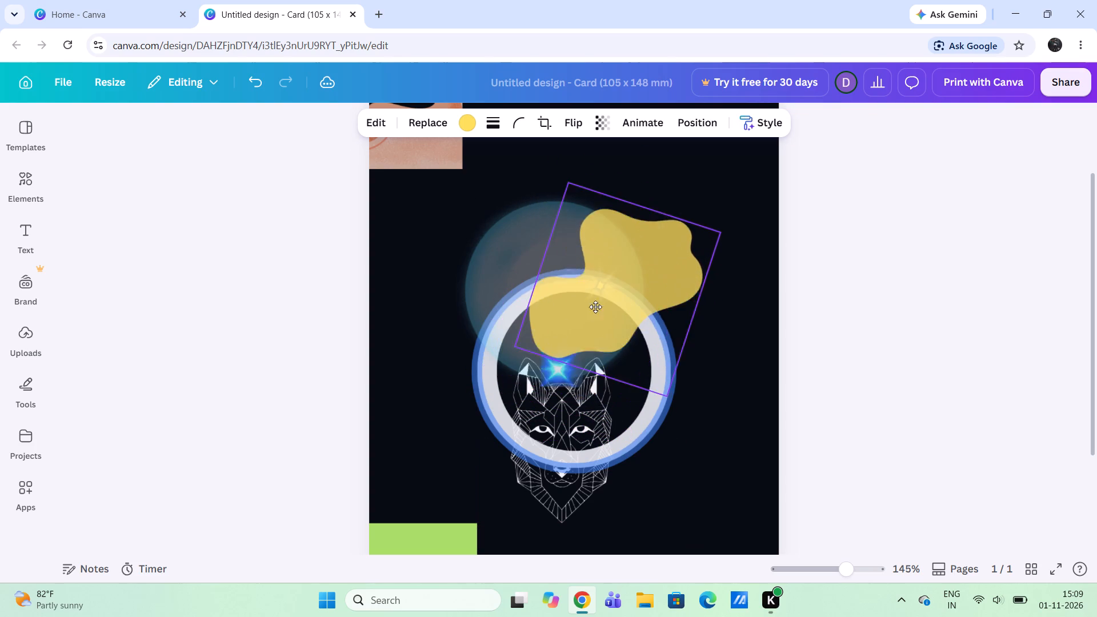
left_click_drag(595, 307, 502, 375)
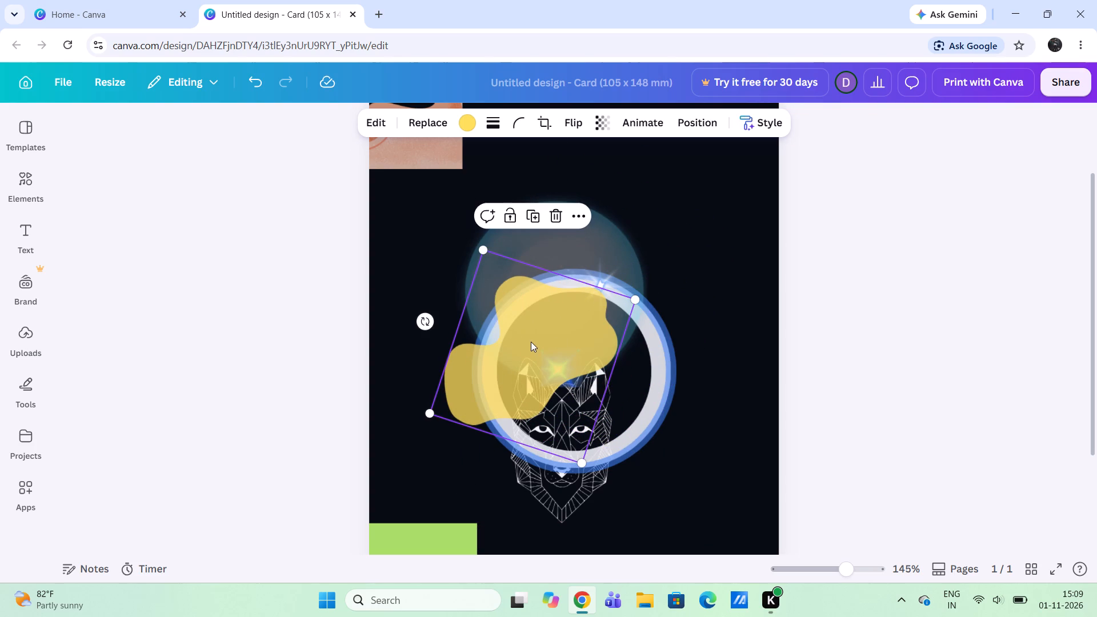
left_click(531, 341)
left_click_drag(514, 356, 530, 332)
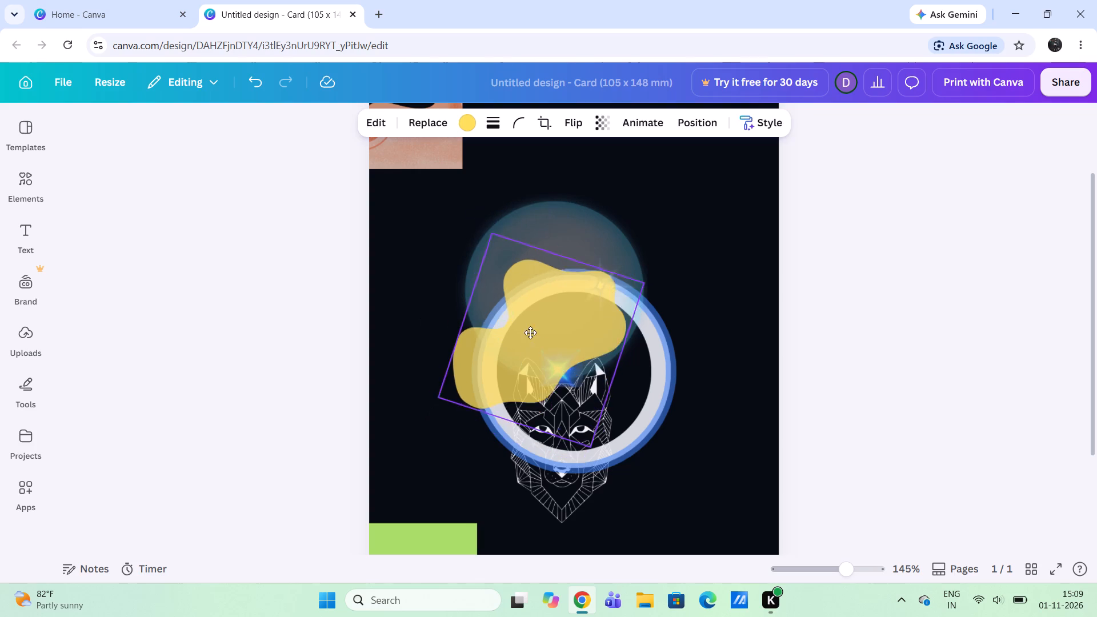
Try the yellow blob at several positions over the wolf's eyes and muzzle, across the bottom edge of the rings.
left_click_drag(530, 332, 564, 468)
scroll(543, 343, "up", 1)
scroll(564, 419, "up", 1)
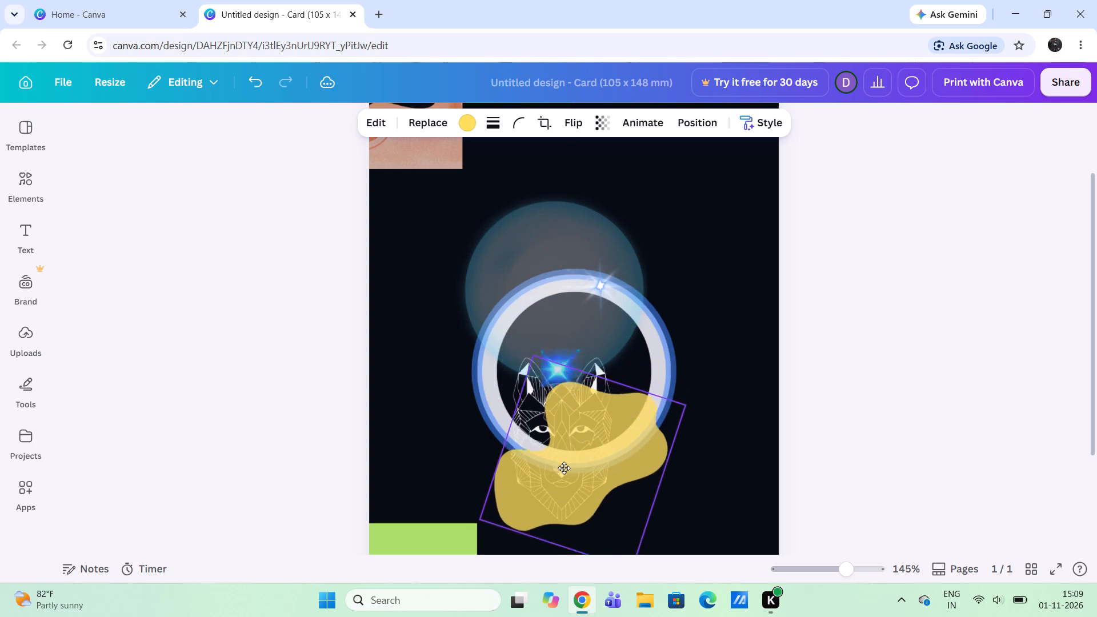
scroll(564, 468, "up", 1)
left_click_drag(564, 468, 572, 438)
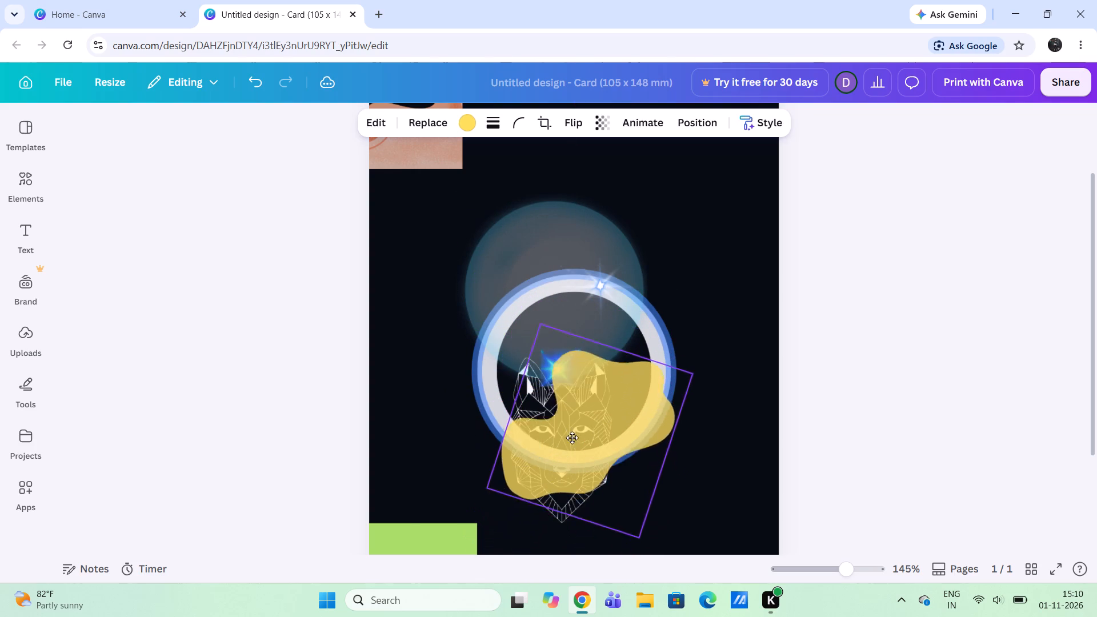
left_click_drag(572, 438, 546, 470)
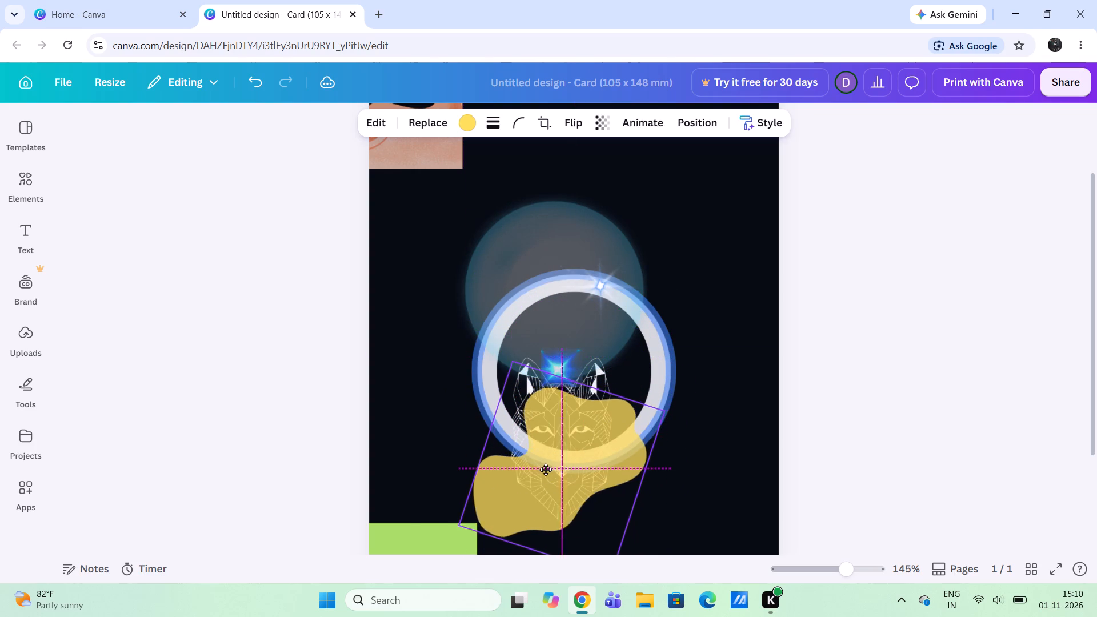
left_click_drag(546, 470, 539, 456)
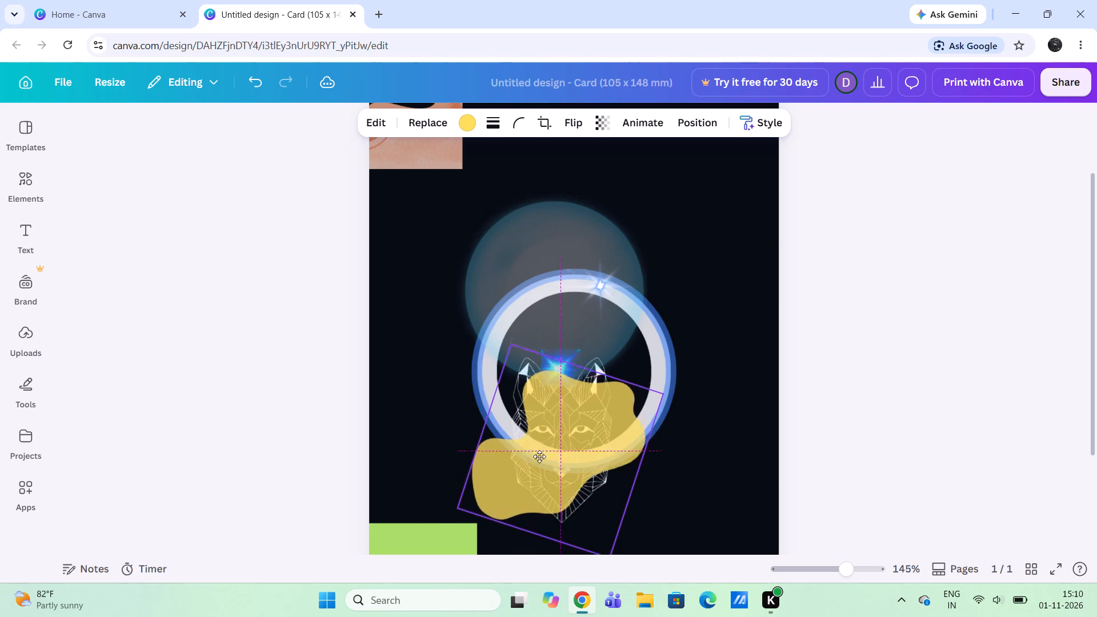
Try the yellow blob inside the white ring, and place it over the wolf's lower face, overlapping the green rectangle's upper-right corner.
left_click_drag(539, 456, 584, 374)
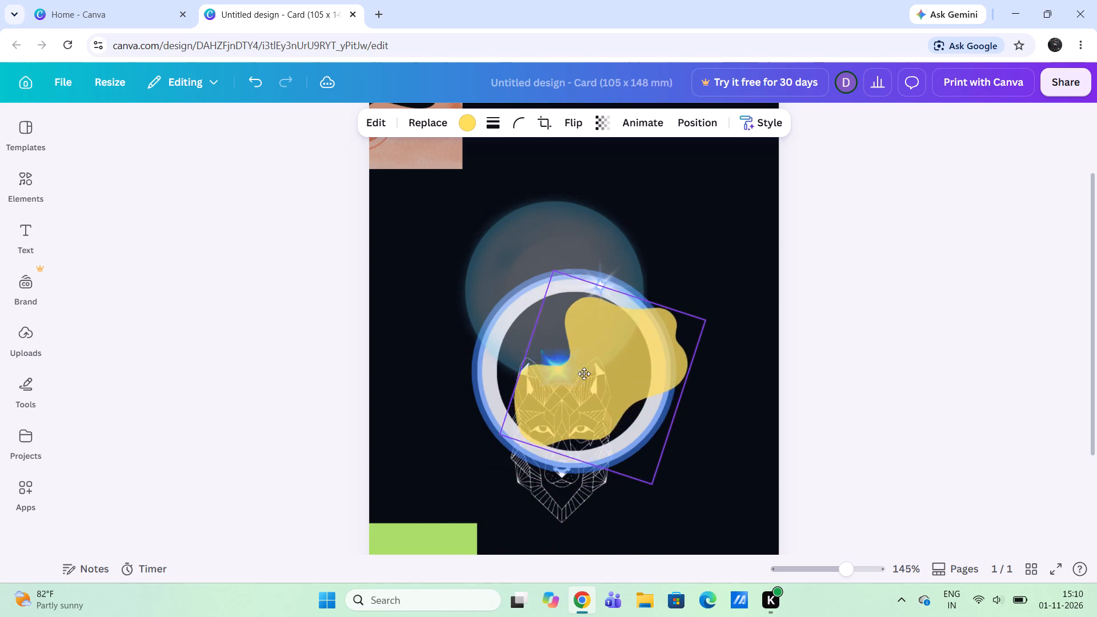
left_click_drag(584, 374, 553, 380)
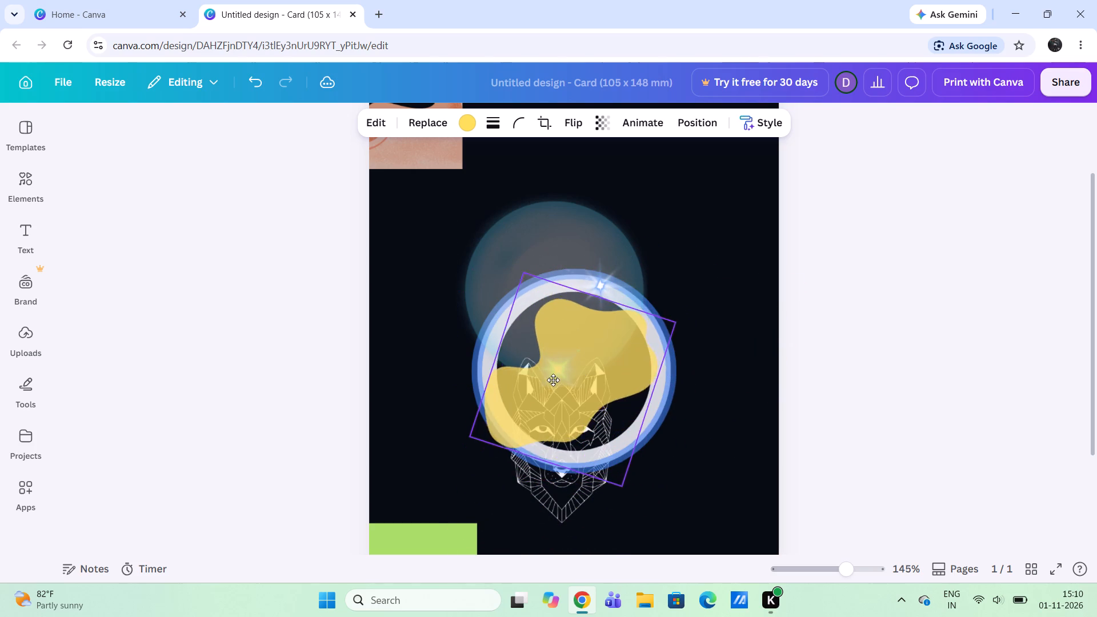
left_click_drag(553, 380, 521, 416)
scroll(525, 389, "up", 2)
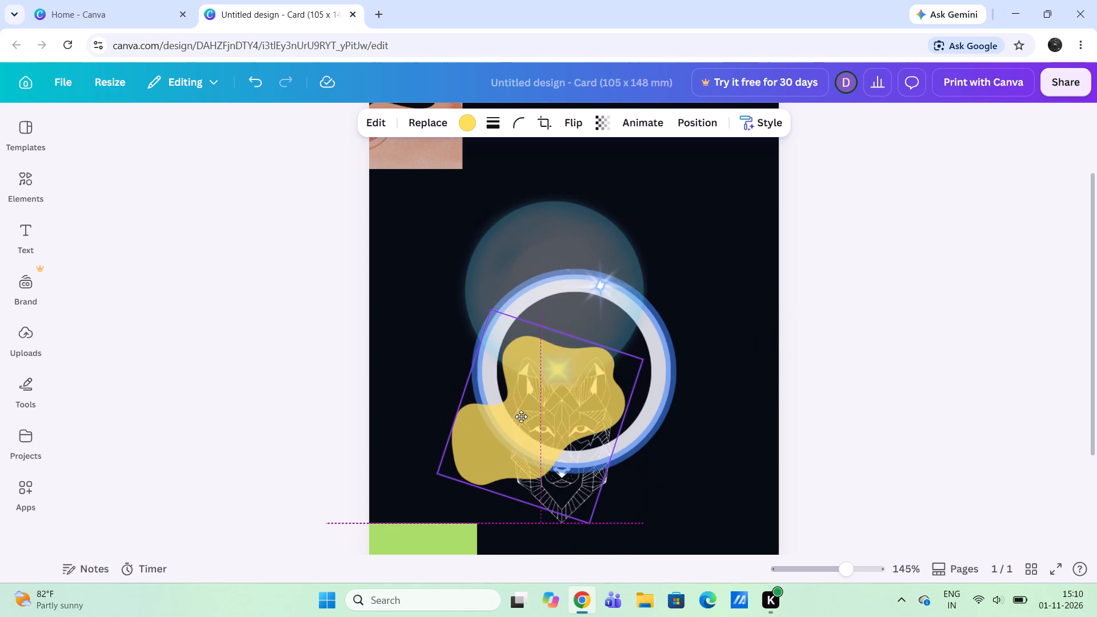
left_click_drag(521, 416, 525, 483)
scroll(521, 416, "up", 1)
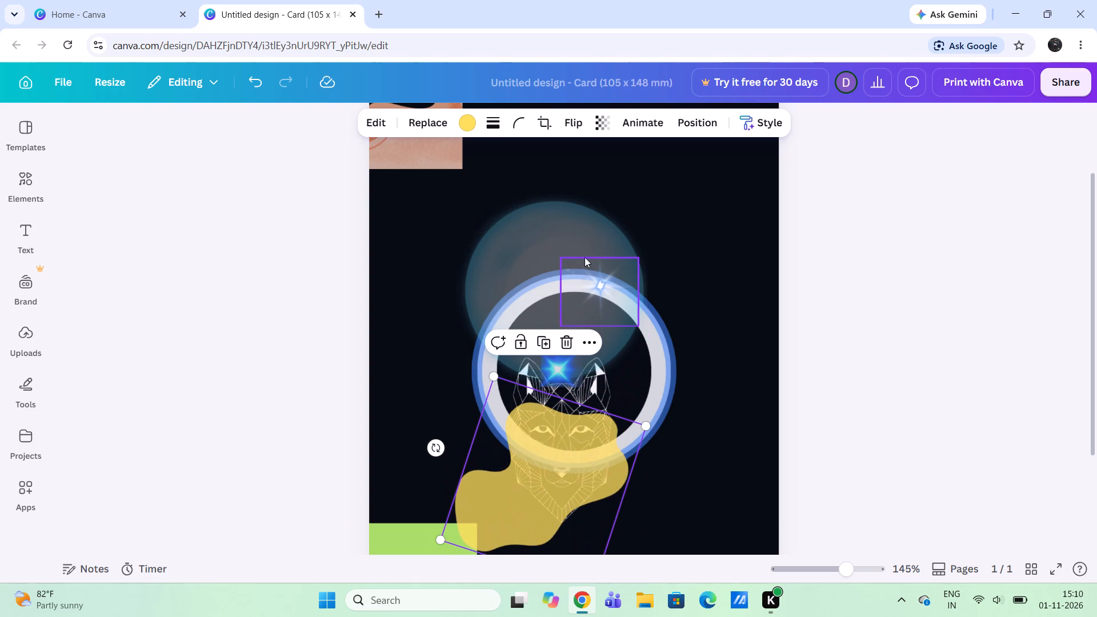
Move the orange wavy image from the card's upper-left corner fully inside the card, overlapping the glow circle's upper-left edge.
scroll(546, 218, "up", 2)
left_click_drag(431, 223, 444, 226)
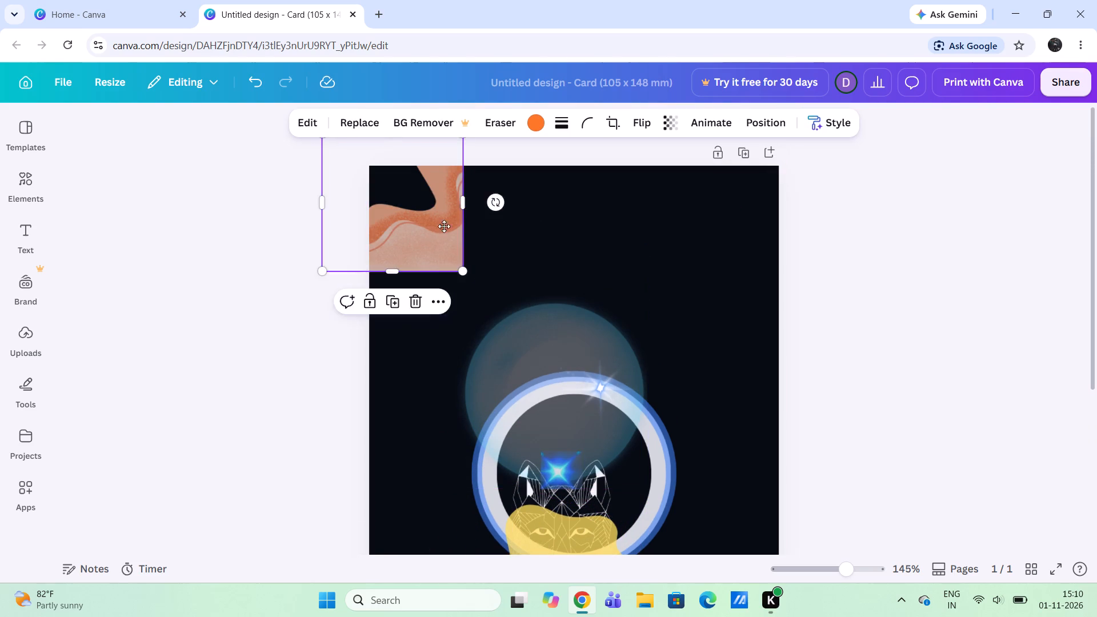
left_click_drag(444, 226, 494, 306)
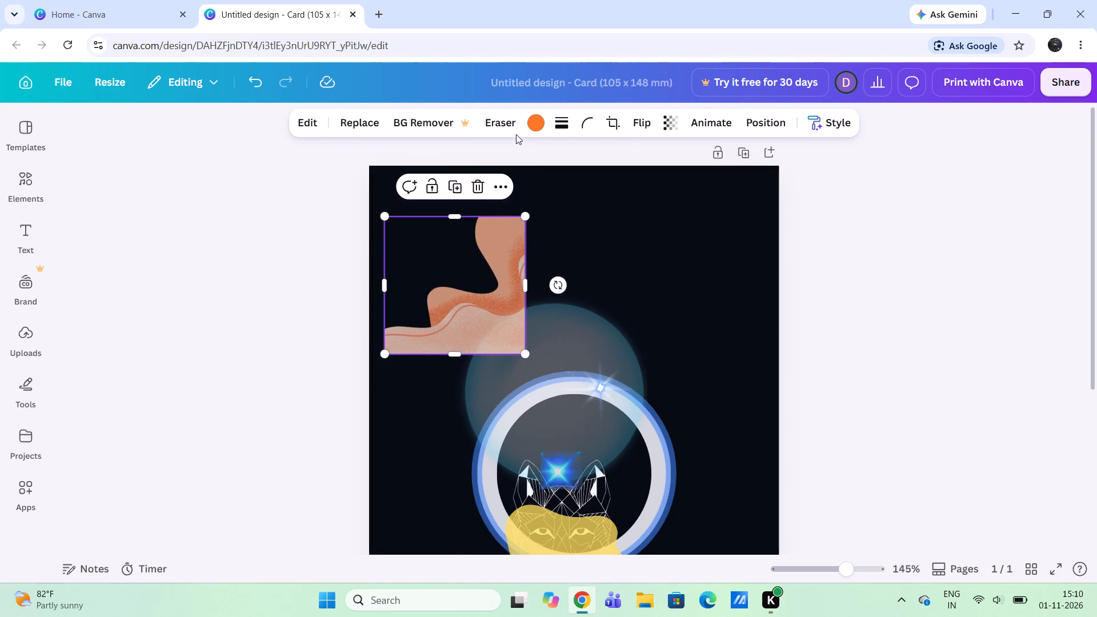
Erase the rounded upper lobe of the dark orange wave from the wavy image with the Pixel Eraser.
double_click(511, 132)
left_click(511, 132)
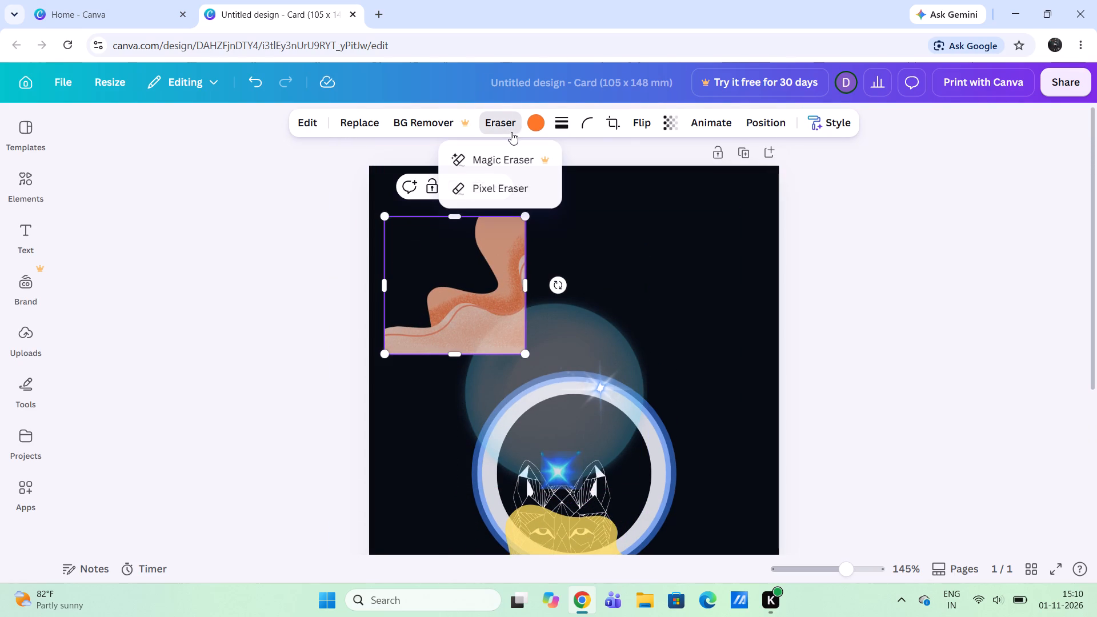
left_click(491, 177)
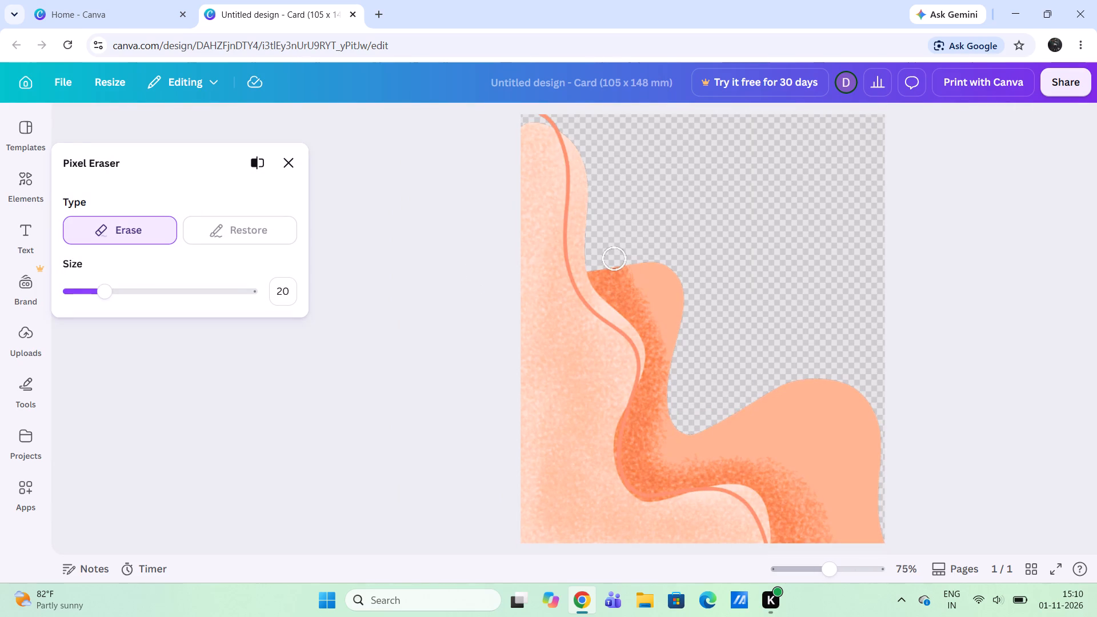
left_click_drag(615, 259, 638, 287)
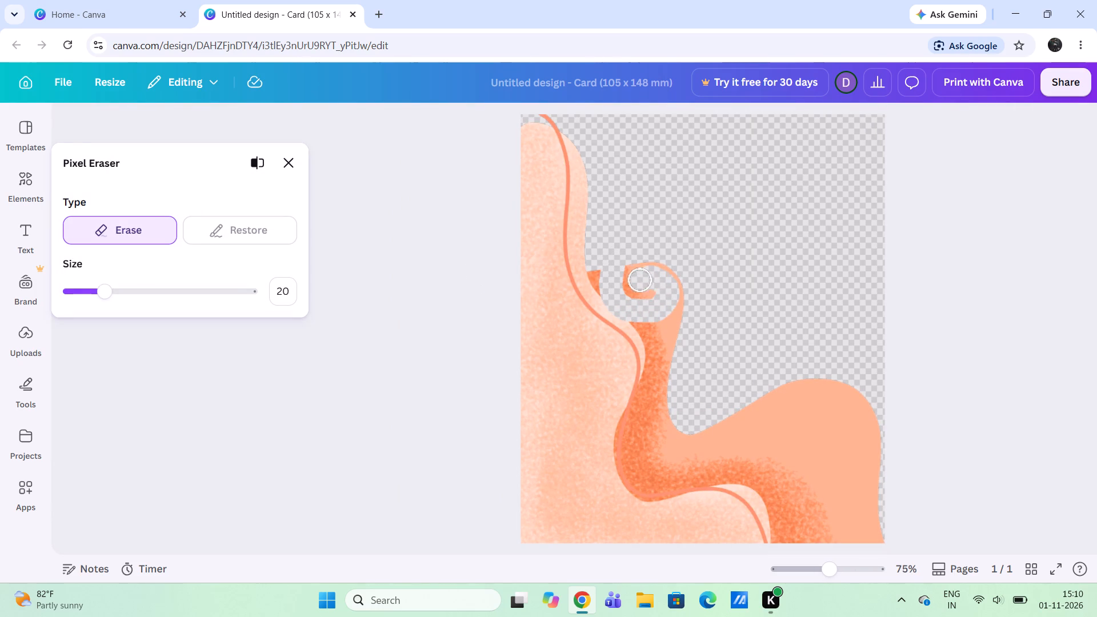
left_click_drag(638, 287, 652, 311)
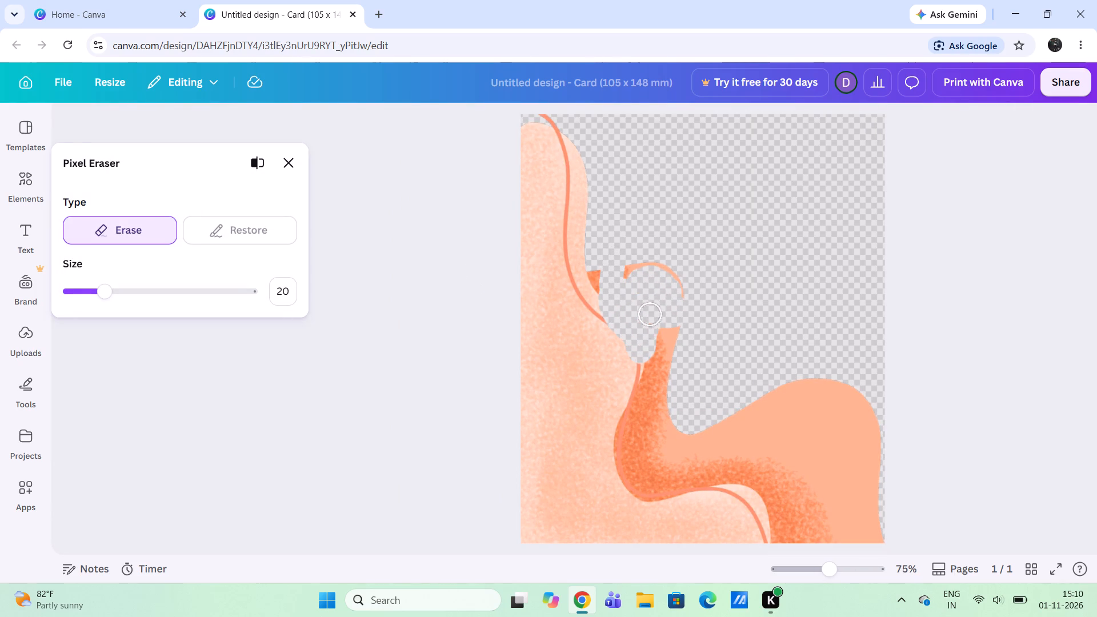
left_click_drag(652, 311, 671, 270)
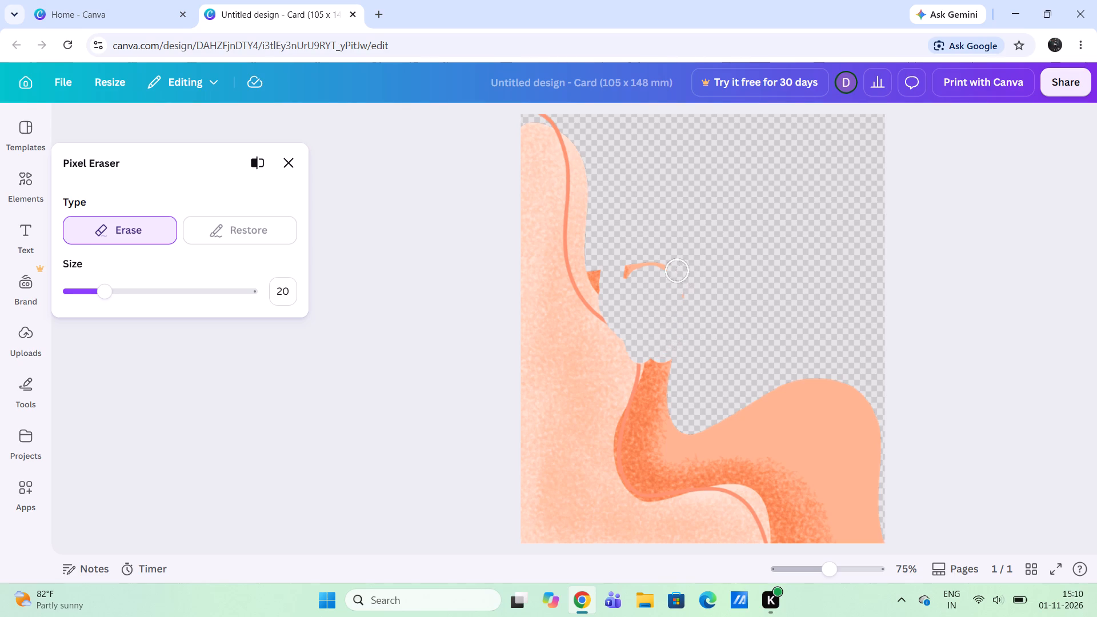
left_click_drag(671, 270, 598, 271)
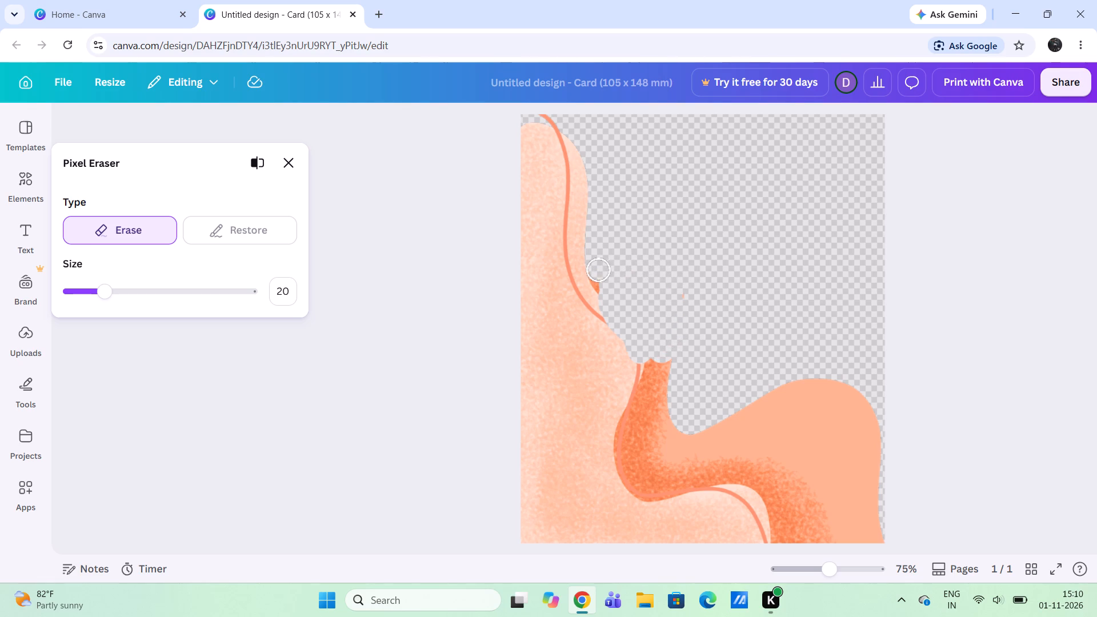
left_click_drag(598, 271, 594, 293)
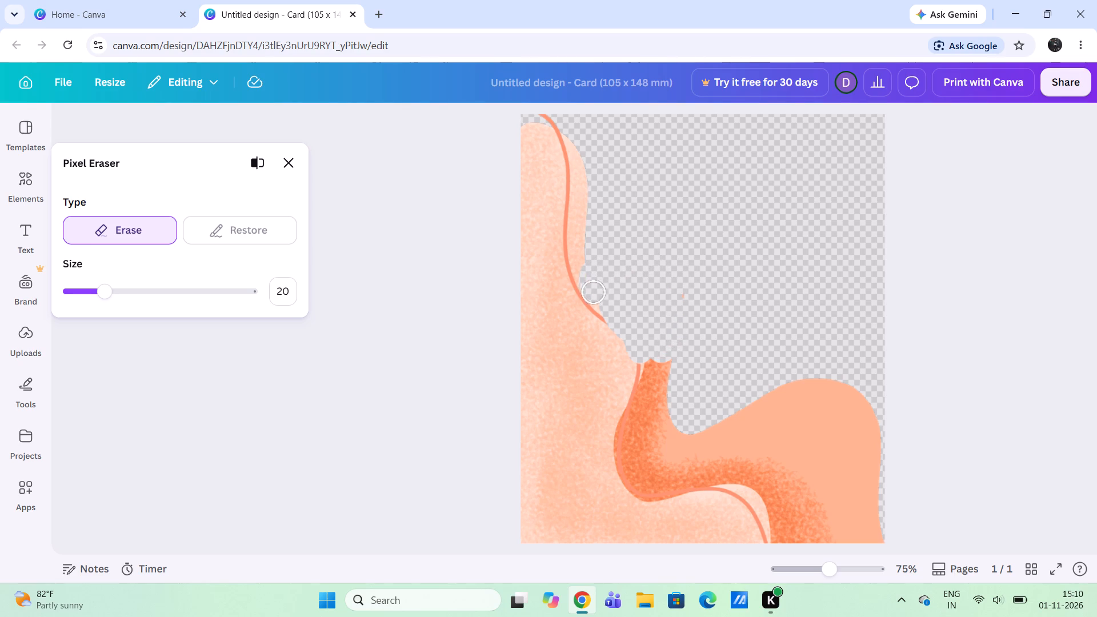
left_click_drag(594, 293, 600, 305)
Erase the pale strip outside the thin orange line near the image's top, and trim the top of the remaining dark orange stub.
left_click_drag(600, 305, 584, 263)
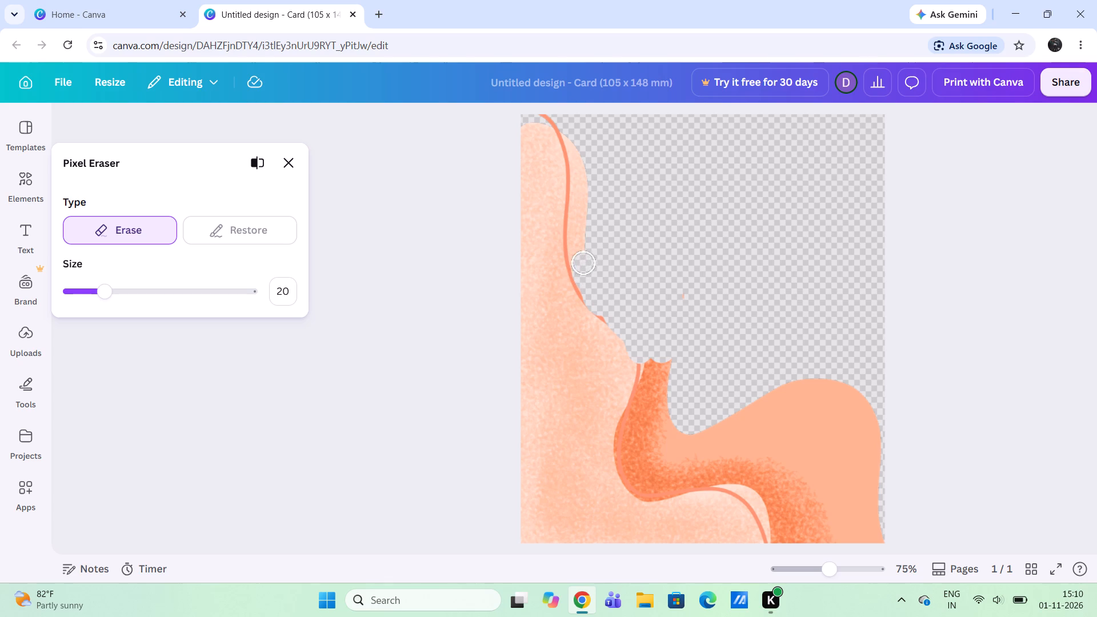
left_click_drag(584, 263, 579, 250)
left_click_drag(579, 250, 583, 213)
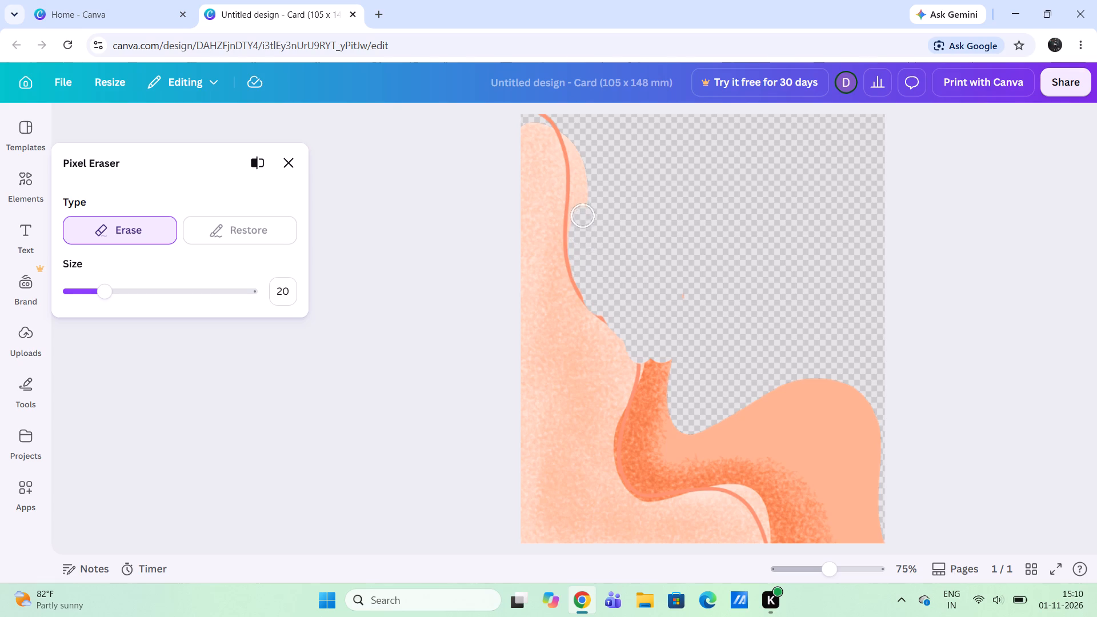
left_click_drag(583, 213, 586, 165)
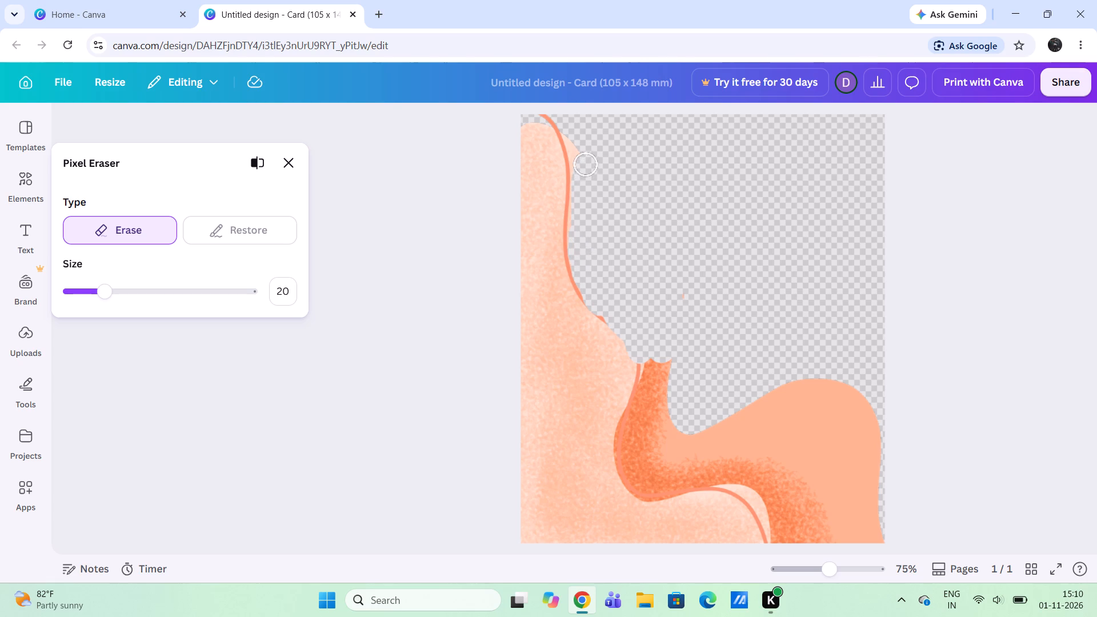
left_click_drag(586, 165, 642, 311)
left_click_drag(642, 311, 674, 360)
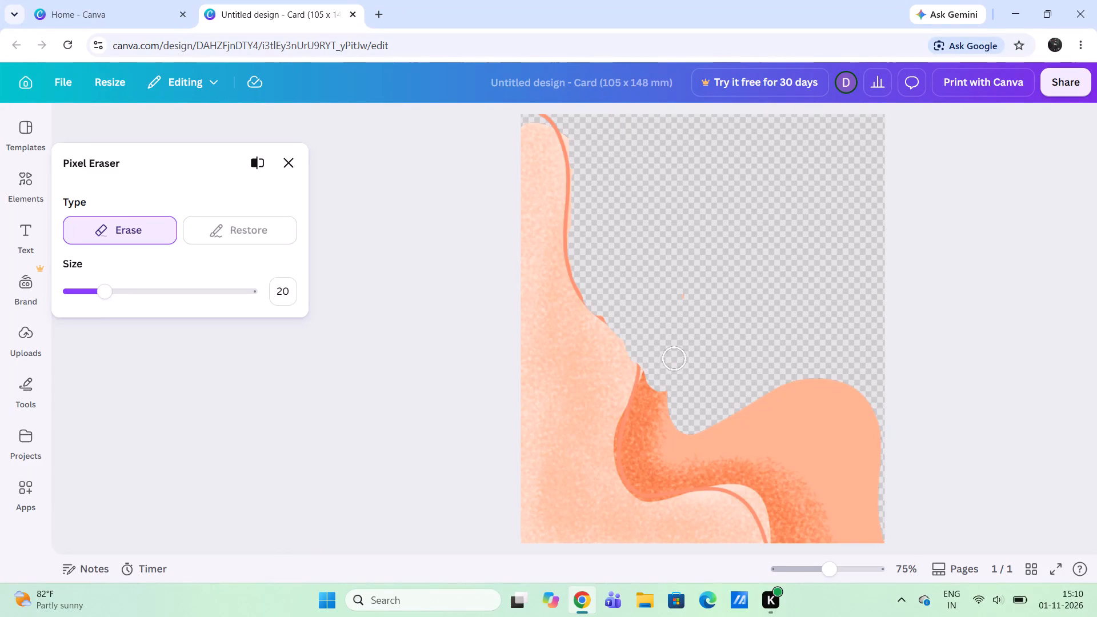
left_click_drag(674, 360, 664, 381)
left_click_drag(670, 382, 670, 382)
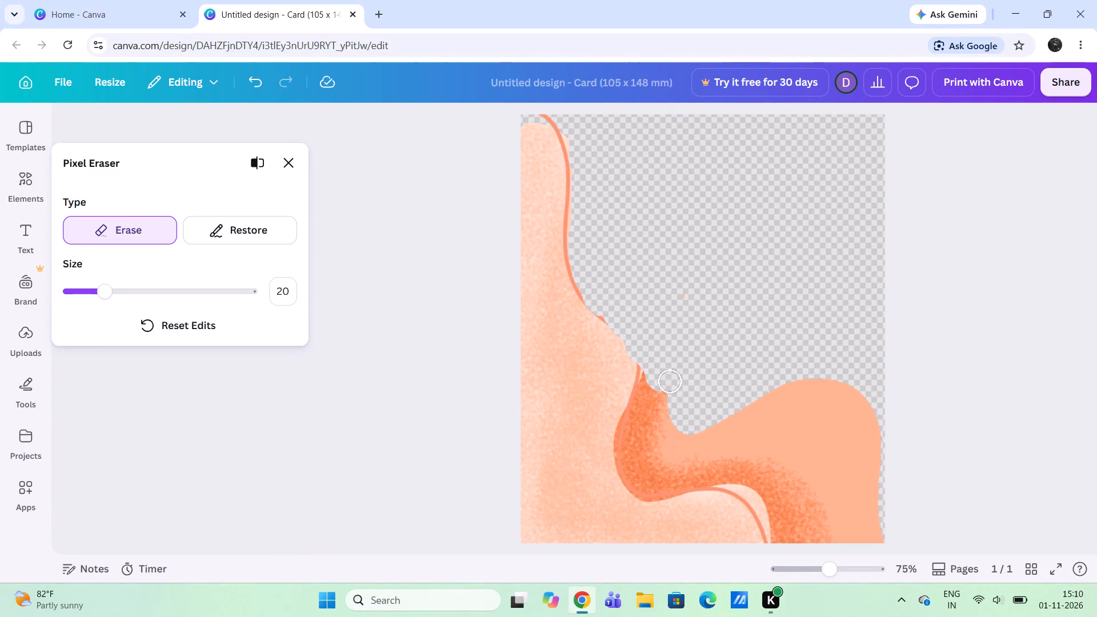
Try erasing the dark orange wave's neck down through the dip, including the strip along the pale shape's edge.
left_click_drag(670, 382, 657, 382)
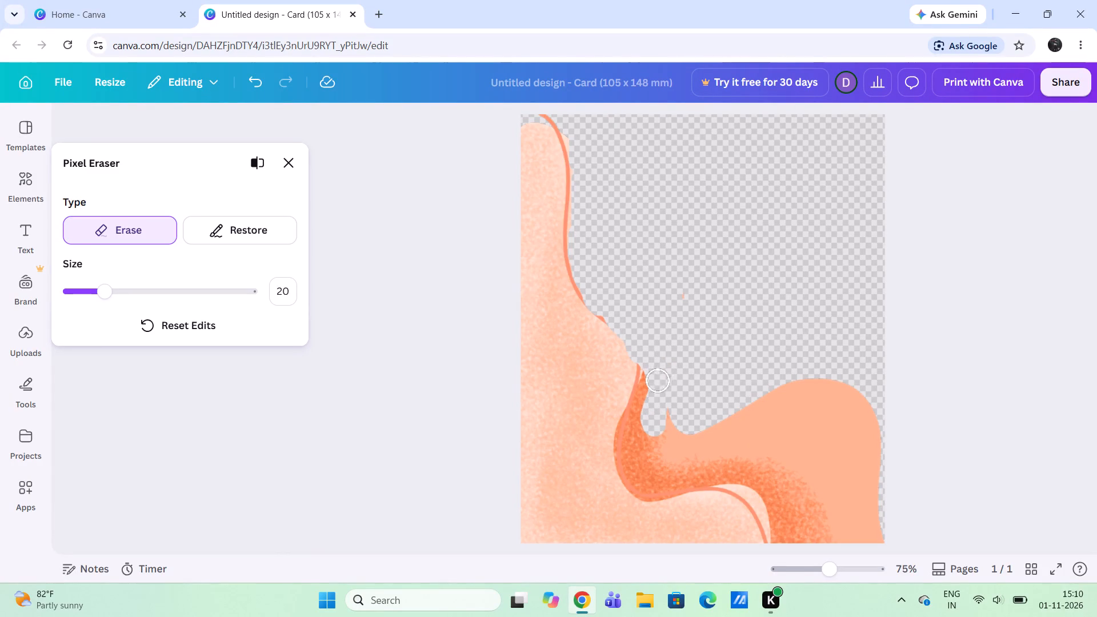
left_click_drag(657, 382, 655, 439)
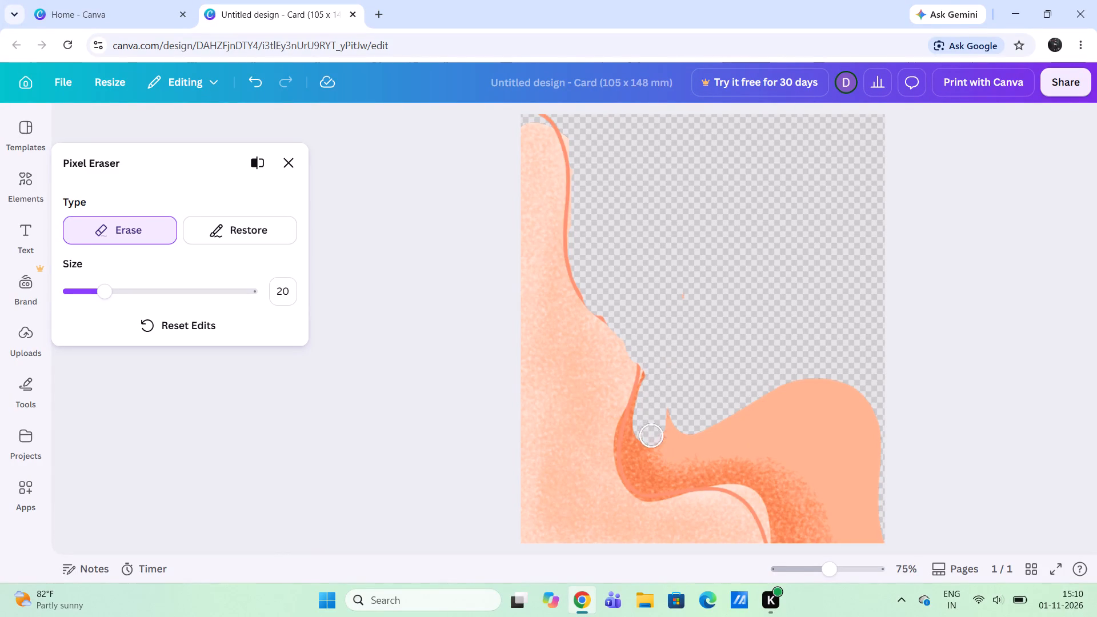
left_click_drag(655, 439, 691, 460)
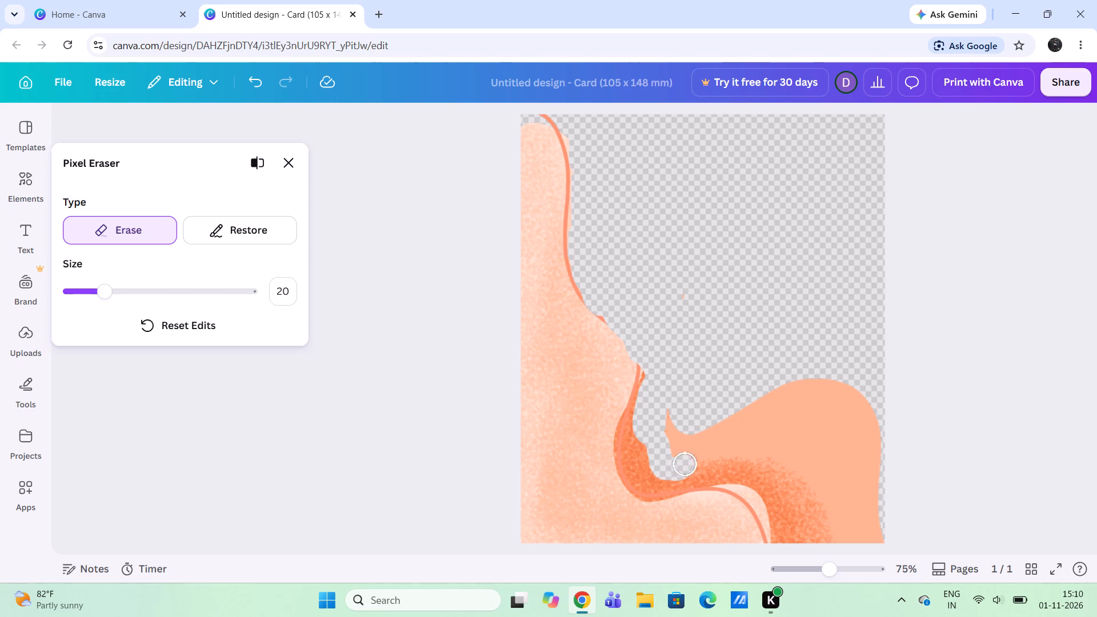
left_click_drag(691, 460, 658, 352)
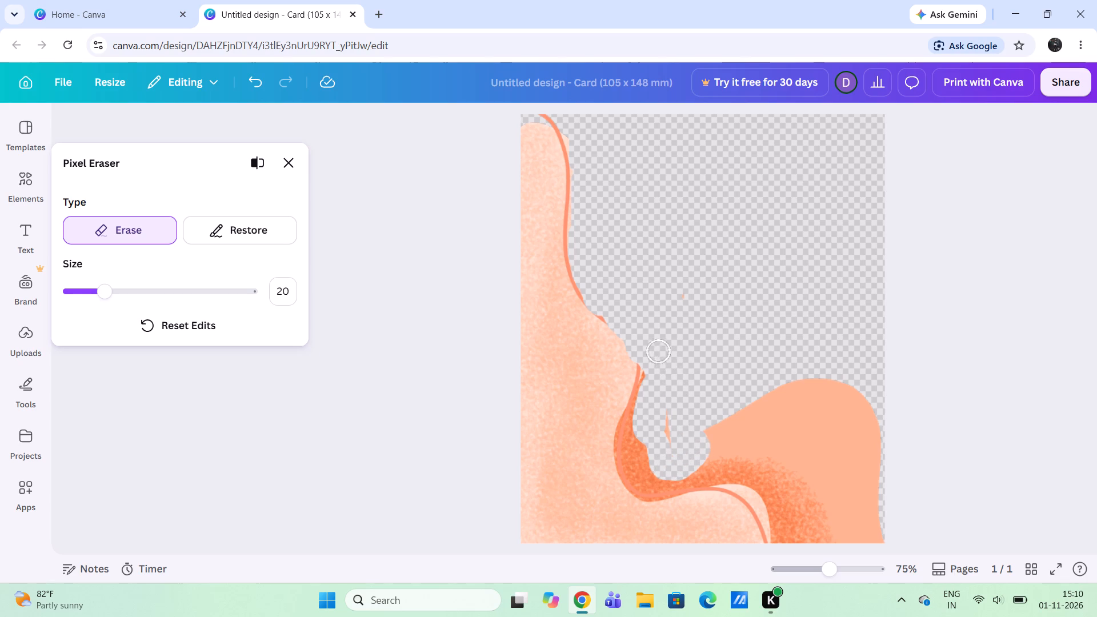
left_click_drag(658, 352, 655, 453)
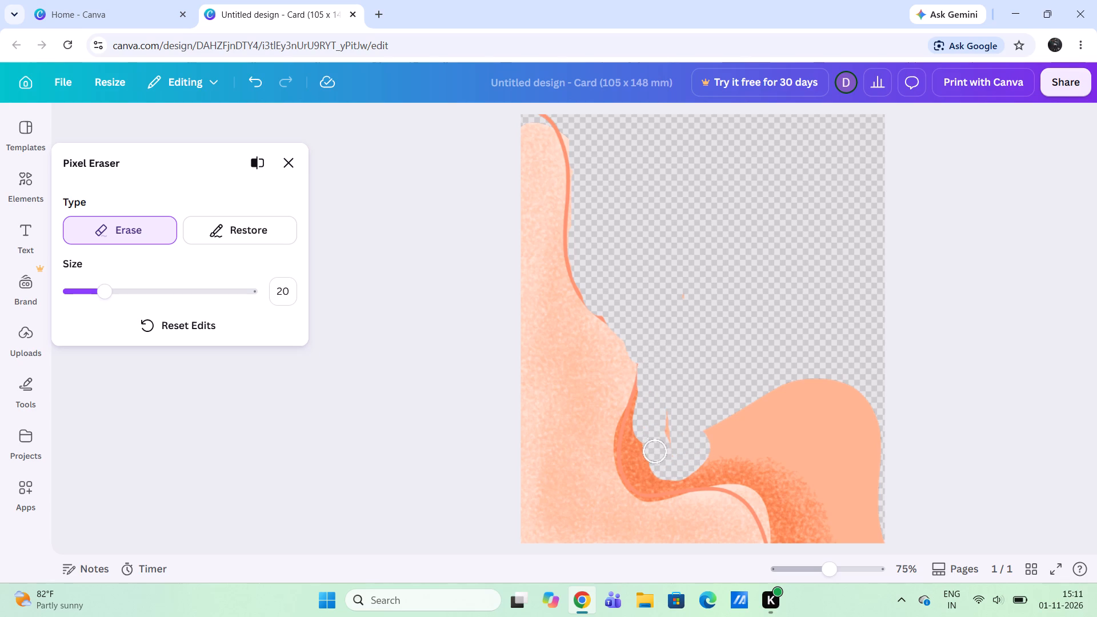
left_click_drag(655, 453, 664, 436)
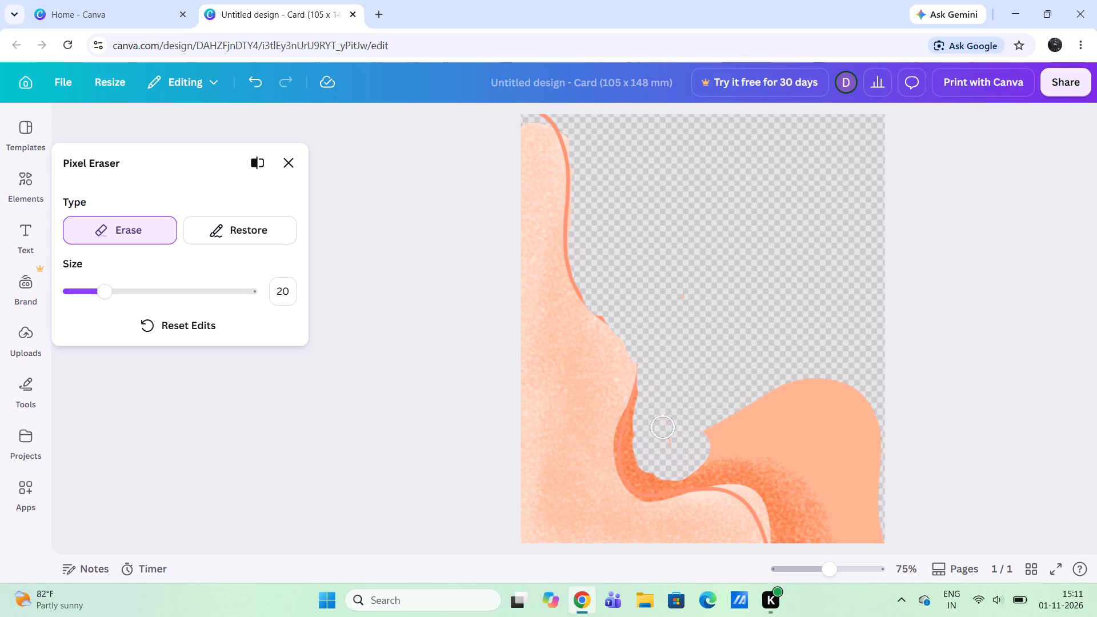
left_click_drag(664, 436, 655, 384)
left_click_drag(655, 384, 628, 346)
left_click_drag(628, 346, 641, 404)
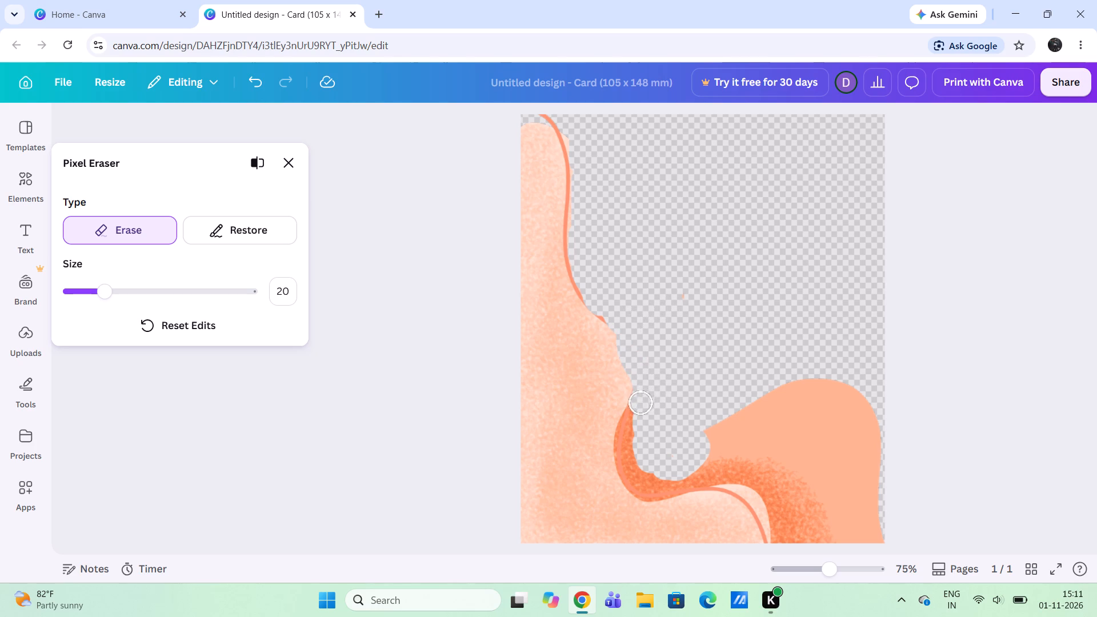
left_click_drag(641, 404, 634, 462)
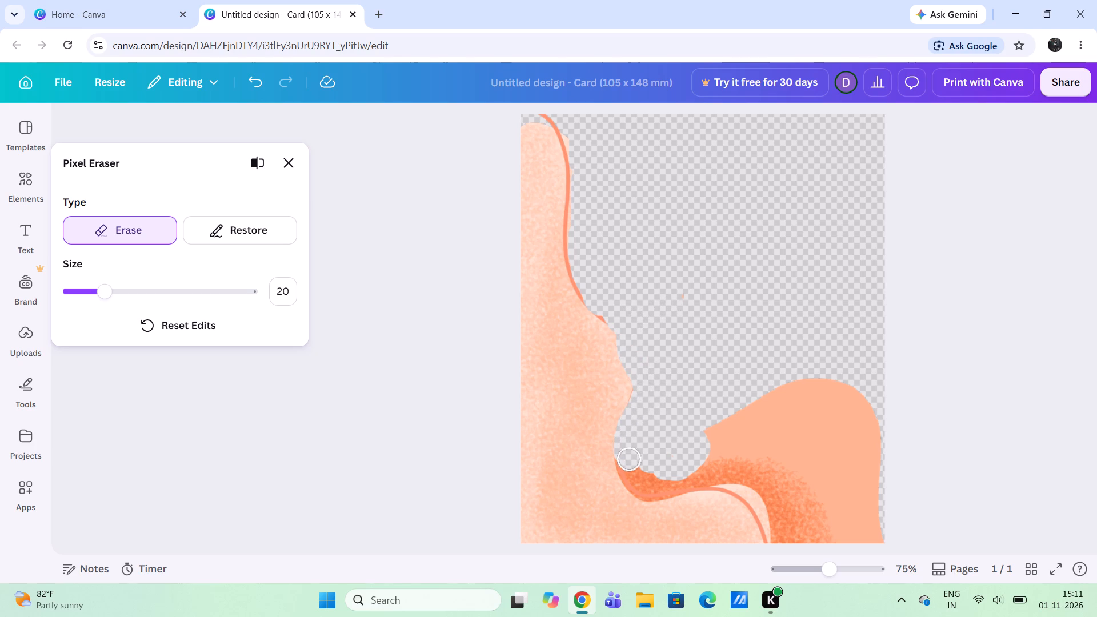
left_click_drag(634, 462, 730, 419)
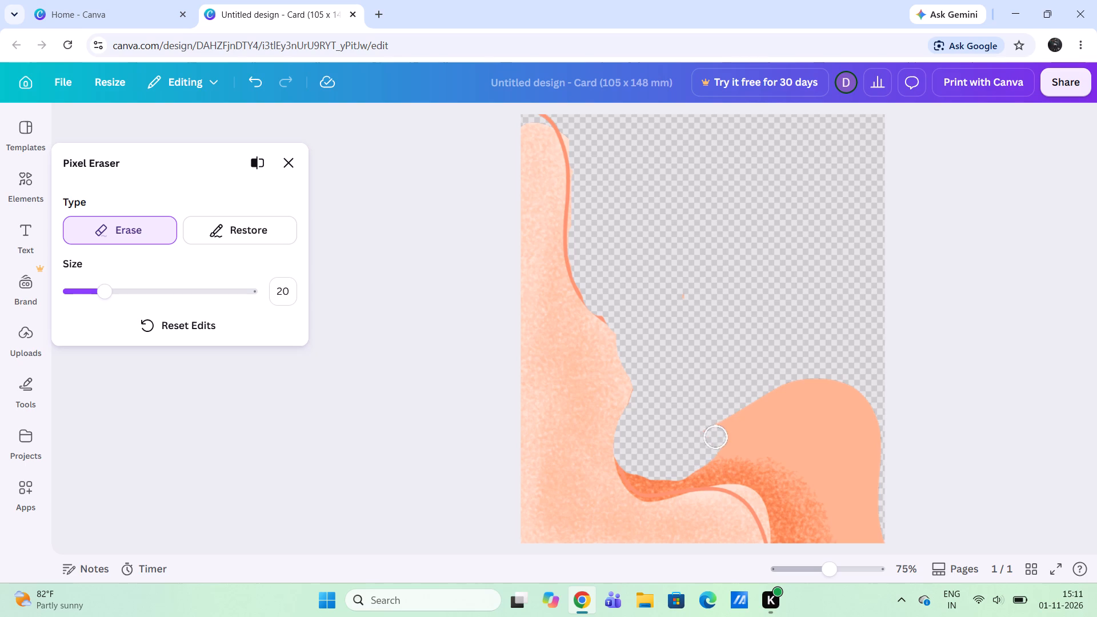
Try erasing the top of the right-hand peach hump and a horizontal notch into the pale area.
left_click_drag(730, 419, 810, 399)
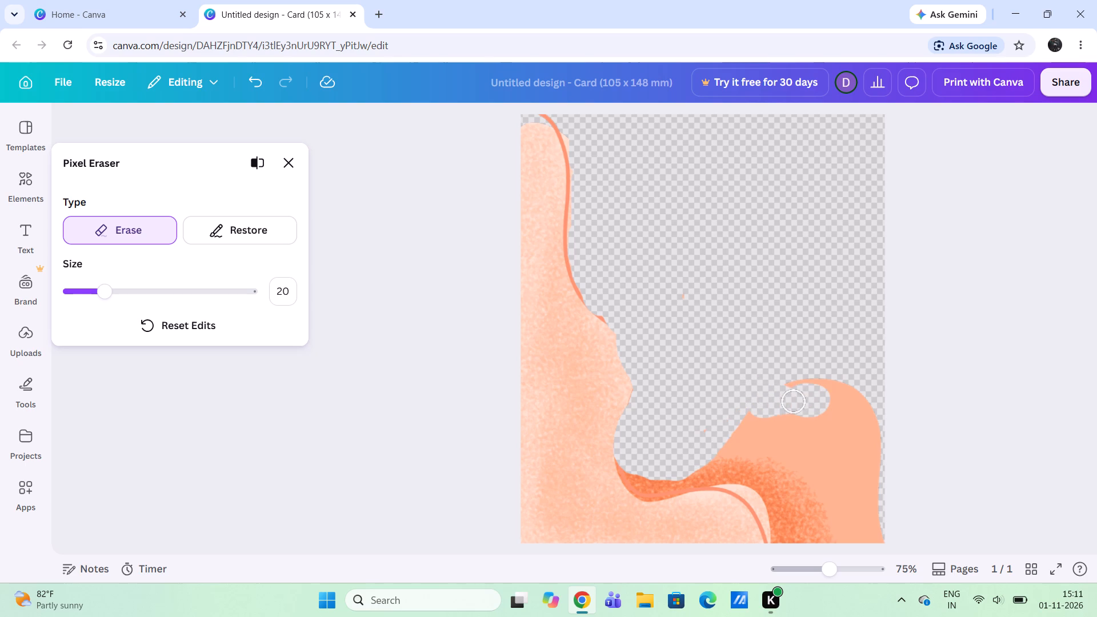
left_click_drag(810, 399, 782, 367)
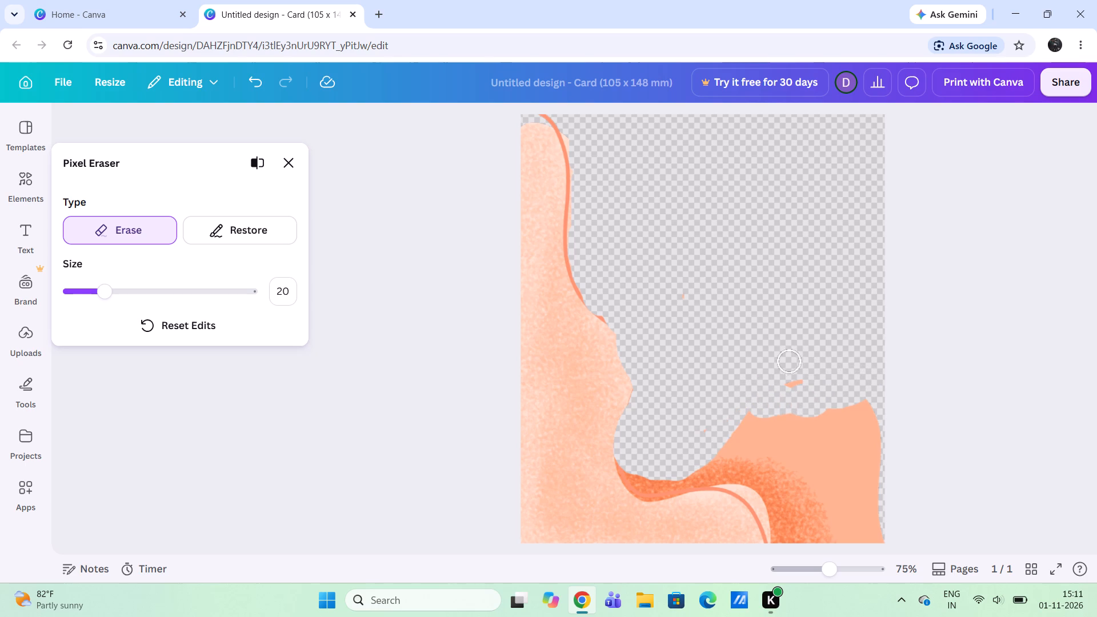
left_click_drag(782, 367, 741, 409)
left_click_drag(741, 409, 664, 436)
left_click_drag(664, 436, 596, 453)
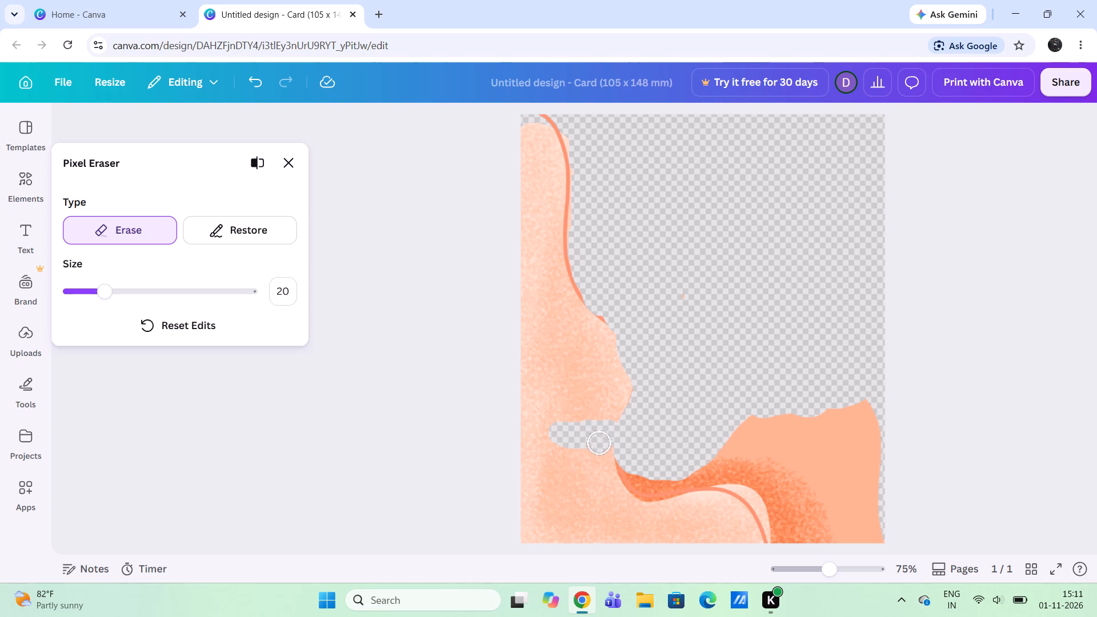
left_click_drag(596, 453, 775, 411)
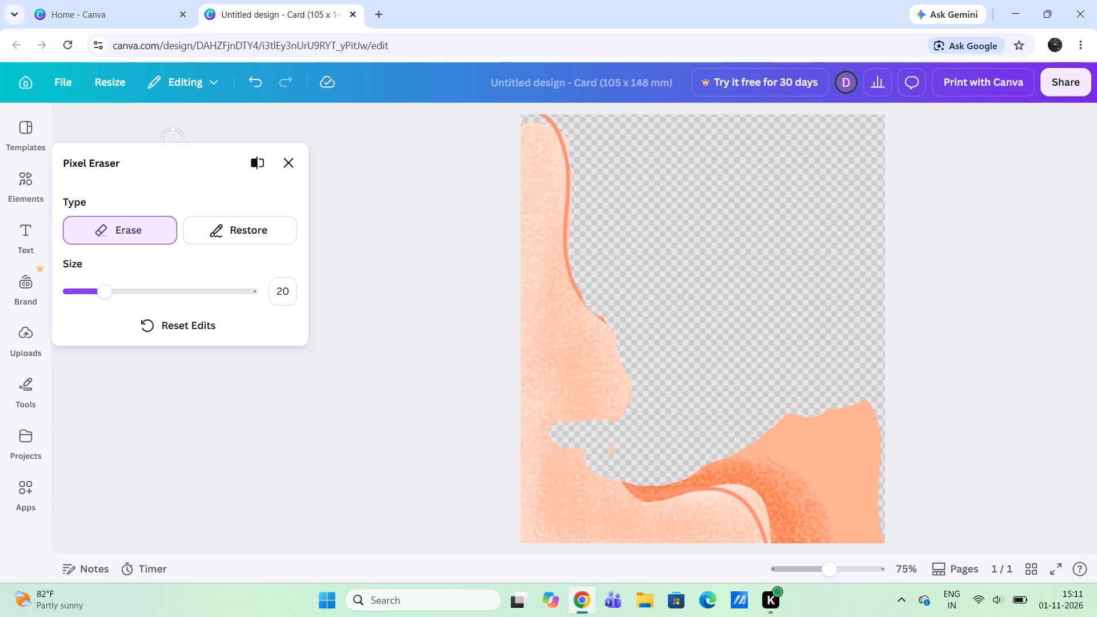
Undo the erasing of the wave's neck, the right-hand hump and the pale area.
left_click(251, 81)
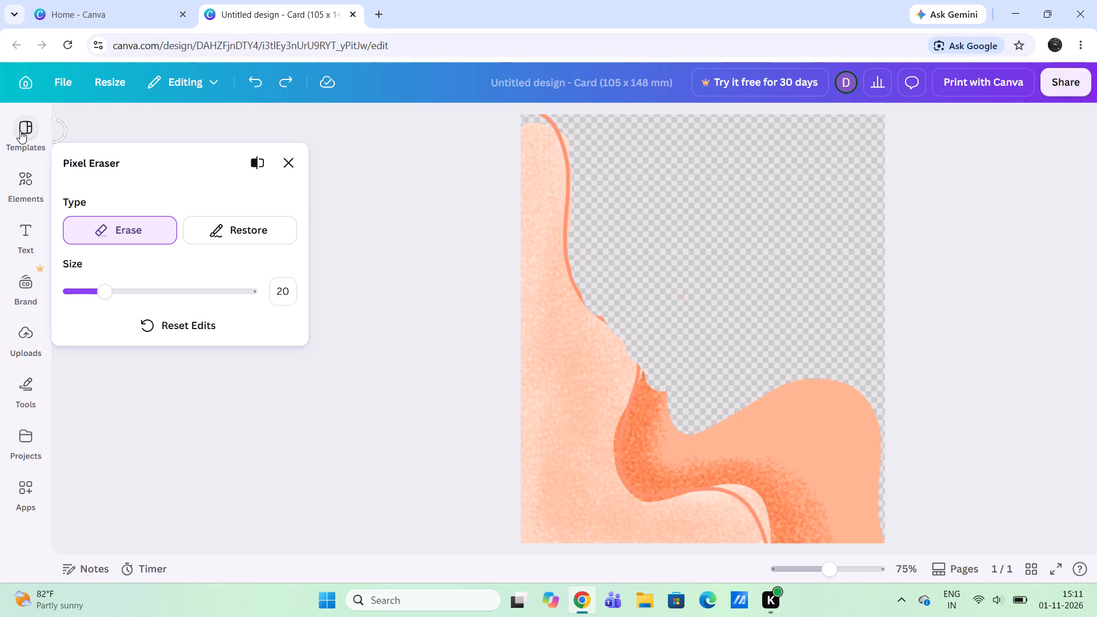
Leave the Pixel Eraser and return to the card with the Elements library open.
left_click(22, 44)
scroll(611, 344, "down", 2)
left_click(330, 67)
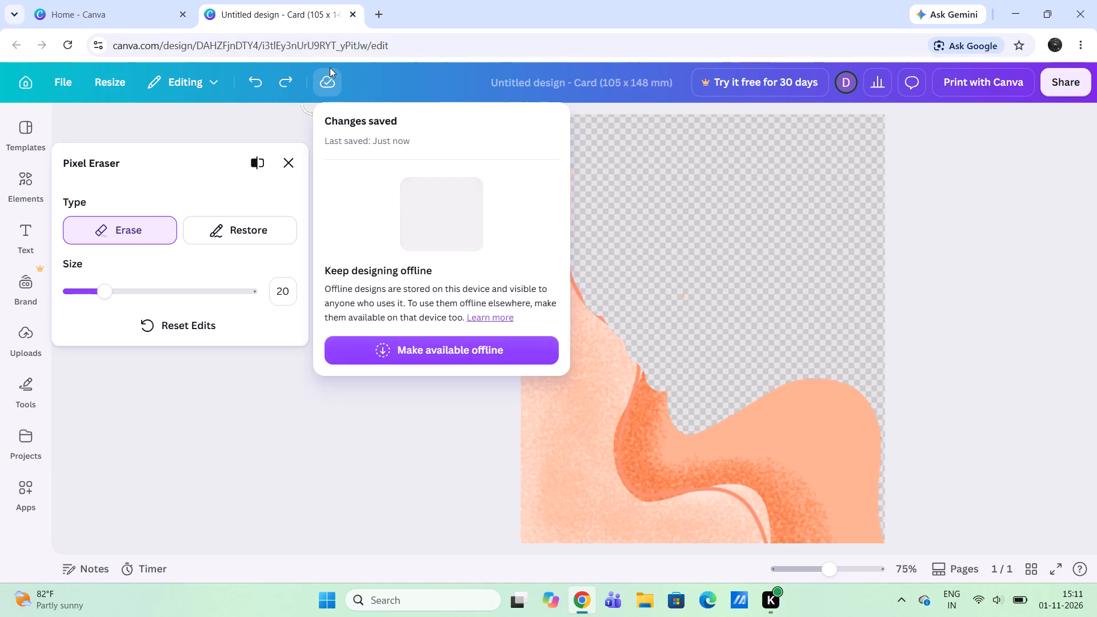
left_click(301, 165)
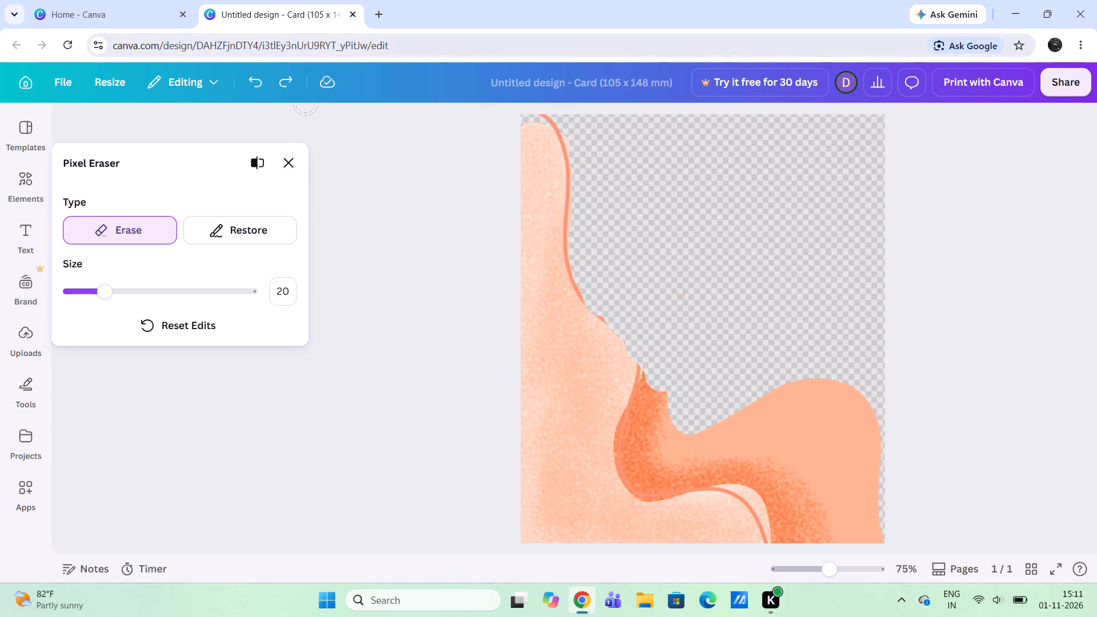
left_click(205, 78)
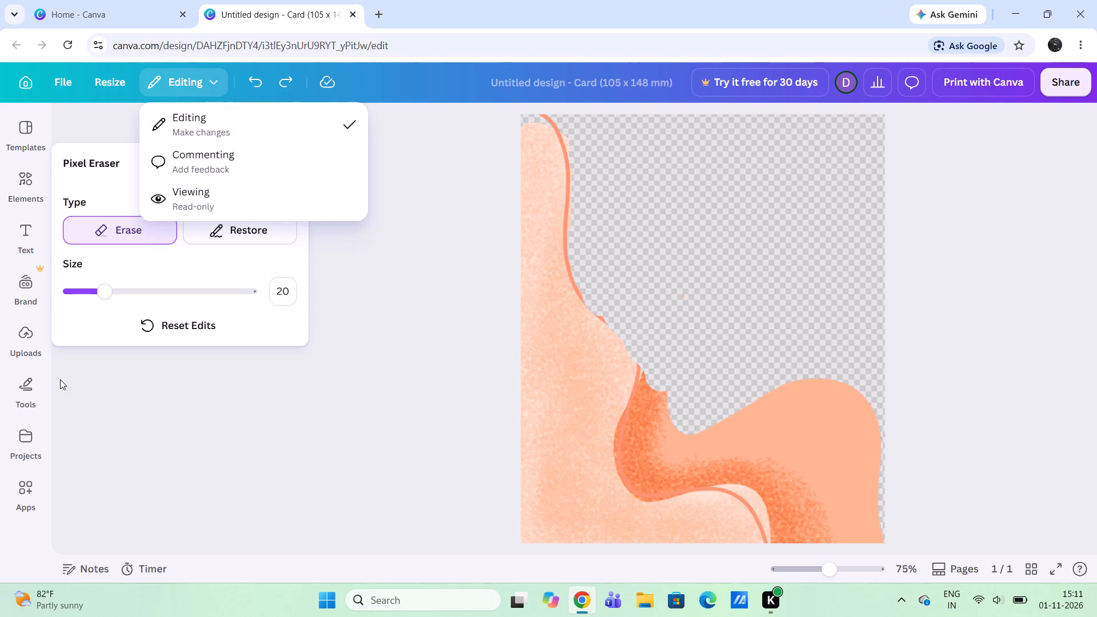
double_click(33, 187)
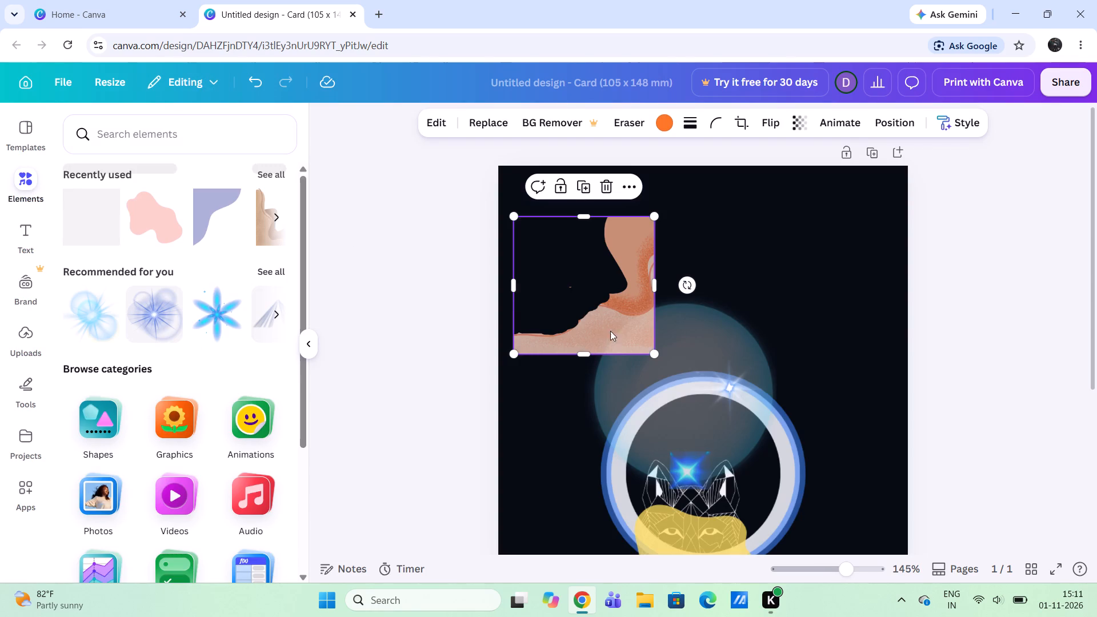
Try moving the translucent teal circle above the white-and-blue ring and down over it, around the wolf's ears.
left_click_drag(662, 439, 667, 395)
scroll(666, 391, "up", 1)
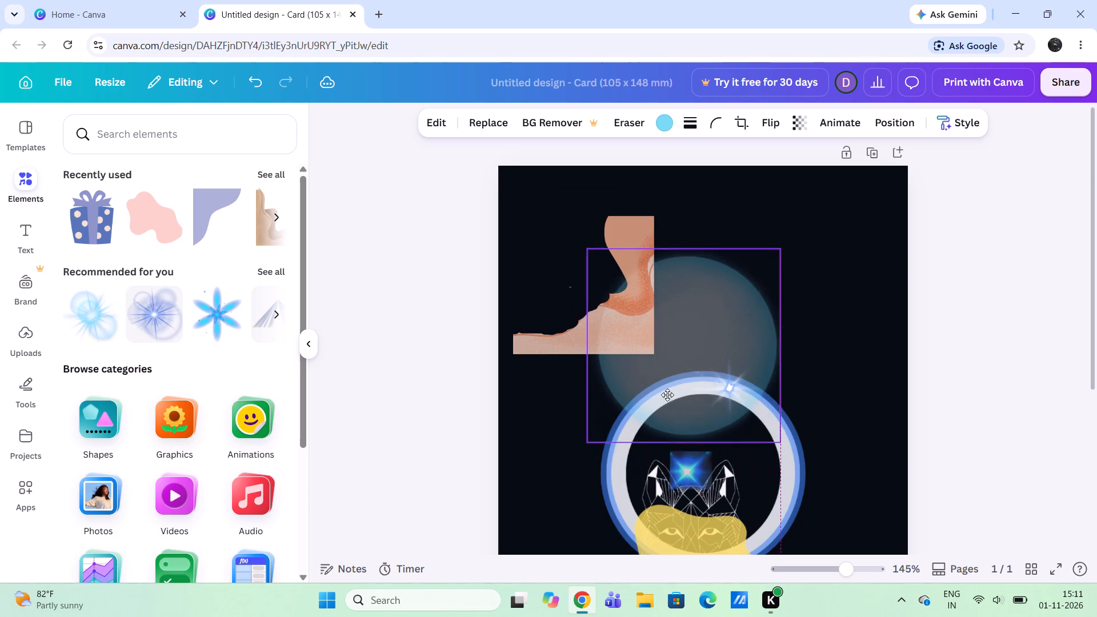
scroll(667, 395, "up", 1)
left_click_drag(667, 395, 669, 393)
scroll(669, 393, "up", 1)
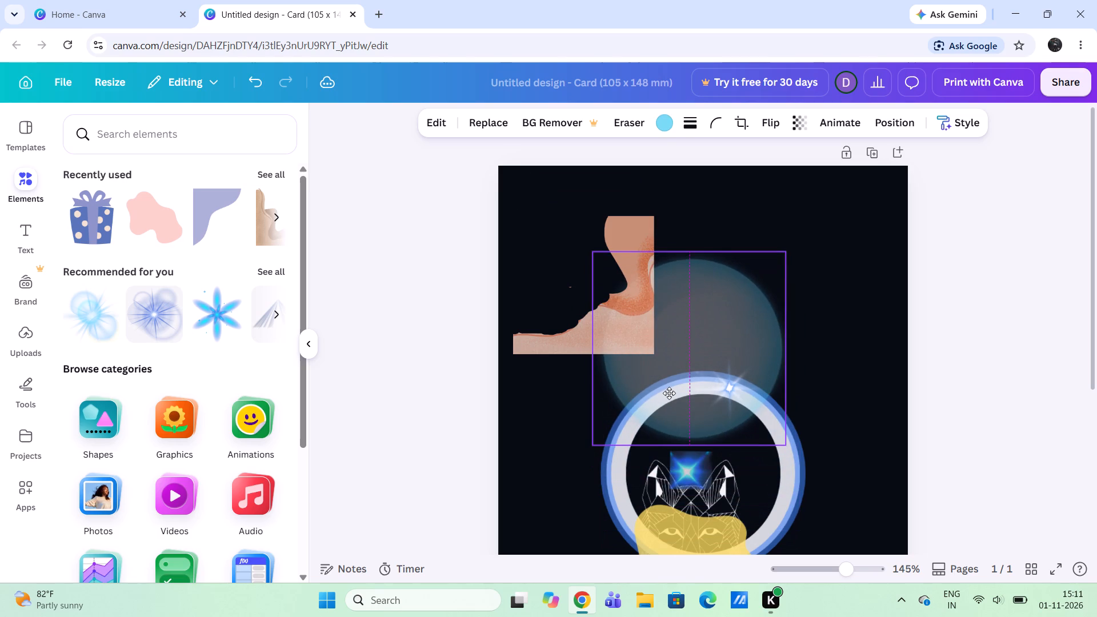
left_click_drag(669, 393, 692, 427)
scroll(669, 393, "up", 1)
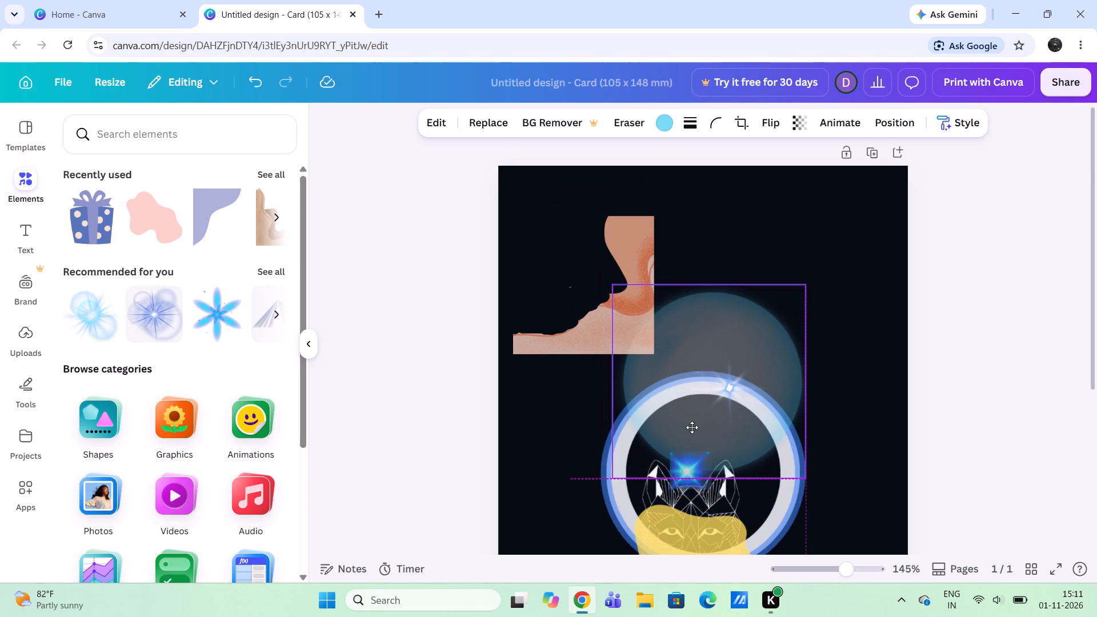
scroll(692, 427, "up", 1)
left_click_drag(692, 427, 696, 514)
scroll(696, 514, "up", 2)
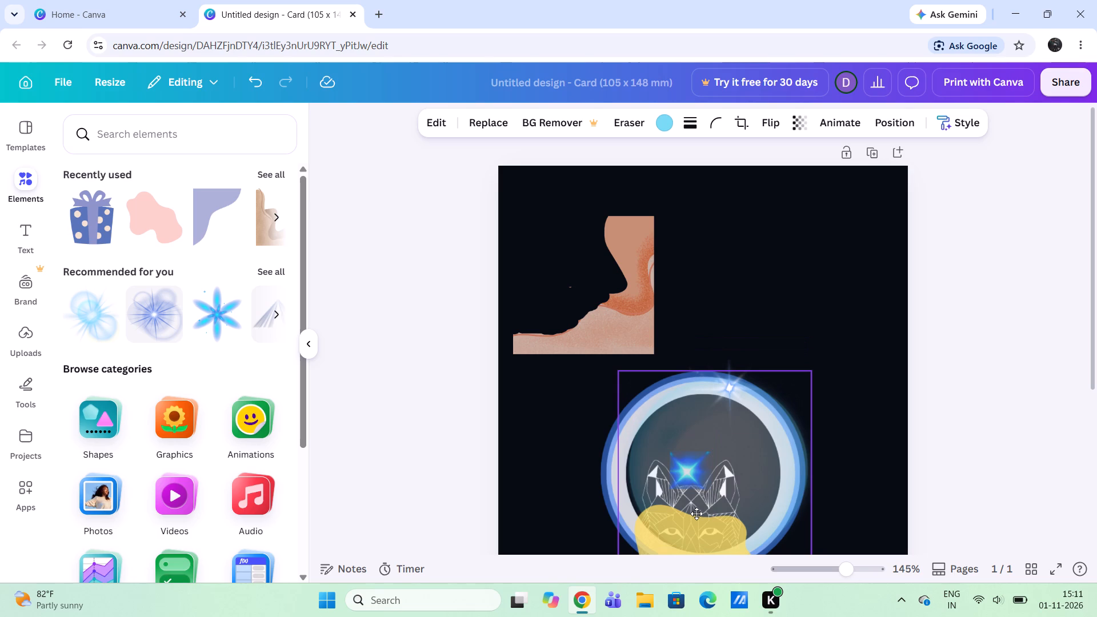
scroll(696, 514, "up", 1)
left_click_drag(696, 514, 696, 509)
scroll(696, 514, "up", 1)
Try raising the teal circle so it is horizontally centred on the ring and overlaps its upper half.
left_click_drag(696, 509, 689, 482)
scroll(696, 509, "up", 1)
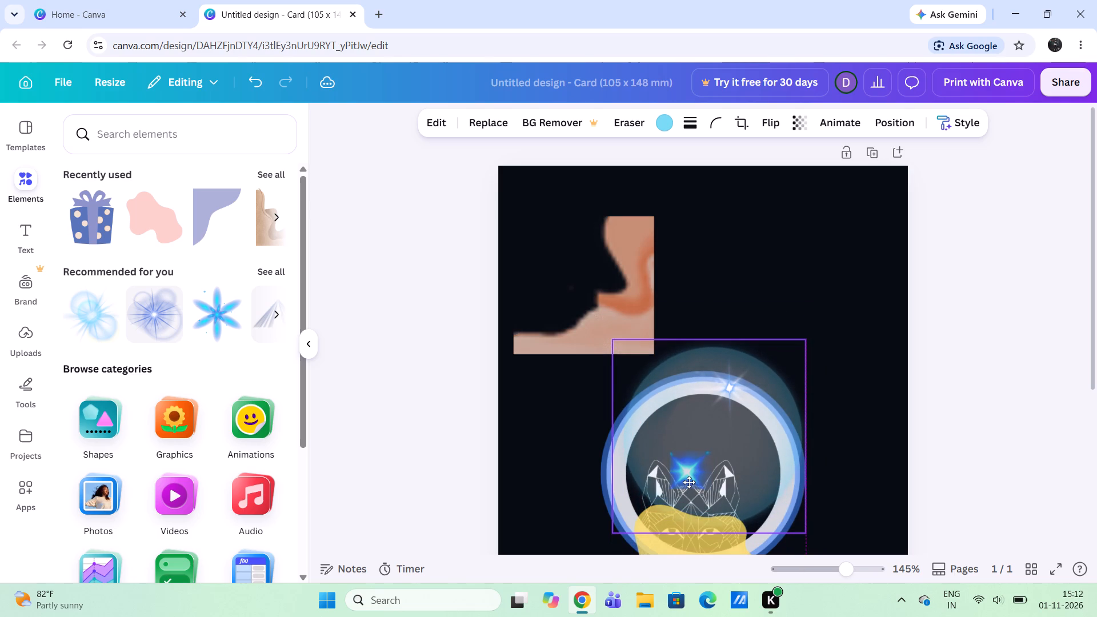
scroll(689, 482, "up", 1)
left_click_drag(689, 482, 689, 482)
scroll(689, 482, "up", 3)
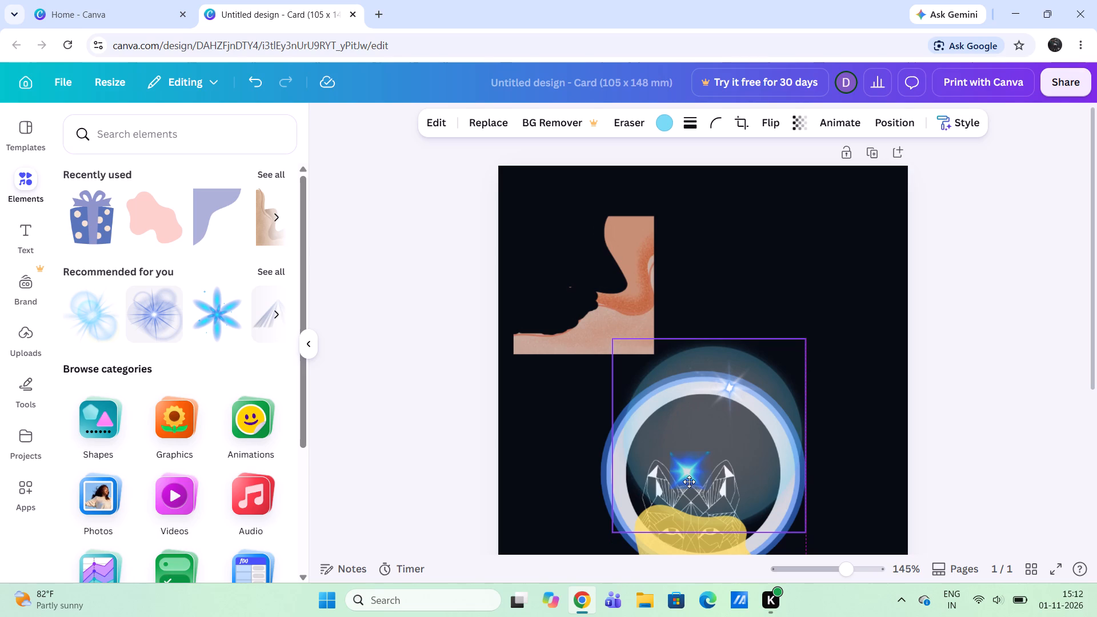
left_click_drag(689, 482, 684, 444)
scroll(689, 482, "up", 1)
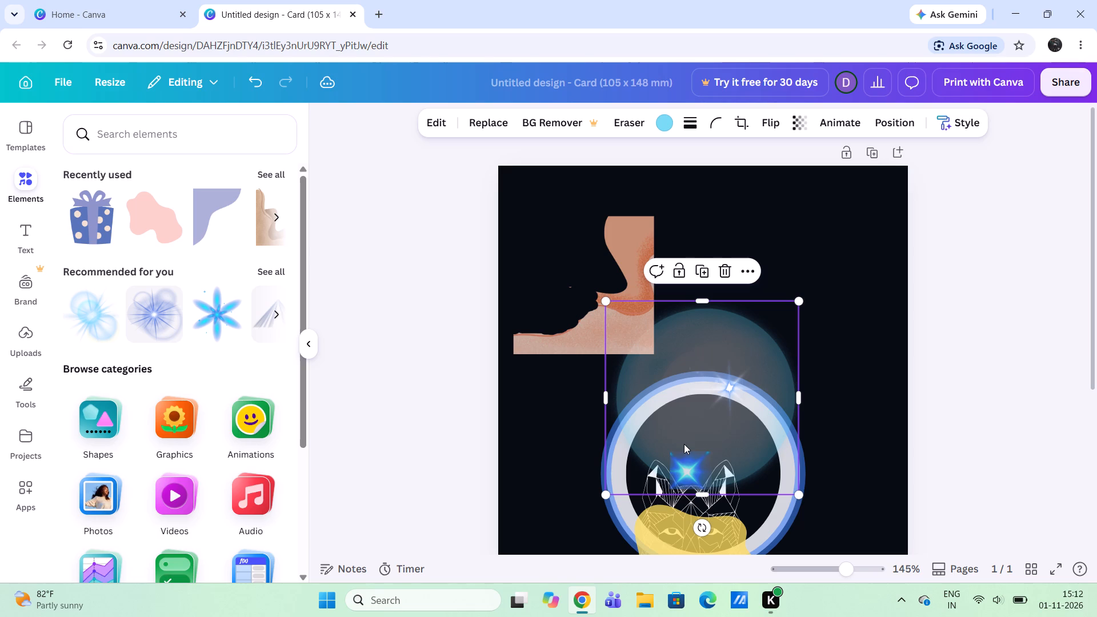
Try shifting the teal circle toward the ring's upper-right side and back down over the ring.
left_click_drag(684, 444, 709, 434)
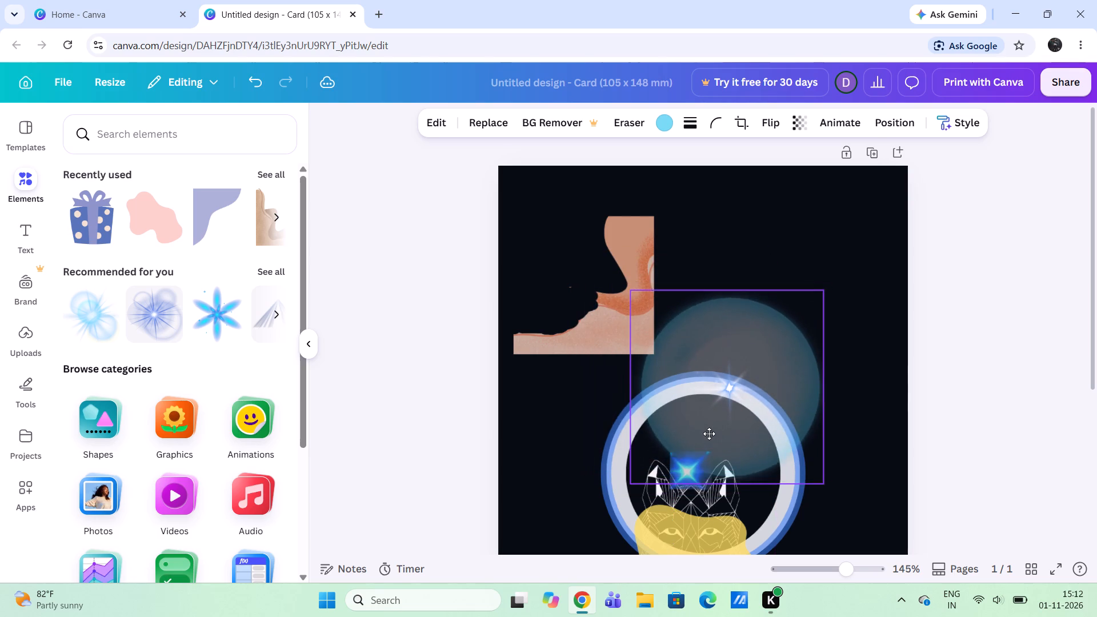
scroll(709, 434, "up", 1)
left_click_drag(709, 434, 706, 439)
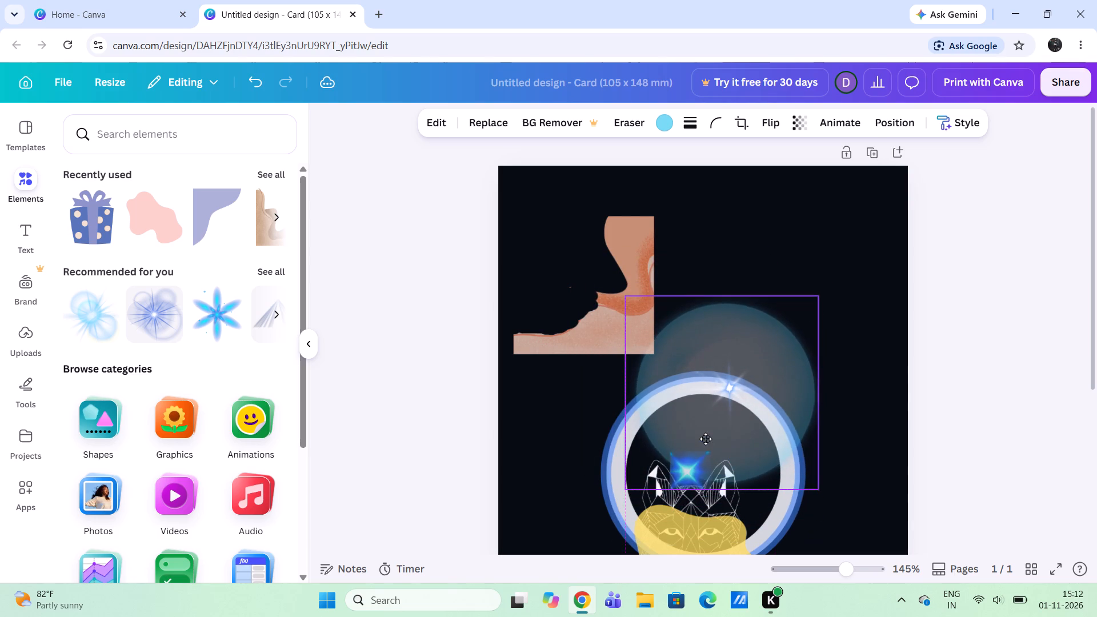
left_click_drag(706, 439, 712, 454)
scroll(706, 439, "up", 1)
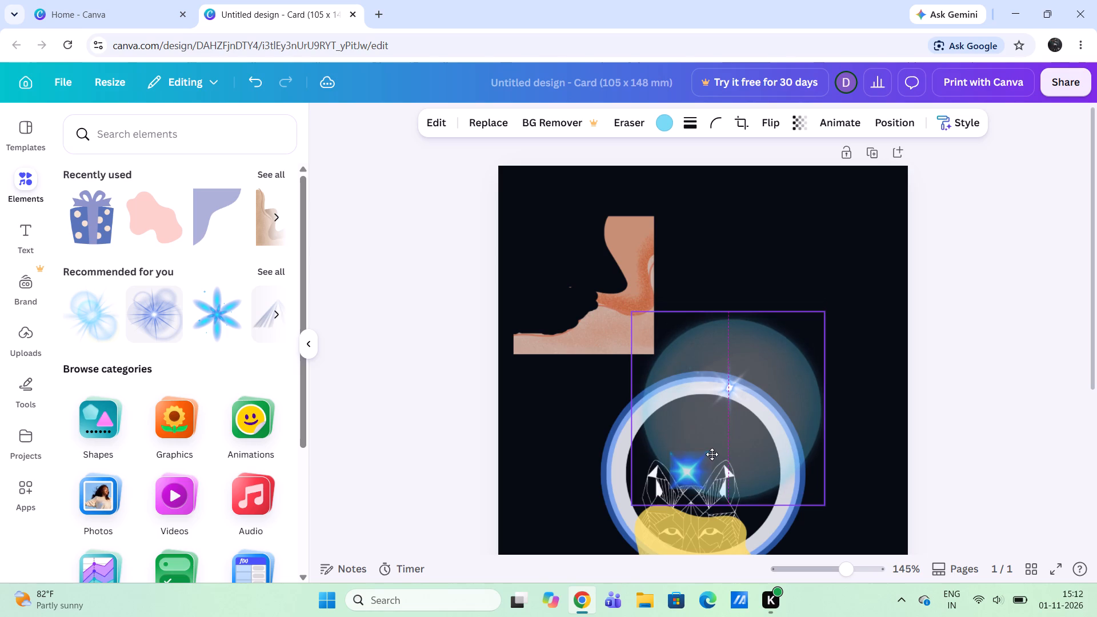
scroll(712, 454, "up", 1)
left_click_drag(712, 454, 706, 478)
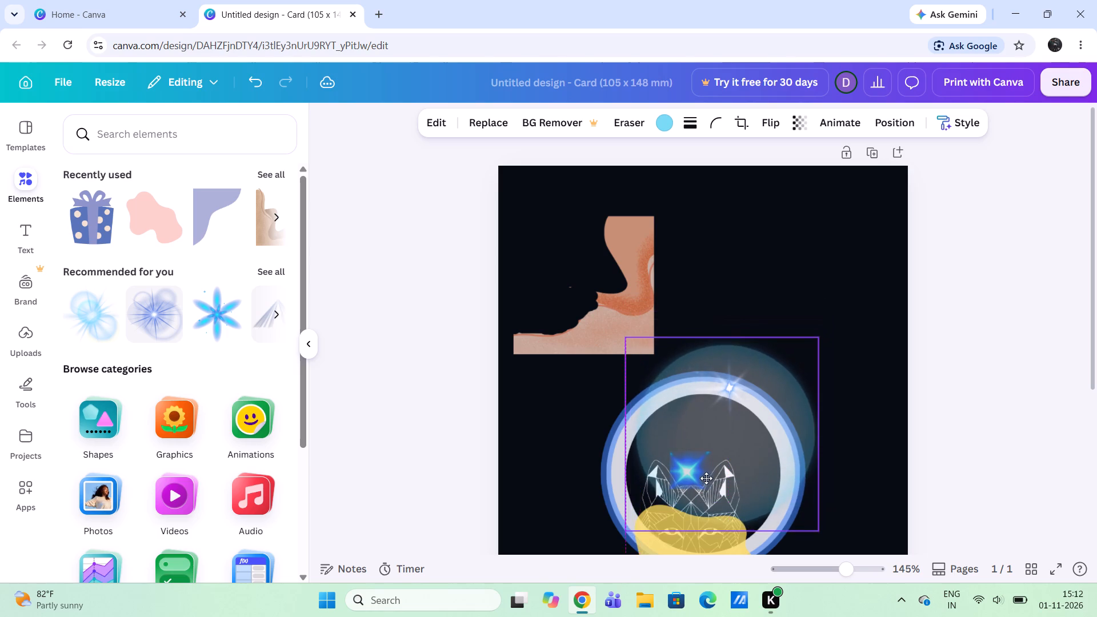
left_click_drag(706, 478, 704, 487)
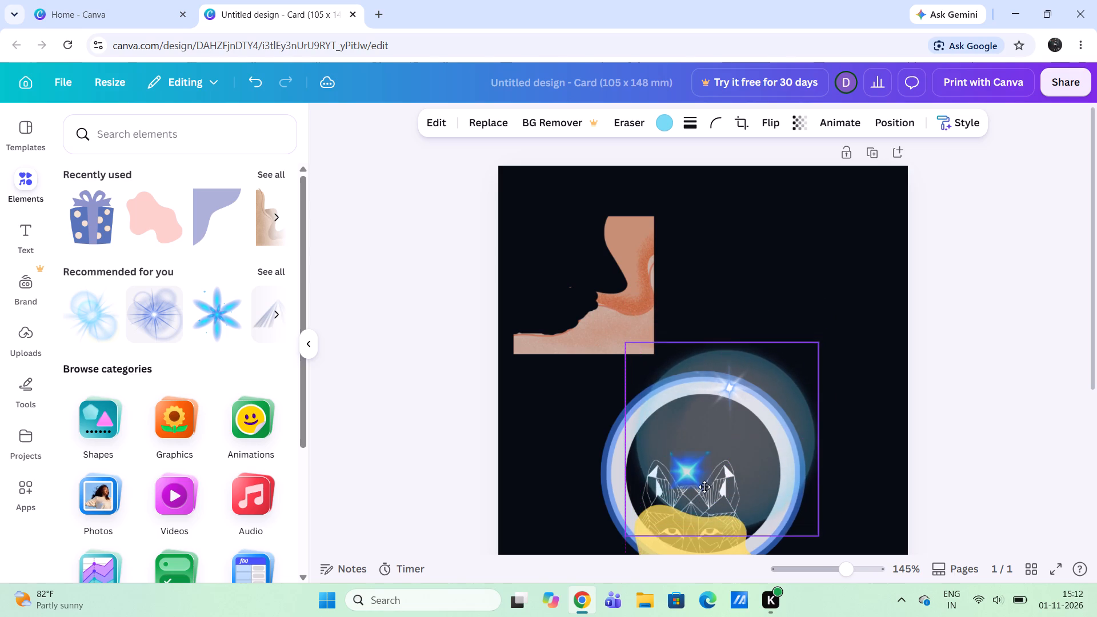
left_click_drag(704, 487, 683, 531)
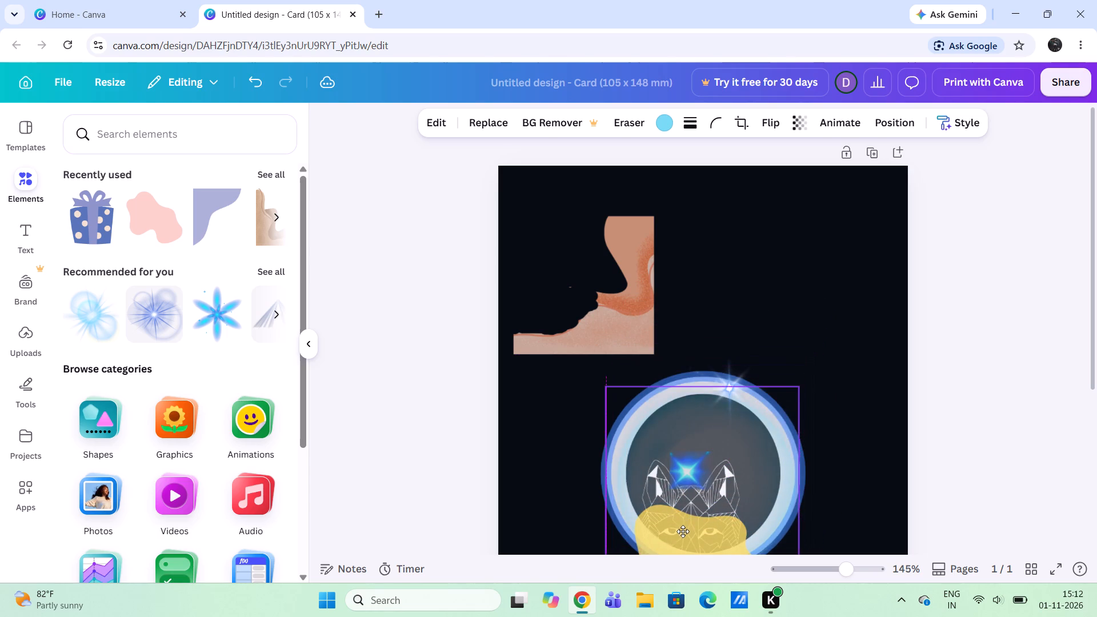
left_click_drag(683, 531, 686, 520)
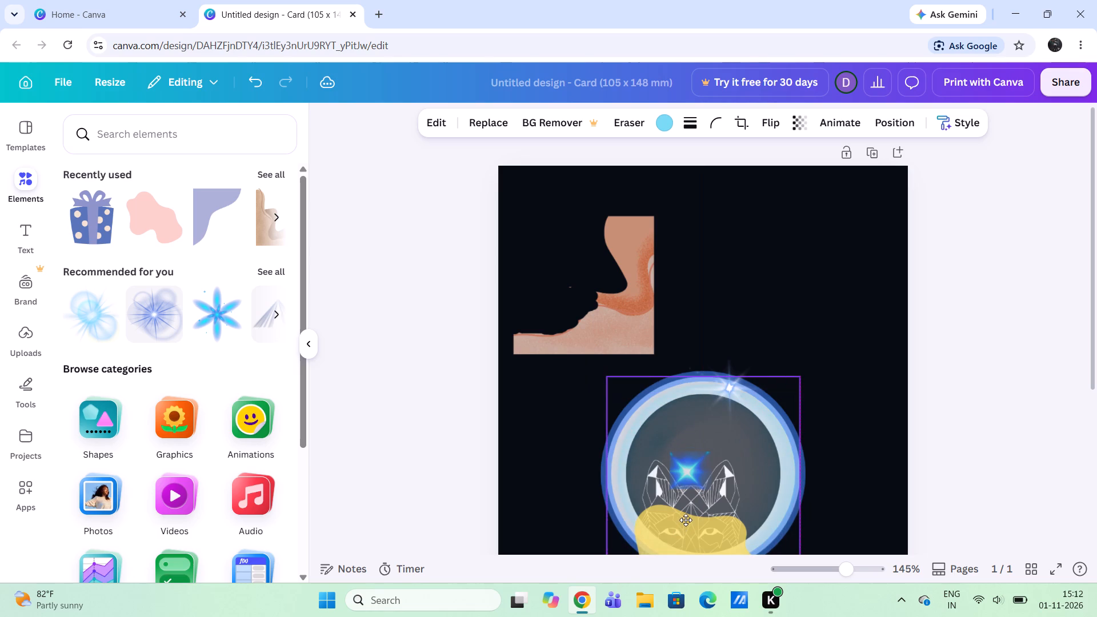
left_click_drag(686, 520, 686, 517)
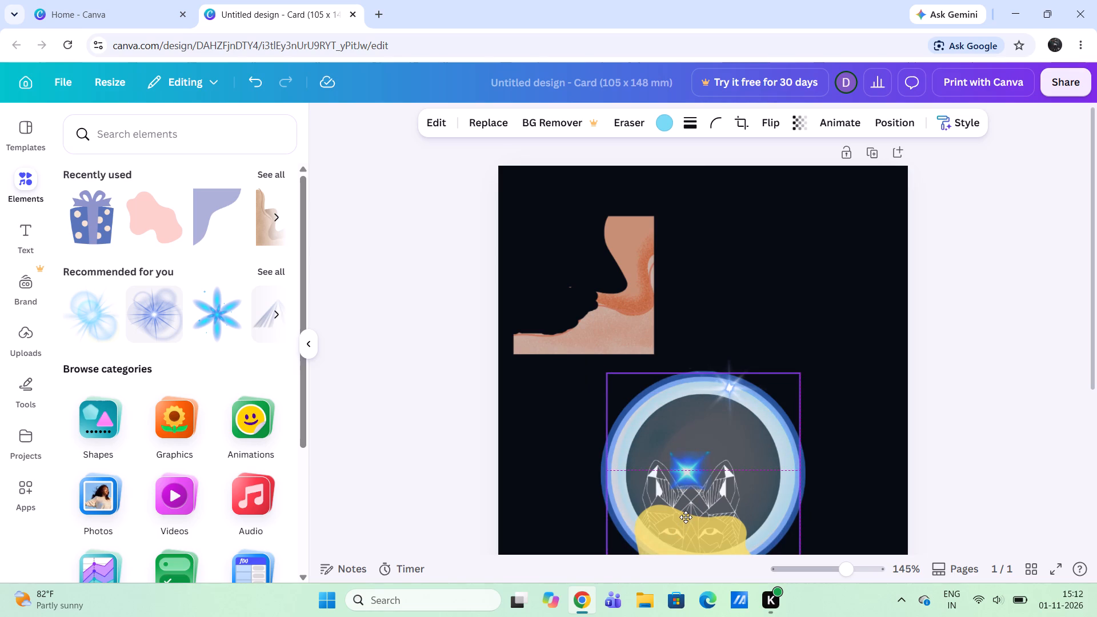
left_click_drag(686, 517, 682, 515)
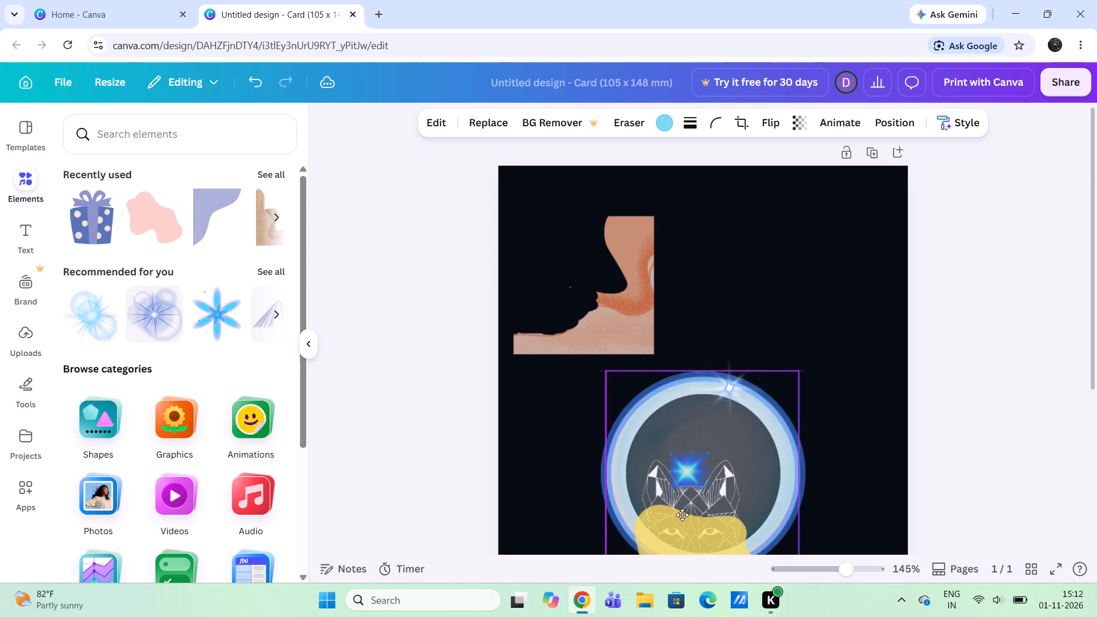
Place the teal circle up and left of the ring's centre, overlapping the ring and the orange wavy image's lower right corner.
left_click_drag(682, 515, 679, 491)
scroll(685, 504, "down", 1)
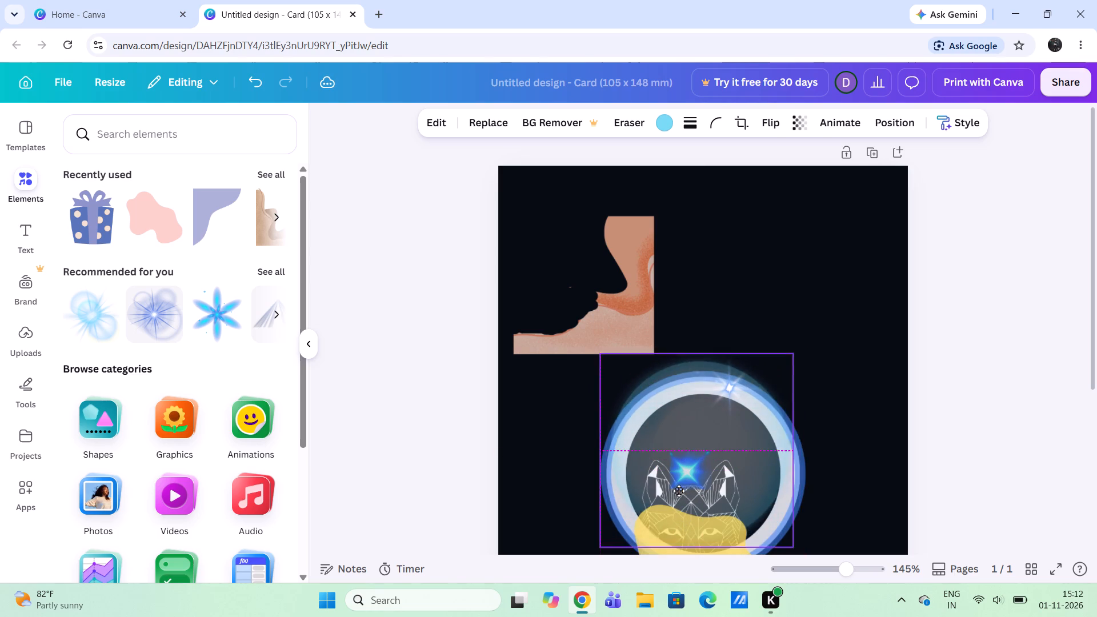
scroll(679, 491, "down", 1)
left_click_drag(679, 491, 659, 441)
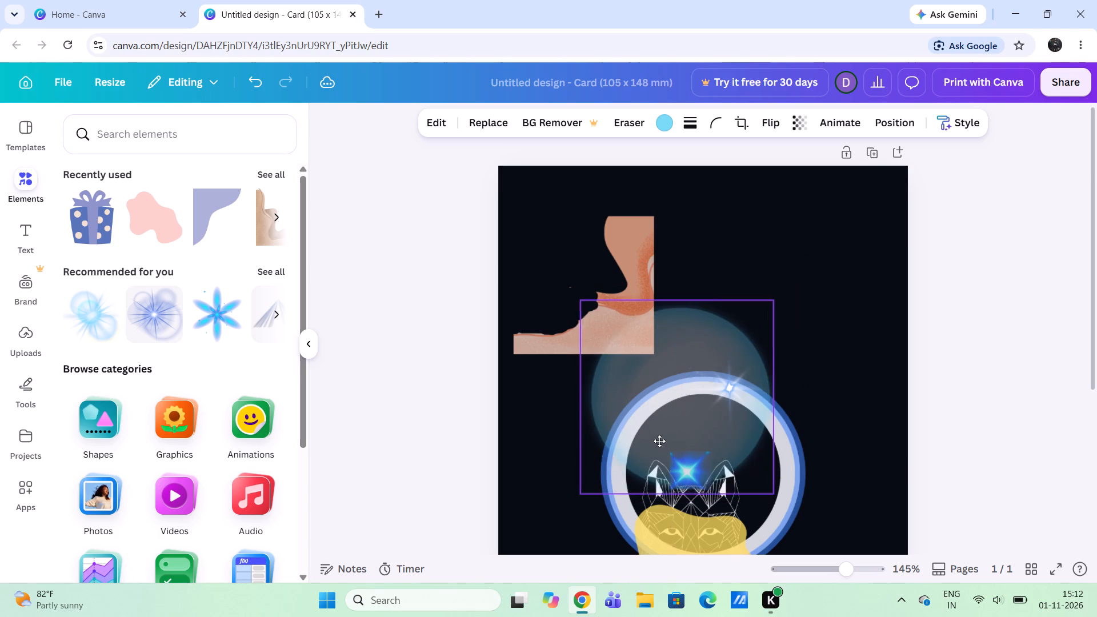
left_click_drag(659, 441, 653, 434)
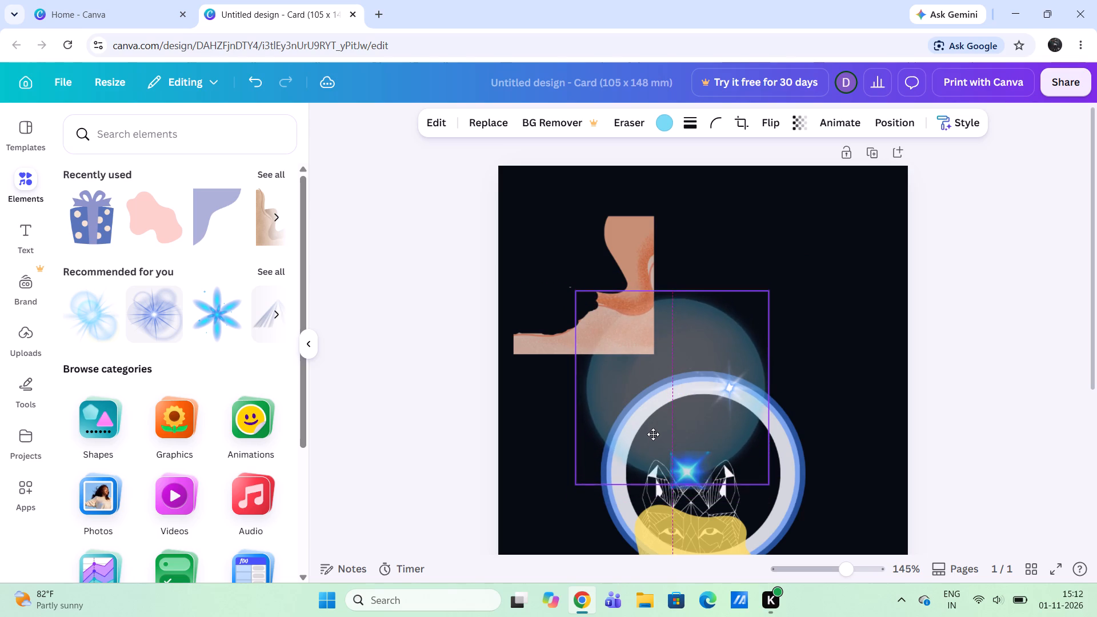
left_click_drag(653, 434, 651, 448)
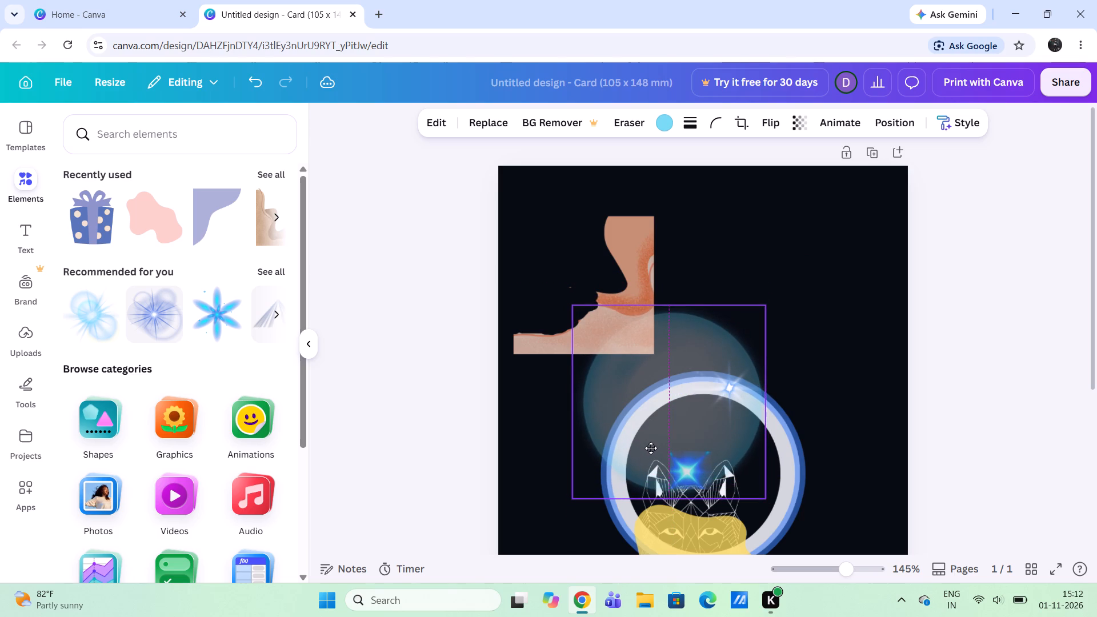
left_click_drag(651, 448, 654, 464)
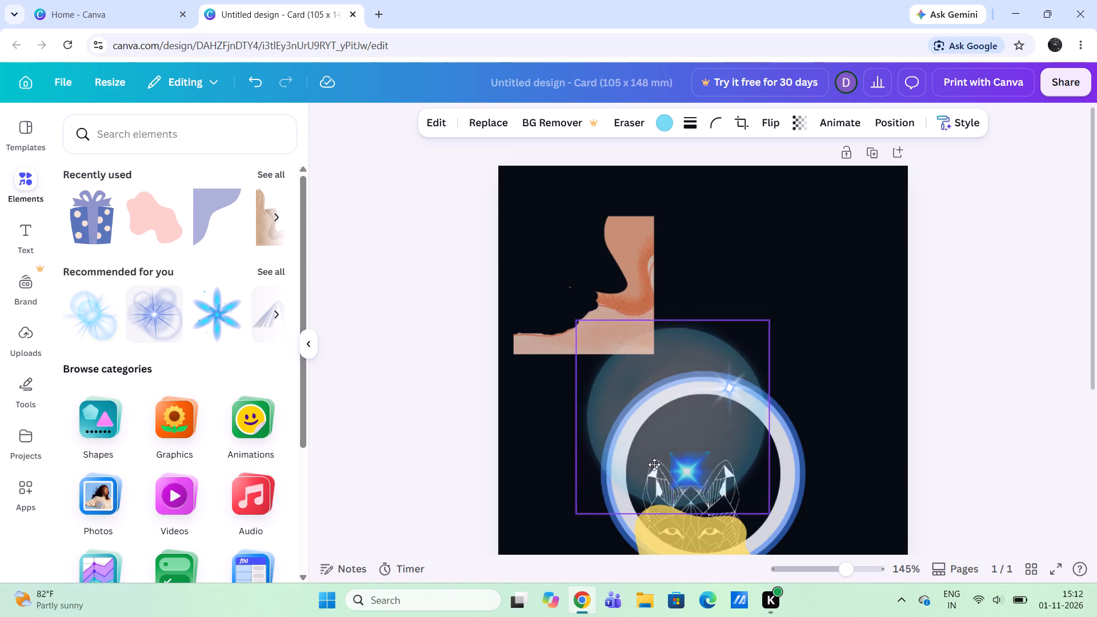
left_click_drag(654, 464, 652, 462)
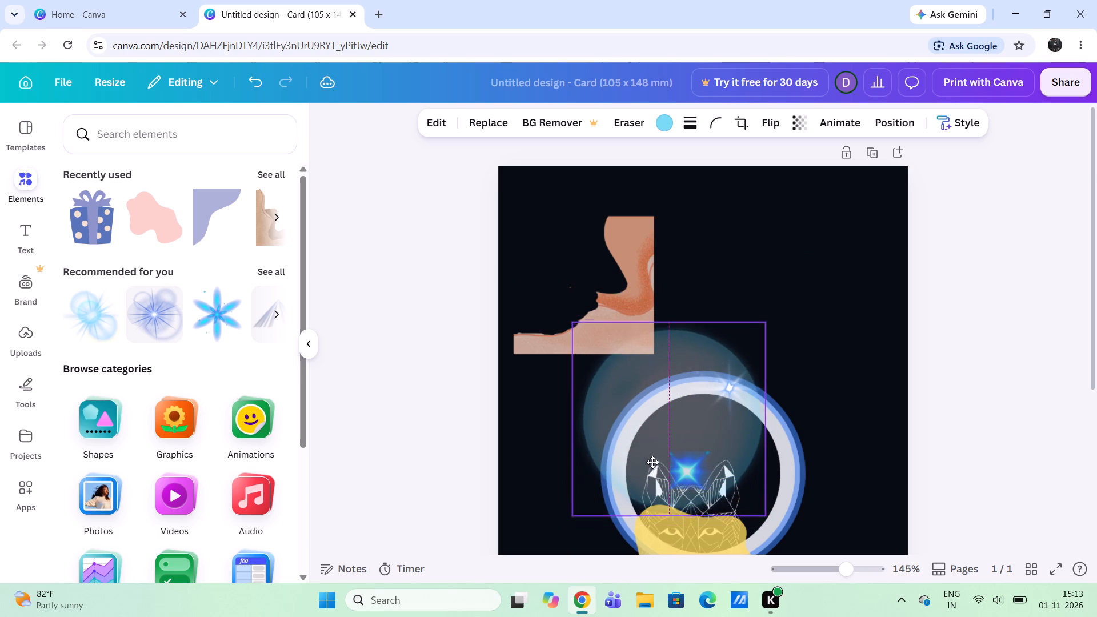
left_click_drag(652, 462, 657, 455)
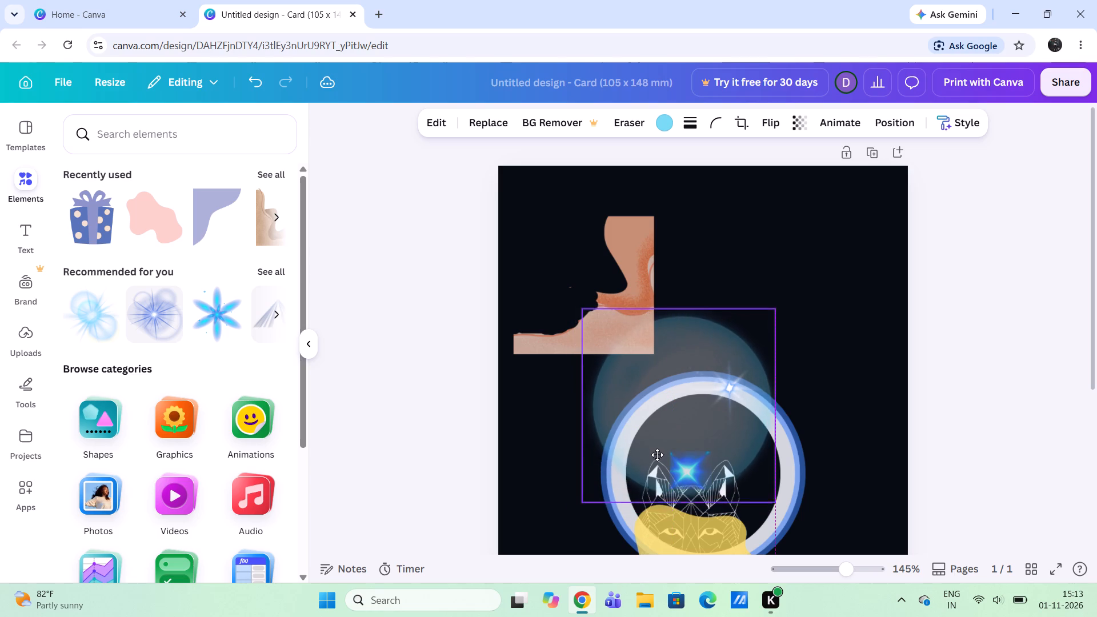
left_click_drag(657, 455, 654, 479)
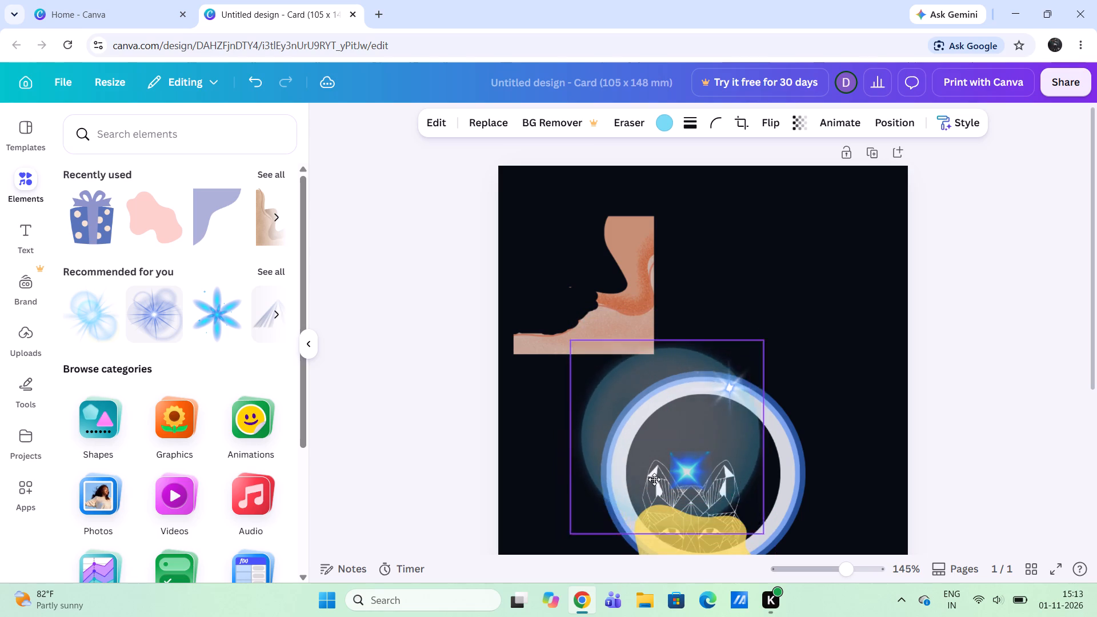
left_click_drag(654, 479, 619, 438)
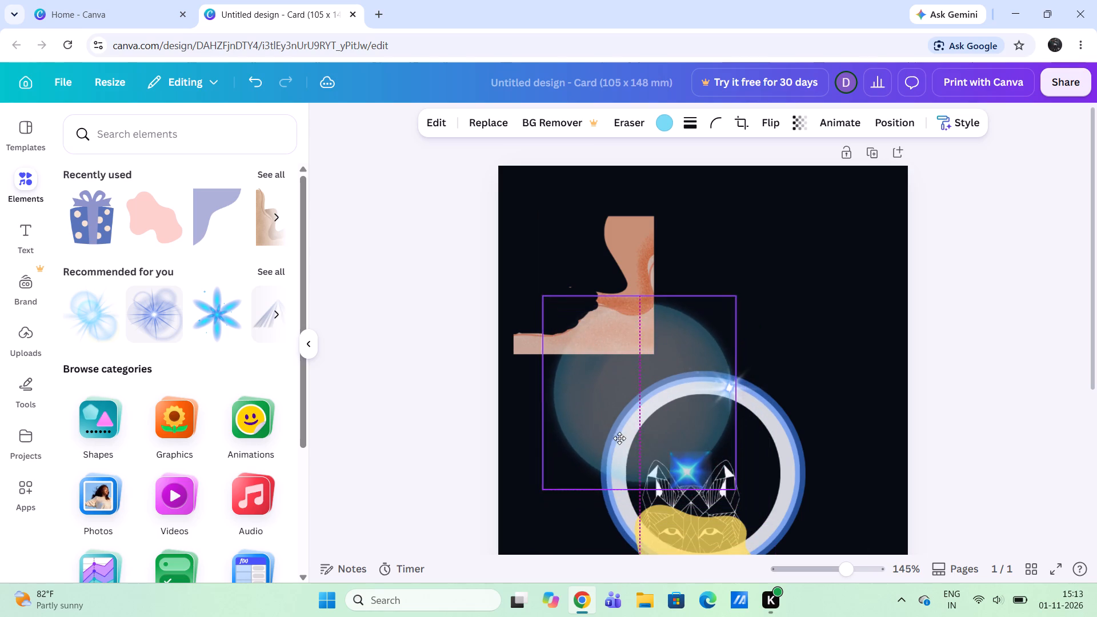
left_click_drag(619, 438, 622, 456)
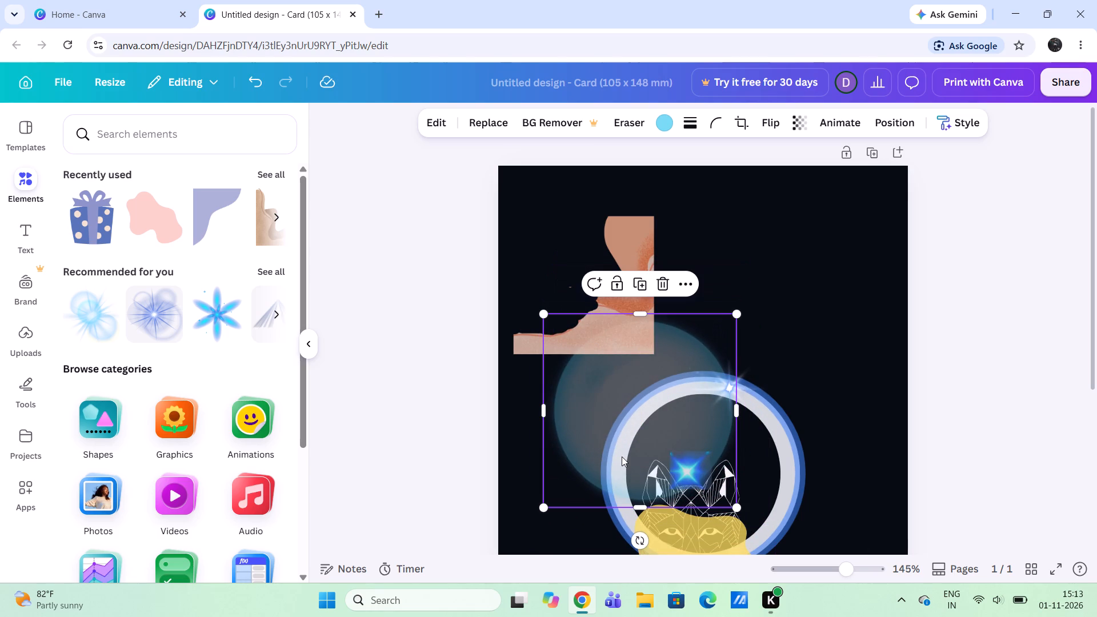
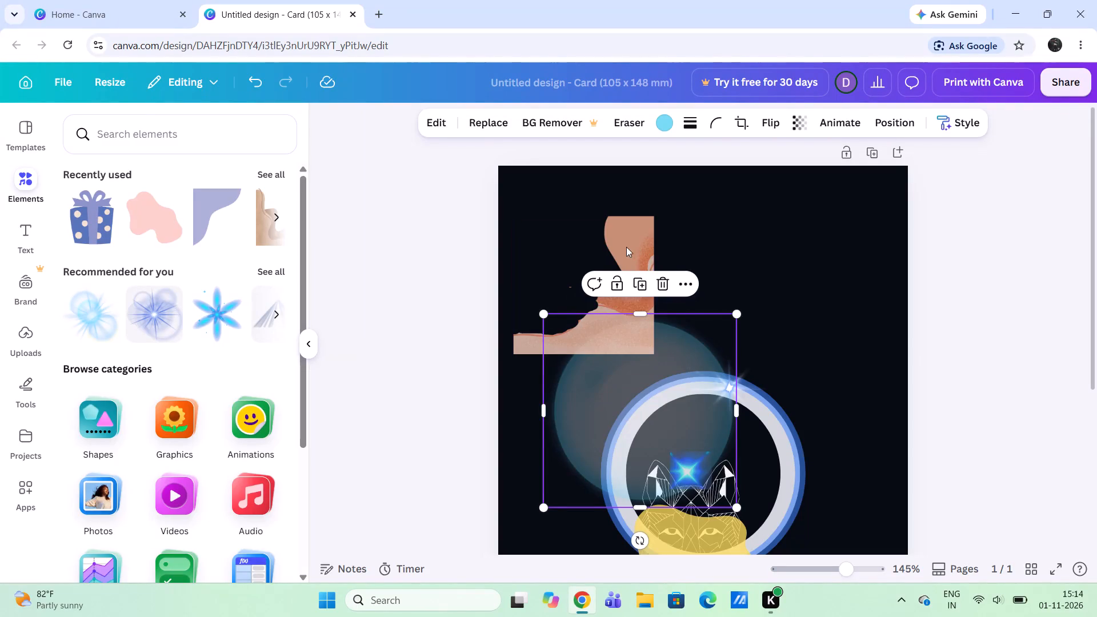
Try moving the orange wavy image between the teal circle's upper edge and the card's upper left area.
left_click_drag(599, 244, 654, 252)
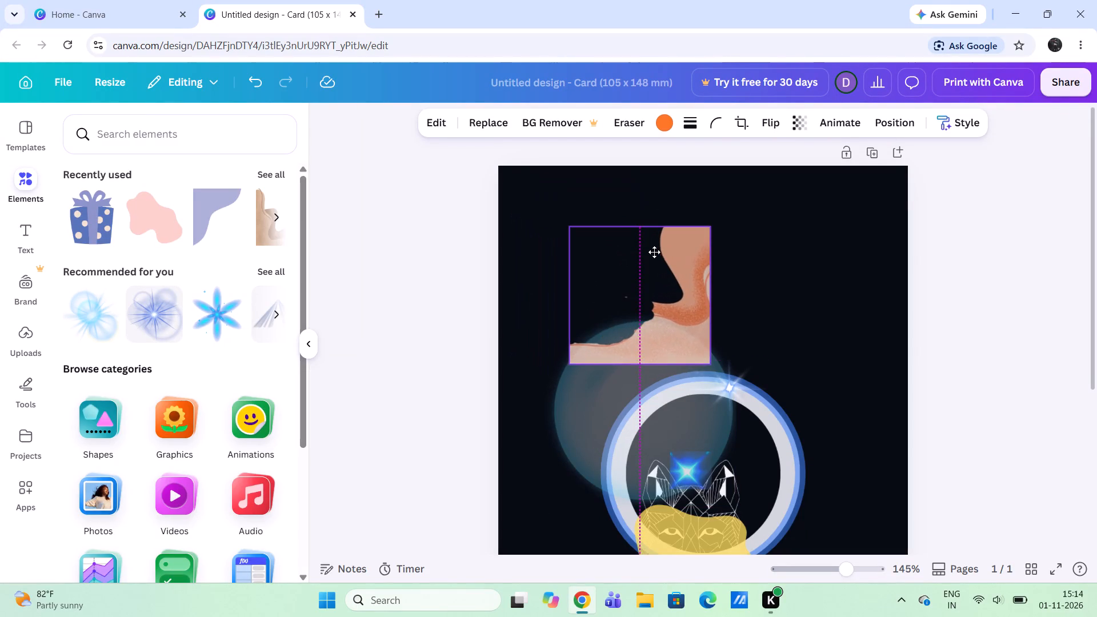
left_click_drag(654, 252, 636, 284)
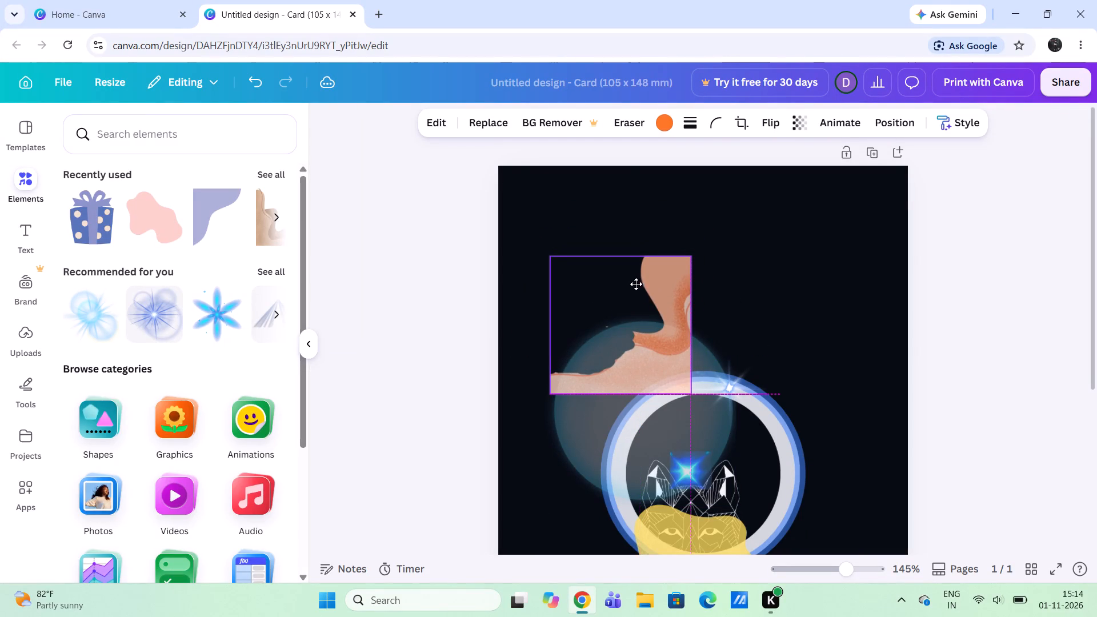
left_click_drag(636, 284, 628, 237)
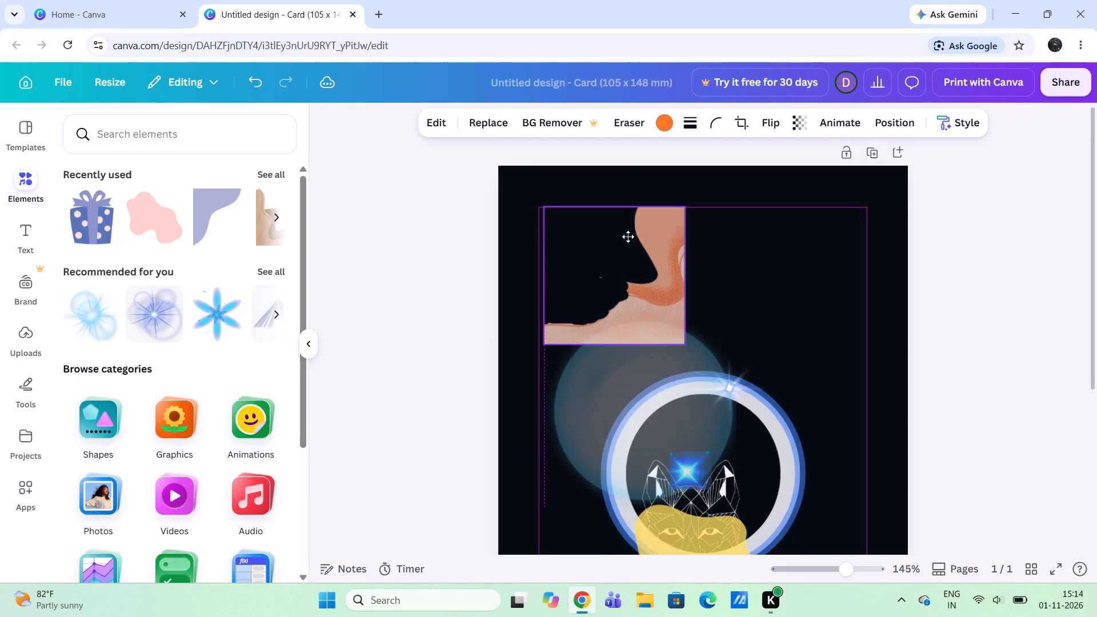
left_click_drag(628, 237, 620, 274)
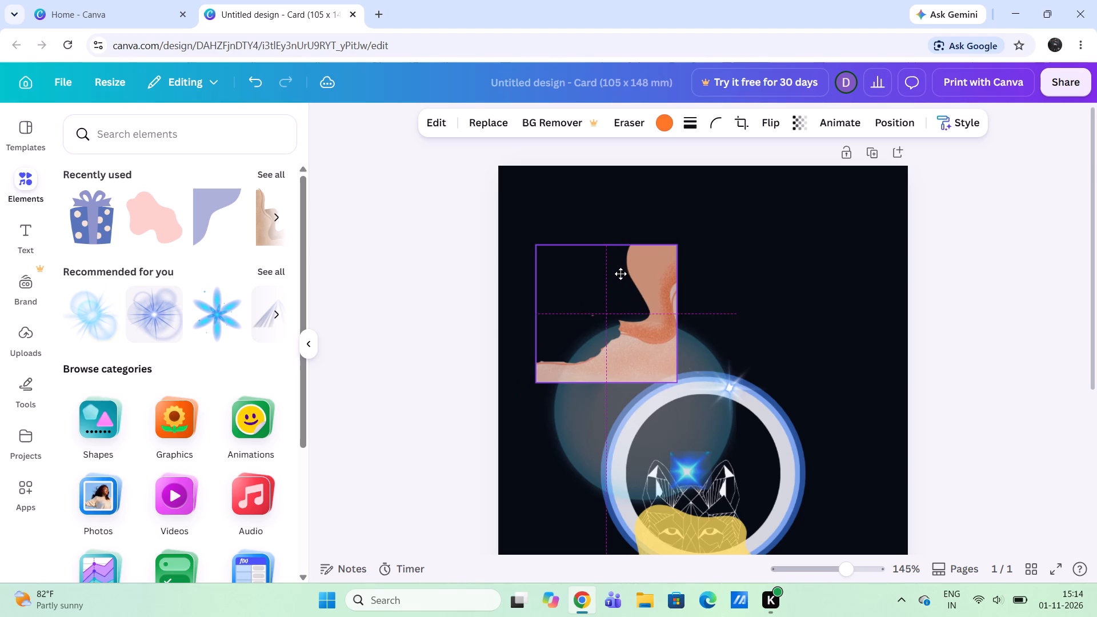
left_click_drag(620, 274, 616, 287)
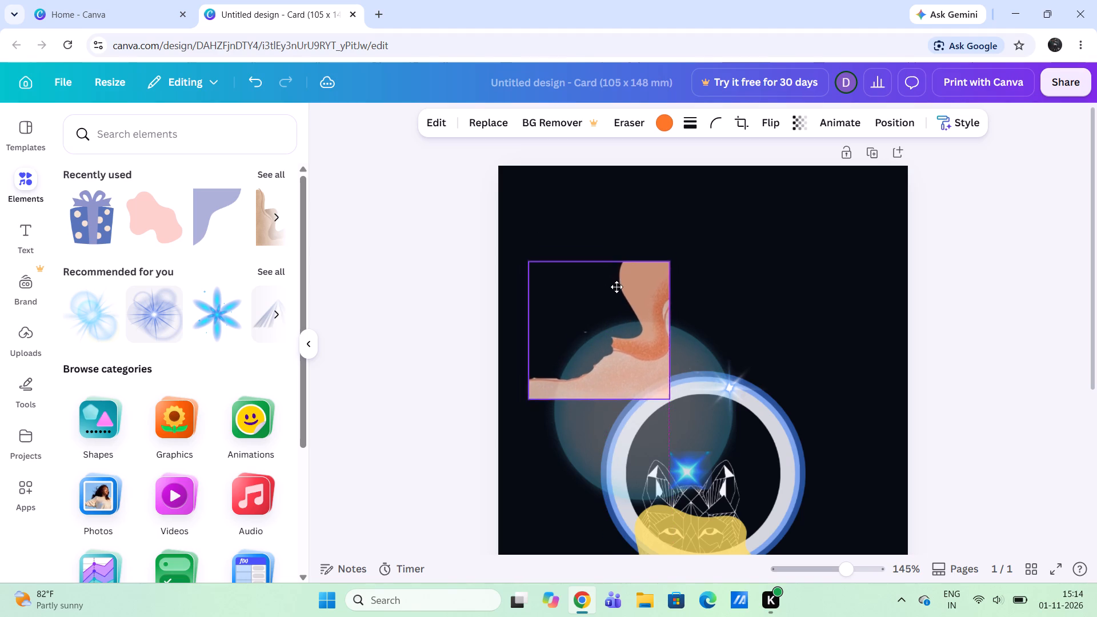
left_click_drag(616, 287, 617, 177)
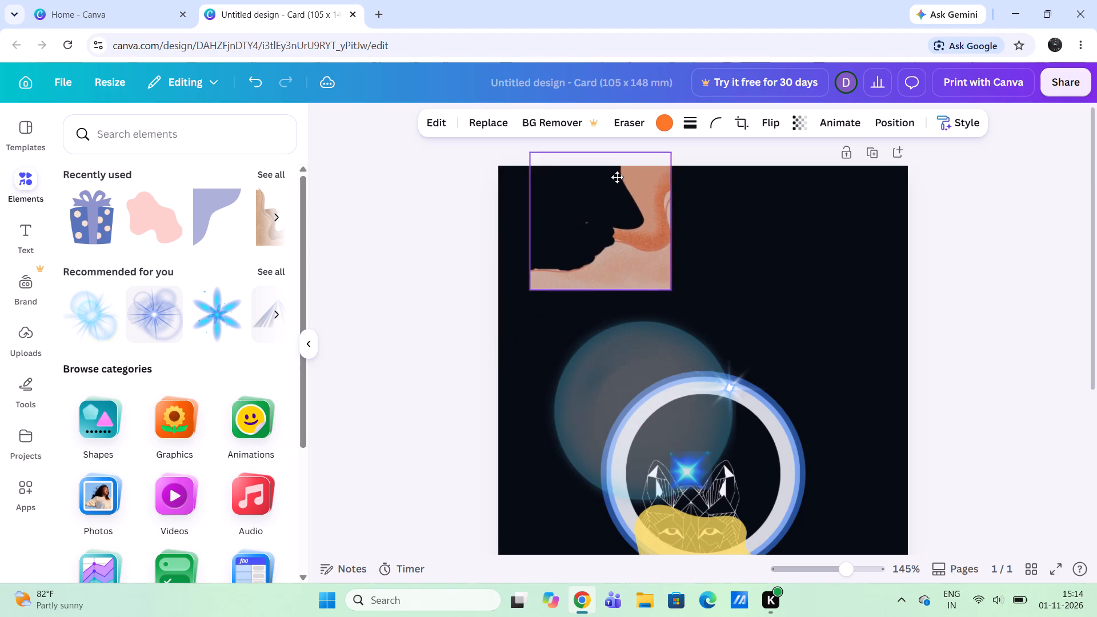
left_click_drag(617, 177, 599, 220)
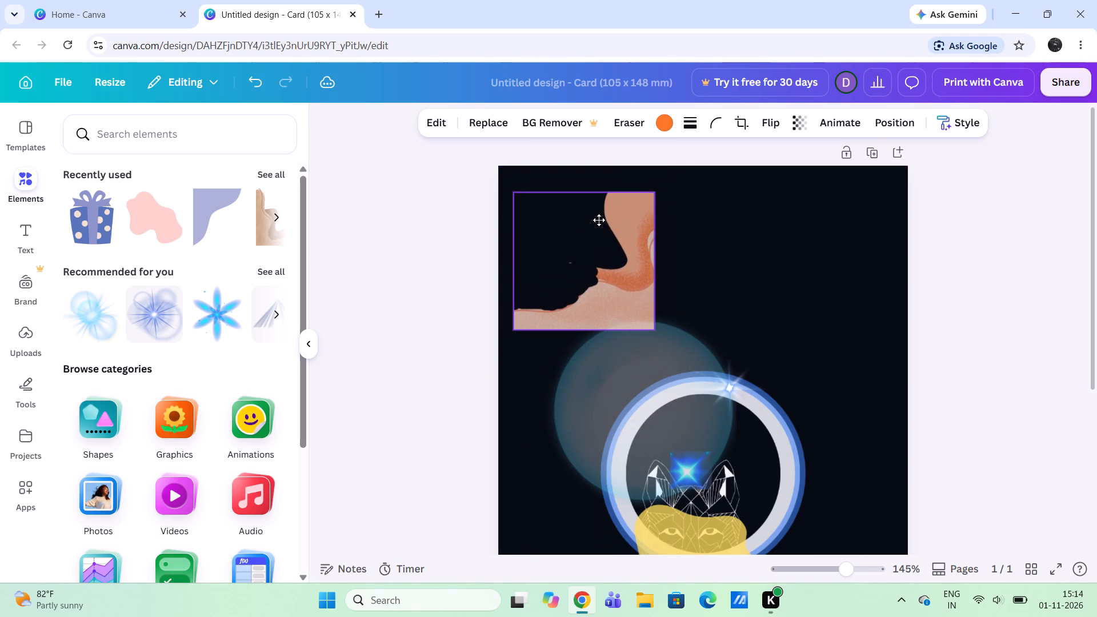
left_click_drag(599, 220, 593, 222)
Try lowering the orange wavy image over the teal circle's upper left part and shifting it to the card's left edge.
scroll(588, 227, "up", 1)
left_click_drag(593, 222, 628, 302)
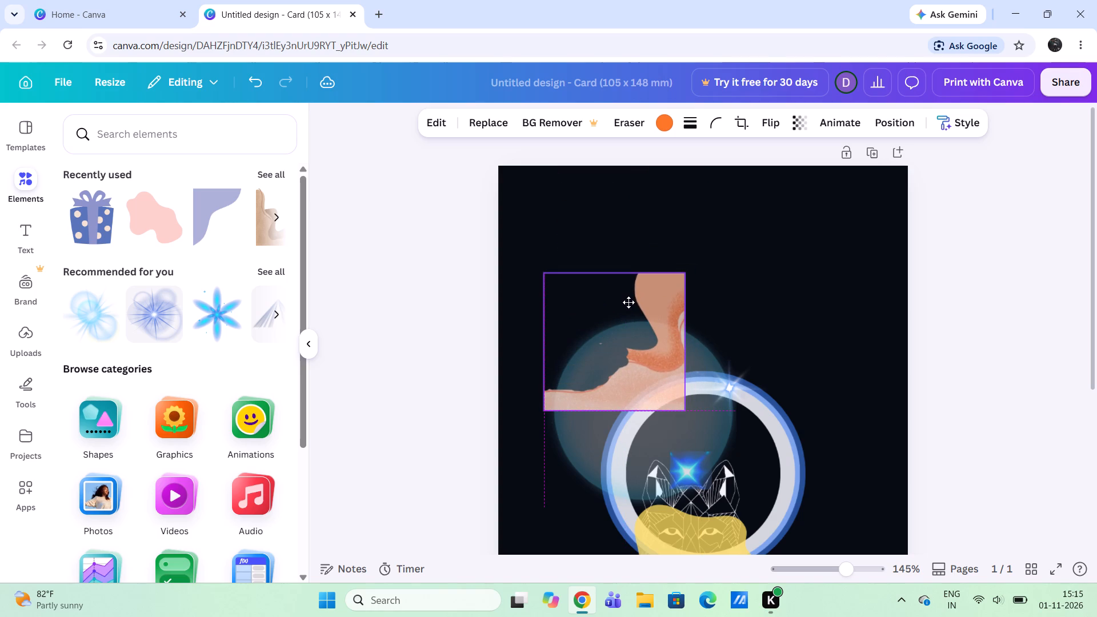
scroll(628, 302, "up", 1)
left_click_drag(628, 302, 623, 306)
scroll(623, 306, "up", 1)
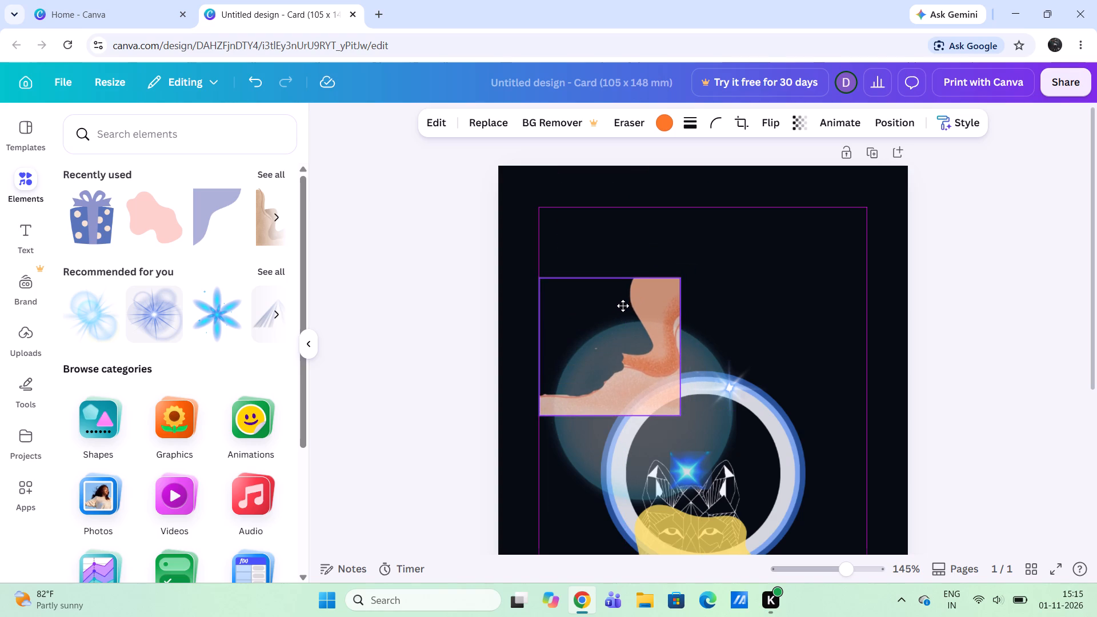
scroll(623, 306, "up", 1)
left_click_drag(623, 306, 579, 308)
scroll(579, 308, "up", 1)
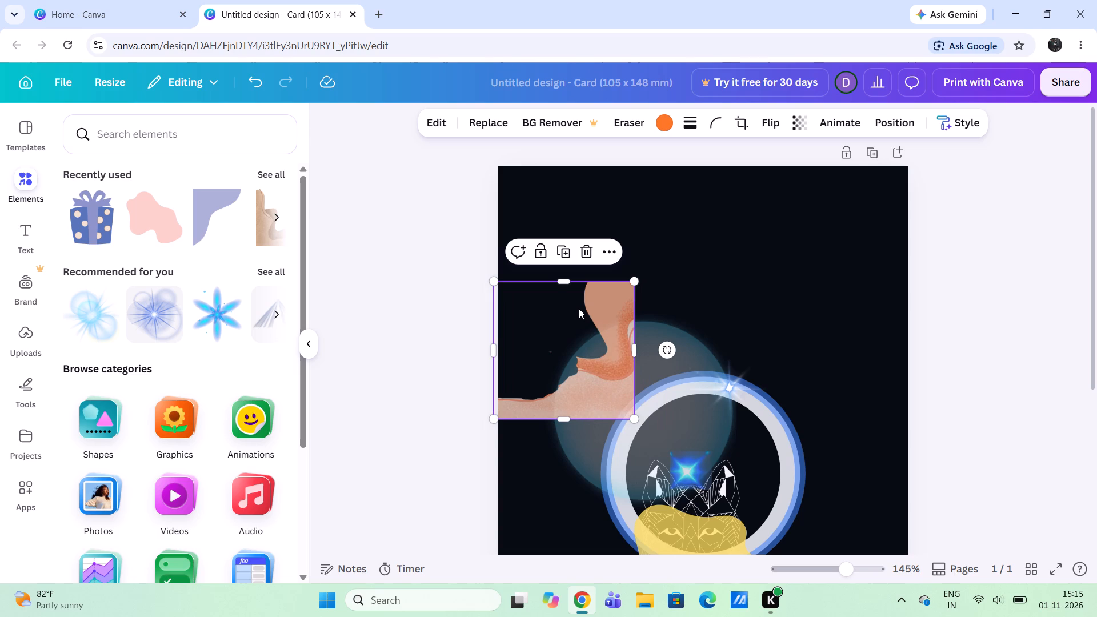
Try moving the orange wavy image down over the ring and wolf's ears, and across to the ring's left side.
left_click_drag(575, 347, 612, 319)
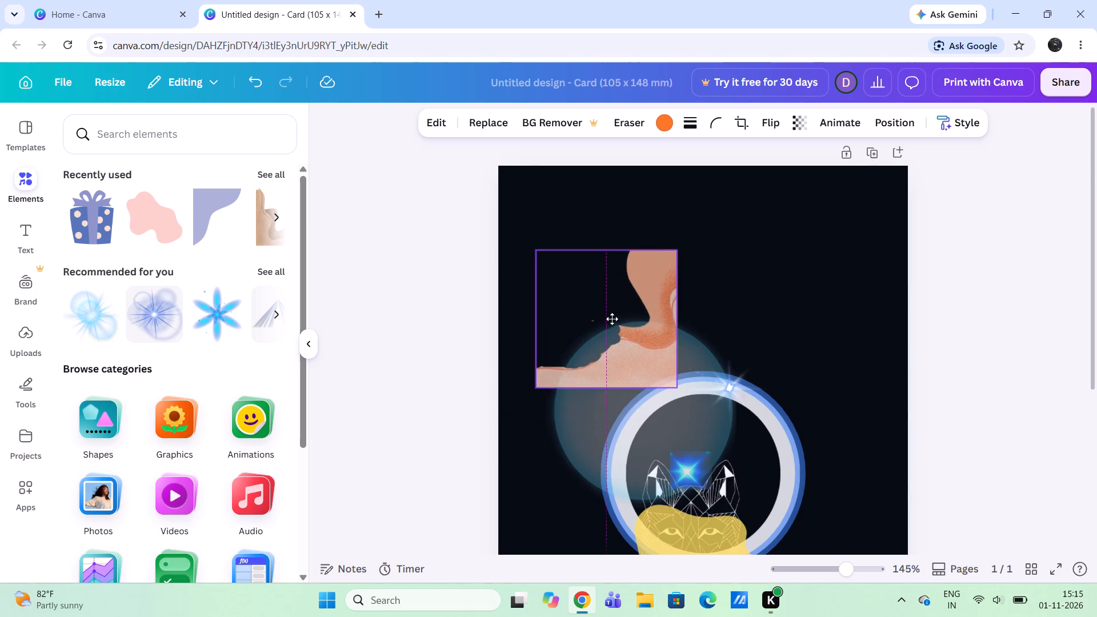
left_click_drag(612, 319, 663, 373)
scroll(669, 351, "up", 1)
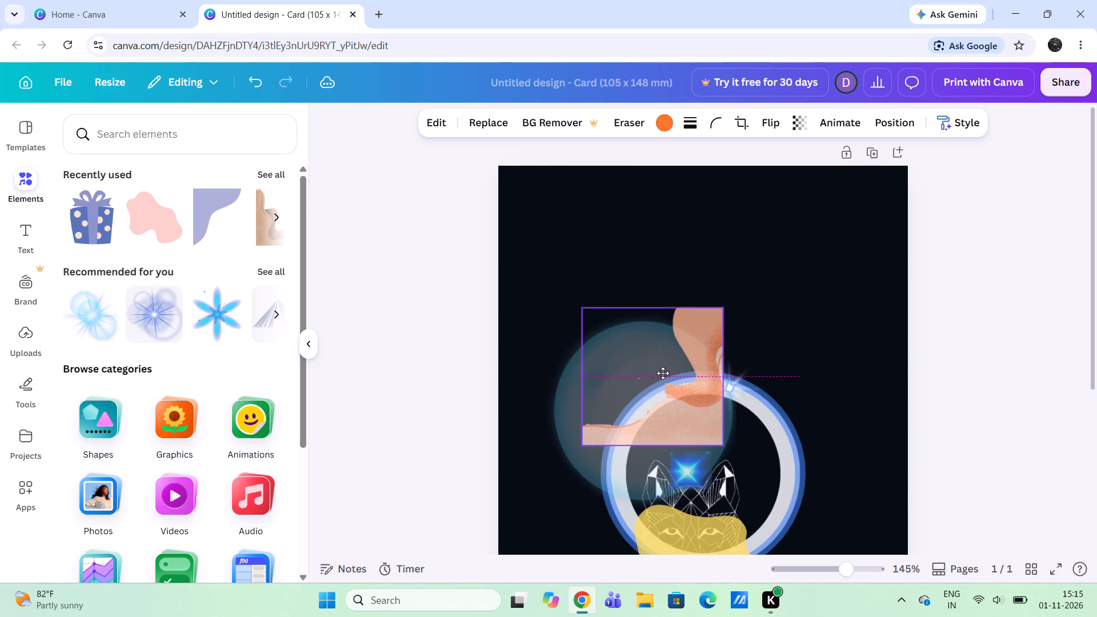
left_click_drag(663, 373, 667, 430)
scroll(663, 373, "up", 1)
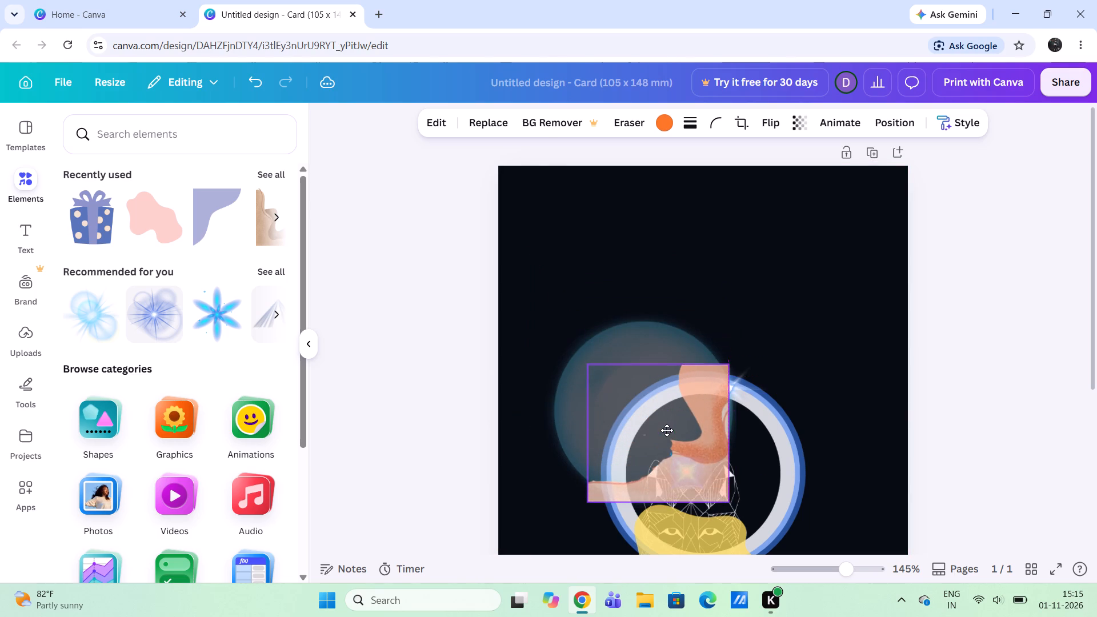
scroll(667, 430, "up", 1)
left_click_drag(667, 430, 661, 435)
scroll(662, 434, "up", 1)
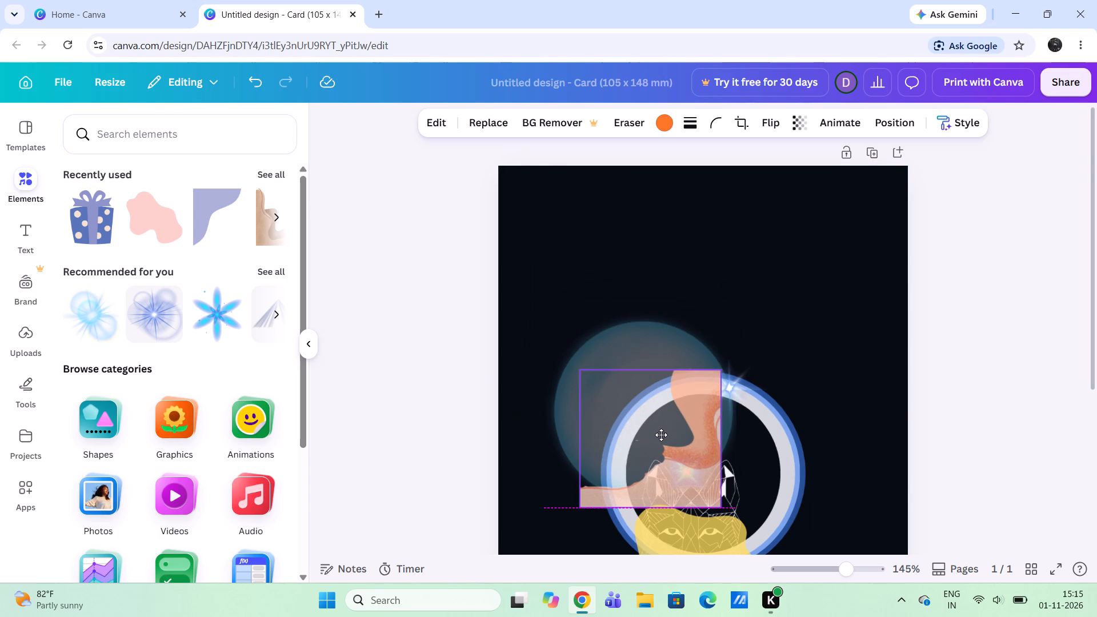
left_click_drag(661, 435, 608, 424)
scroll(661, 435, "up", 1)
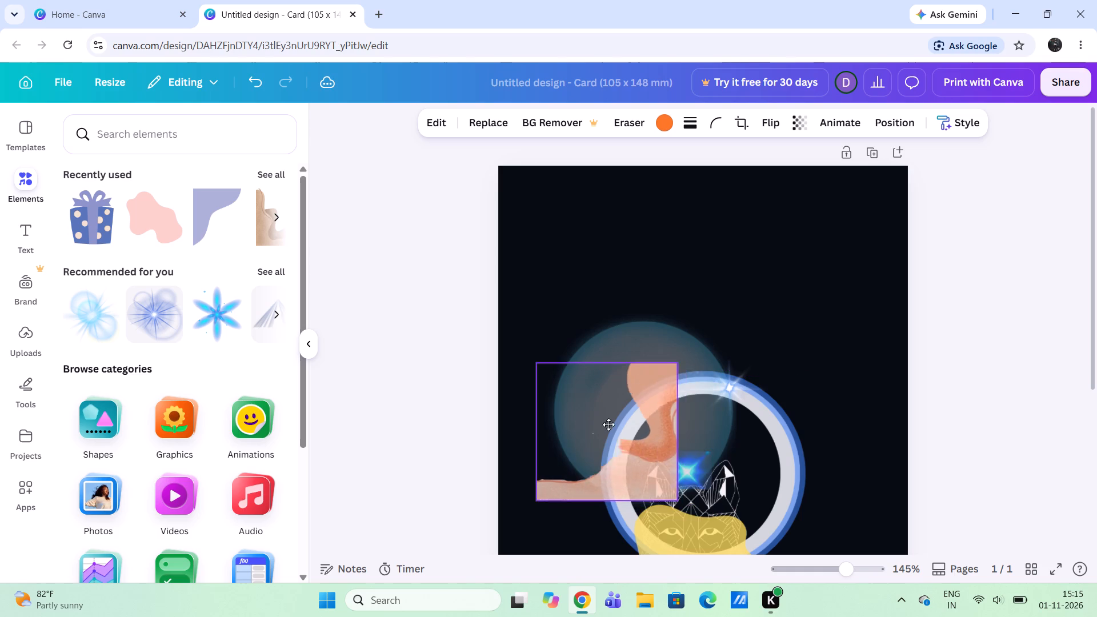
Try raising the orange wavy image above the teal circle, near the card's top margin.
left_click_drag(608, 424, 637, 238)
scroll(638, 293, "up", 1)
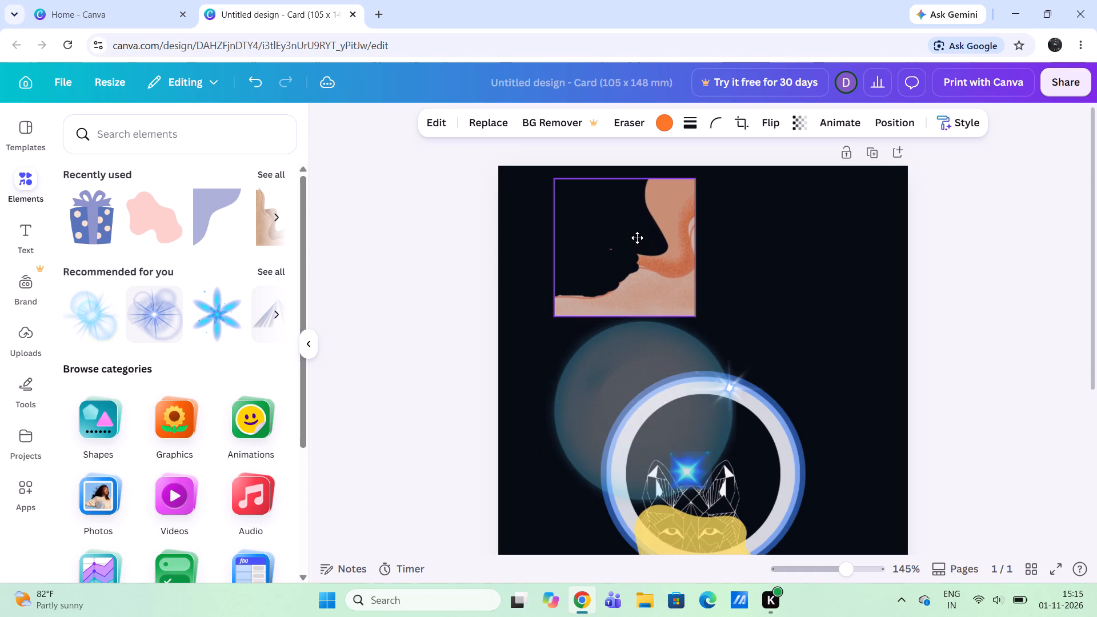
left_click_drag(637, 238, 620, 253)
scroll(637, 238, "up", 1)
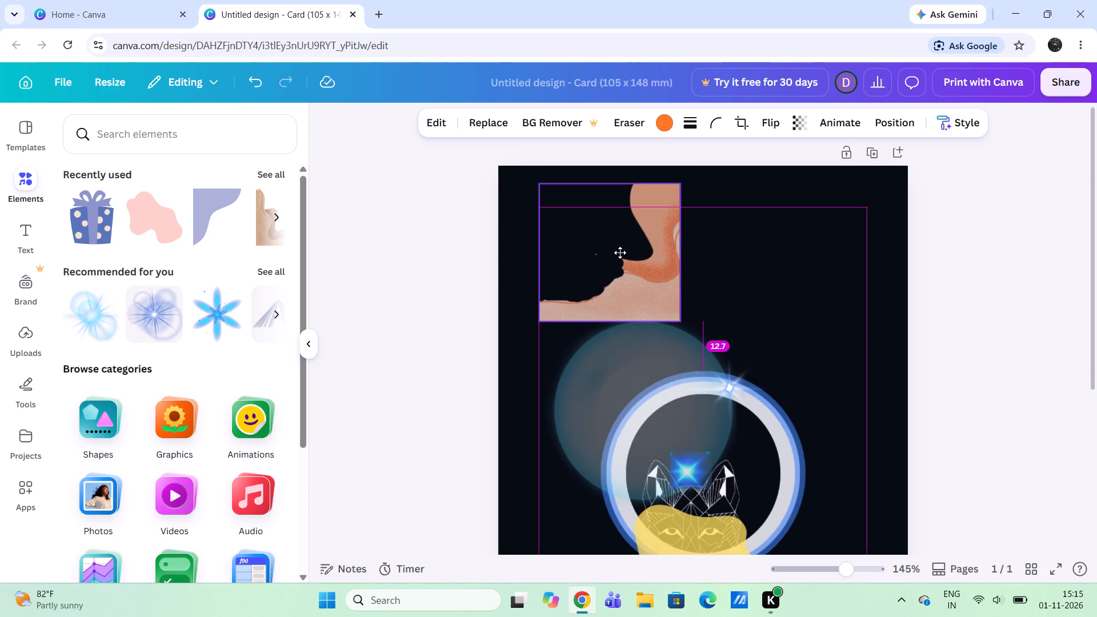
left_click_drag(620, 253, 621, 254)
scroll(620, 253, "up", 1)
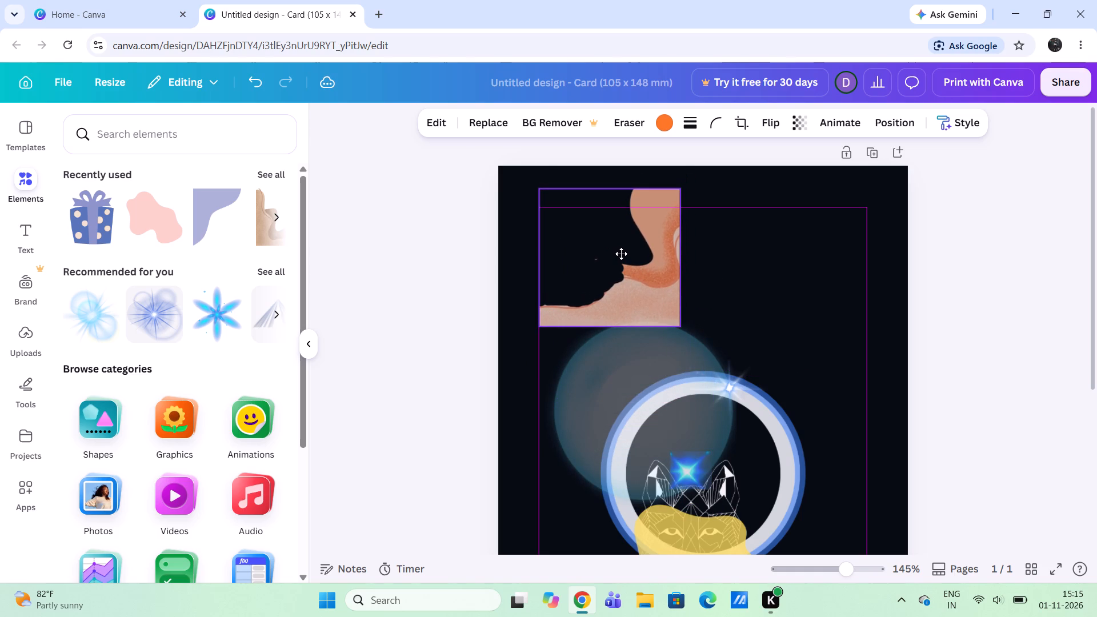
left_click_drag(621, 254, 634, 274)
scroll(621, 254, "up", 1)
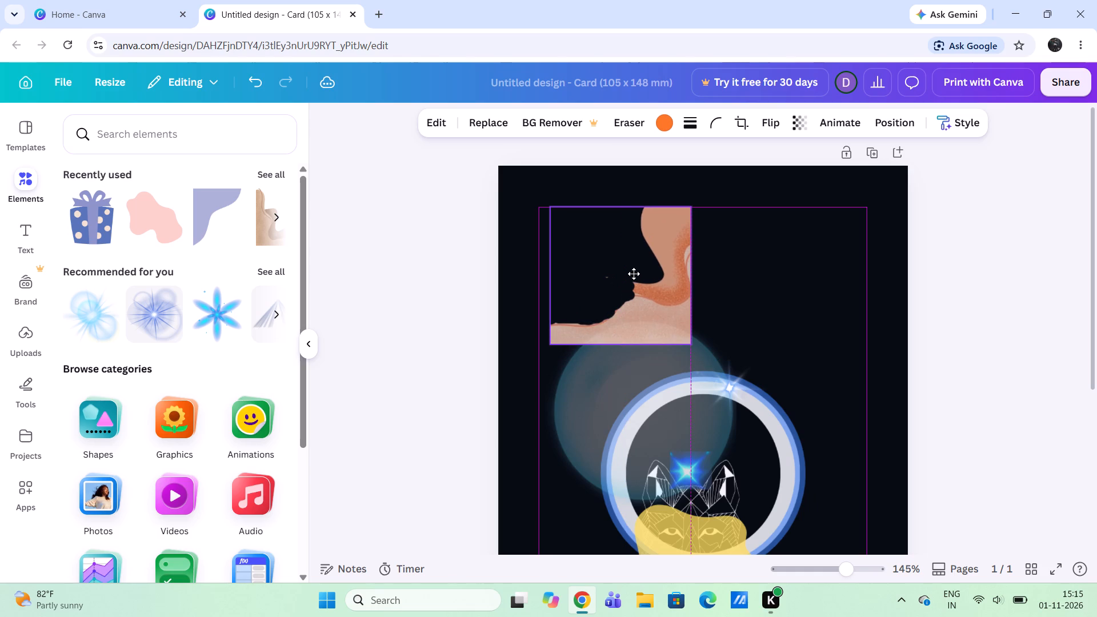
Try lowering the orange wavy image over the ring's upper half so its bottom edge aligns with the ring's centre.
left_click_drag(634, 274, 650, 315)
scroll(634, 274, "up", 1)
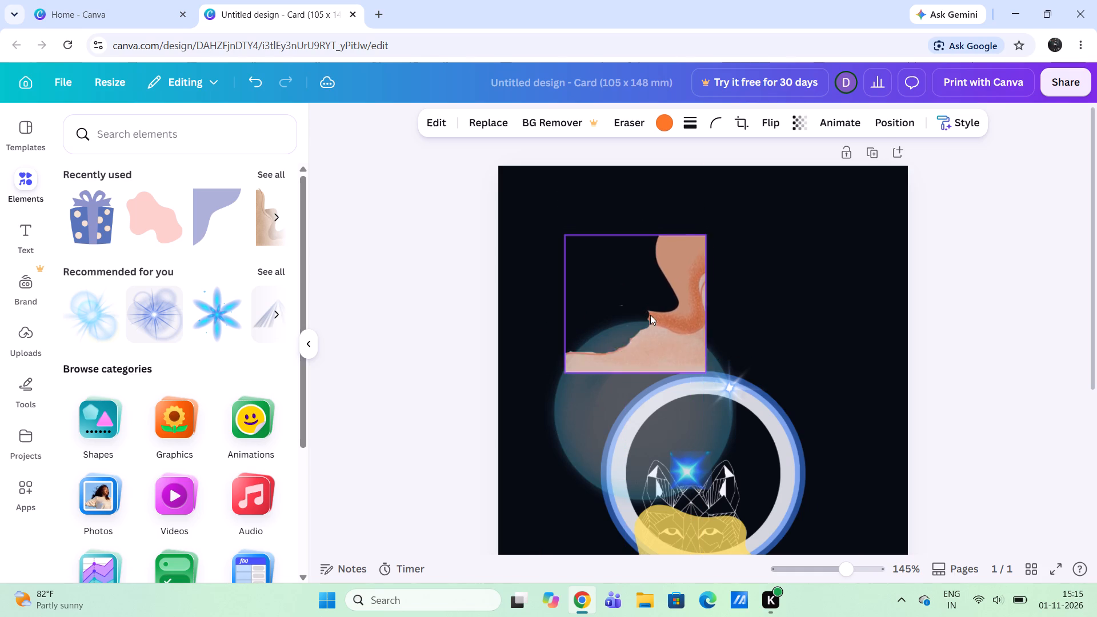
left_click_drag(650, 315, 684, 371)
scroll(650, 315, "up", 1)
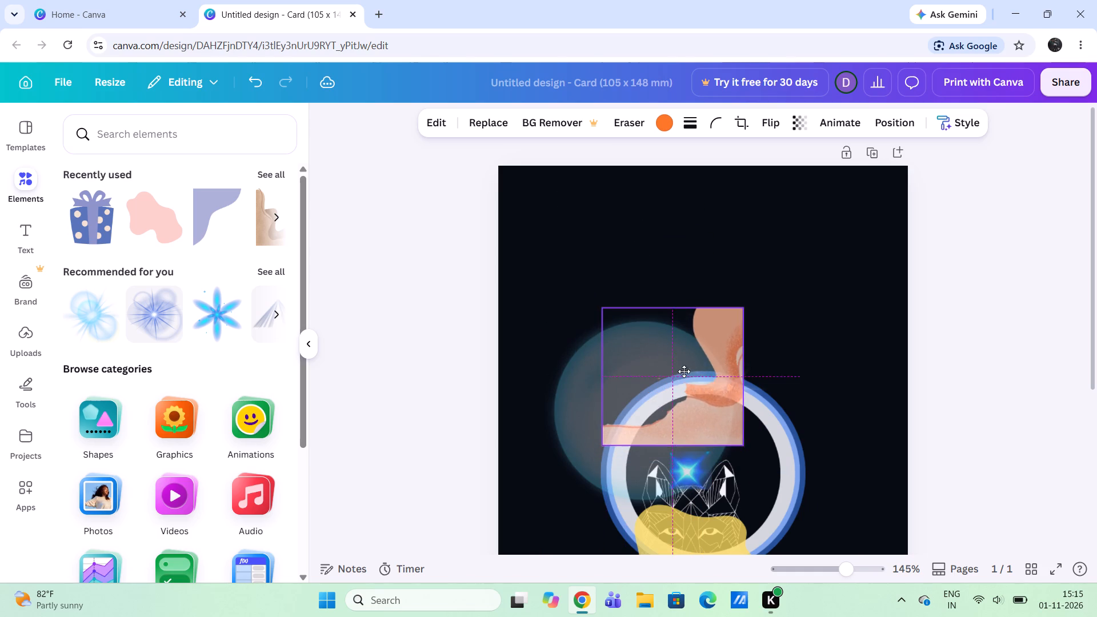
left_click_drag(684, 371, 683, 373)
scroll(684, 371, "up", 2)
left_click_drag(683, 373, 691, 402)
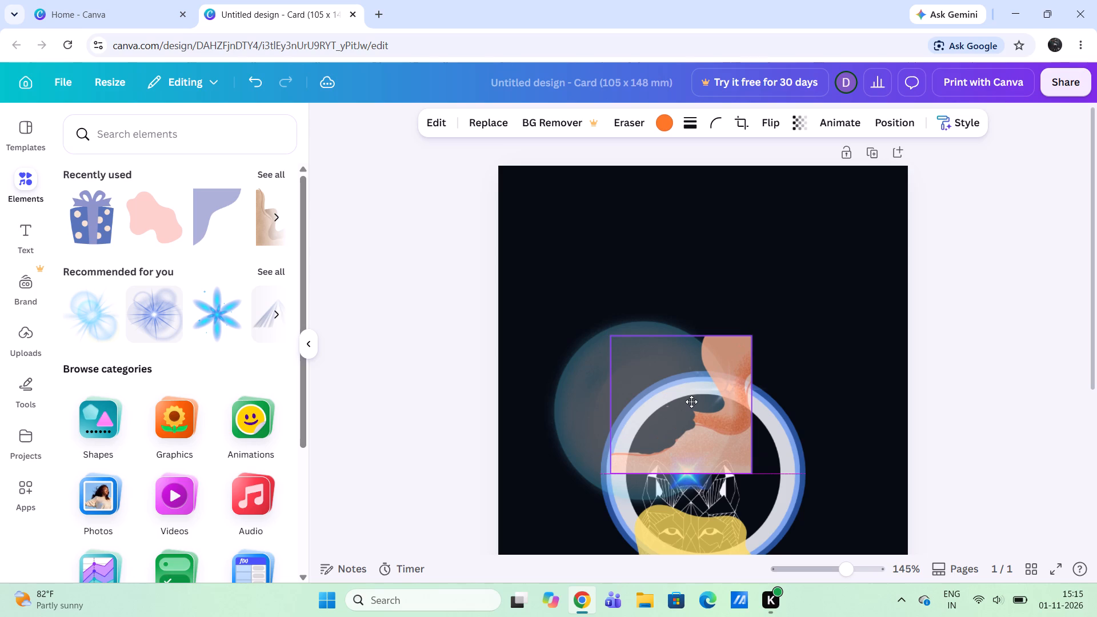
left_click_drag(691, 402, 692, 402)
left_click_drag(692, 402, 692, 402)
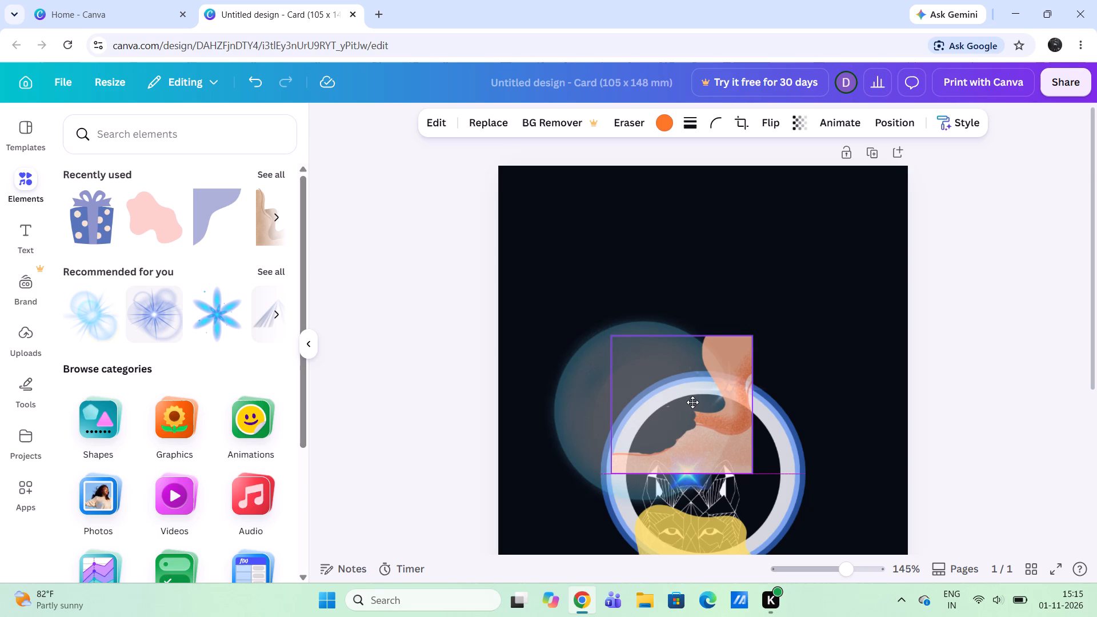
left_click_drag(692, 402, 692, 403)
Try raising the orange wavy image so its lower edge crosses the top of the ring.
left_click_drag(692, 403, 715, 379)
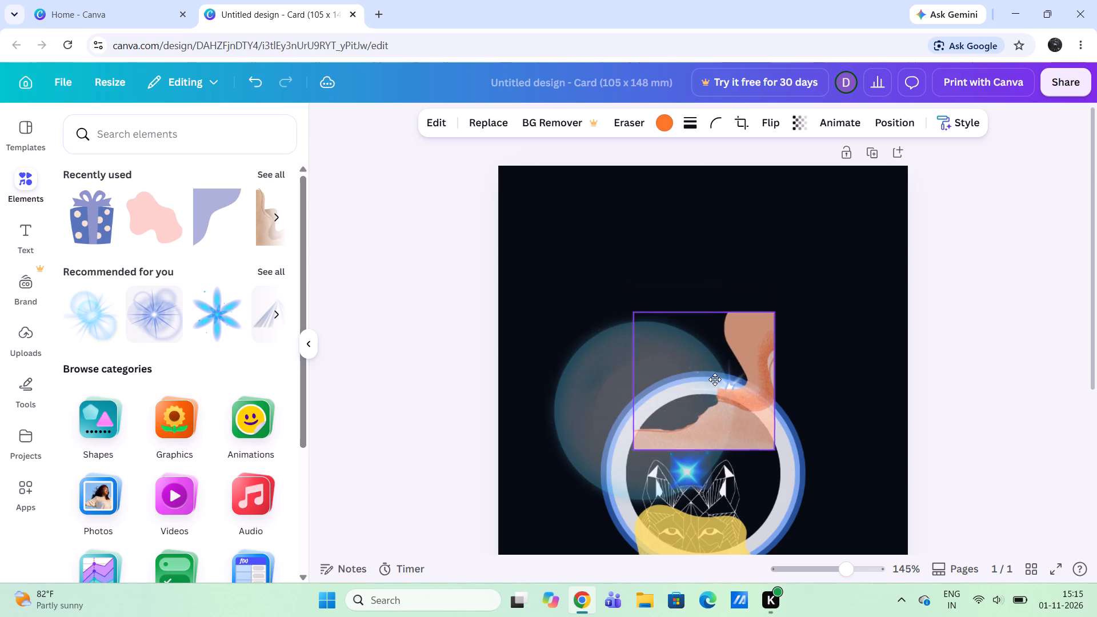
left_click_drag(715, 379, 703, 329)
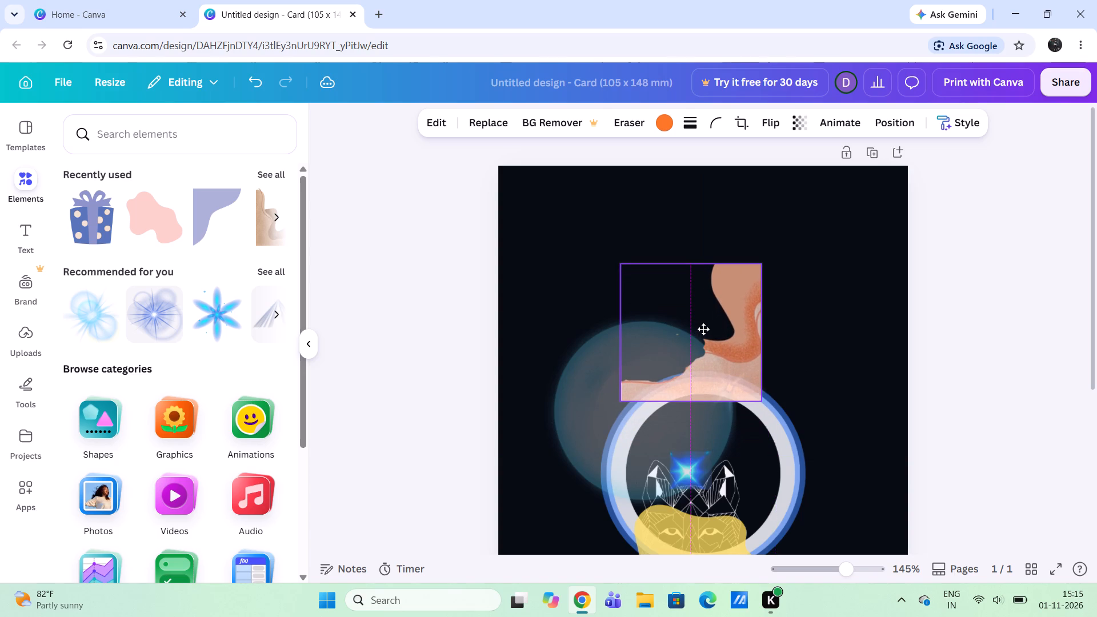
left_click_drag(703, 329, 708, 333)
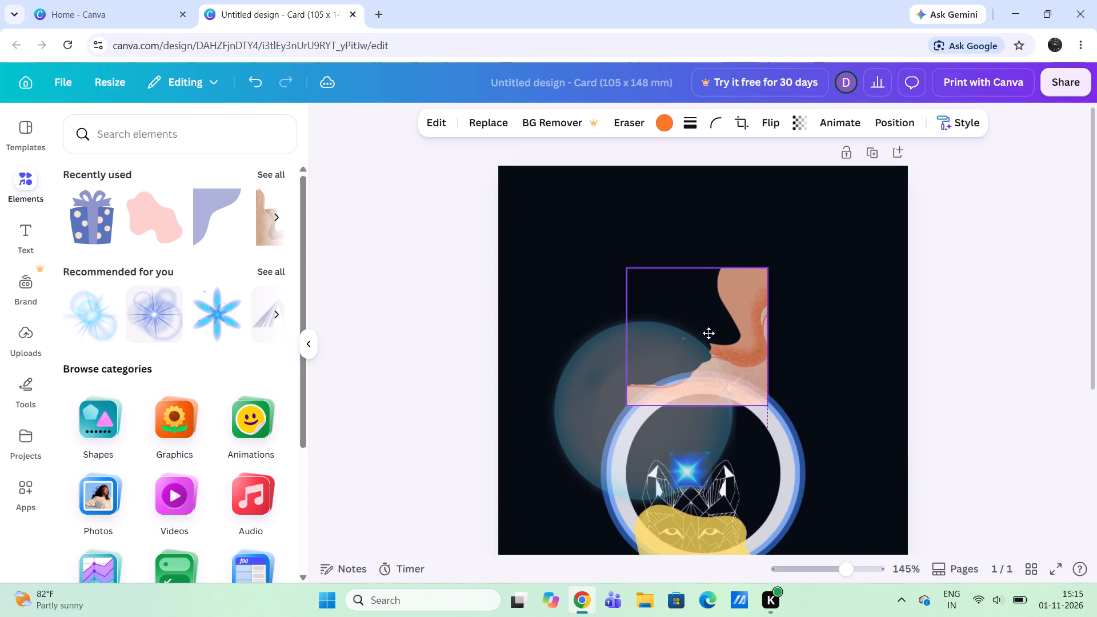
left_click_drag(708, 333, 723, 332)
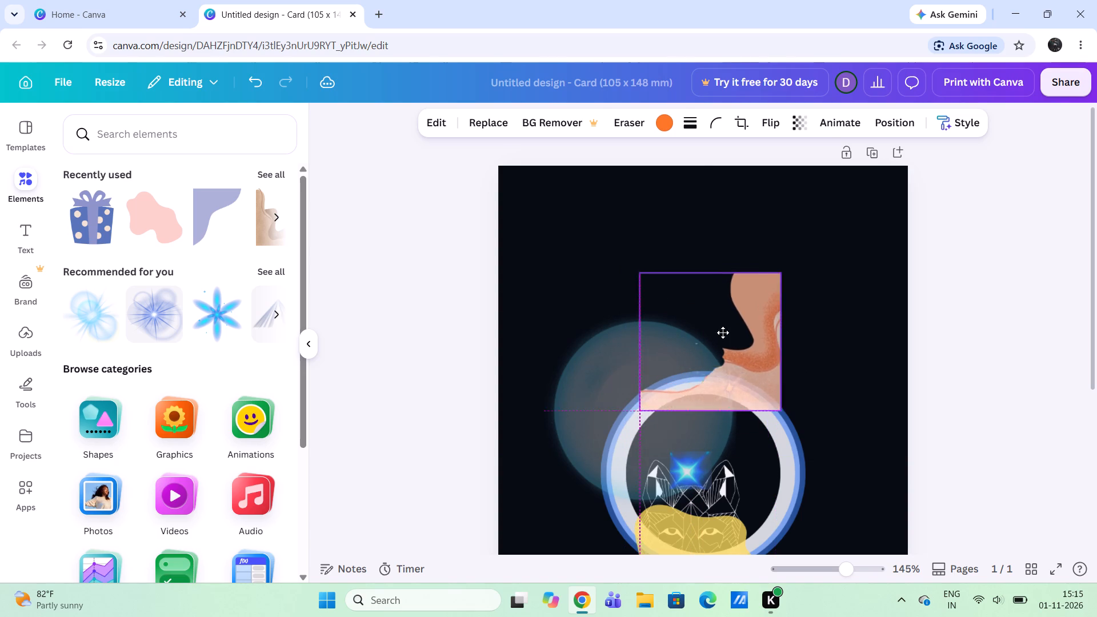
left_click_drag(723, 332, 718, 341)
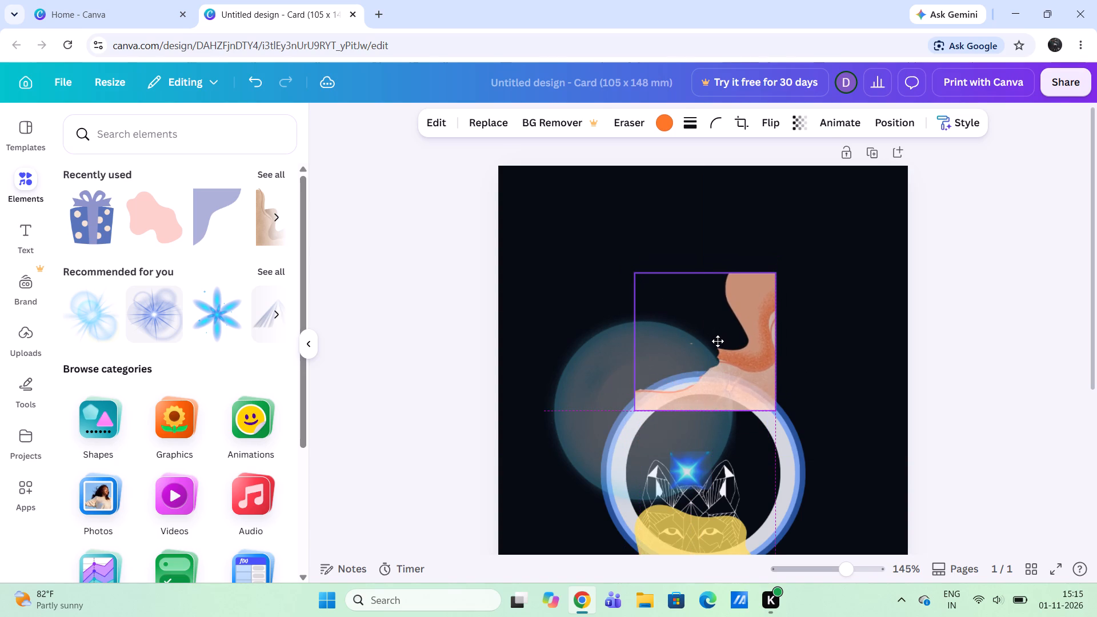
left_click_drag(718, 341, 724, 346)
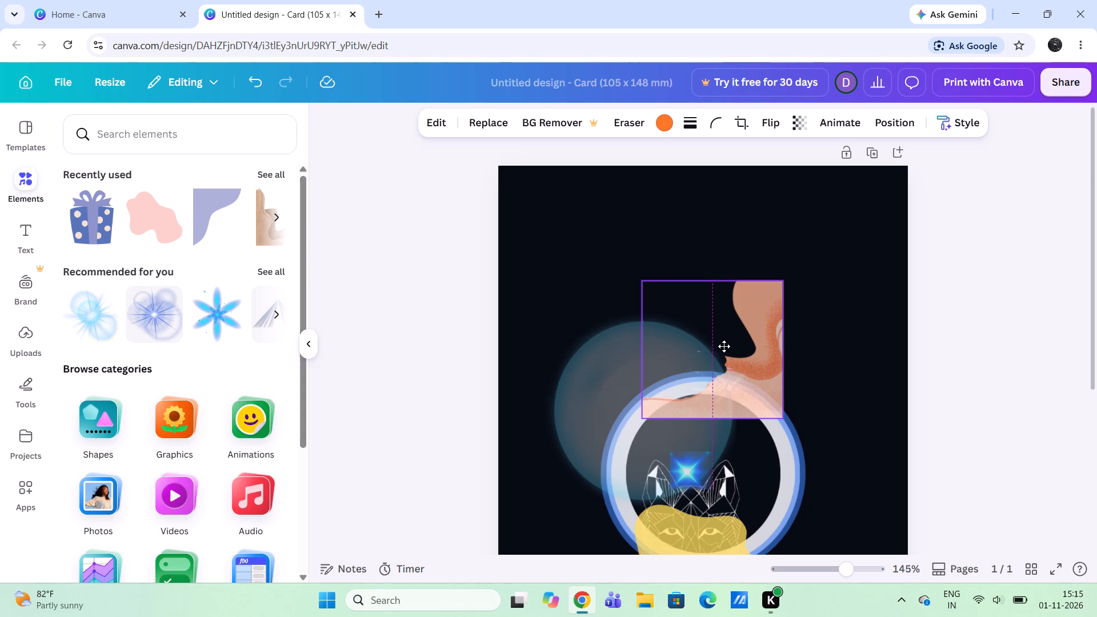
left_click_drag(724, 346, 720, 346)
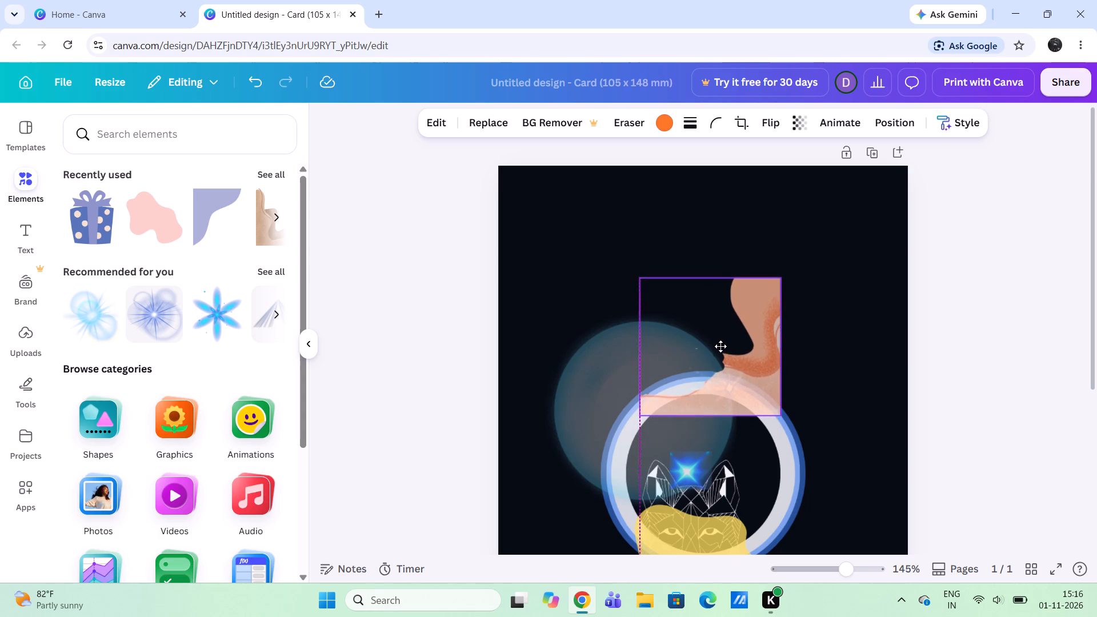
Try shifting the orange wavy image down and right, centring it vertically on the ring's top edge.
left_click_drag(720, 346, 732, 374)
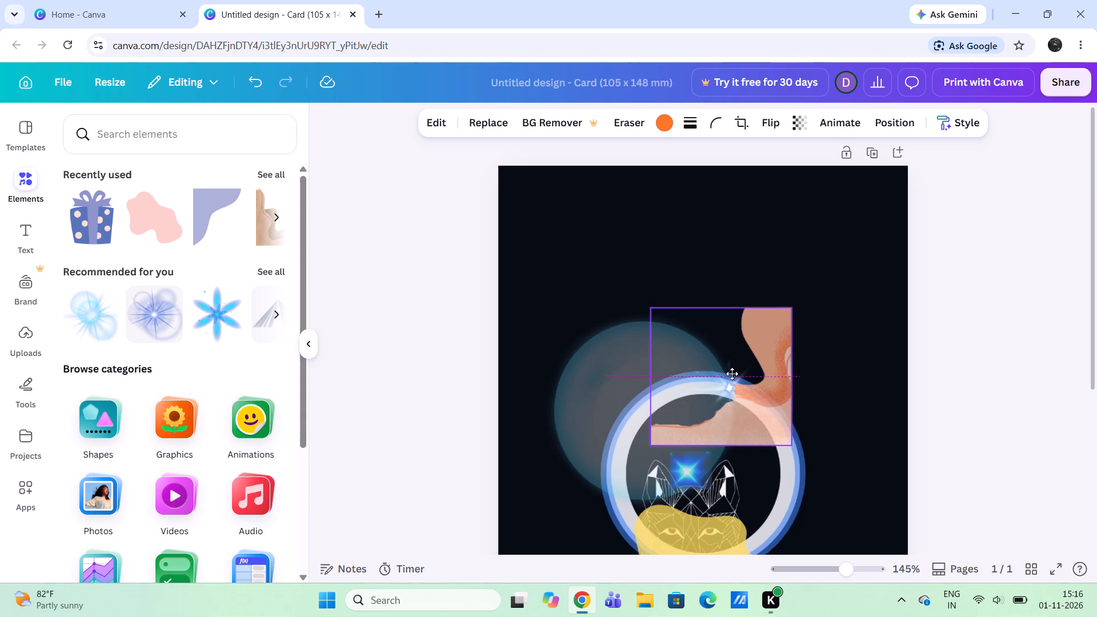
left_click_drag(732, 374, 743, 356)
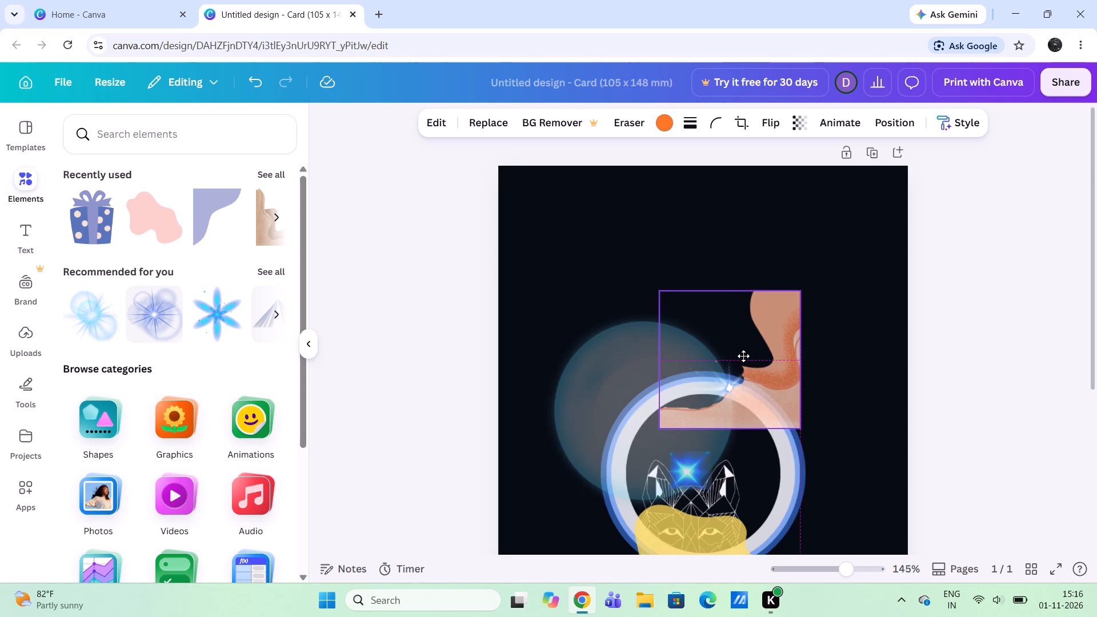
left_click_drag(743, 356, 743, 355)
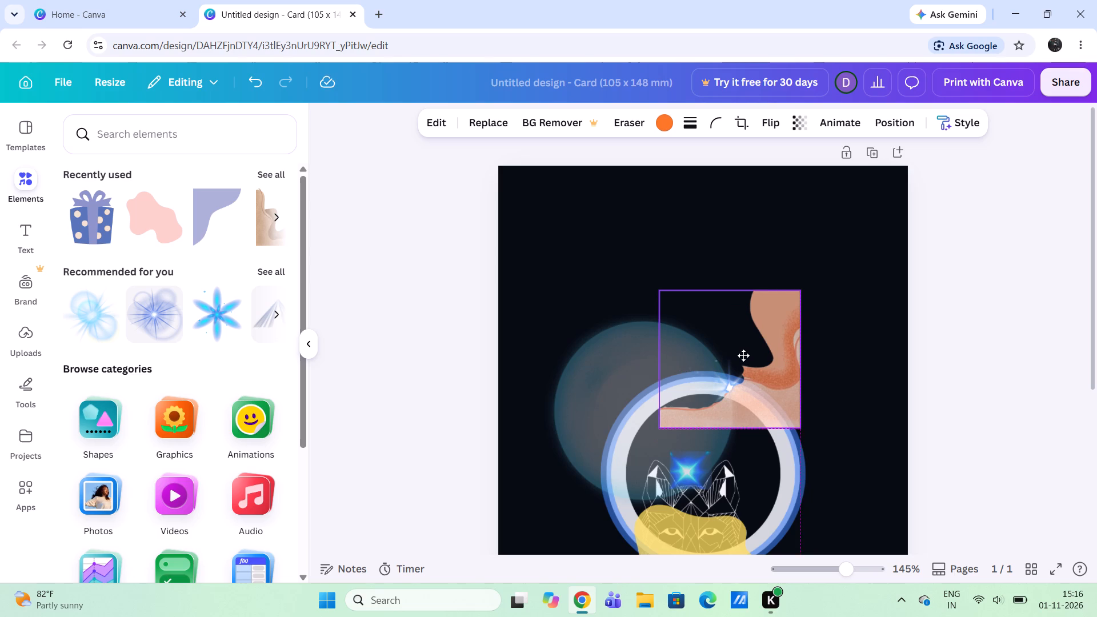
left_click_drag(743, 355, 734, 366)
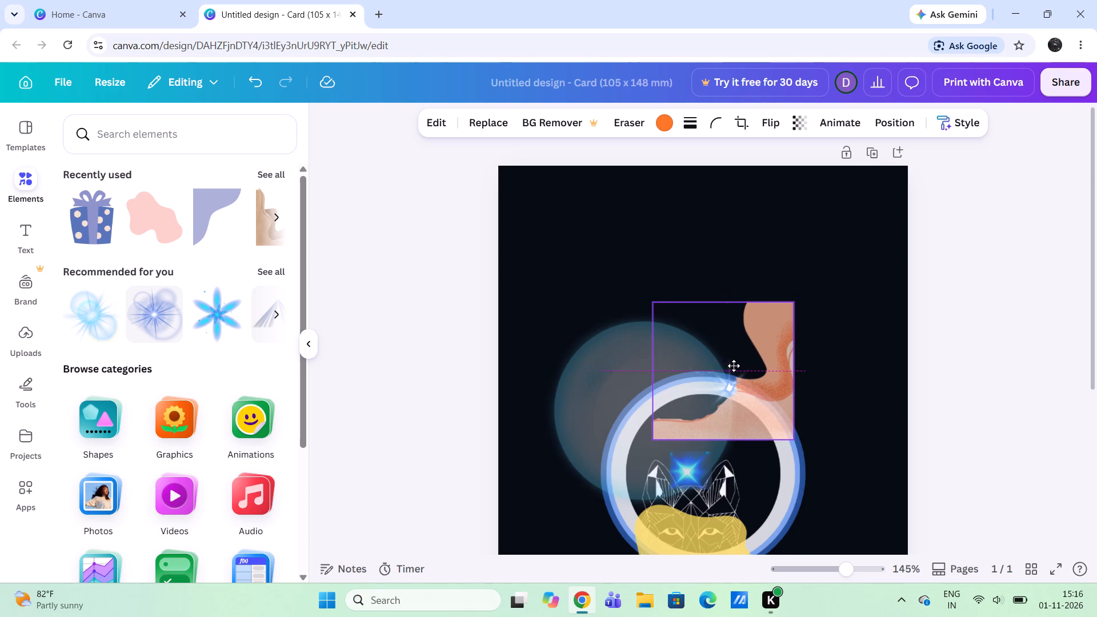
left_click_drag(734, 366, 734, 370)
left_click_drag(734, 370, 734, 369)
Move the orange wavy image above the teal circle and ring, slightly past the card's top edge and just right of centre.
left_click_drag(734, 369, 768, 323)
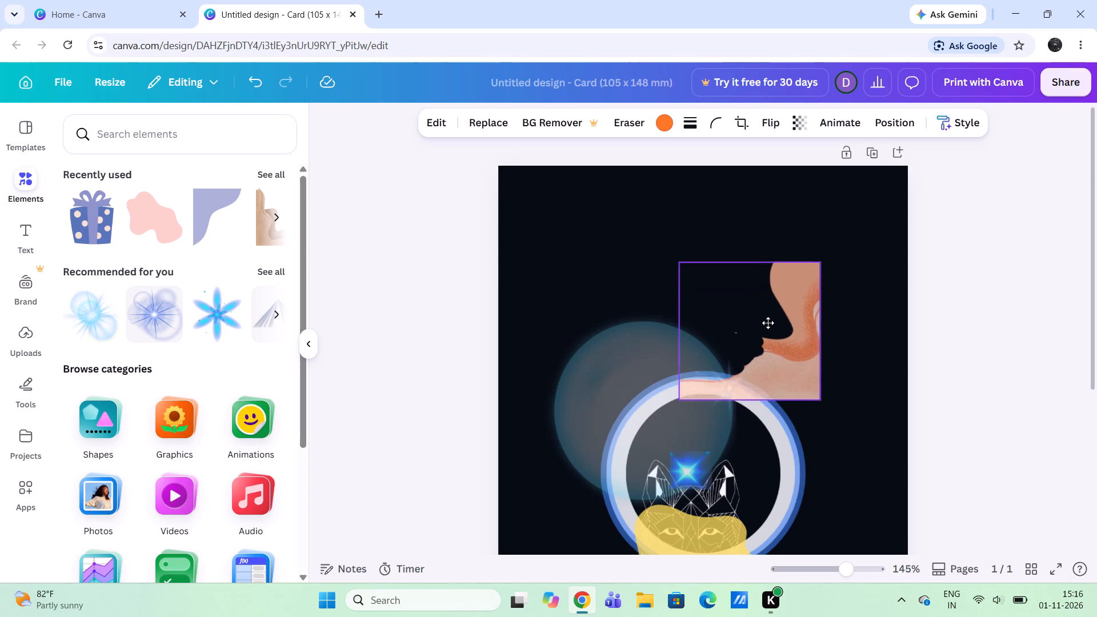
left_click_drag(768, 323, 771, 328)
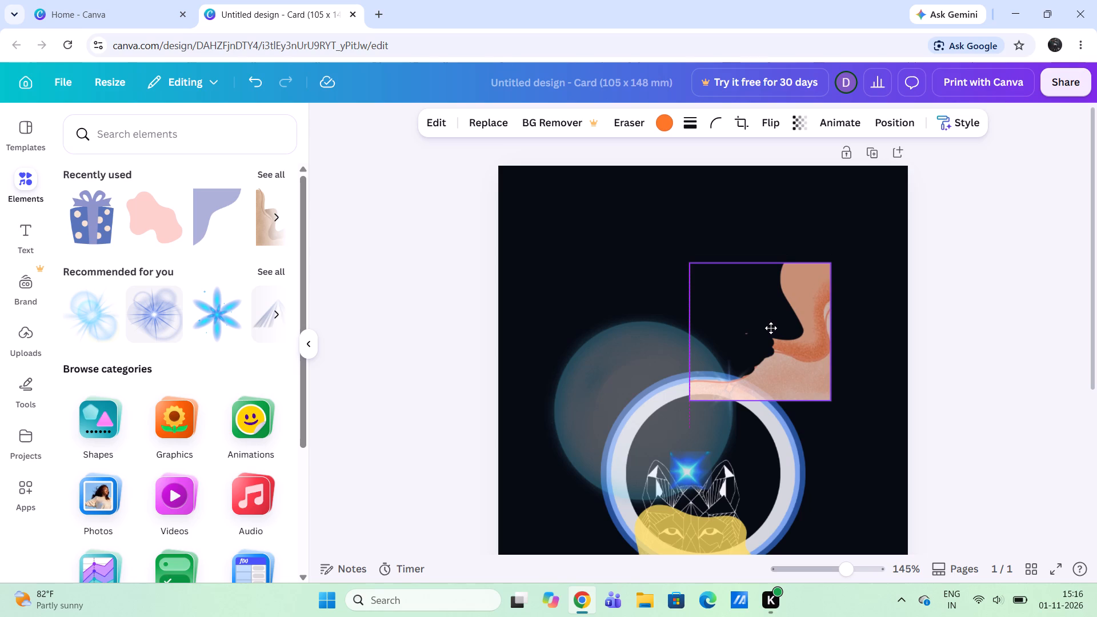
left_click_drag(771, 328, 779, 349)
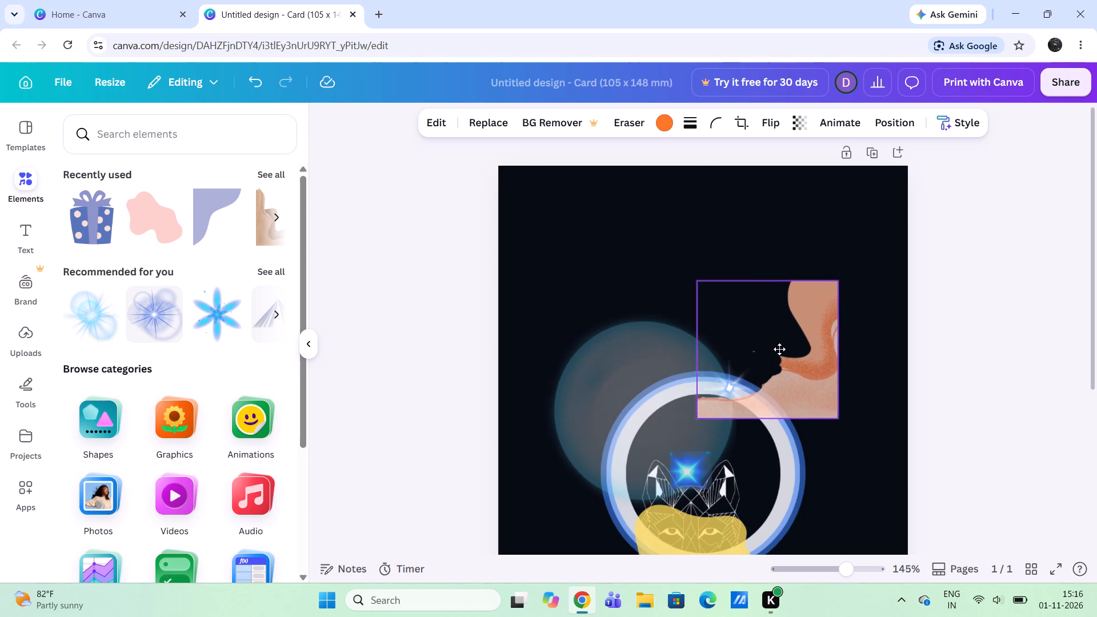
left_click_drag(779, 349, 739, 218)
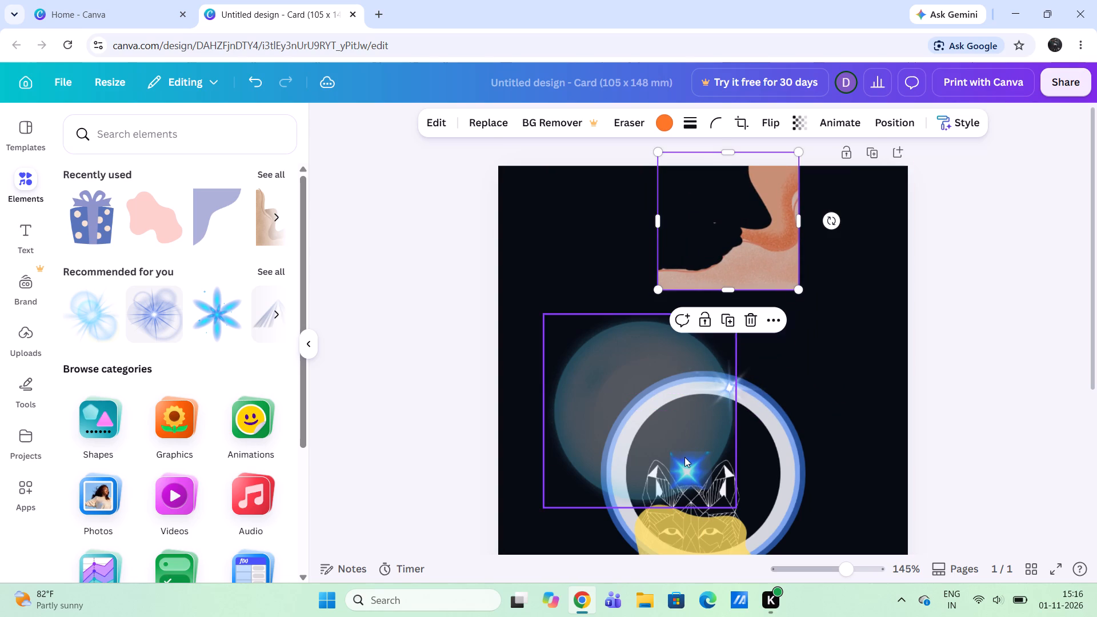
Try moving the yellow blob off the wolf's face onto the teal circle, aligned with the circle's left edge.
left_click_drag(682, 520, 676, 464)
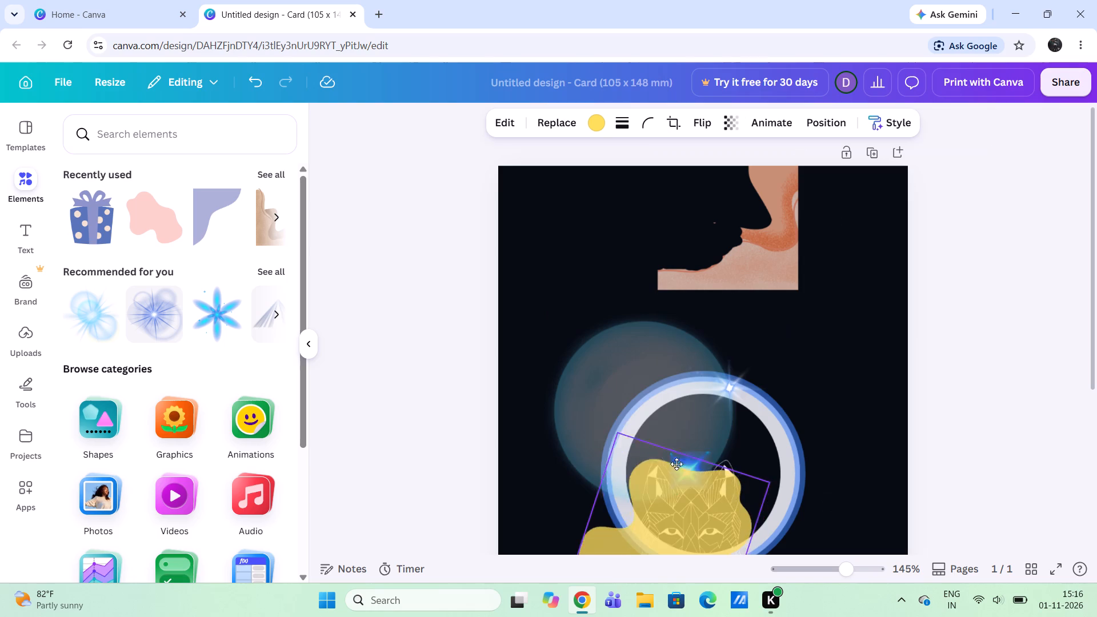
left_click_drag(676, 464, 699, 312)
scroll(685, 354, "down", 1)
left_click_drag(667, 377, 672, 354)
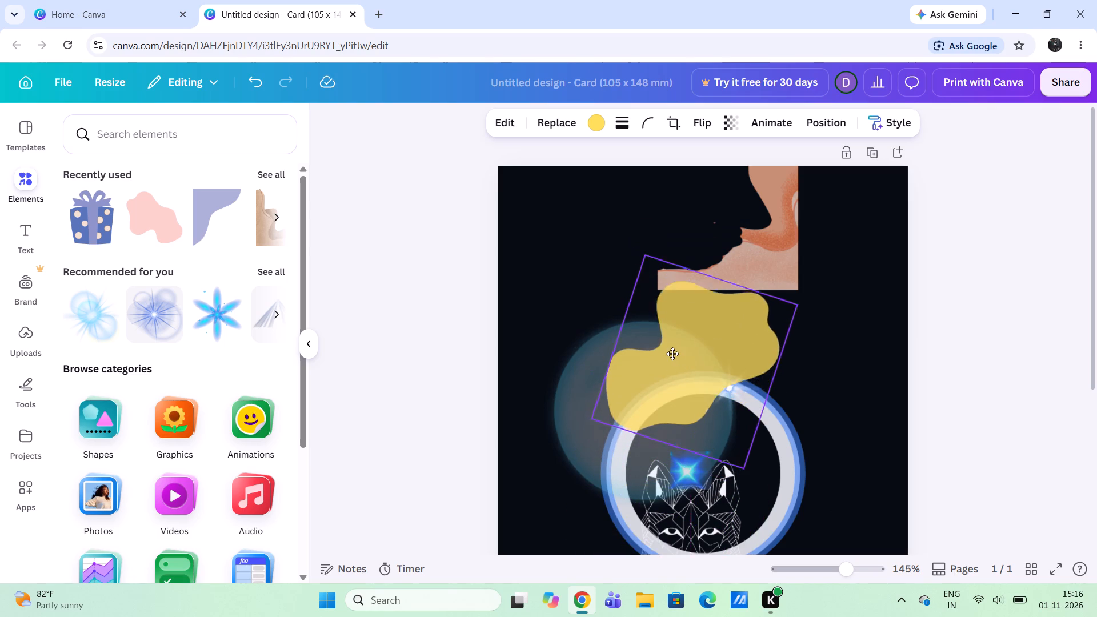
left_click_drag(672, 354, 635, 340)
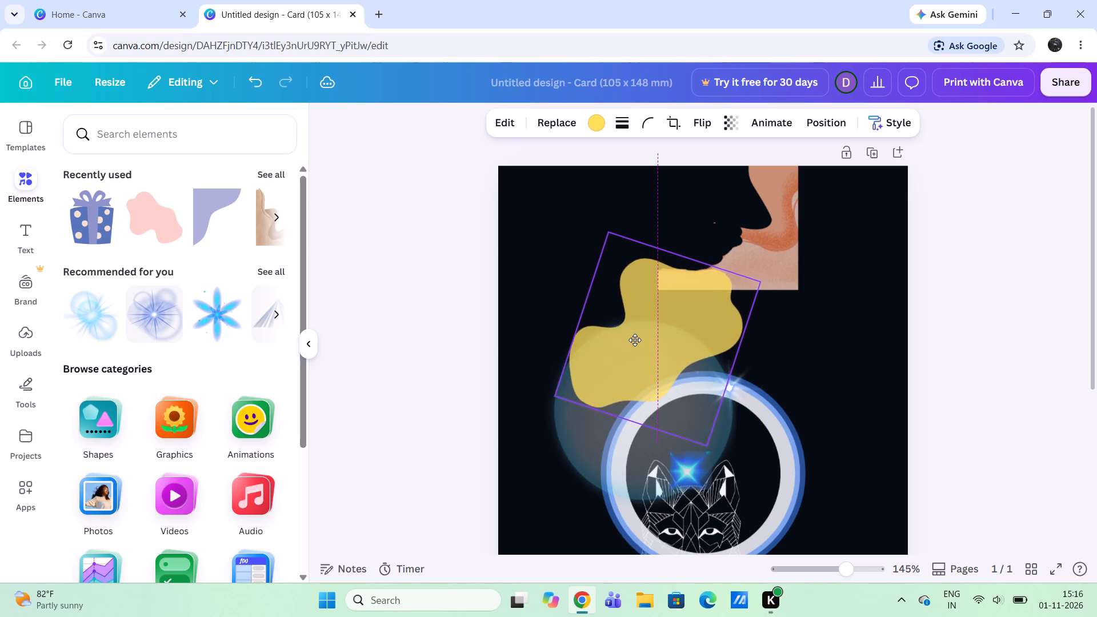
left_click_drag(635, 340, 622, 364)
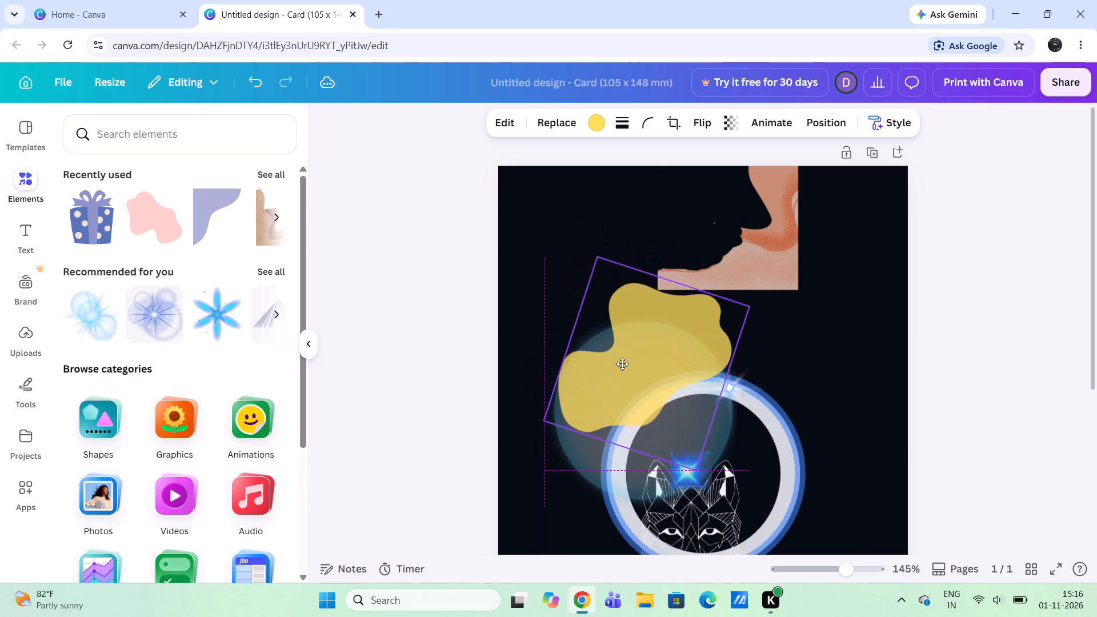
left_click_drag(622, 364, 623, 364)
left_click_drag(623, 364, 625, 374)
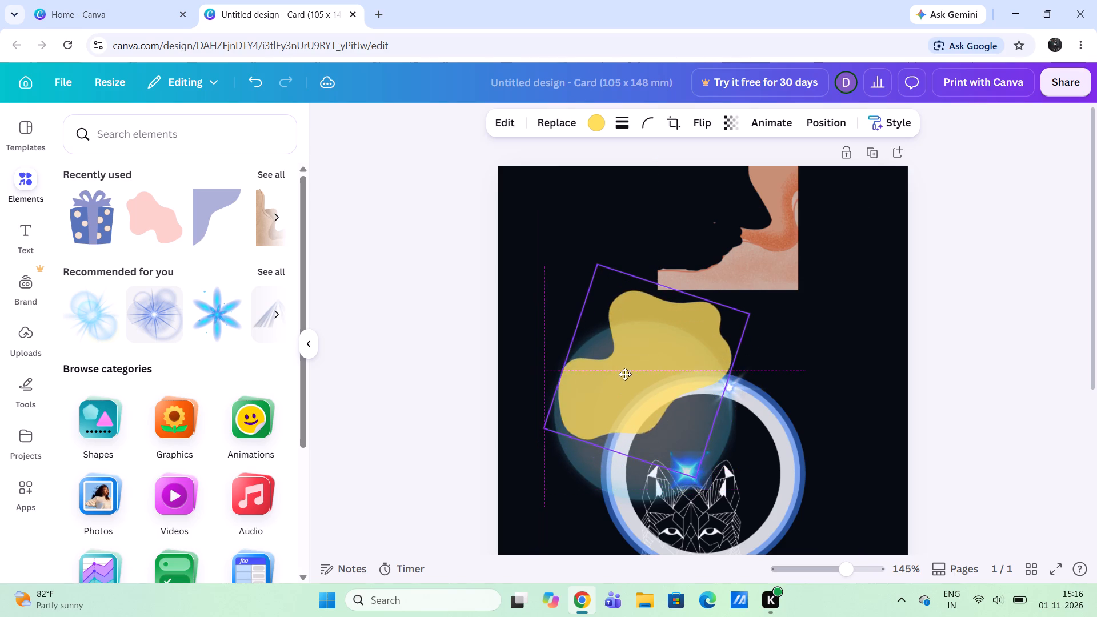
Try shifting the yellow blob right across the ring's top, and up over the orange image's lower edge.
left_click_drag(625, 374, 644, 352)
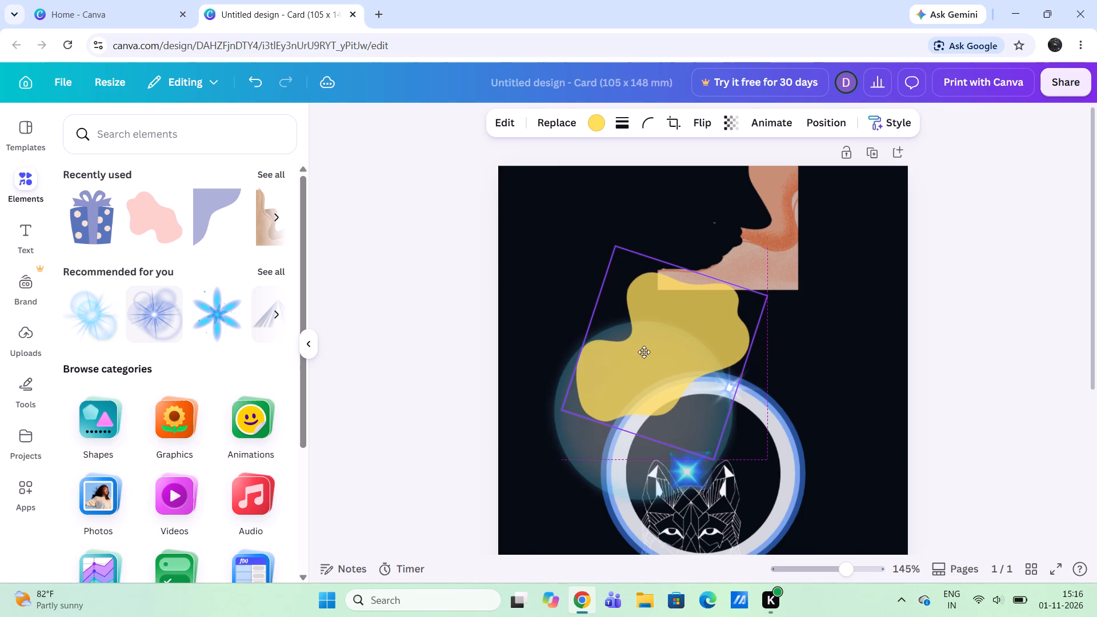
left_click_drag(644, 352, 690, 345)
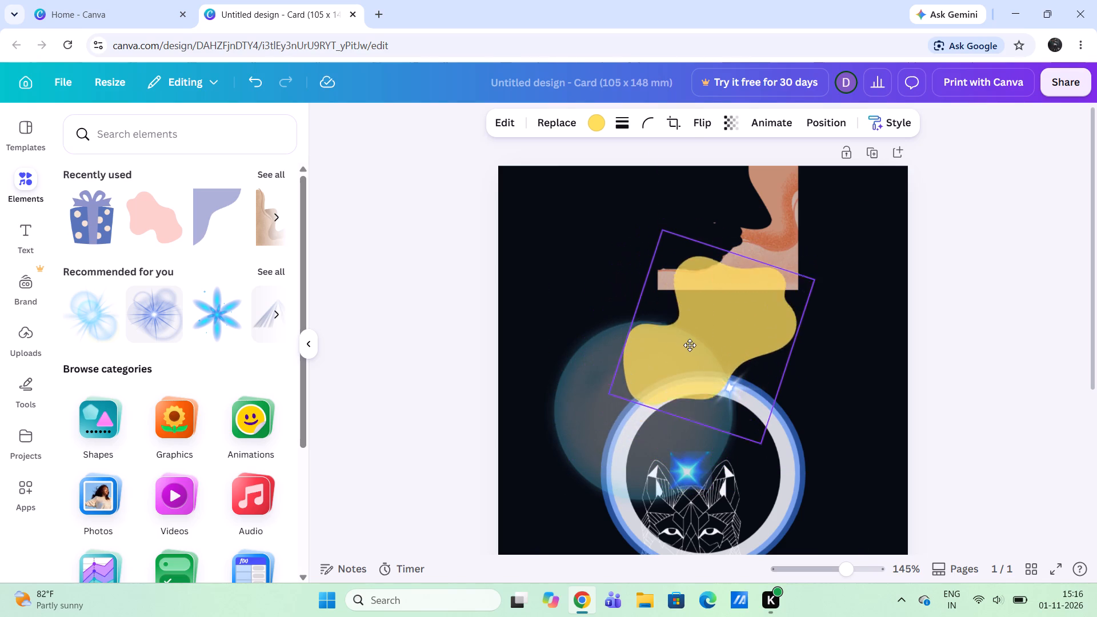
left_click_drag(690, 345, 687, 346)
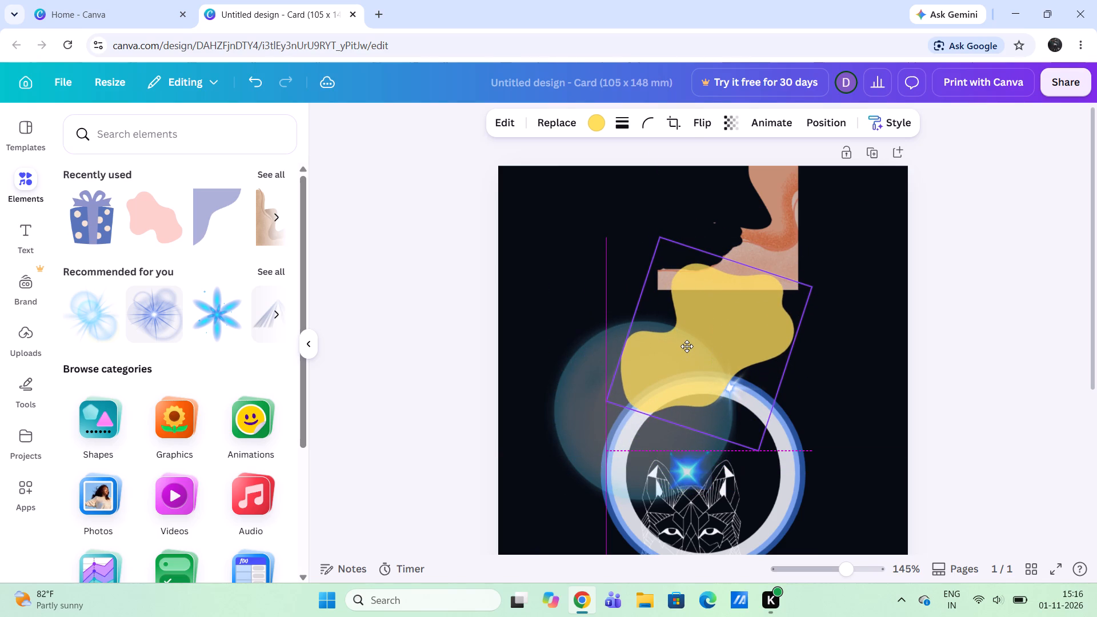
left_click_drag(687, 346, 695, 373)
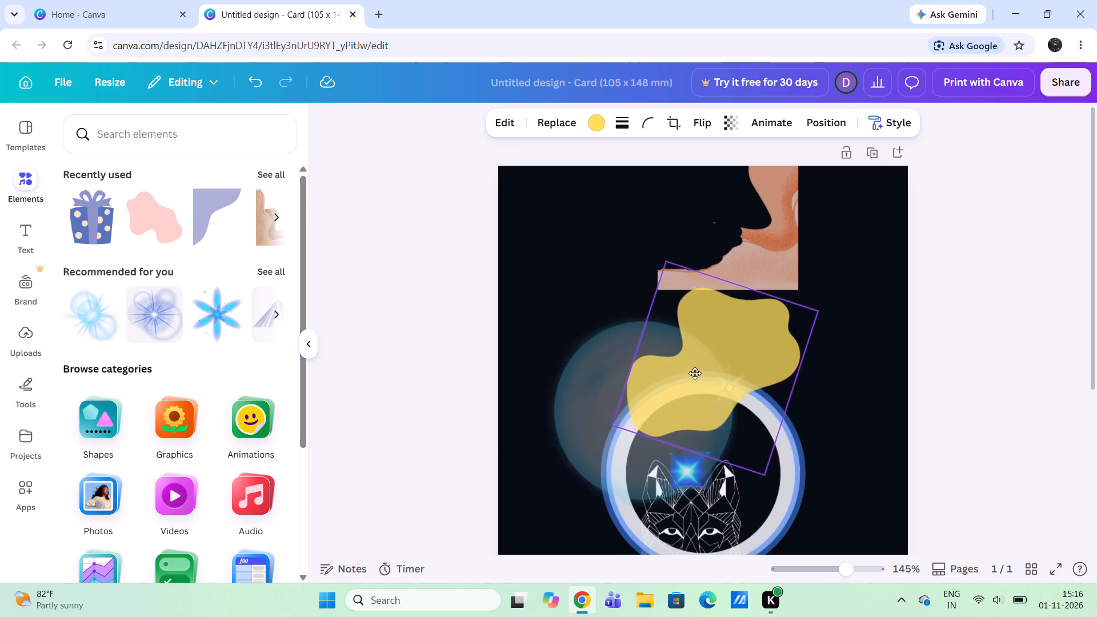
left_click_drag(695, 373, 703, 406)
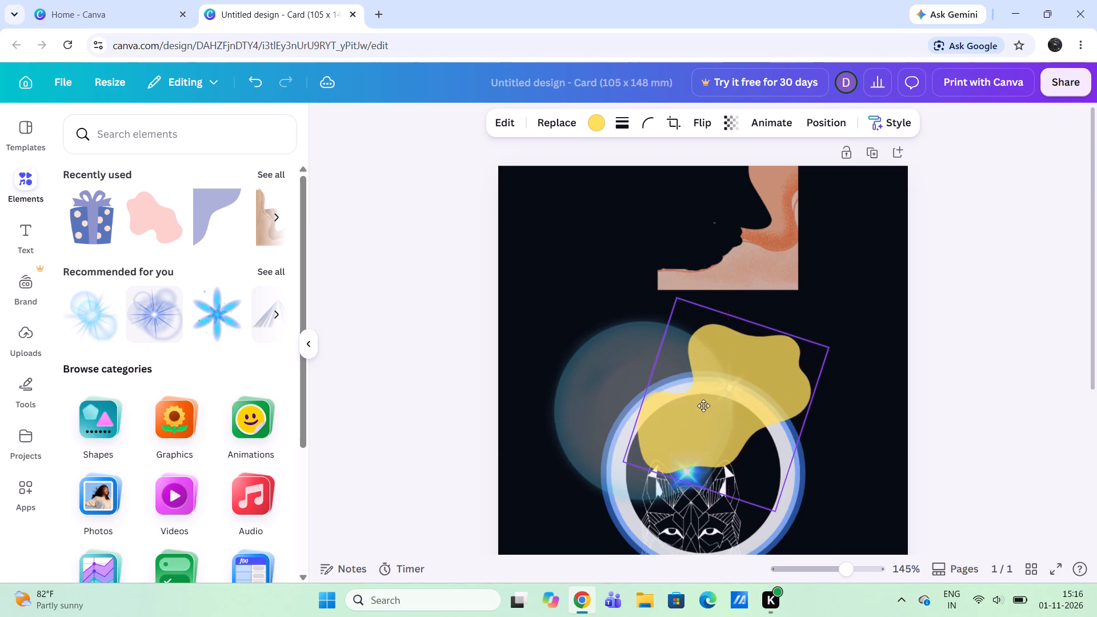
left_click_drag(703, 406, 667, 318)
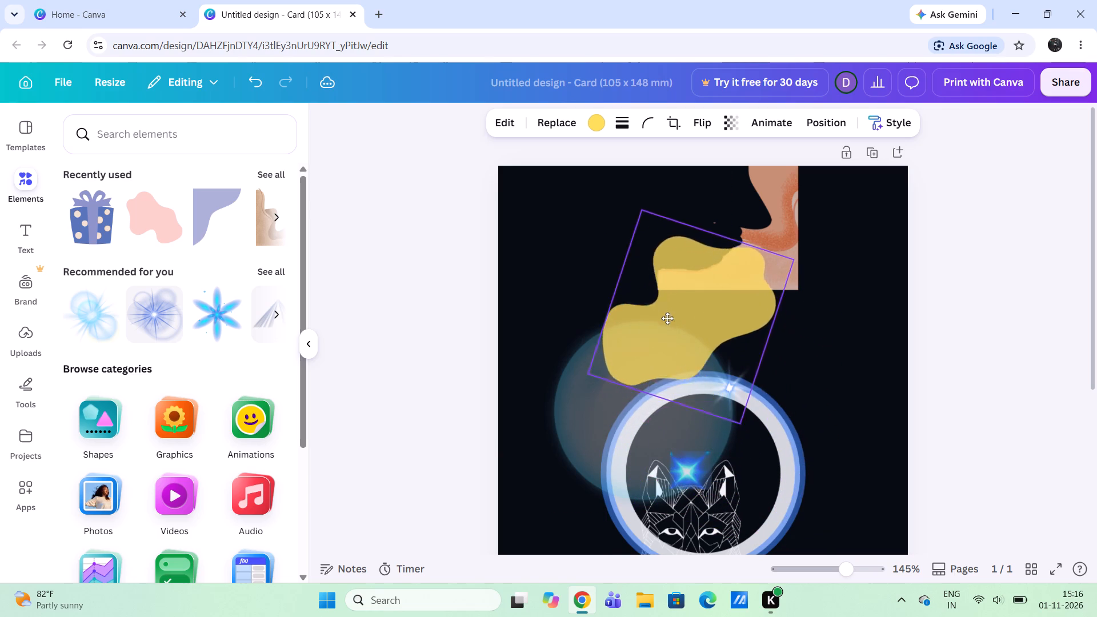
Place the yellow blob over the teal circle and the ring's upper left part, just above the wolf's face.
left_click_drag(667, 318, 607, 475)
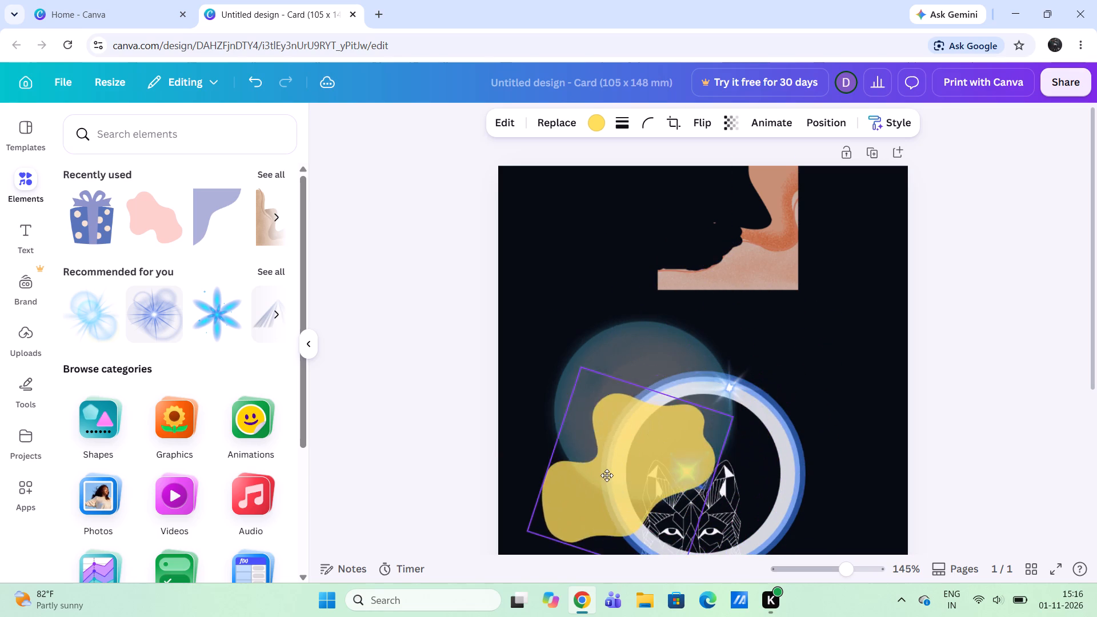
left_click_drag(607, 475, 650, 477)
scroll(616, 470, "right", 1)
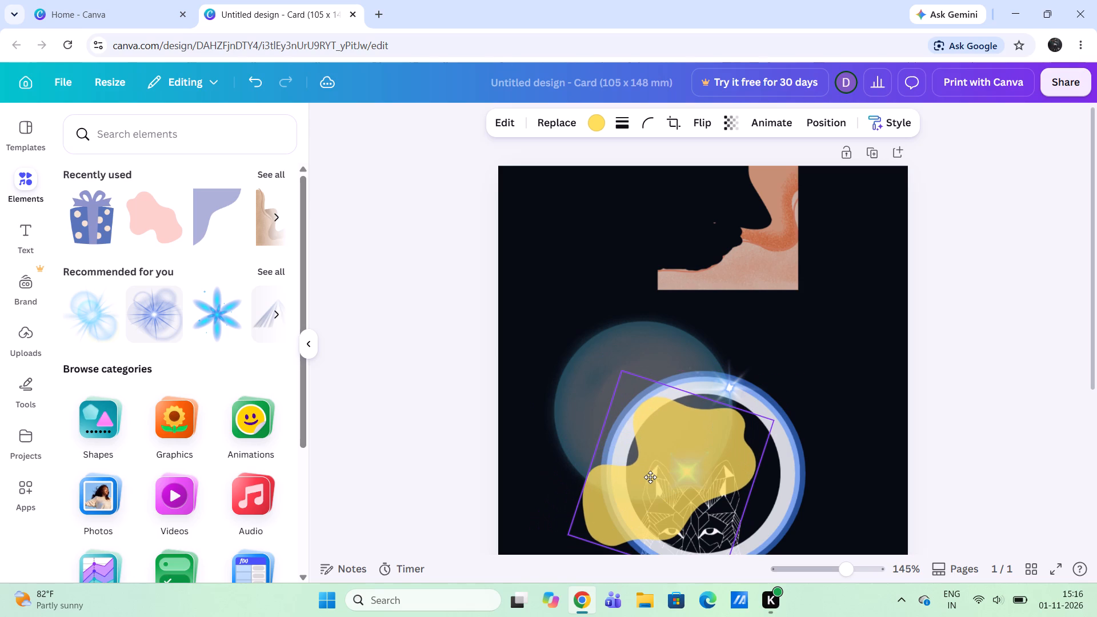
left_click_drag(650, 477, 682, 473)
scroll(650, 477, "right", 1)
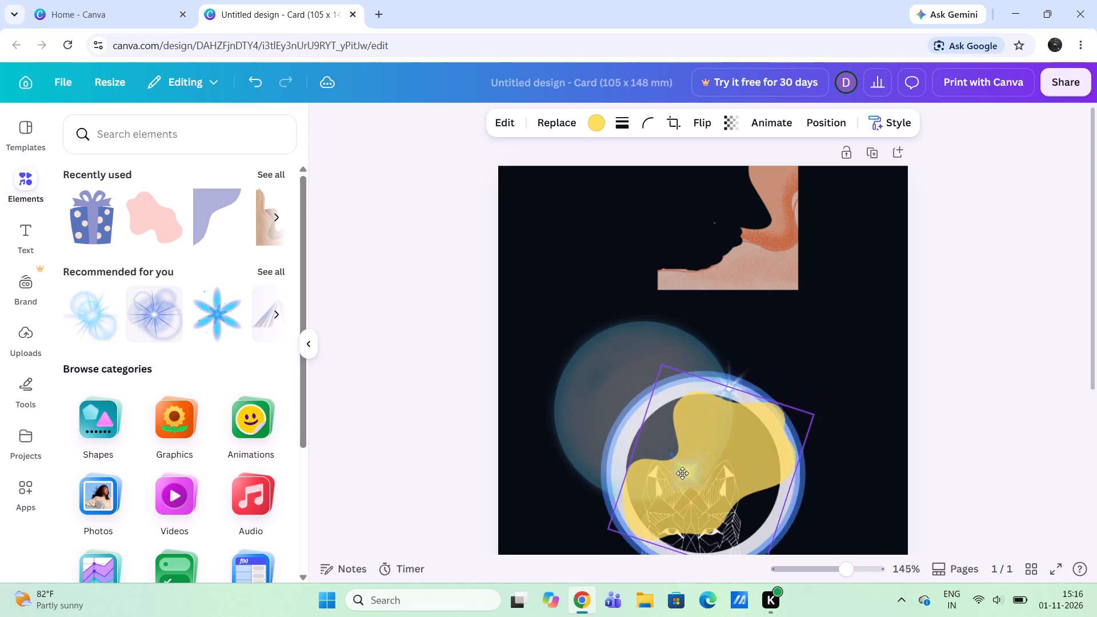
left_click_drag(682, 473, 711, 455)
scroll(682, 473, "right", 1)
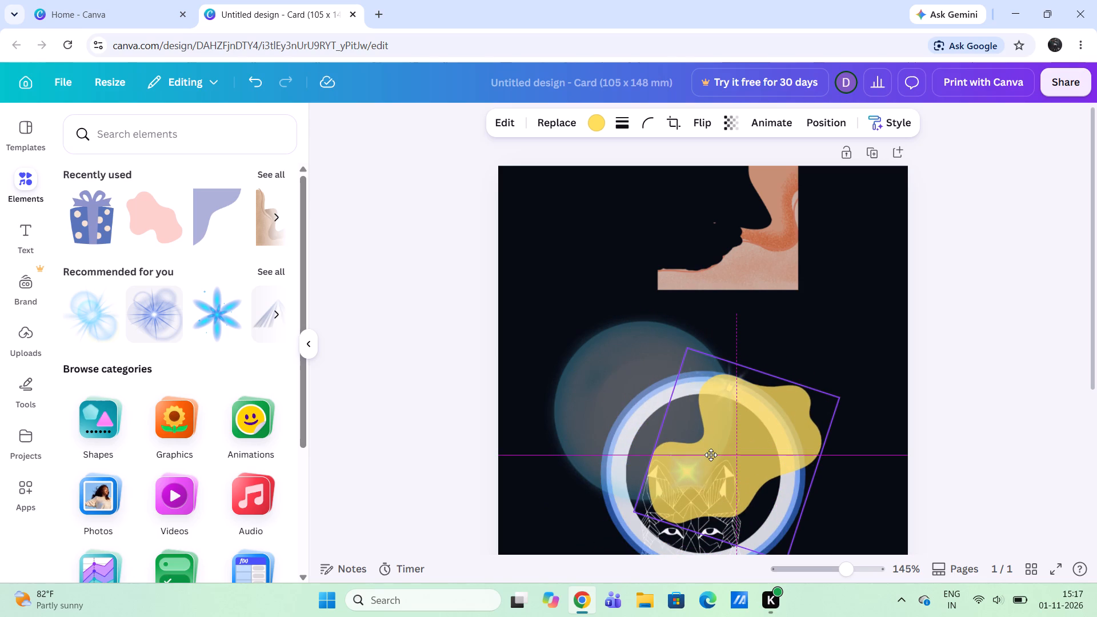
left_click_drag(711, 455, 692, 438)
scroll(711, 455, "right", 1)
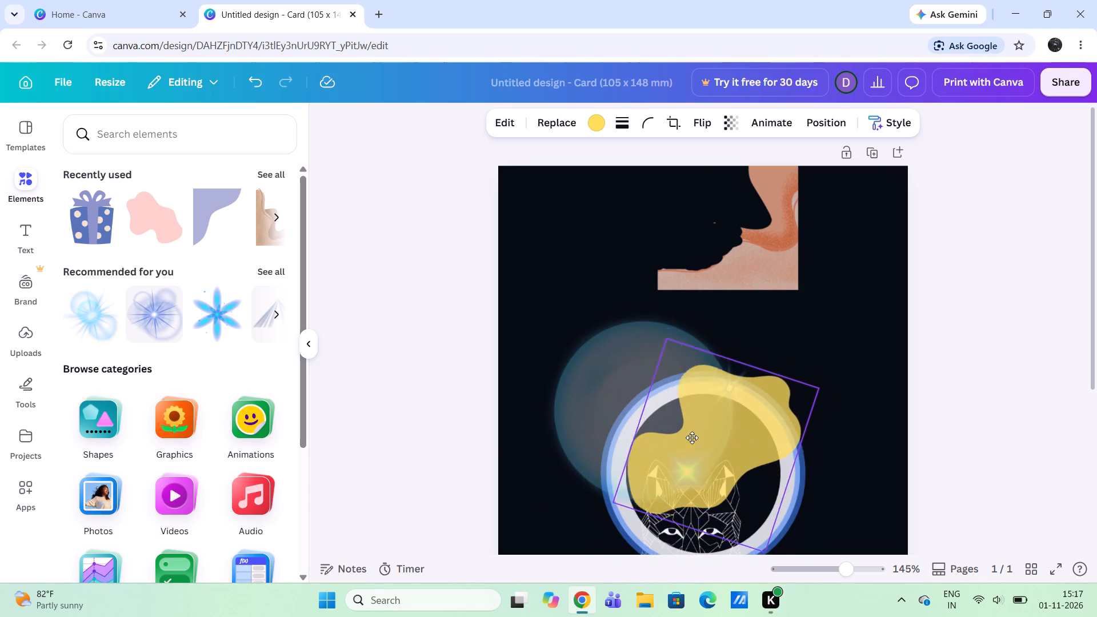
scroll(692, 438, "right", 1)
left_click_drag(692, 438, 654, 404)
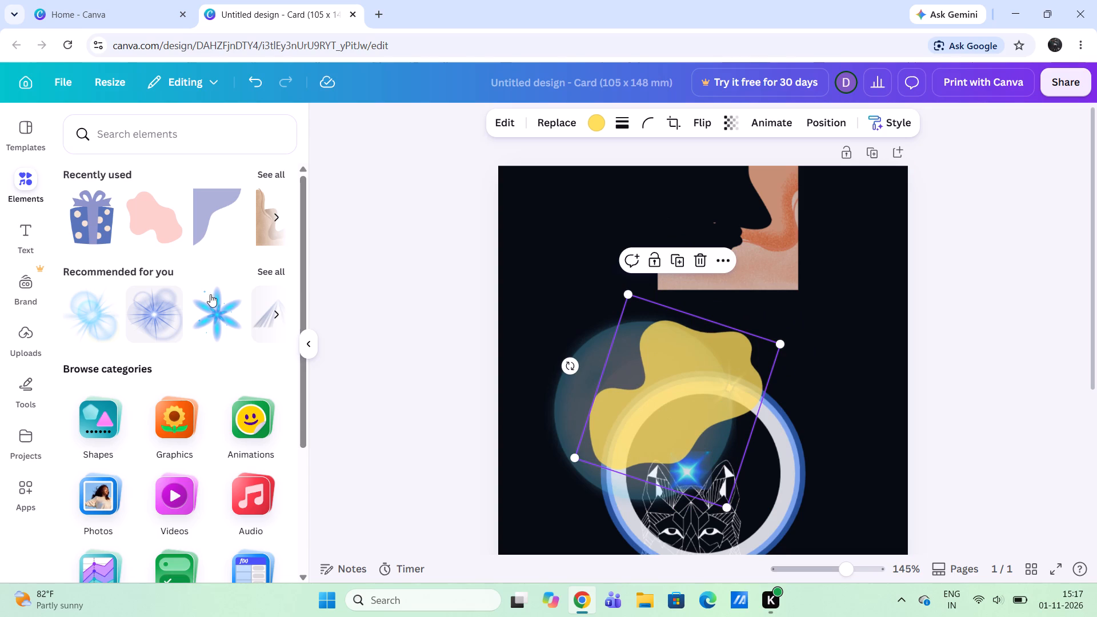
Add the blue six-petalled glowing flower from the recommended elements and shrink it to about half size over the yellow blob.
left_click(217, 299)
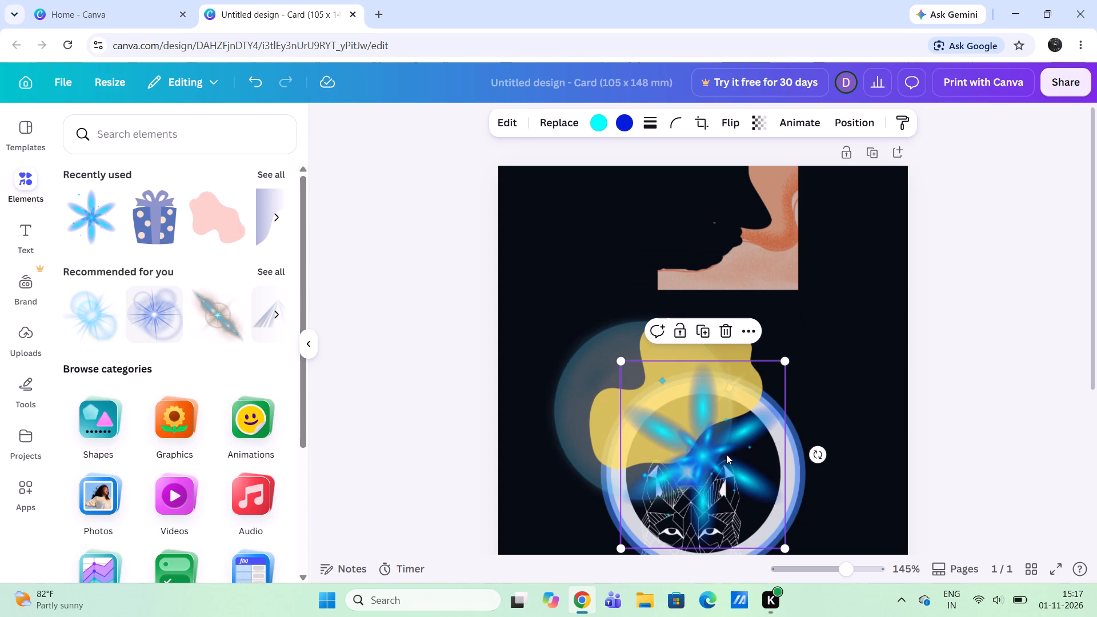
left_click_drag(703, 448, 608, 307)
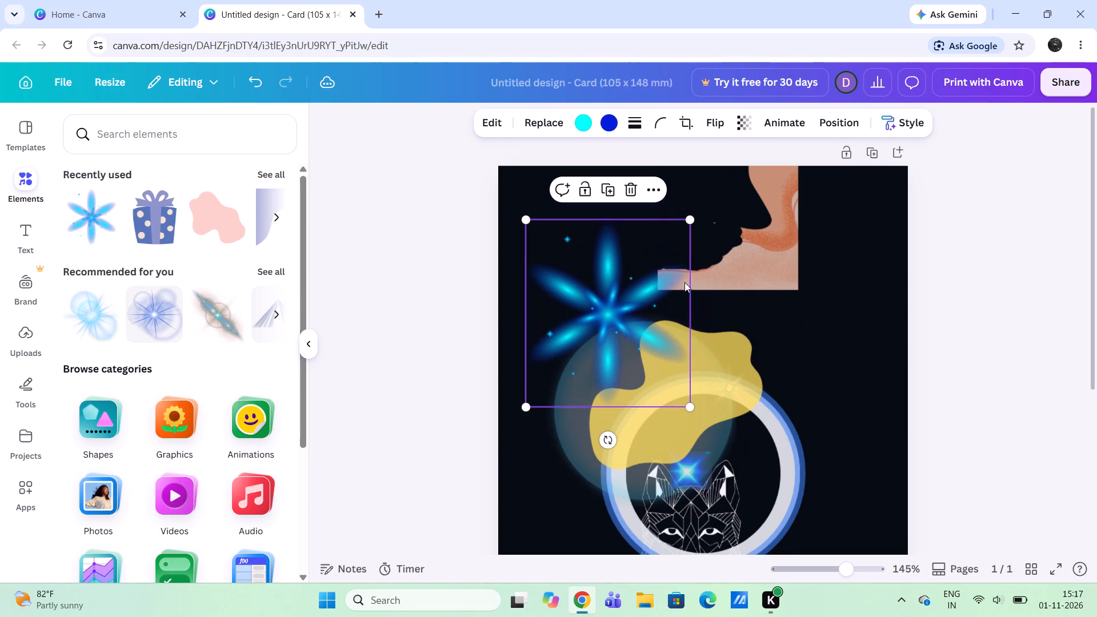
left_click_drag(690, 217, 648, 326)
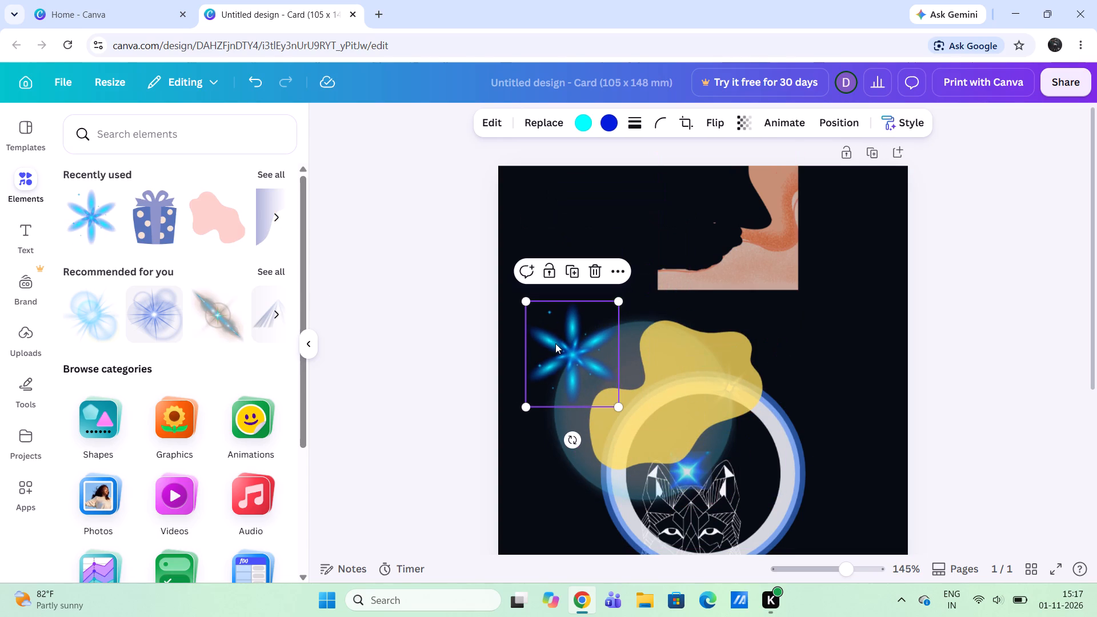
left_click_drag(555, 344, 674, 391)
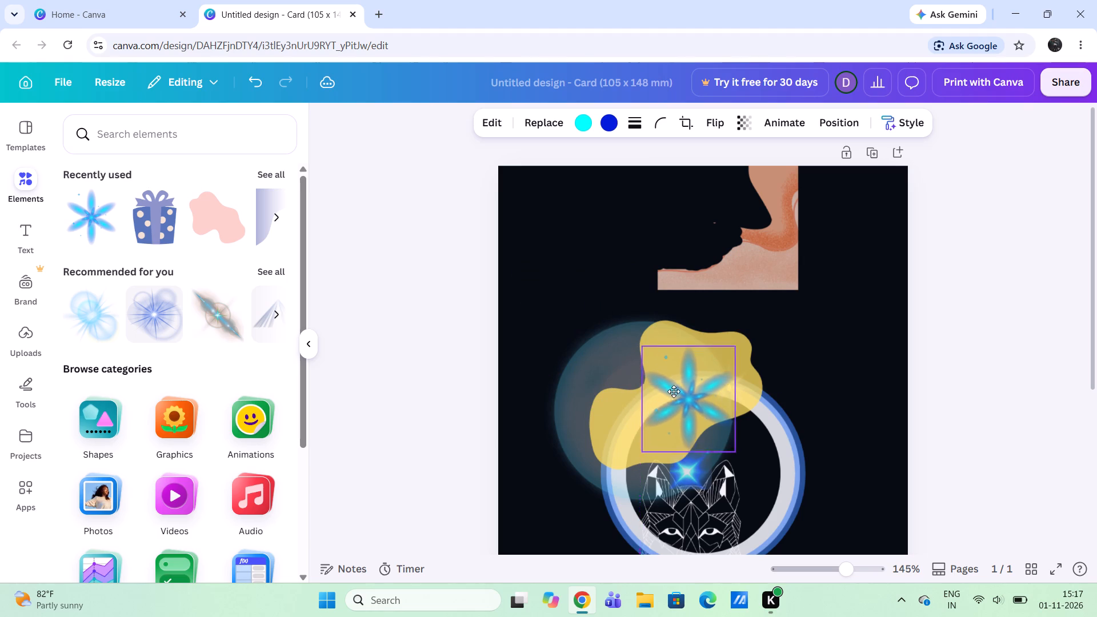
left_click_drag(674, 391, 664, 385)
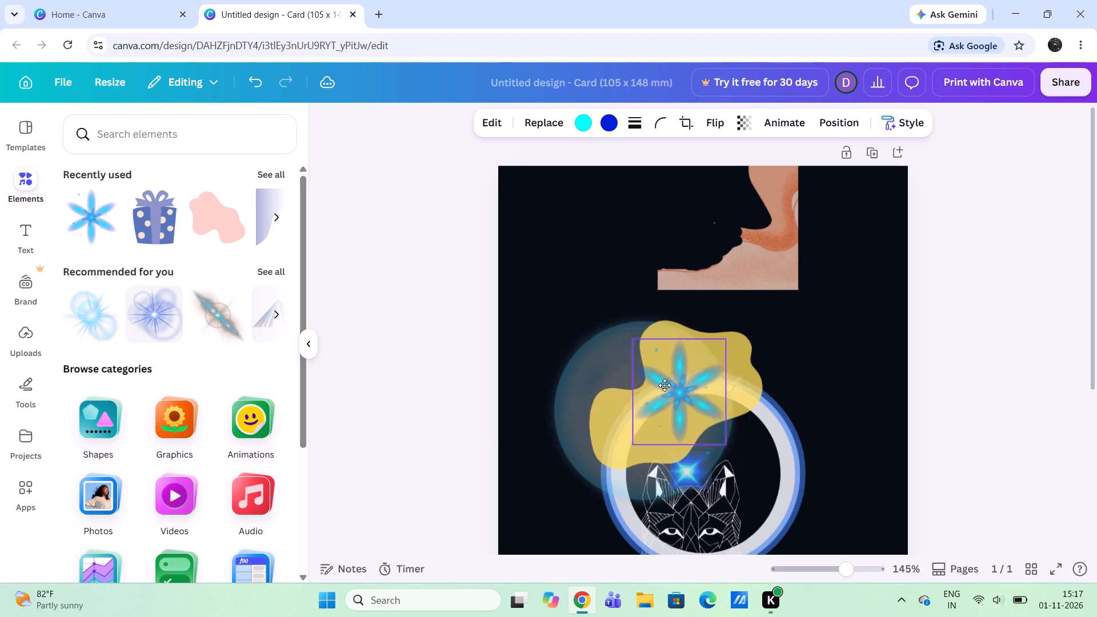
left_click_drag(664, 385, 674, 406)
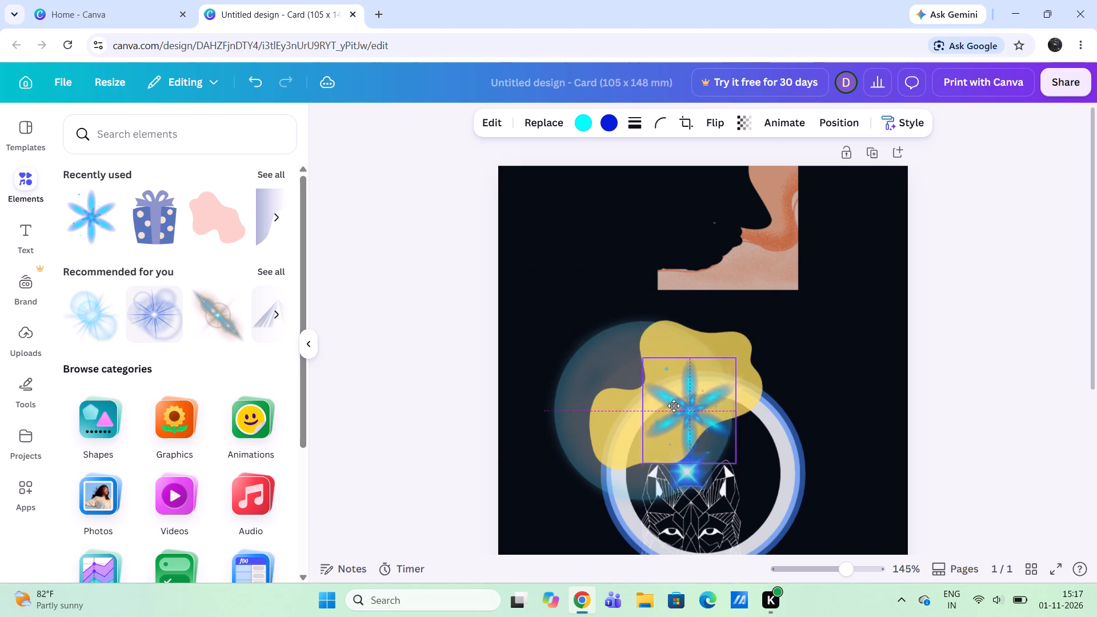
left_click_drag(674, 406, 675, 380)
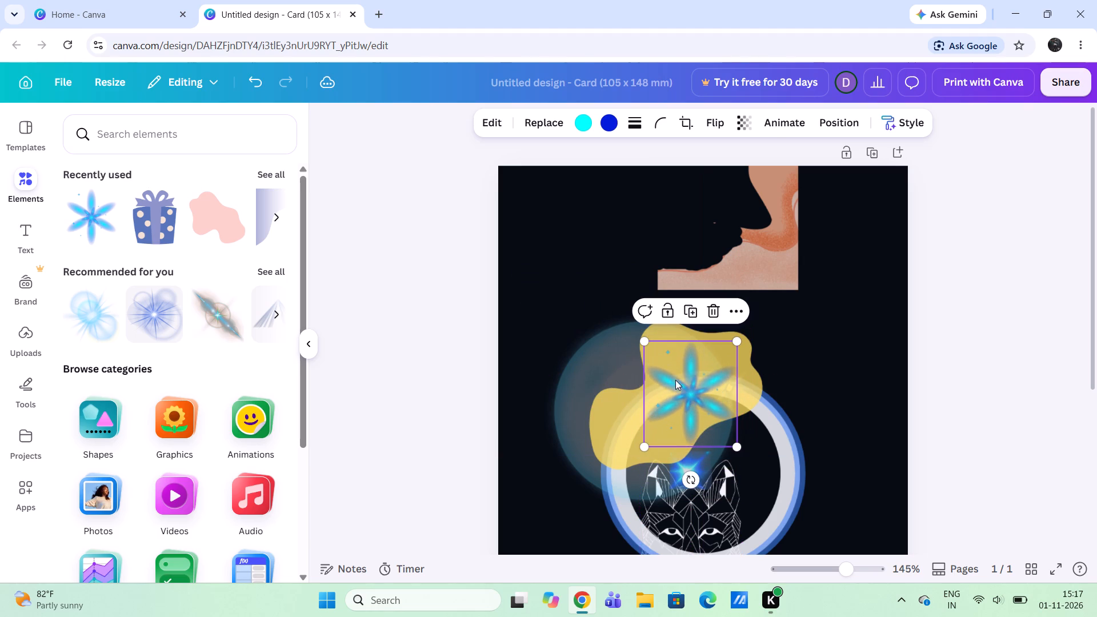
left_click_drag(742, 340, 734, 352)
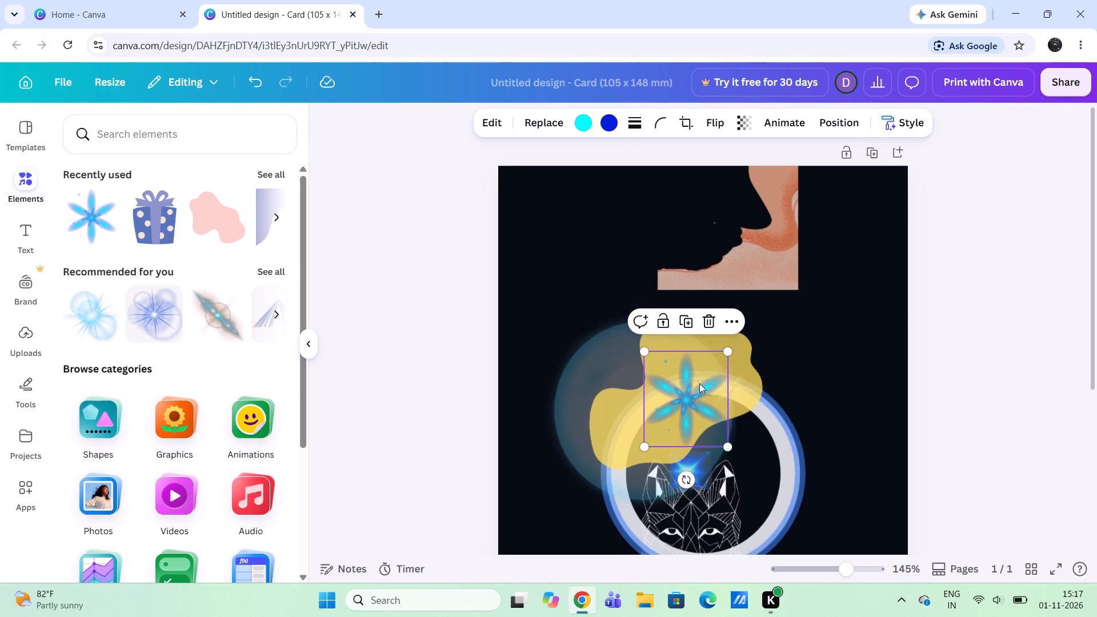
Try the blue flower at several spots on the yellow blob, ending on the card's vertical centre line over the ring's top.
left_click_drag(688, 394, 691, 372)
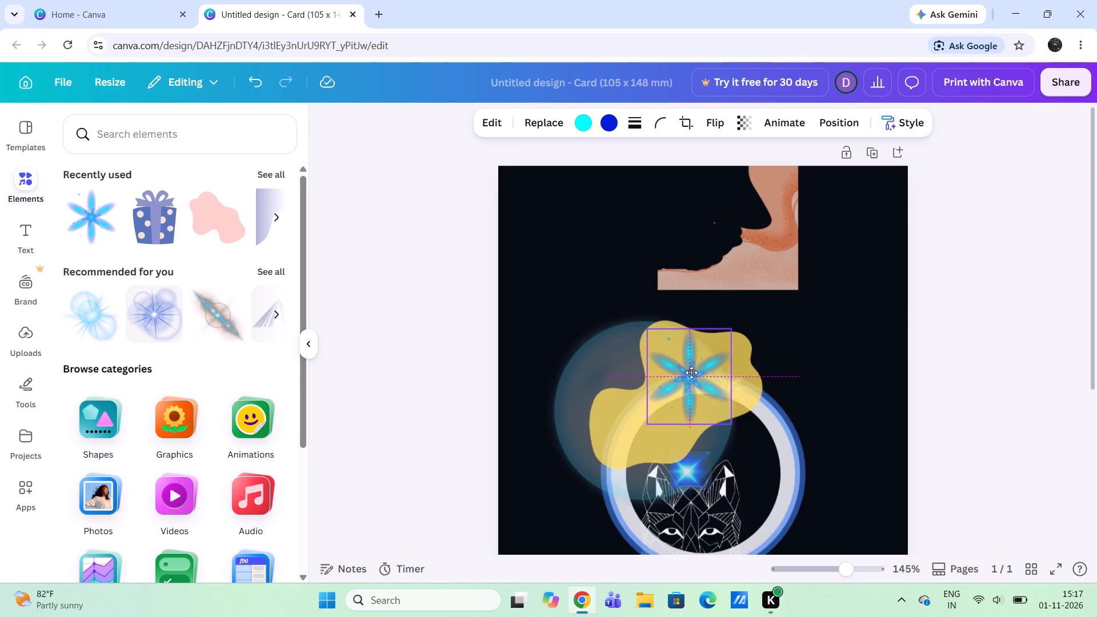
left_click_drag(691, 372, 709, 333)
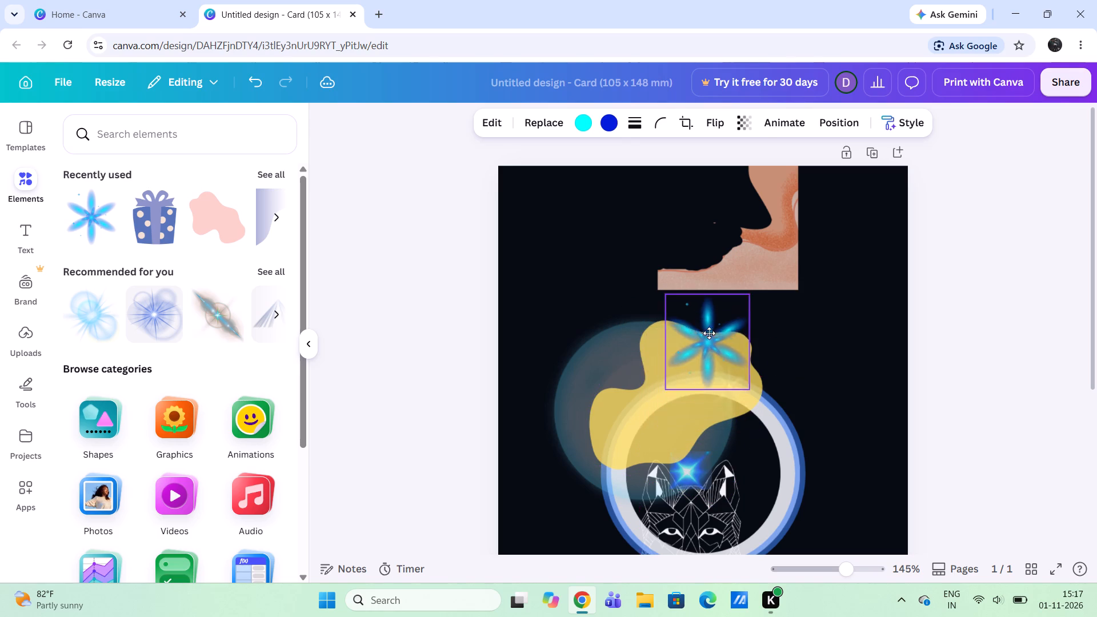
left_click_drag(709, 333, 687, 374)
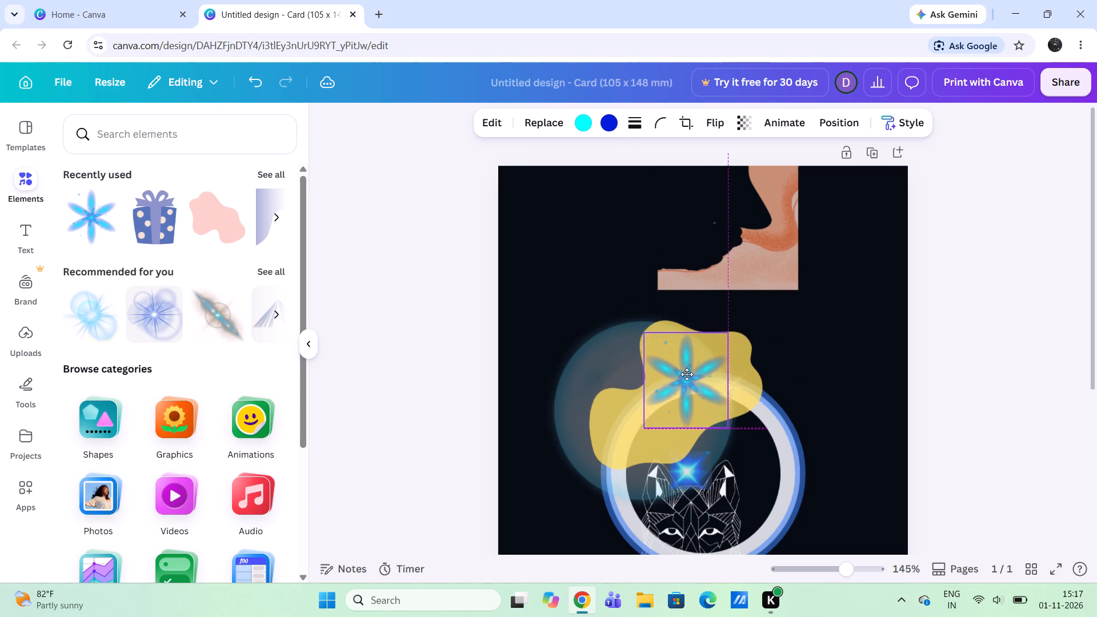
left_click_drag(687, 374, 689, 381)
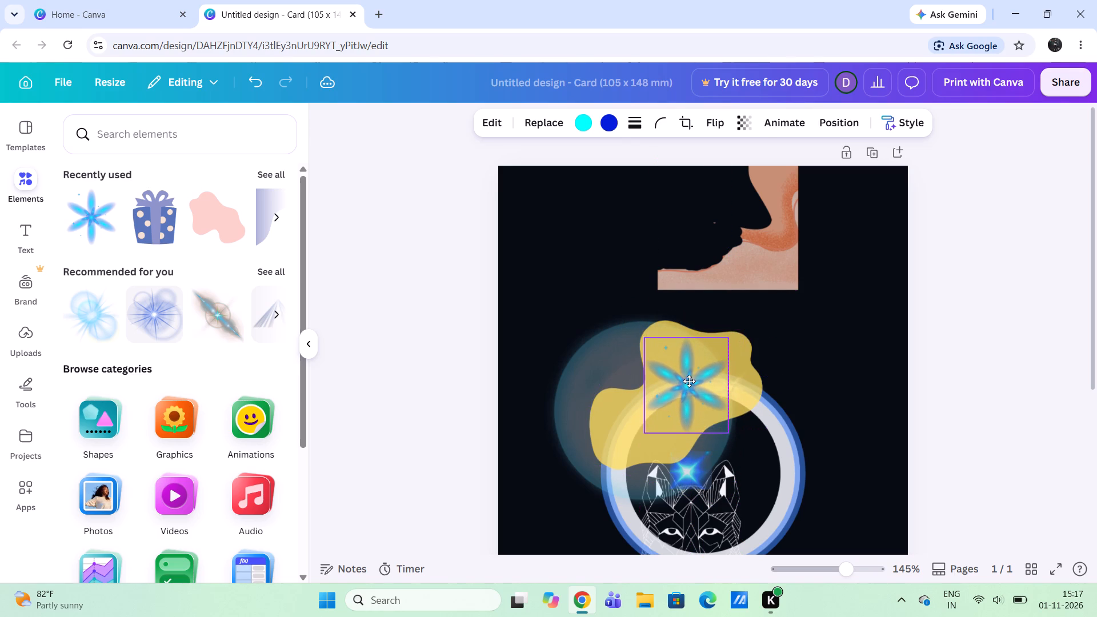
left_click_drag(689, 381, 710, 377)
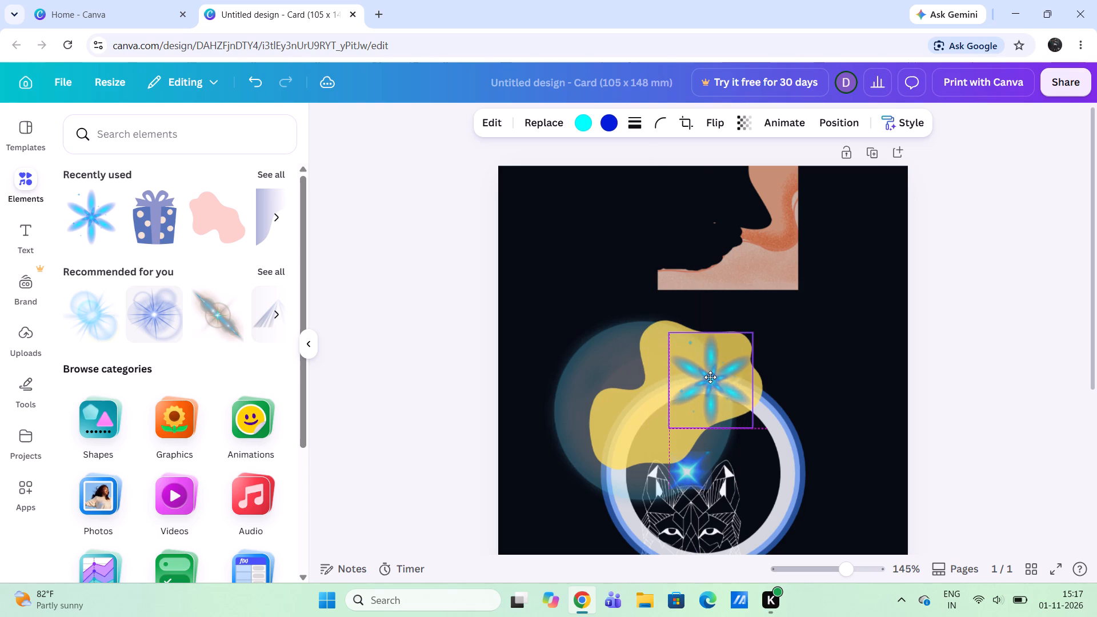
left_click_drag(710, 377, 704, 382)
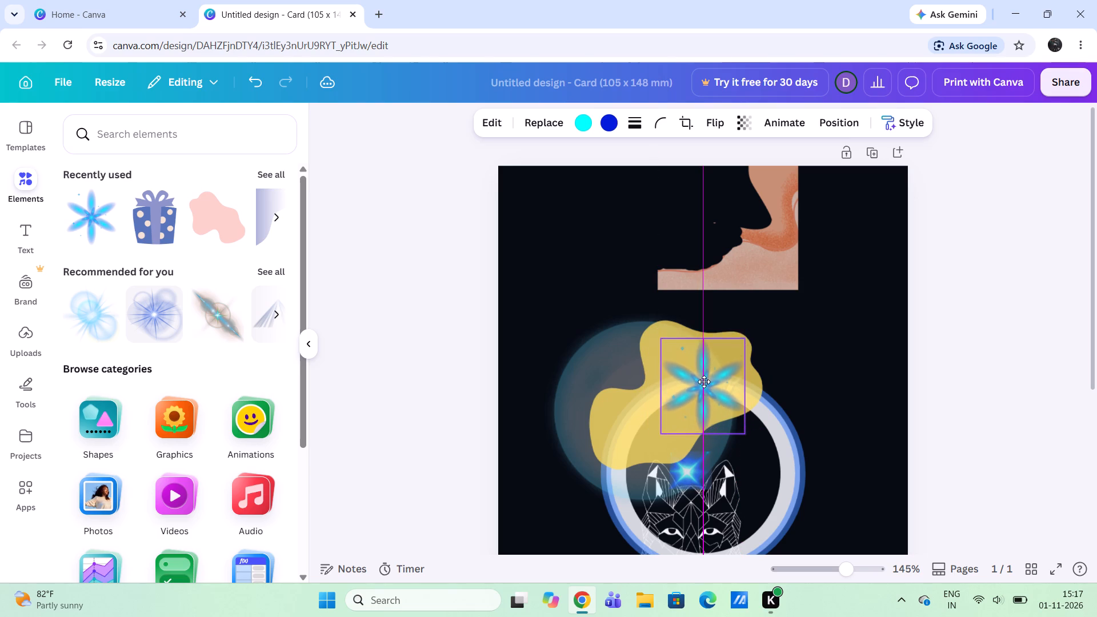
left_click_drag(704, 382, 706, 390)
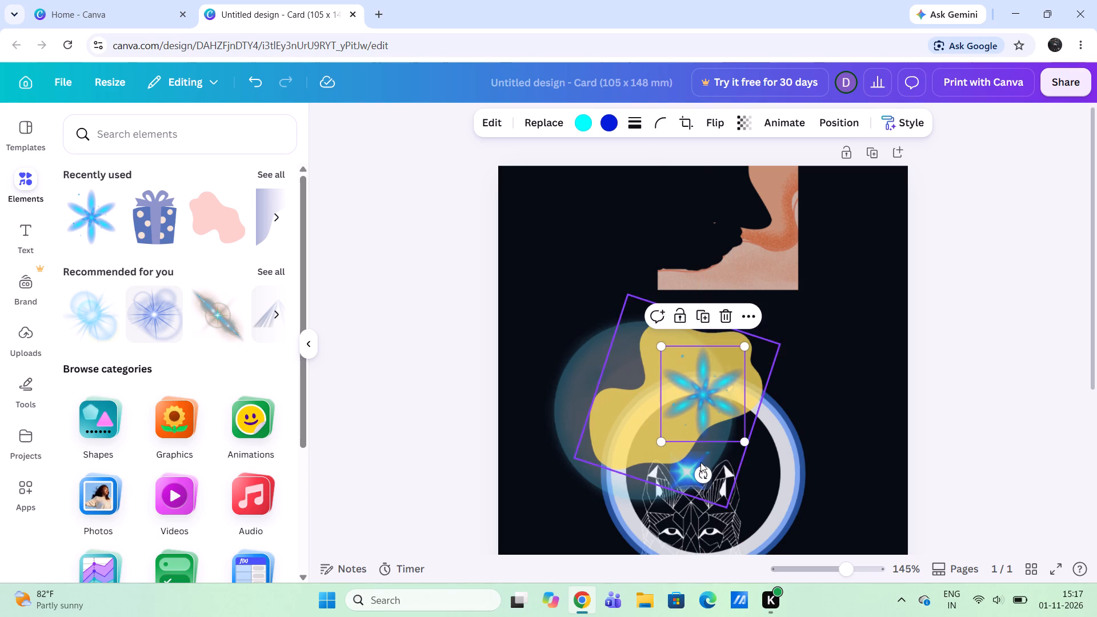
Rotate the blue flower about 90° clockwise.
left_click_drag(698, 469, 690, 398)
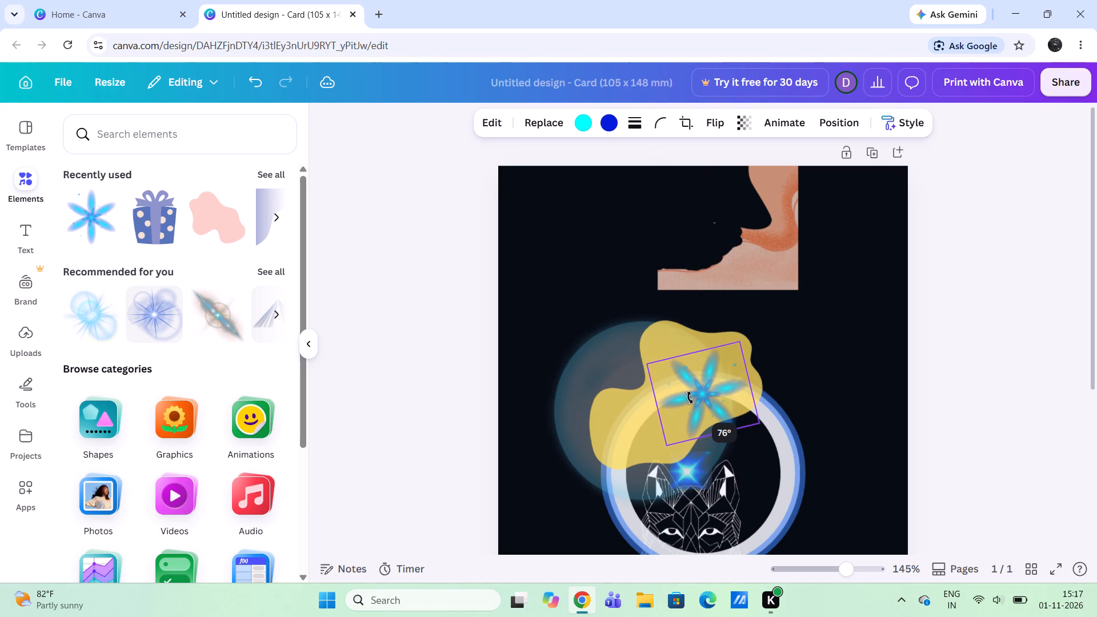
left_click_drag(690, 398, 683, 393)
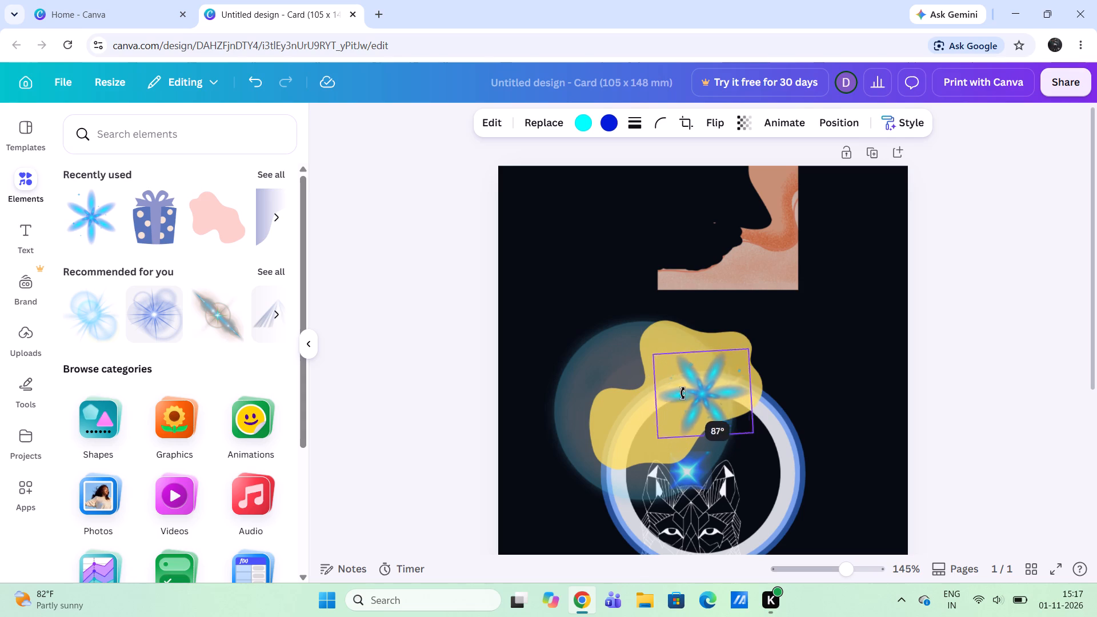
left_click_drag(683, 393, 681, 394)
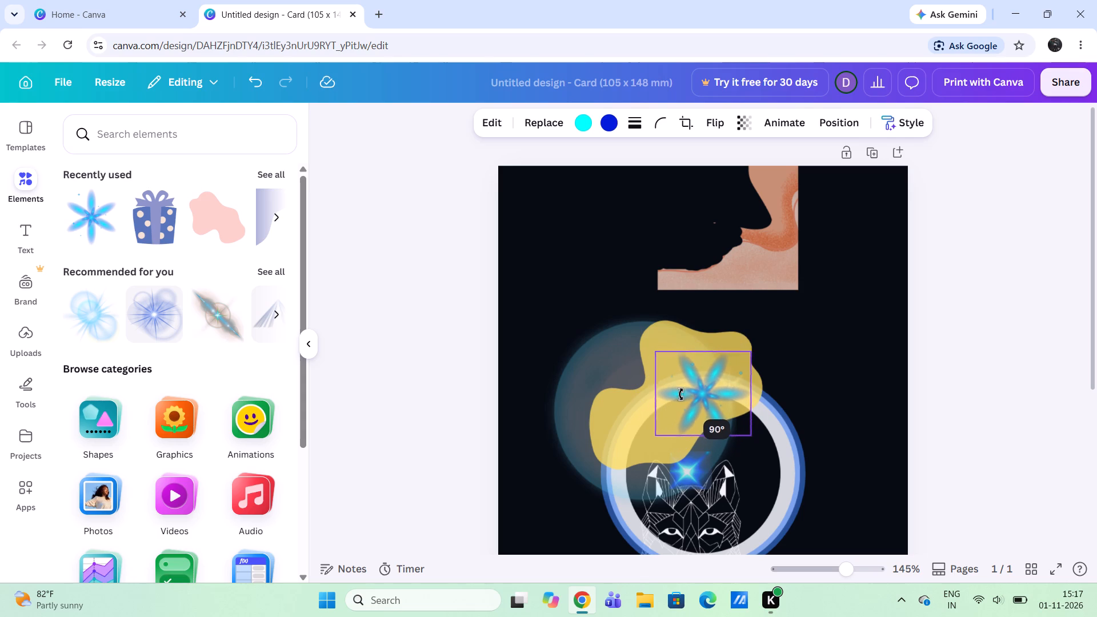
left_click_drag(681, 394, 682, 394)
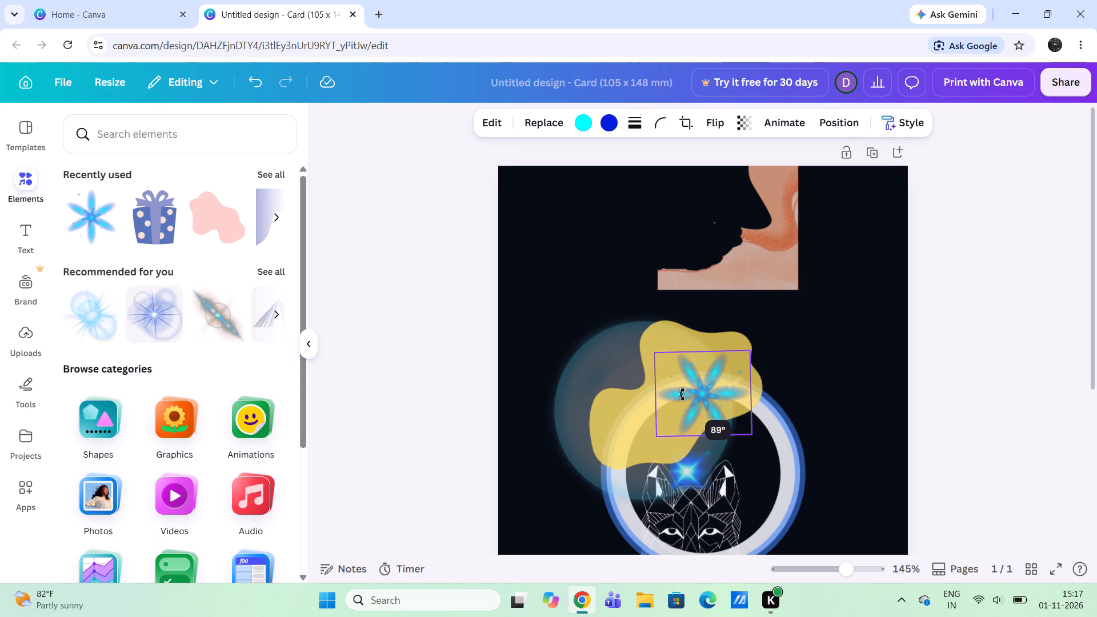
left_click_drag(682, 394, 676, 394)
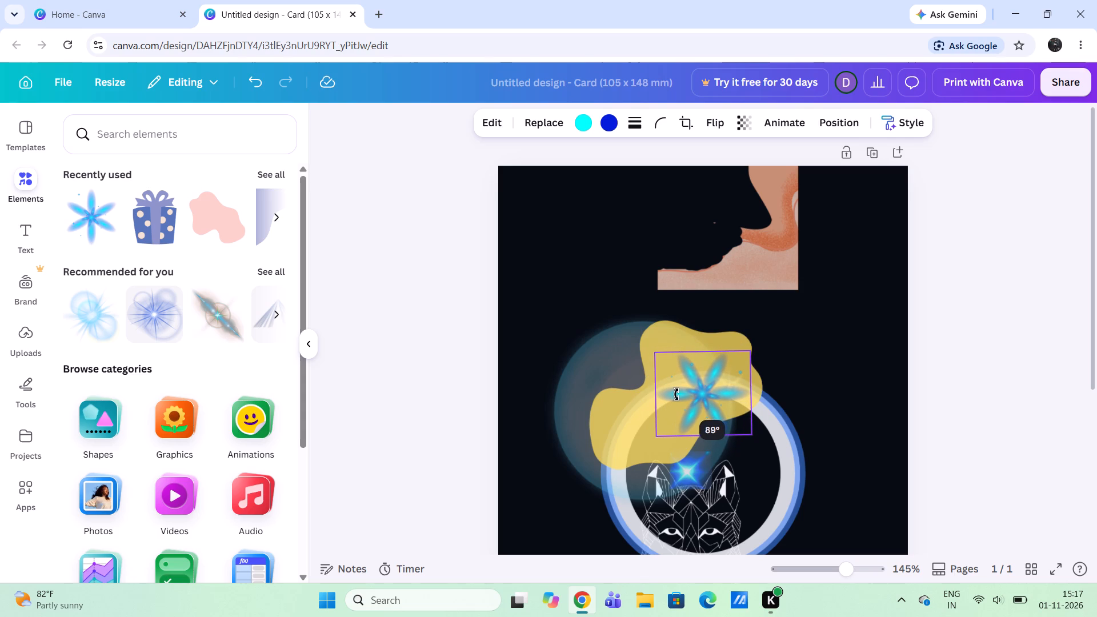
left_click_drag(676, 394, 670, 388)
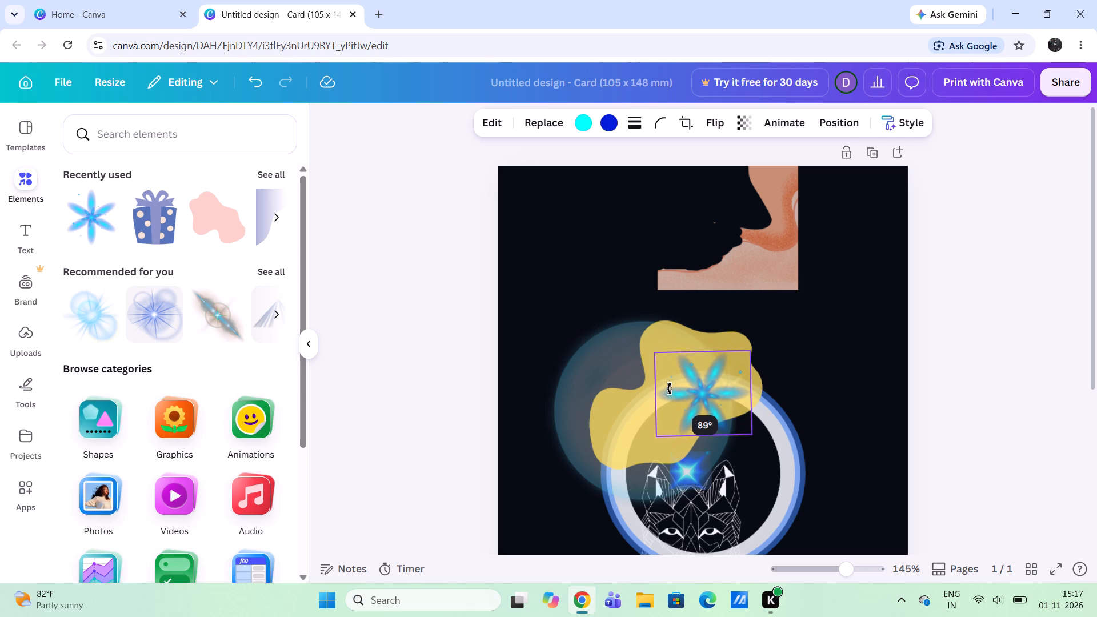
left_click_drag(670, 388, 670, 388)
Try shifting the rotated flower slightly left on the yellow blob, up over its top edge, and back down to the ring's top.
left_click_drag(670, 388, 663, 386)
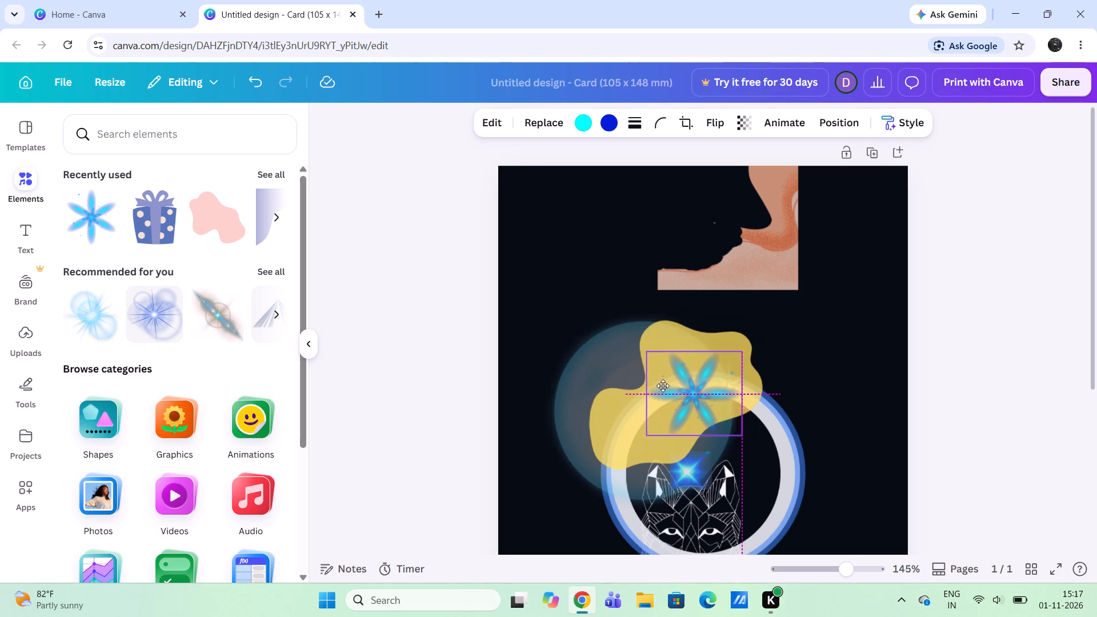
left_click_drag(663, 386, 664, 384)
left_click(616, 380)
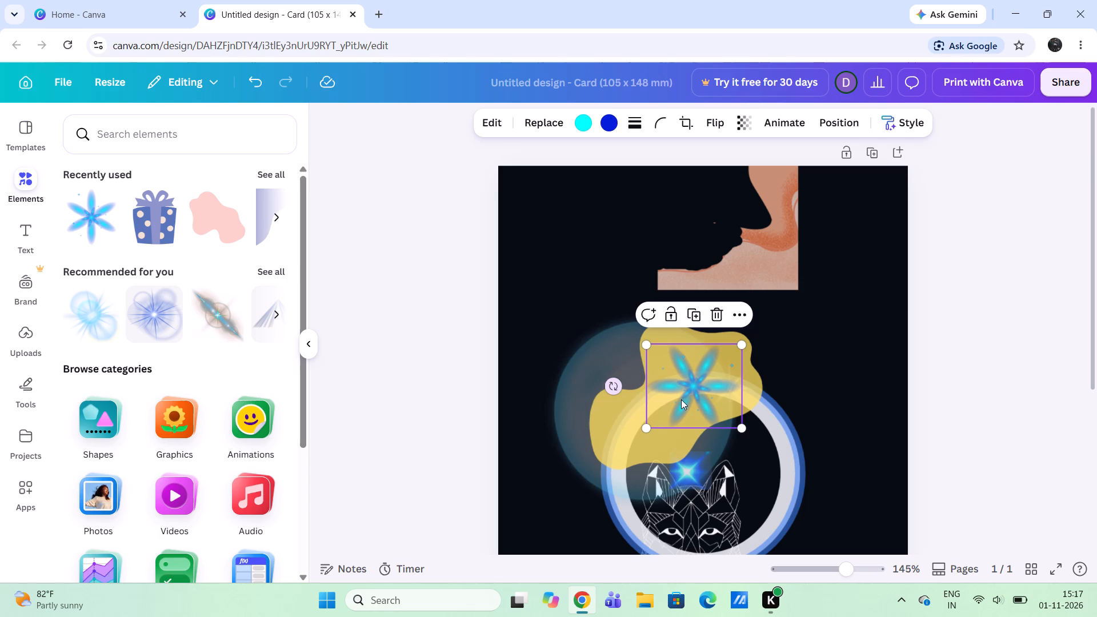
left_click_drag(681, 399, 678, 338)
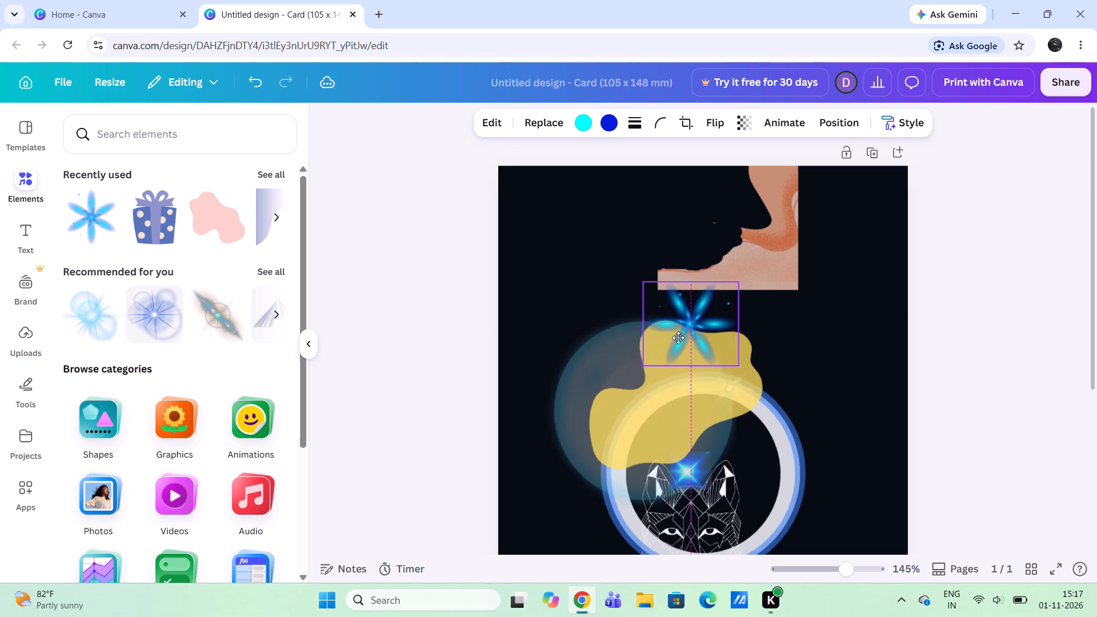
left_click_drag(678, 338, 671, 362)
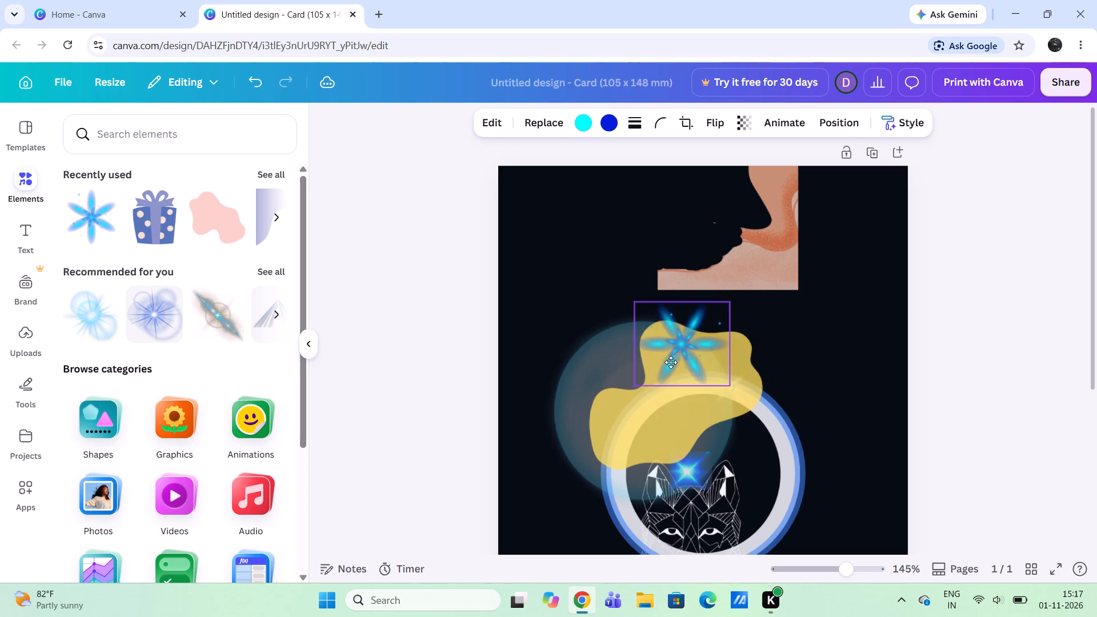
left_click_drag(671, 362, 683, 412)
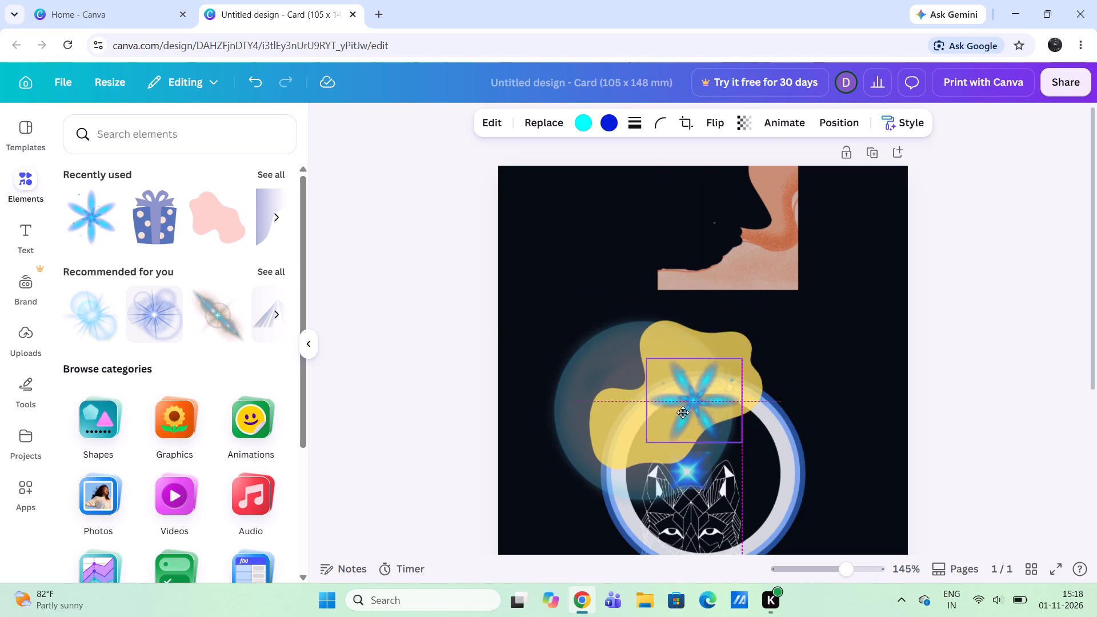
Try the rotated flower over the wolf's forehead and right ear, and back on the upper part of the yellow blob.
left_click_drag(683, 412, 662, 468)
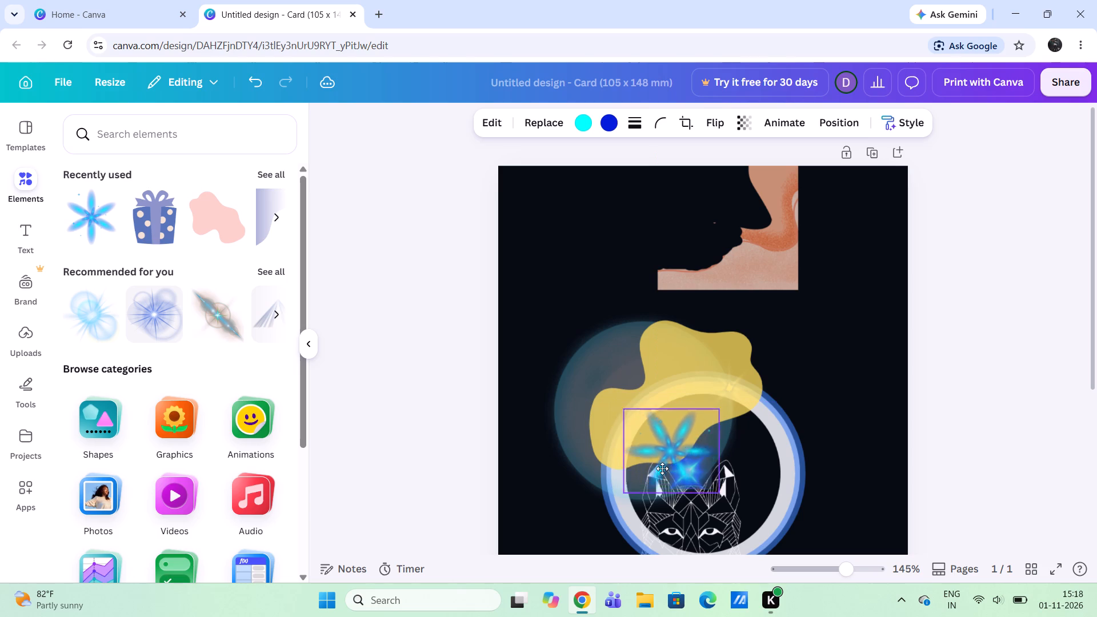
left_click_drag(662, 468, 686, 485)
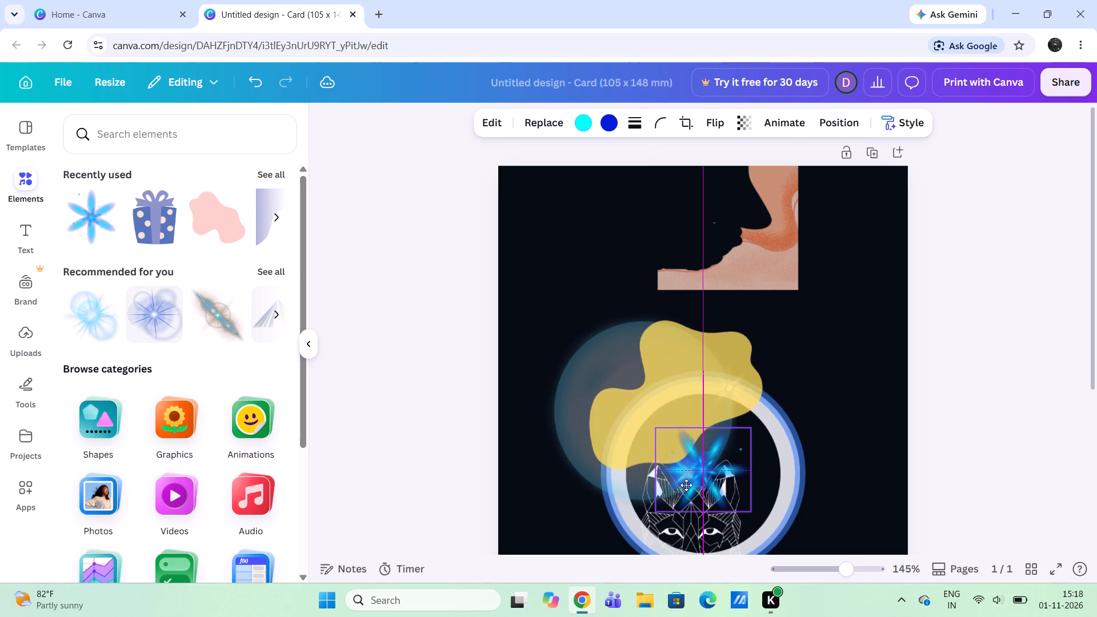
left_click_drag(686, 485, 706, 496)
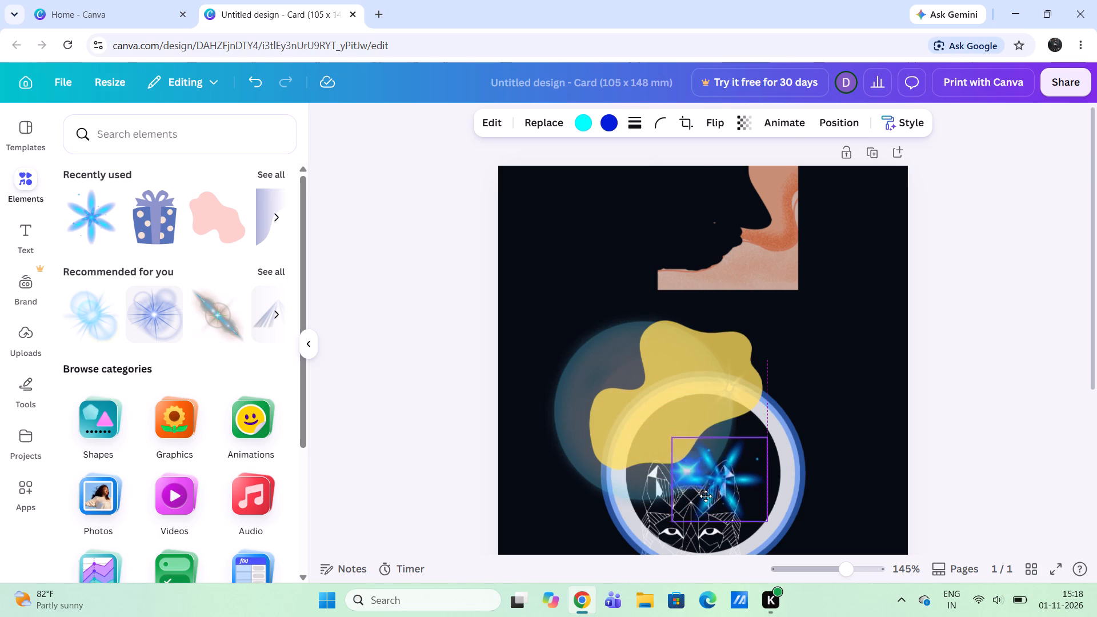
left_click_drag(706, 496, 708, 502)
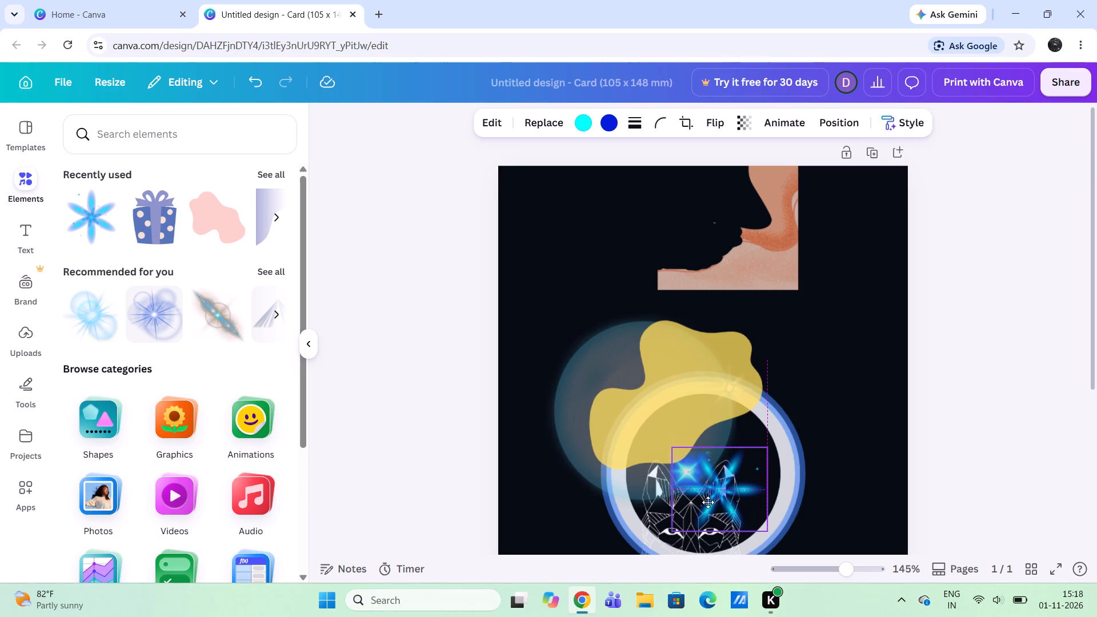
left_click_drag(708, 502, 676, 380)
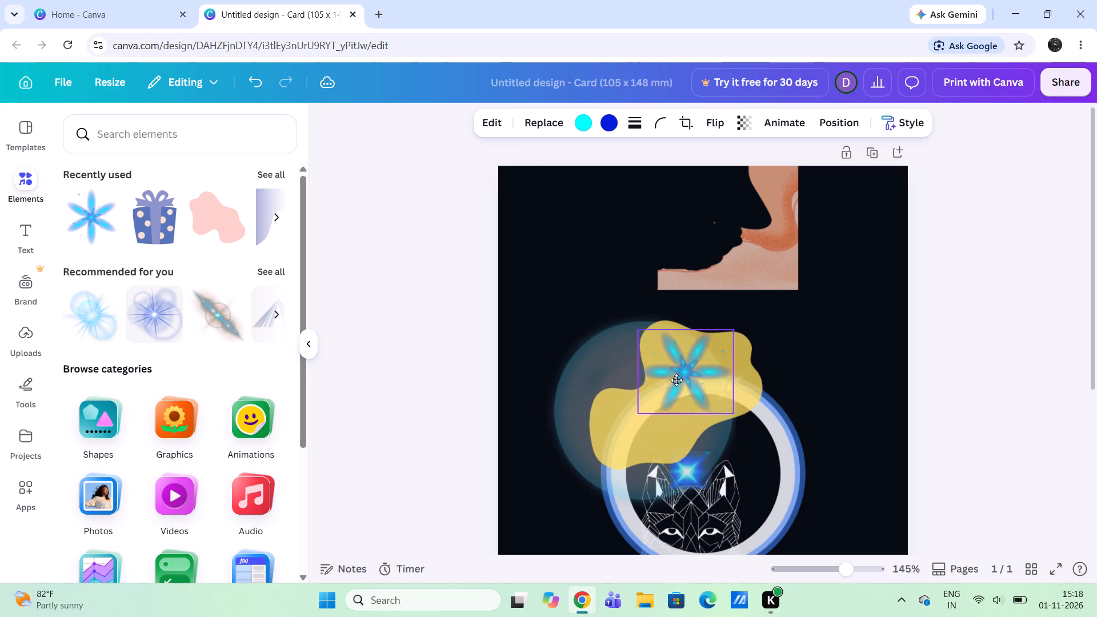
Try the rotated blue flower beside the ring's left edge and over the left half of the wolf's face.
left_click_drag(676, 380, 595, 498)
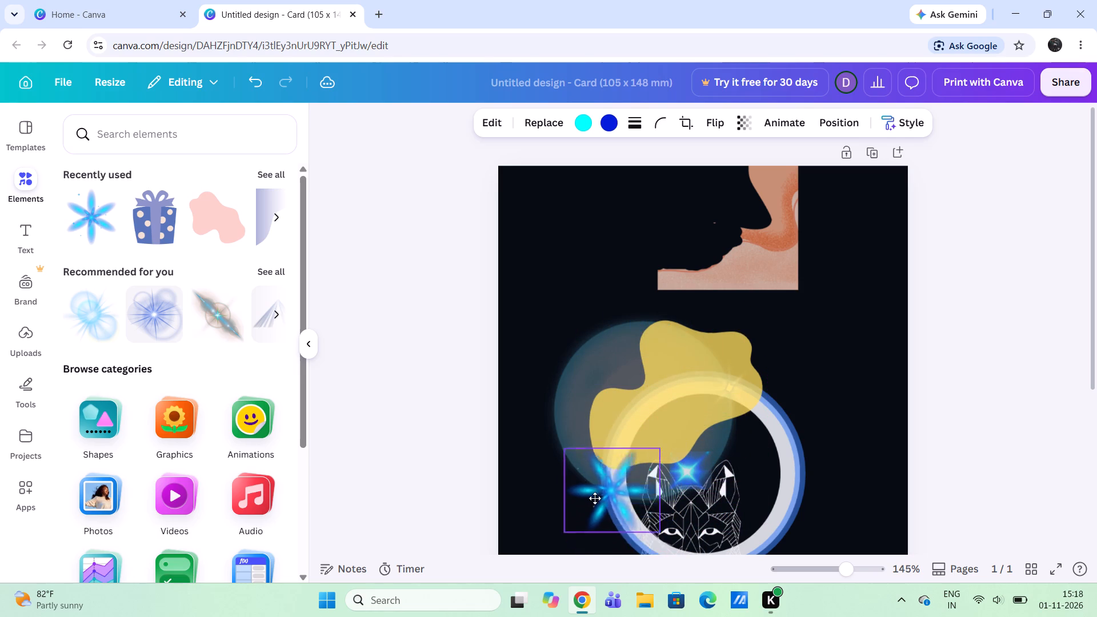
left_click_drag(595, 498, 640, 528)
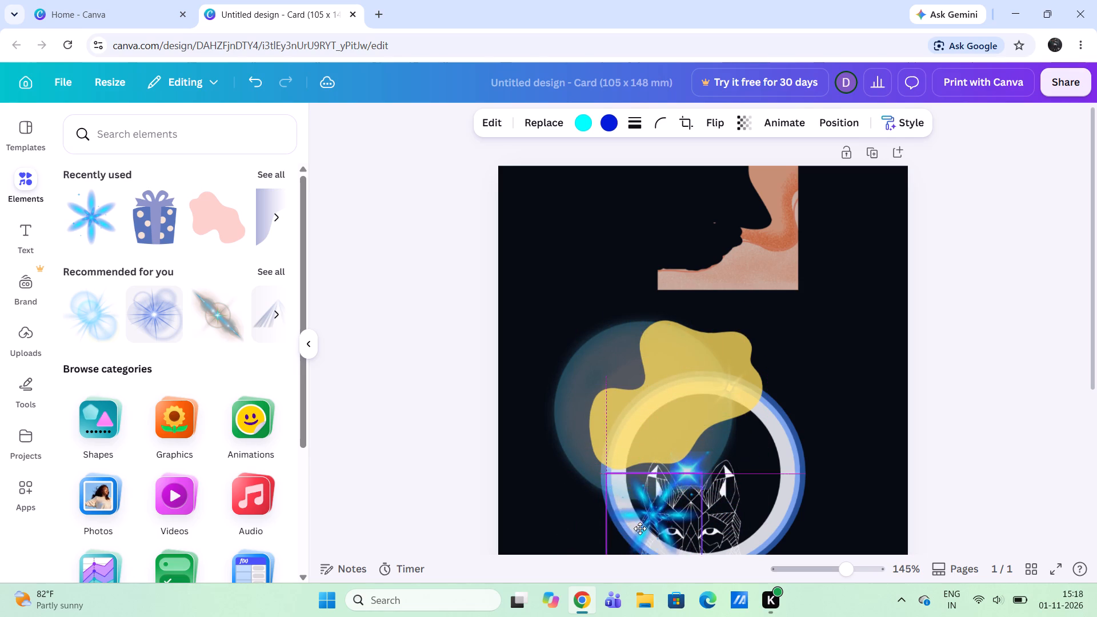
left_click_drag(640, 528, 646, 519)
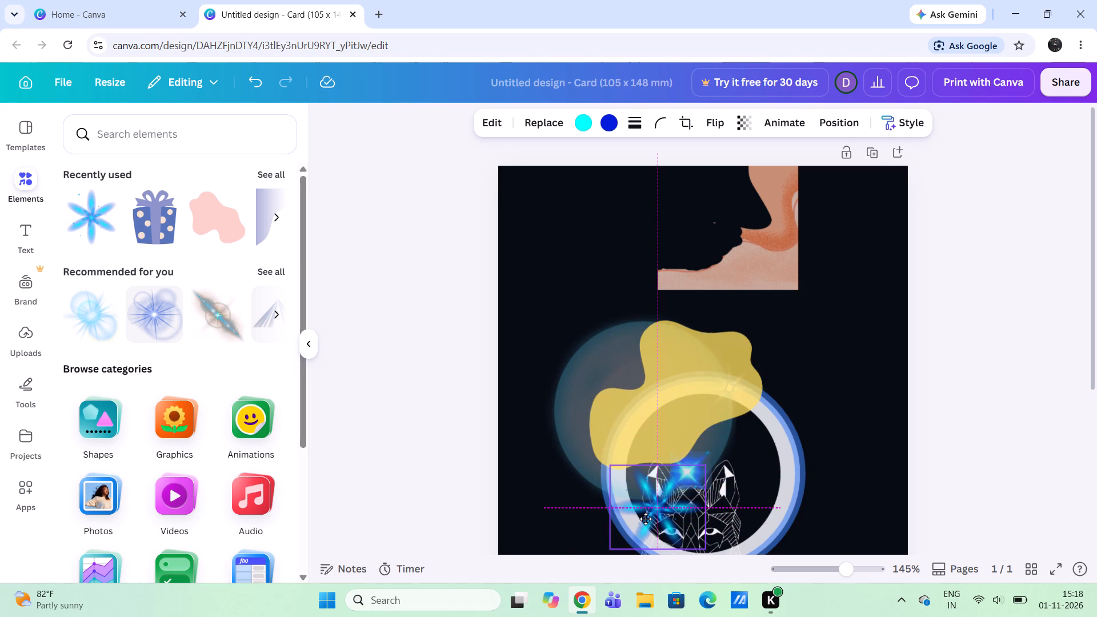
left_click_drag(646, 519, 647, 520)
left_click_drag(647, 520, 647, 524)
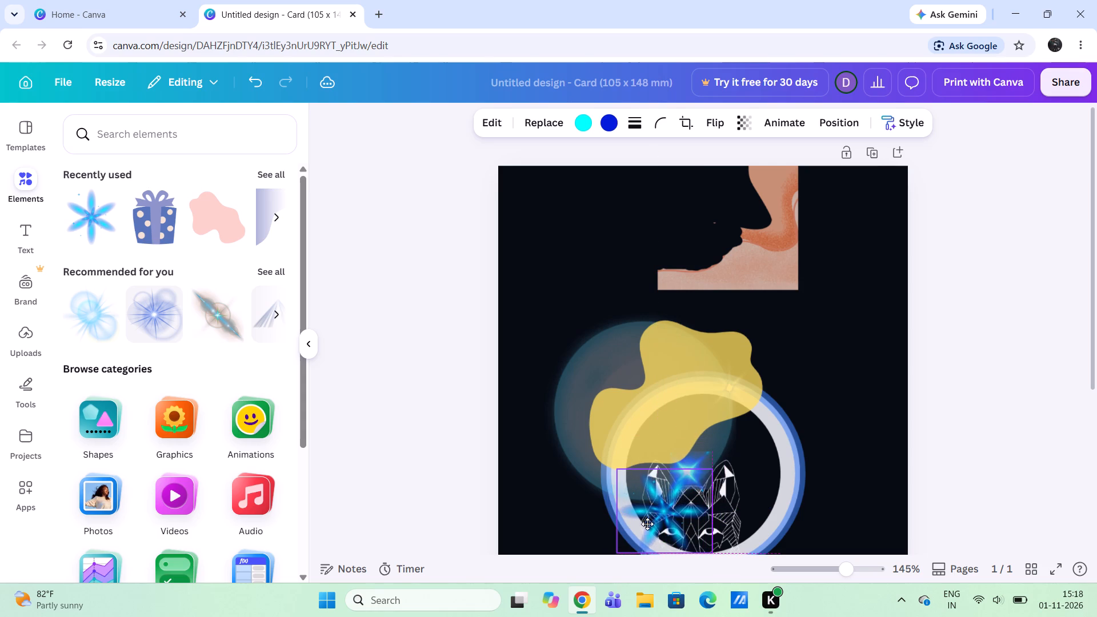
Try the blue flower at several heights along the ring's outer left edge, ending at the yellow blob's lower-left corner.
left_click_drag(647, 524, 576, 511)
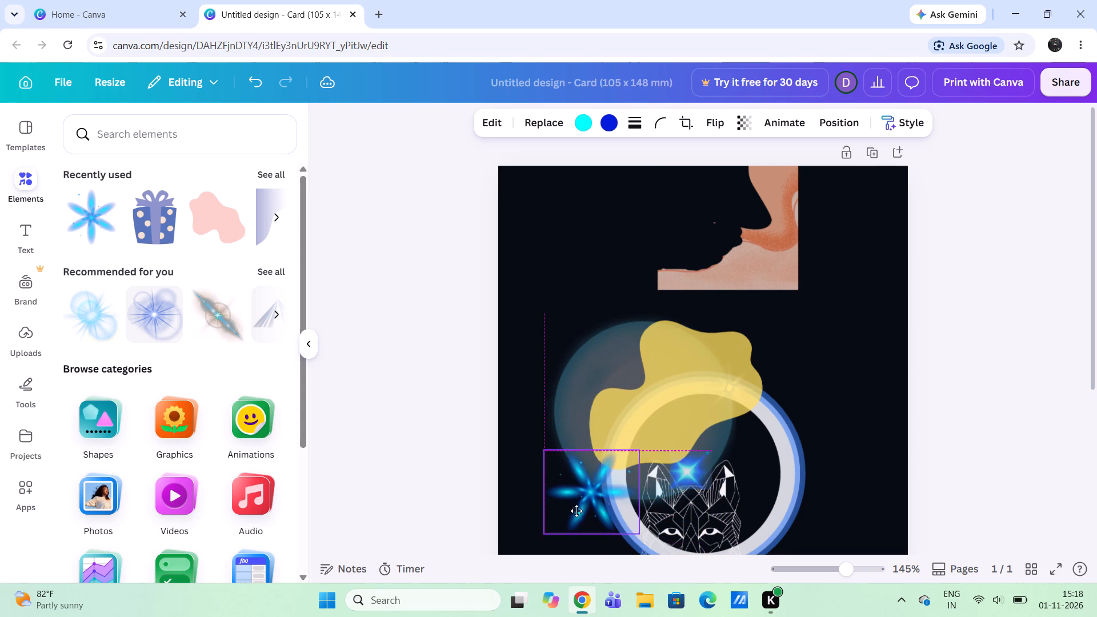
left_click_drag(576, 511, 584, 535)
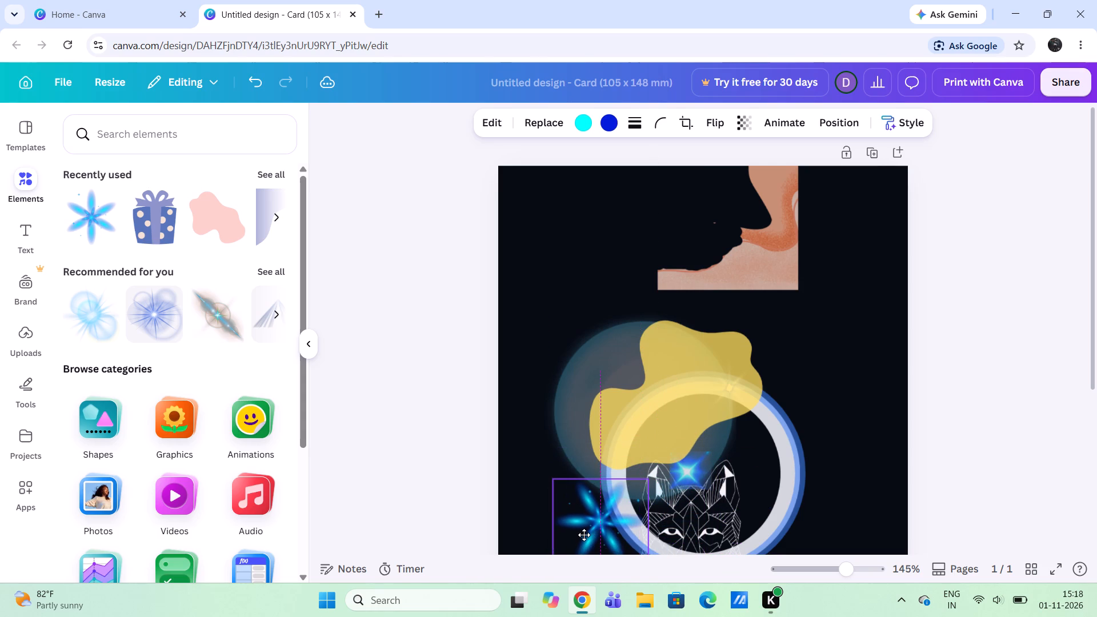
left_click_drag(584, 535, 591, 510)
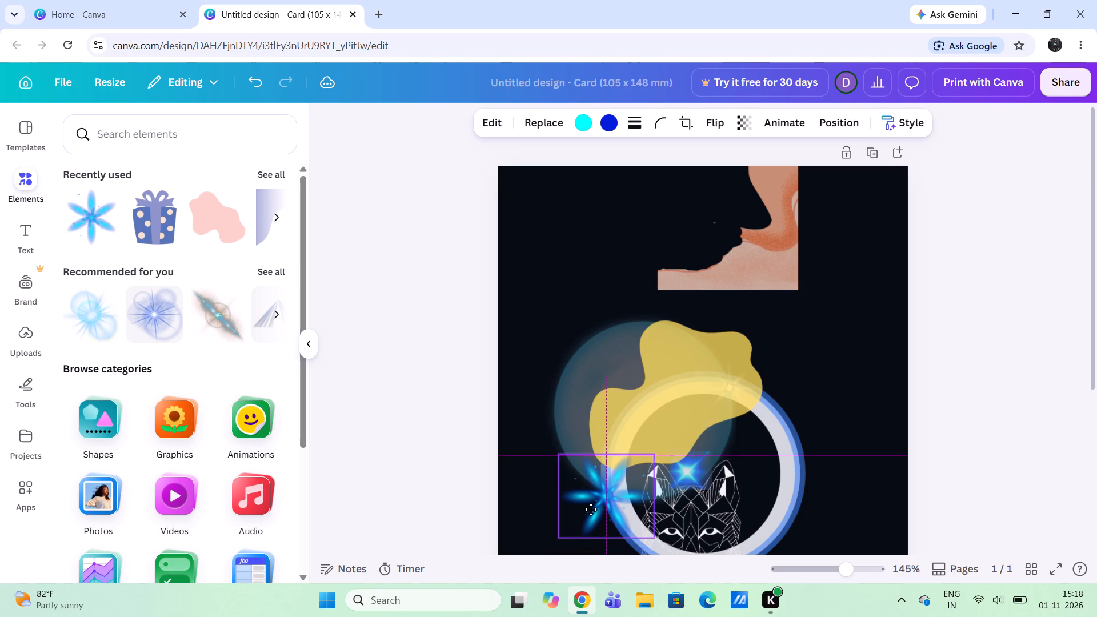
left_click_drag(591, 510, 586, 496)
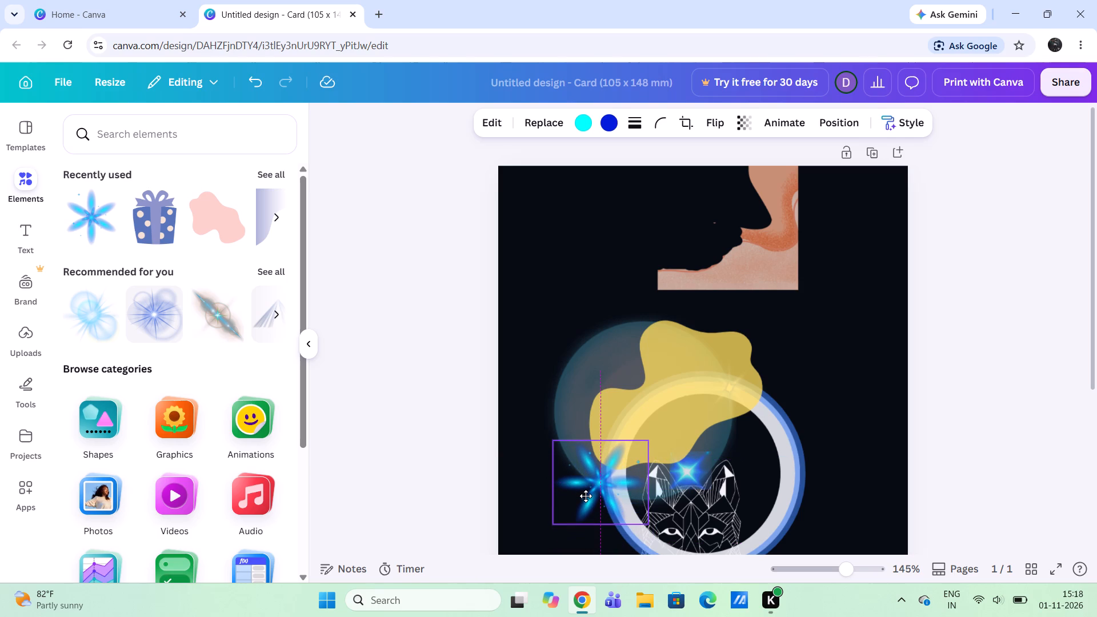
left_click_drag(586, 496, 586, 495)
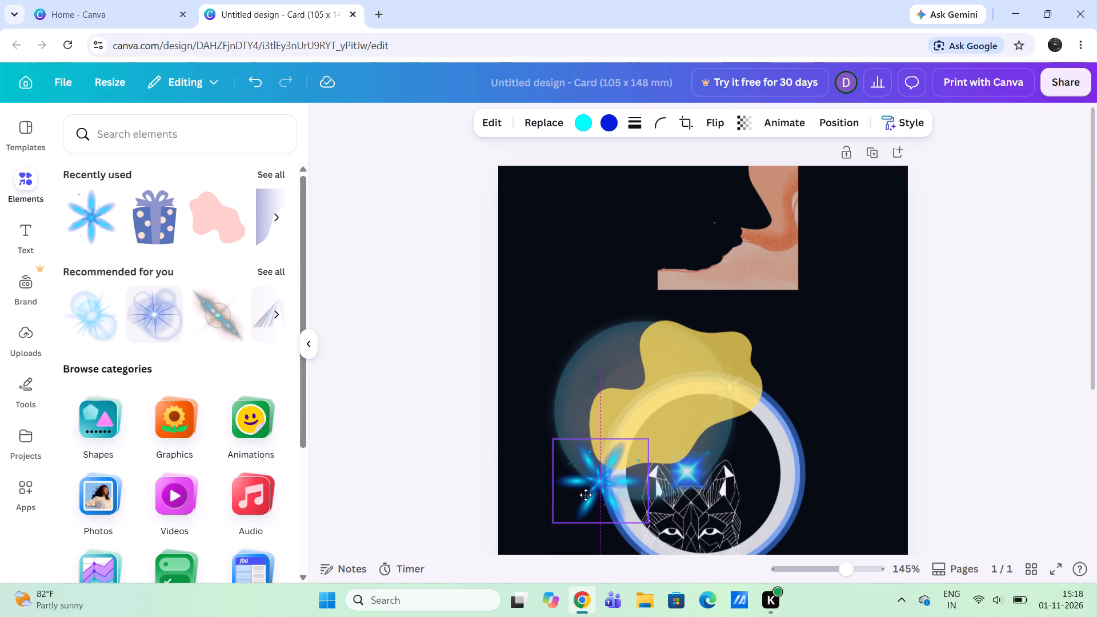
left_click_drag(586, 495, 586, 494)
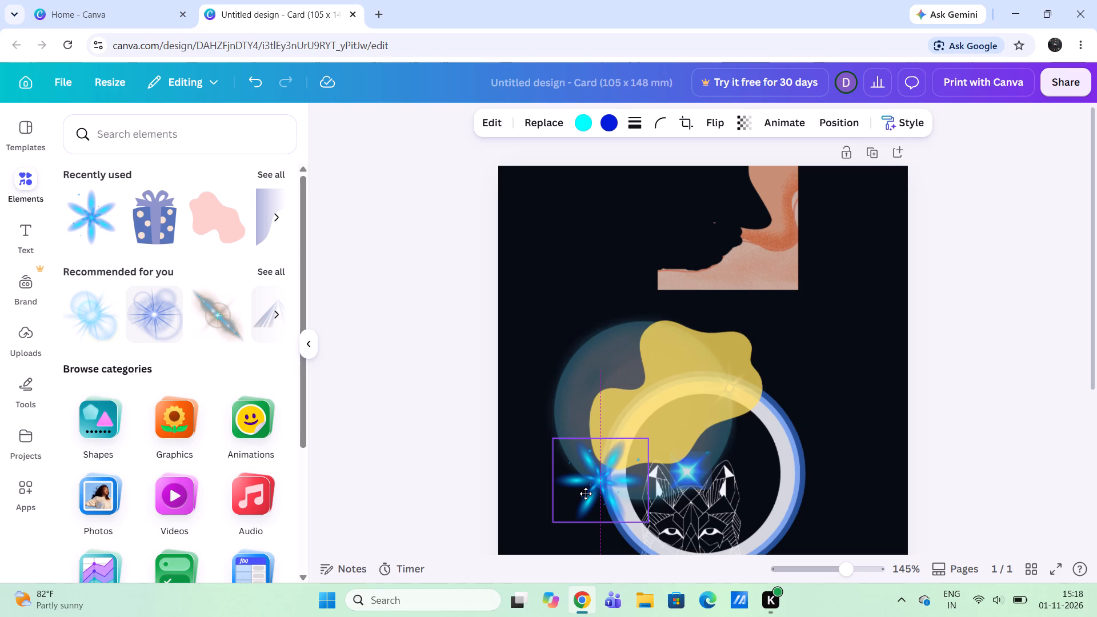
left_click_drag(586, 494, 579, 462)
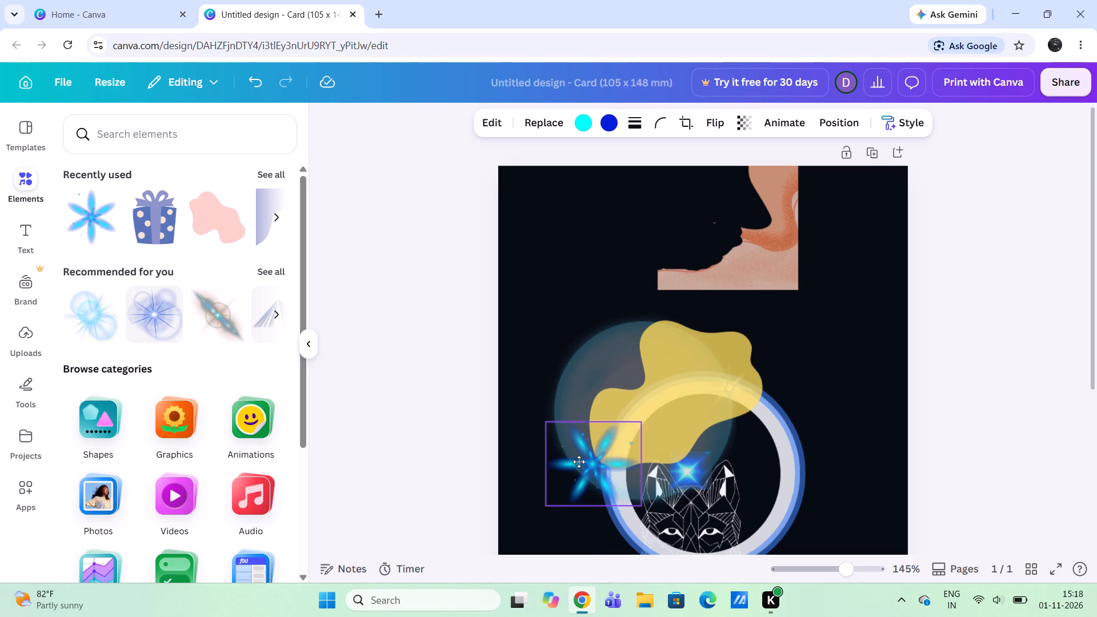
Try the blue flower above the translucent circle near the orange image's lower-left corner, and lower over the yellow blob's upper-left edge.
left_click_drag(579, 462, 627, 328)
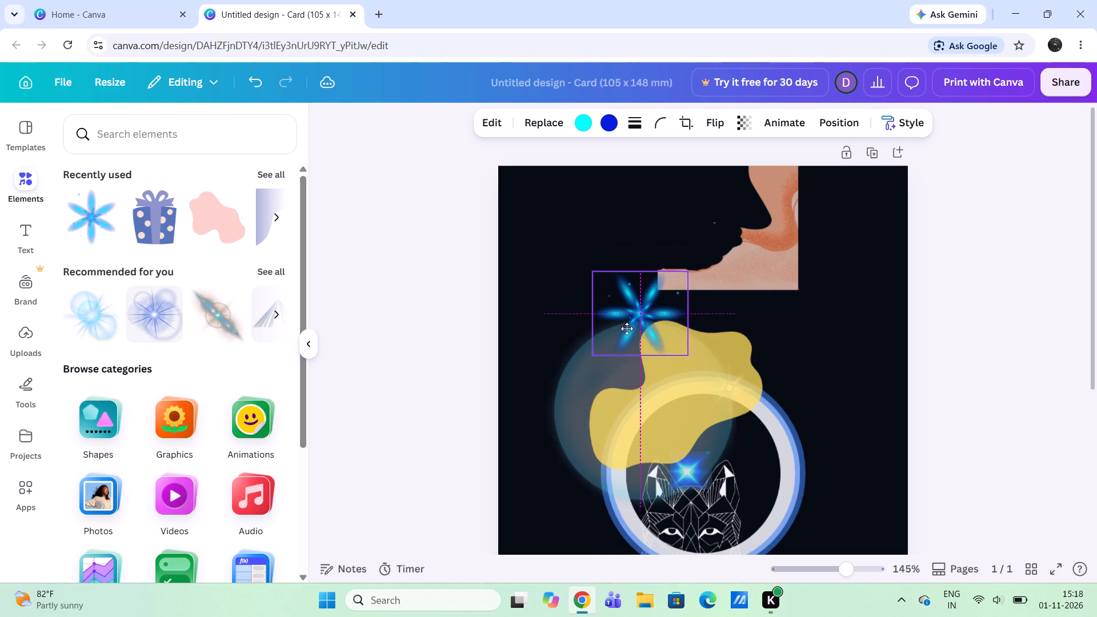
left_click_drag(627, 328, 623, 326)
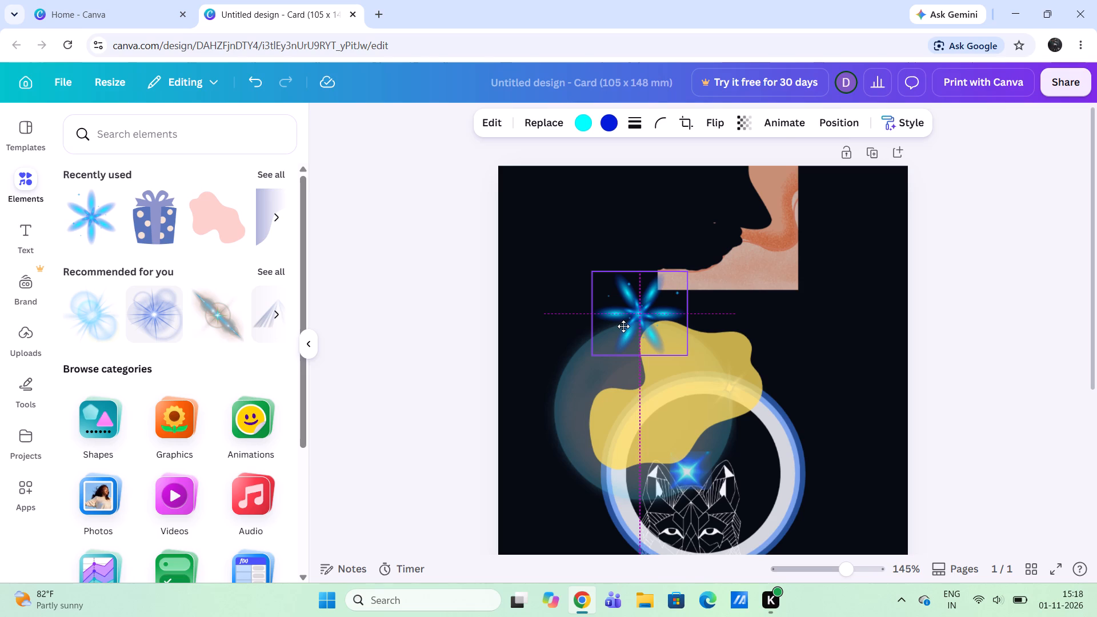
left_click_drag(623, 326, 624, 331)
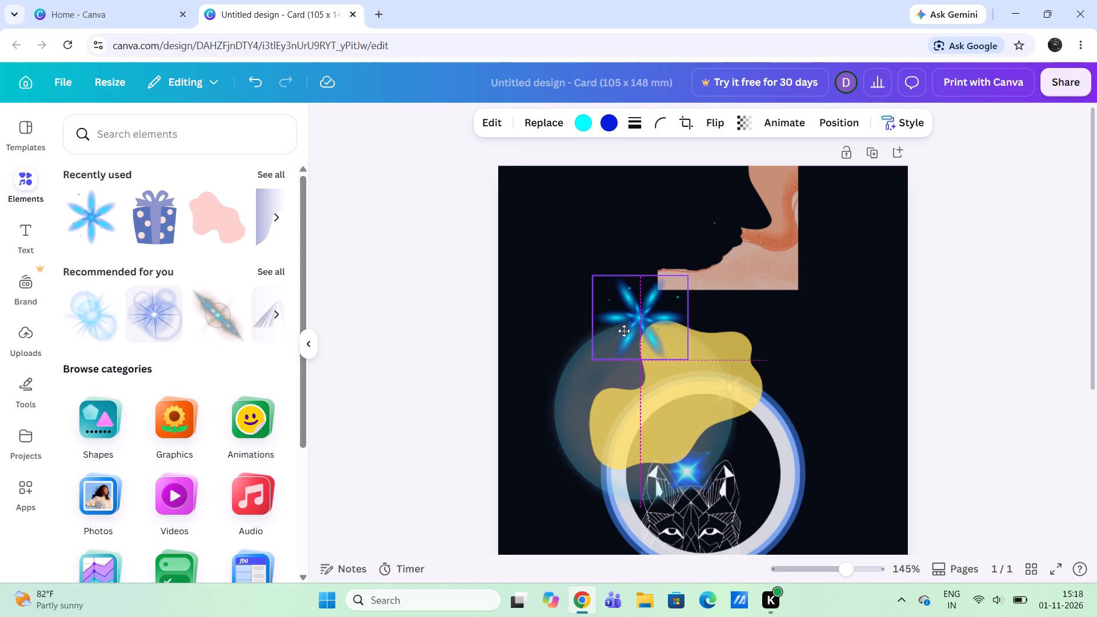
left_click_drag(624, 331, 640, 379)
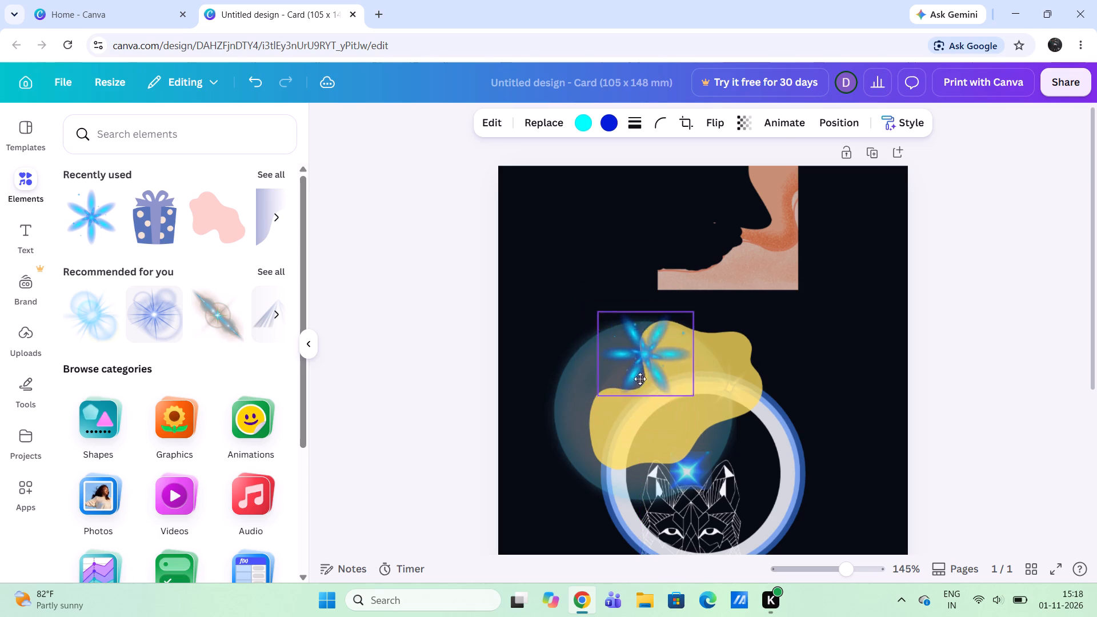
Place the blue flower over the ring's top band, just right of the card's vertical centre line, overlapping the yellow blob.
left_click_drag(640, 379, 683, 389)
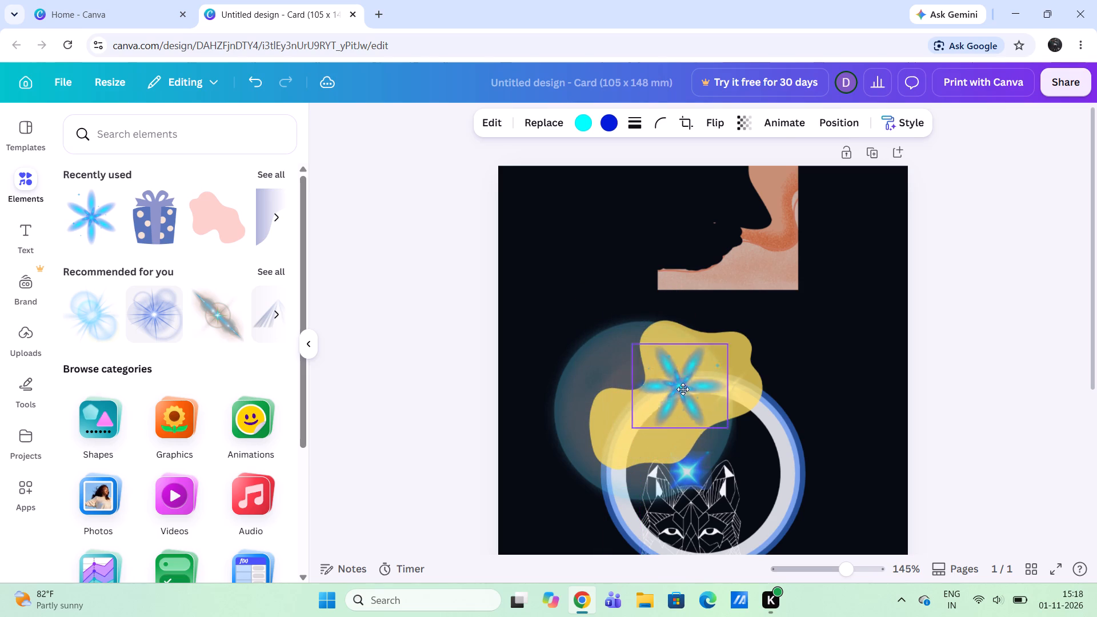
left_click_drag(683, 389, 752, 399)
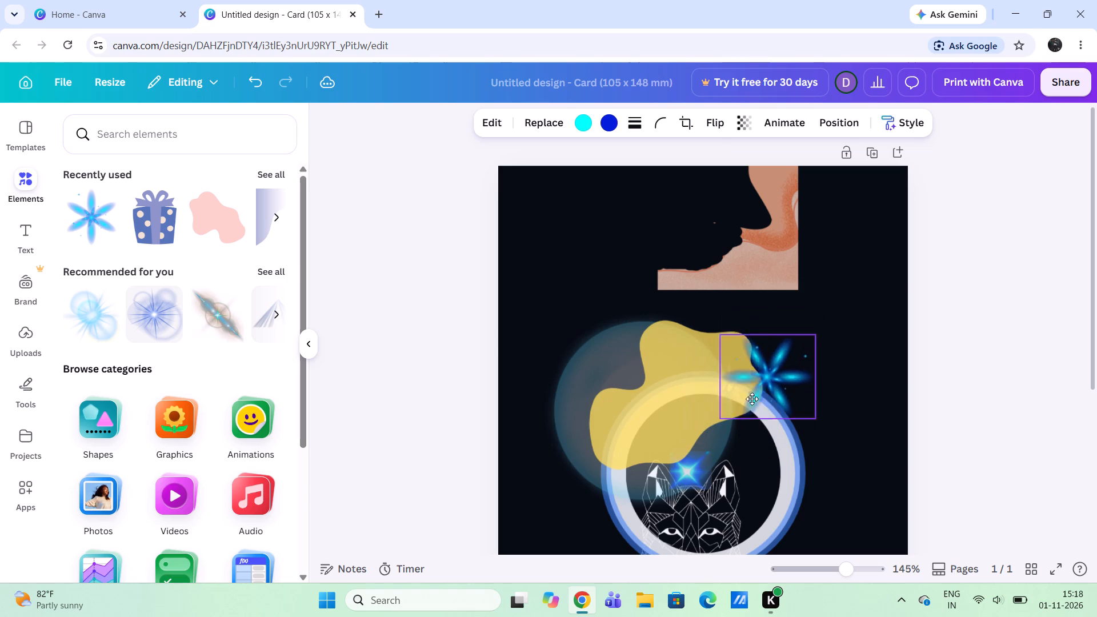
left_click_drag(752, 399, 702, 413)
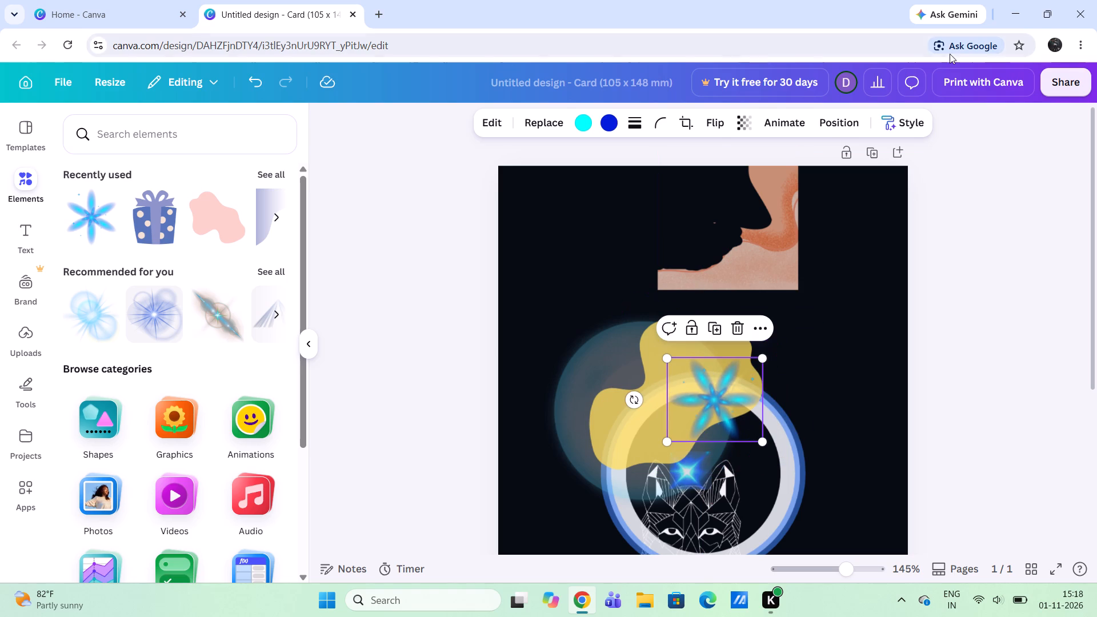
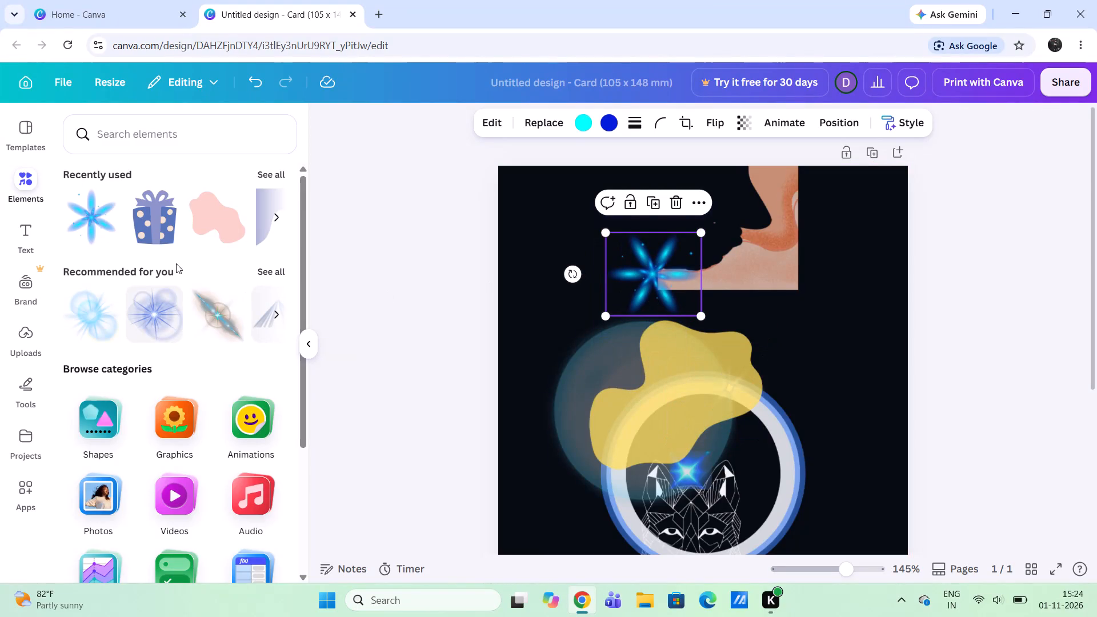
Add the polka-dot gift box graphic, shrink it, and place it inside the ring just above the wolf's head.
left_click(147, 218)
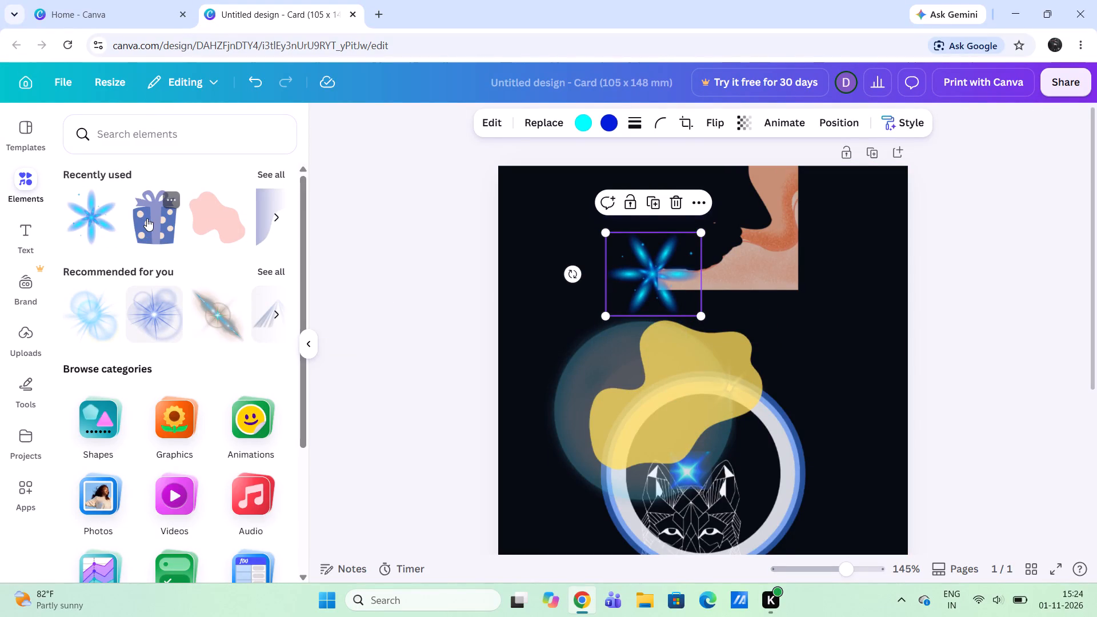
left_click_drag(691, 490, 712, 400)
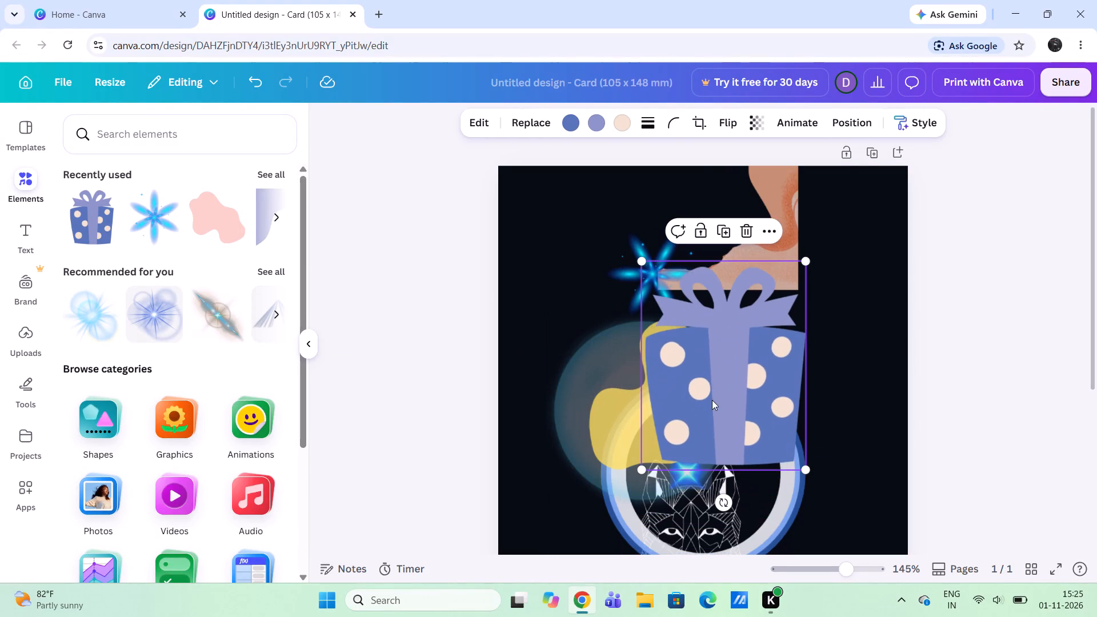
left_click_drag(809, 260, 754, 460)
left_click_drag(670, 445, 755, 419)
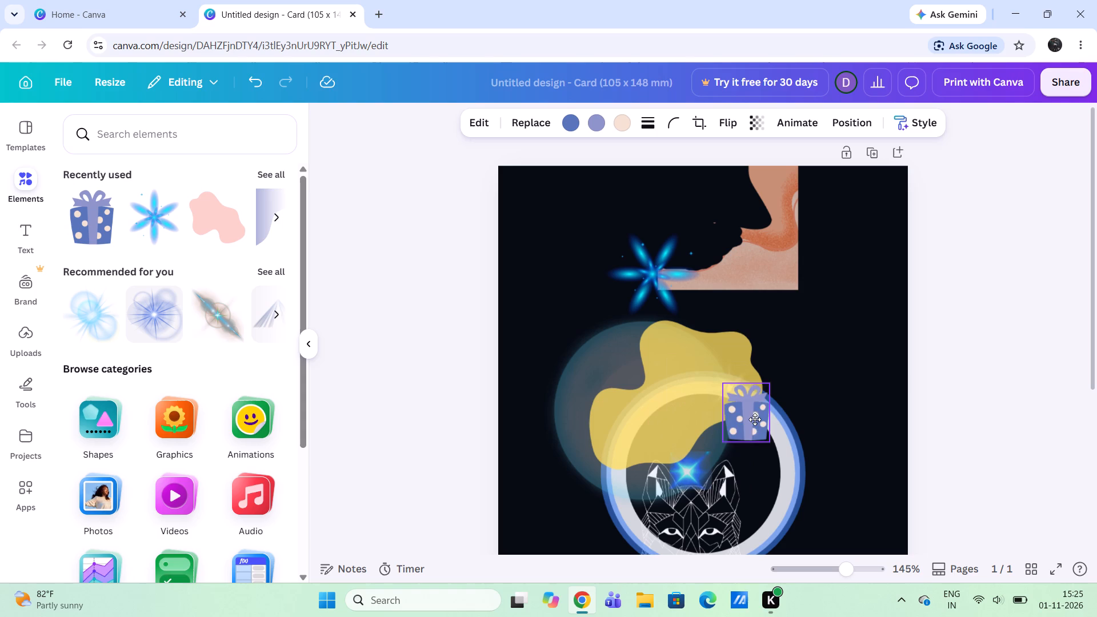
left_click_drag(755, 419, 712, 452)
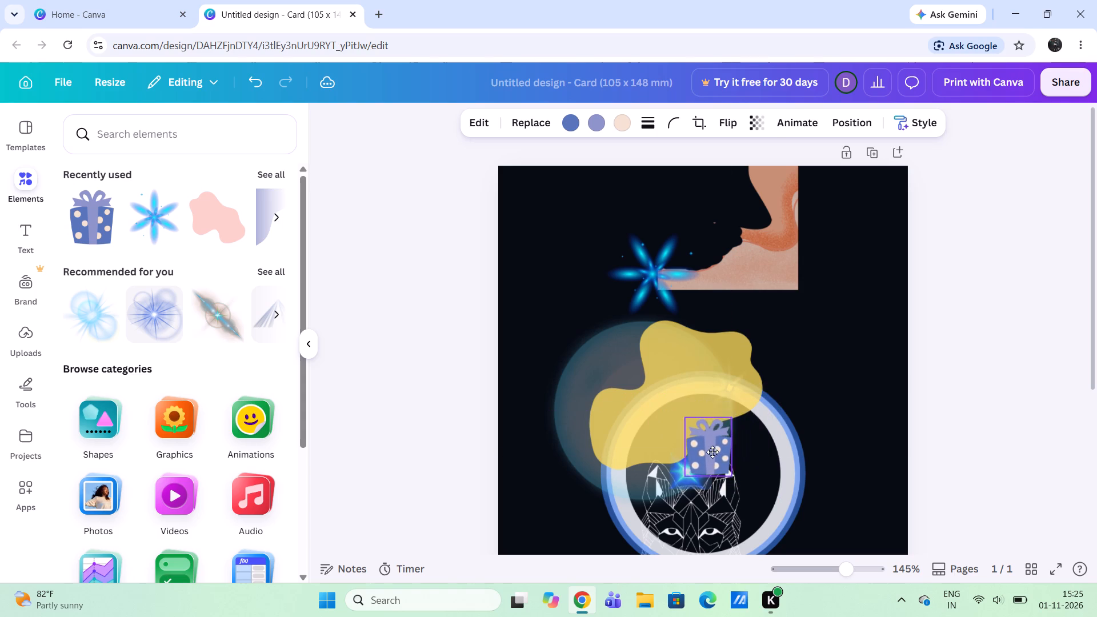
left_click_drag(712, 452, 710, 448)
Move the yellow blob to the card's upper-left area and the blue star square below and right of the orange image.
left_click_drag(638, 378, 542, 245)
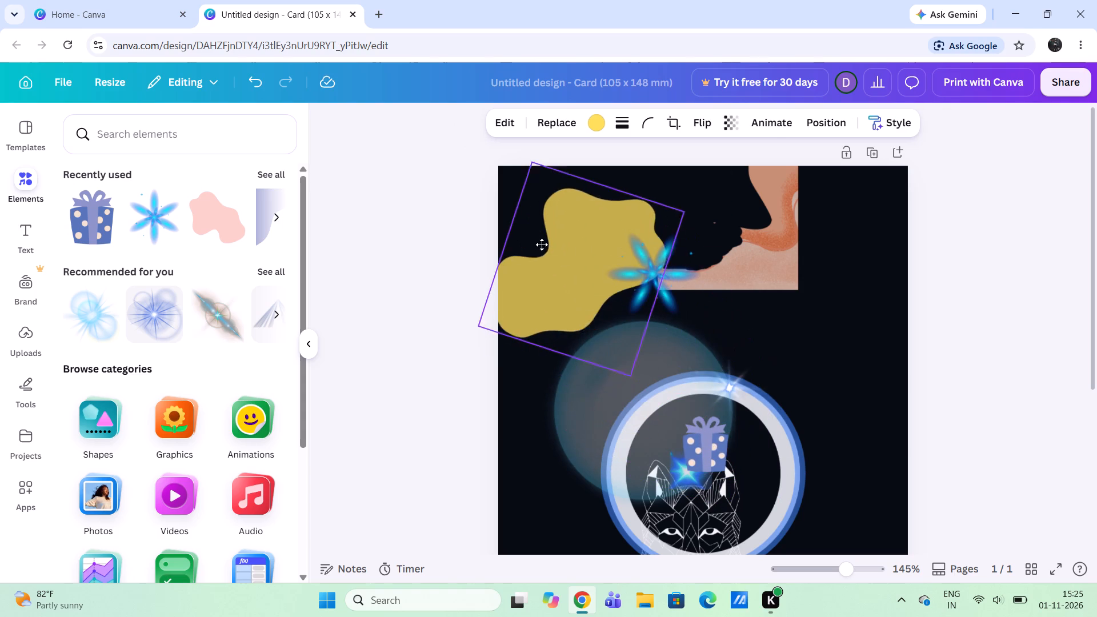
left_click_drag(542, 245, 540, 238)
left_click_drag(700, 488, 836, 324)
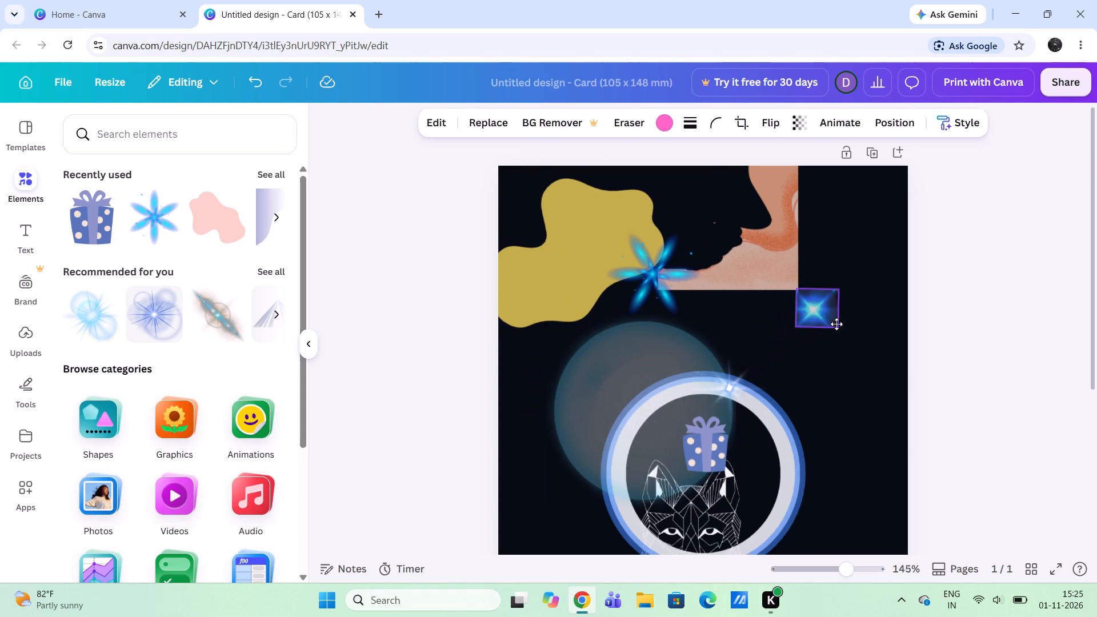
left_click_drag(836, 324, 862, 320)
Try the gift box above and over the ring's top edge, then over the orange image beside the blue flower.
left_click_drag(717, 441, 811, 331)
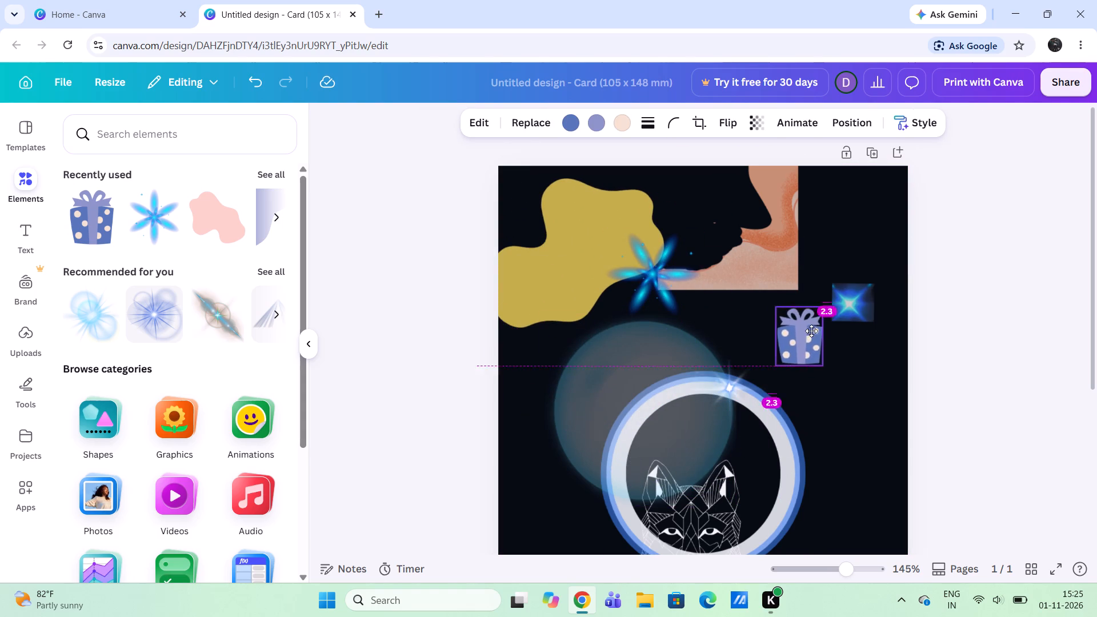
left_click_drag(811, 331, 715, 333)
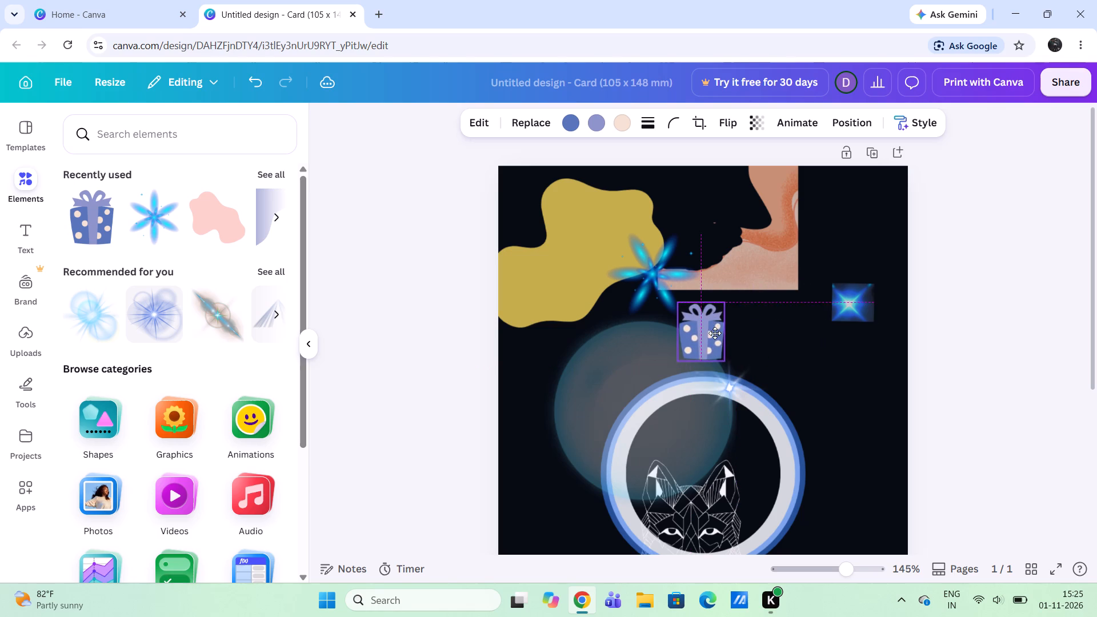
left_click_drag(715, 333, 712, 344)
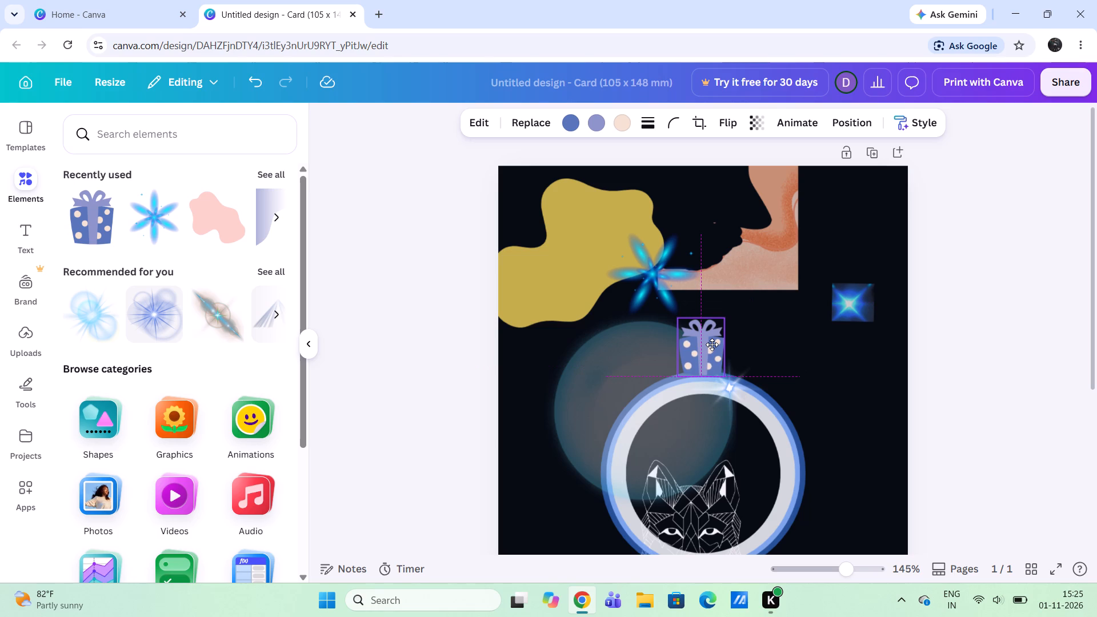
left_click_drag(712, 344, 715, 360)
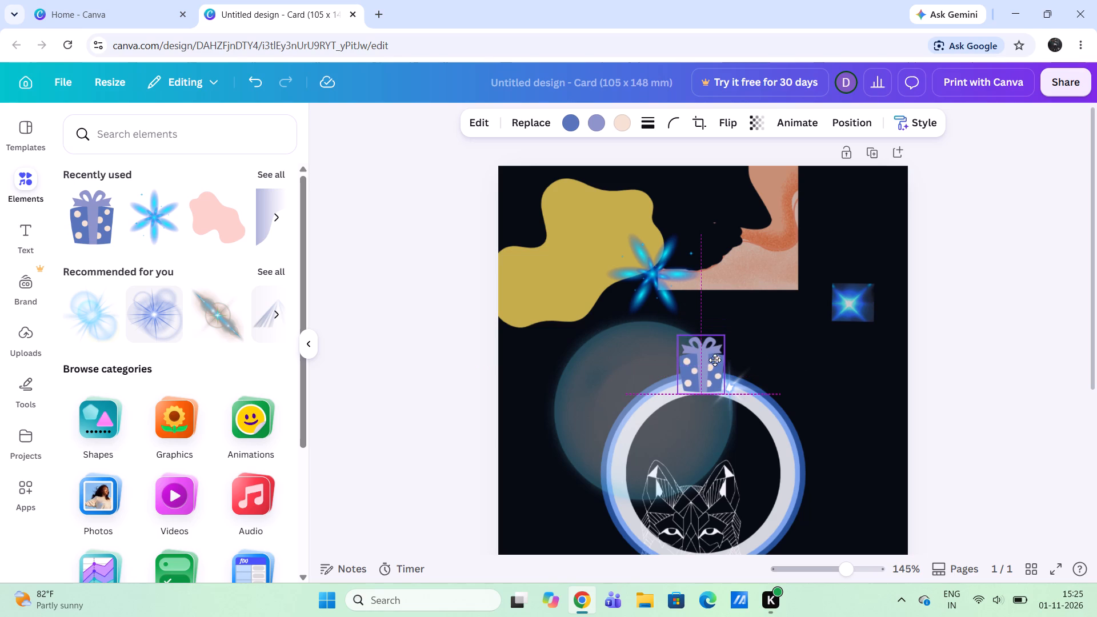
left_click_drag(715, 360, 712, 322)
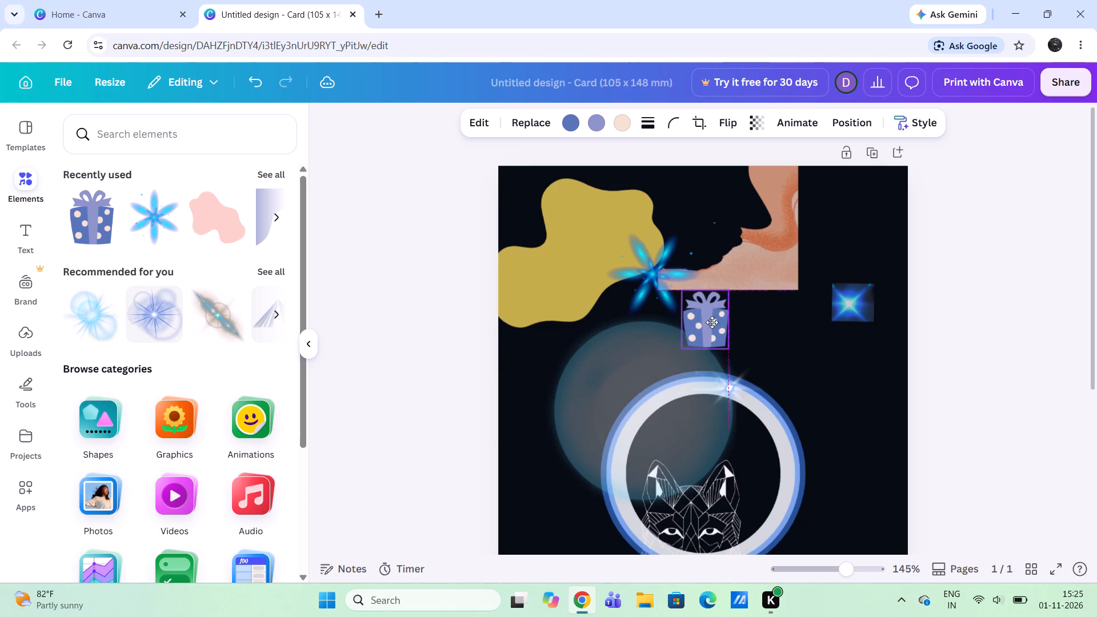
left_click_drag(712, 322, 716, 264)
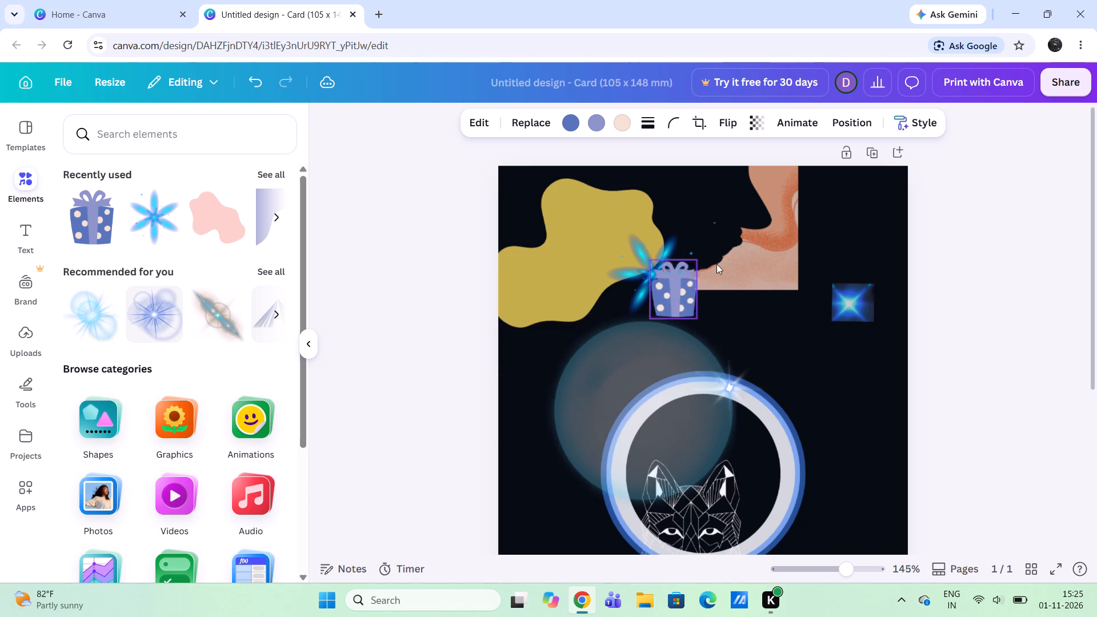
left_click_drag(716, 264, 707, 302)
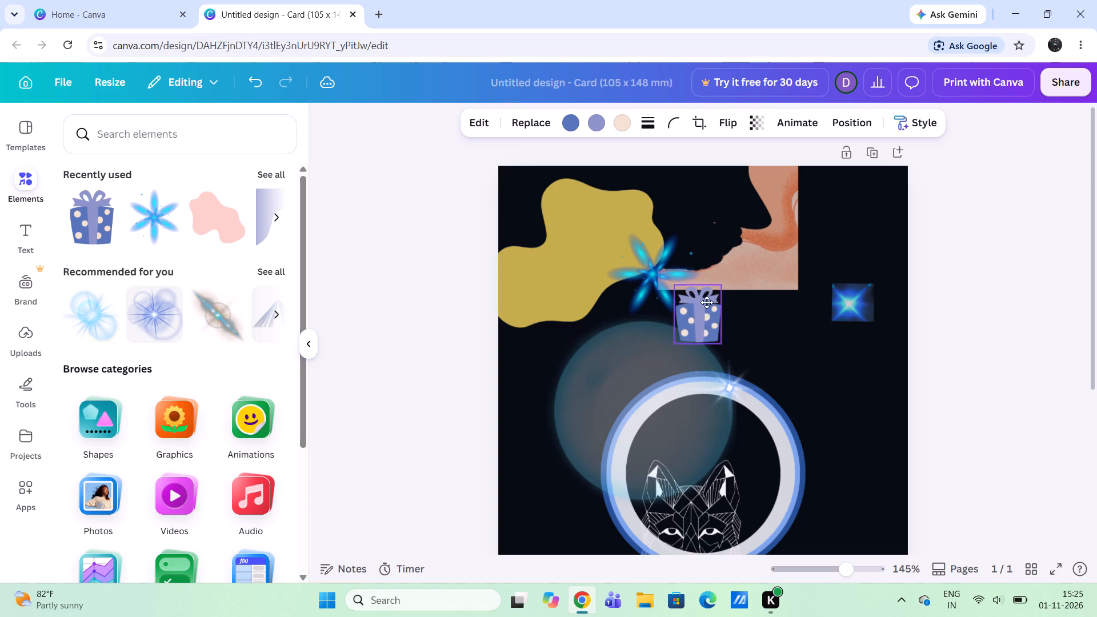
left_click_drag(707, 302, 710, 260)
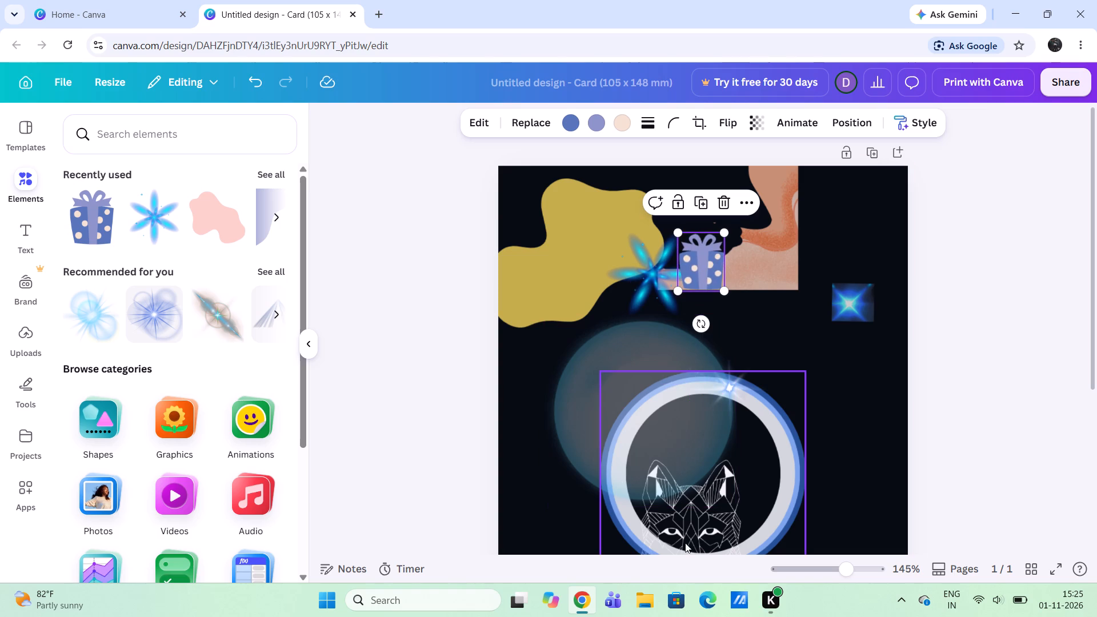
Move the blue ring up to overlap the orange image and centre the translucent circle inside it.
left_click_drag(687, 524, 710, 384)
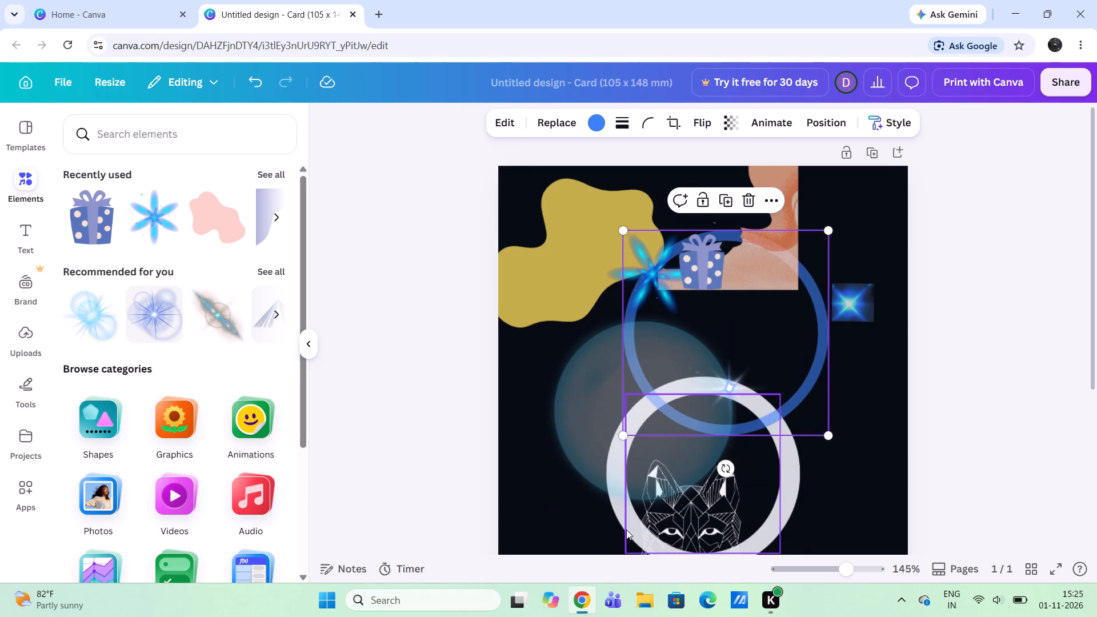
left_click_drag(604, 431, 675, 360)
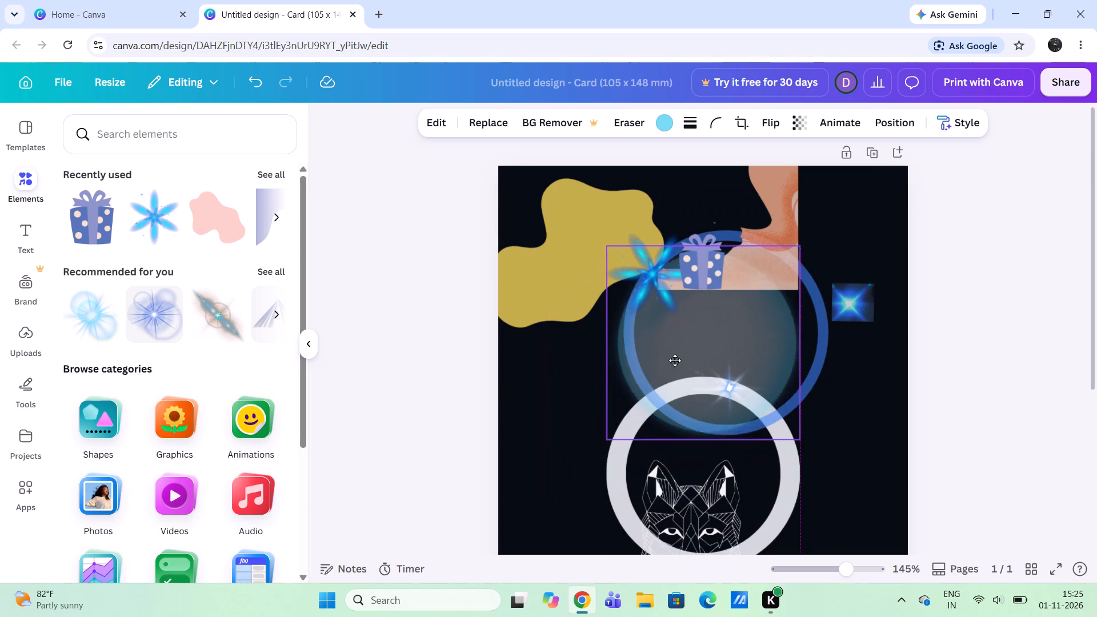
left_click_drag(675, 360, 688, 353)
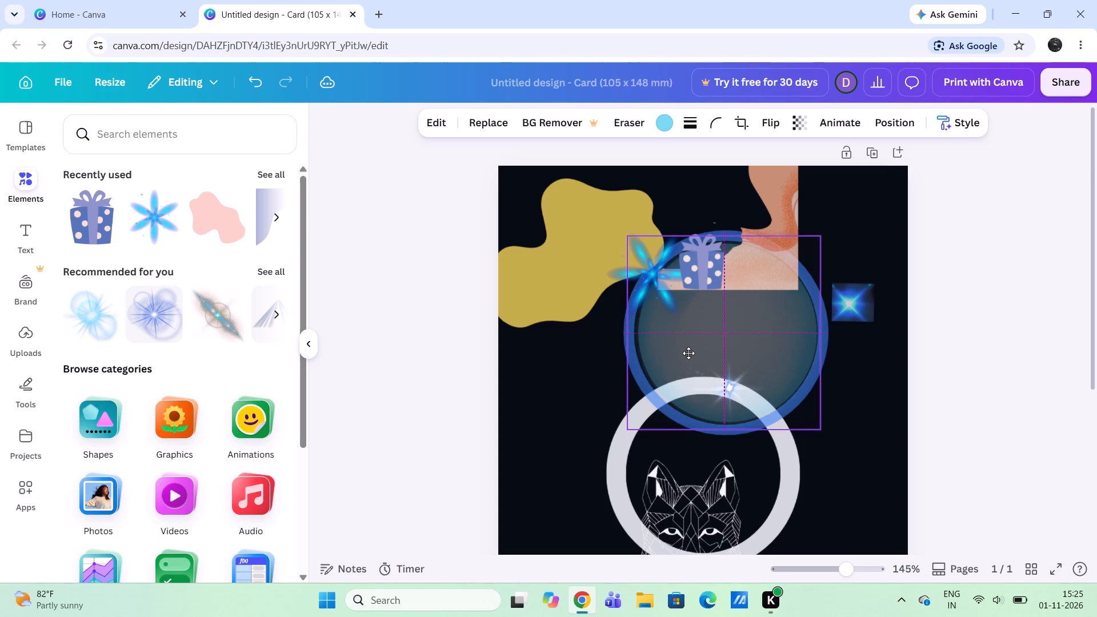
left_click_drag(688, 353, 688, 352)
Move the wolf face up to the centre of the blue ring.
left_click_drag(673, 519, 706, 380)
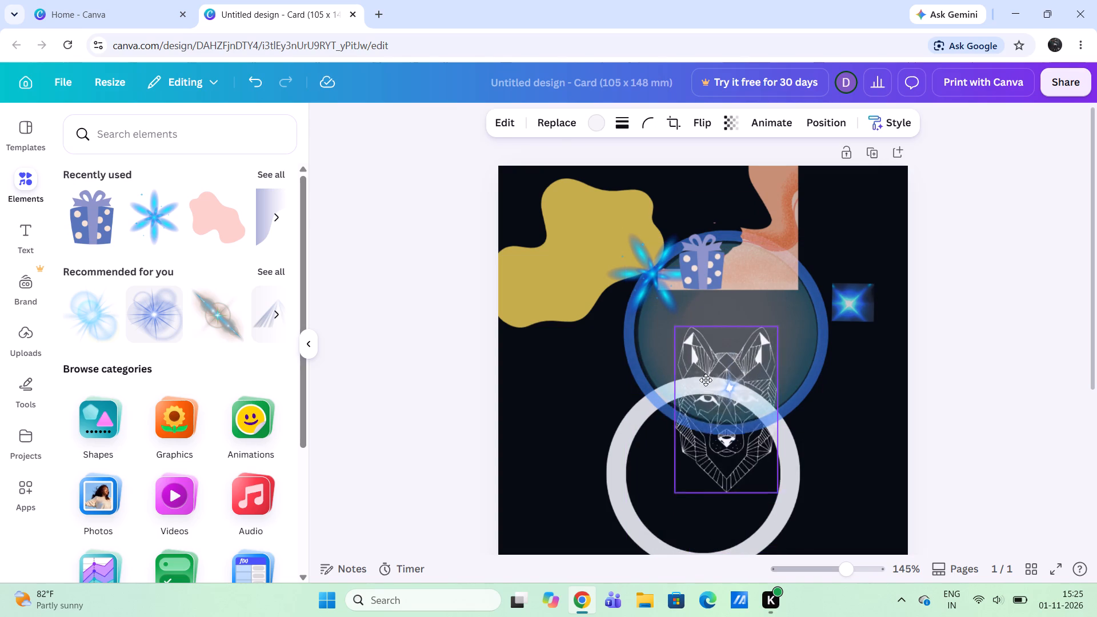
left_click_drag(706, 380, 707, 311)
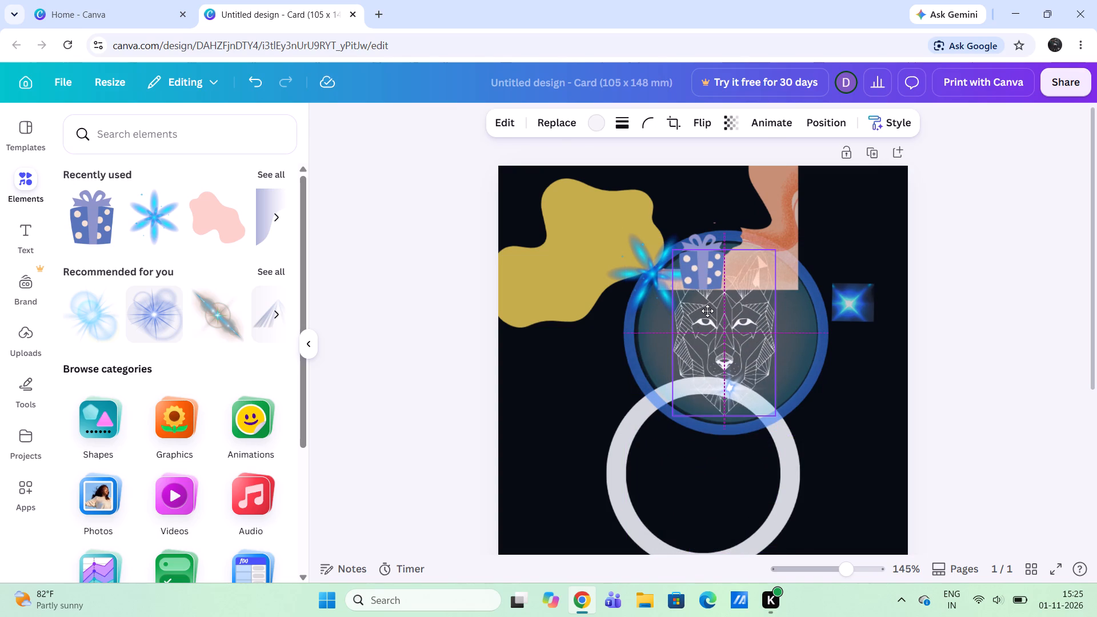
left_click_drag(707, 311, 707, 313)
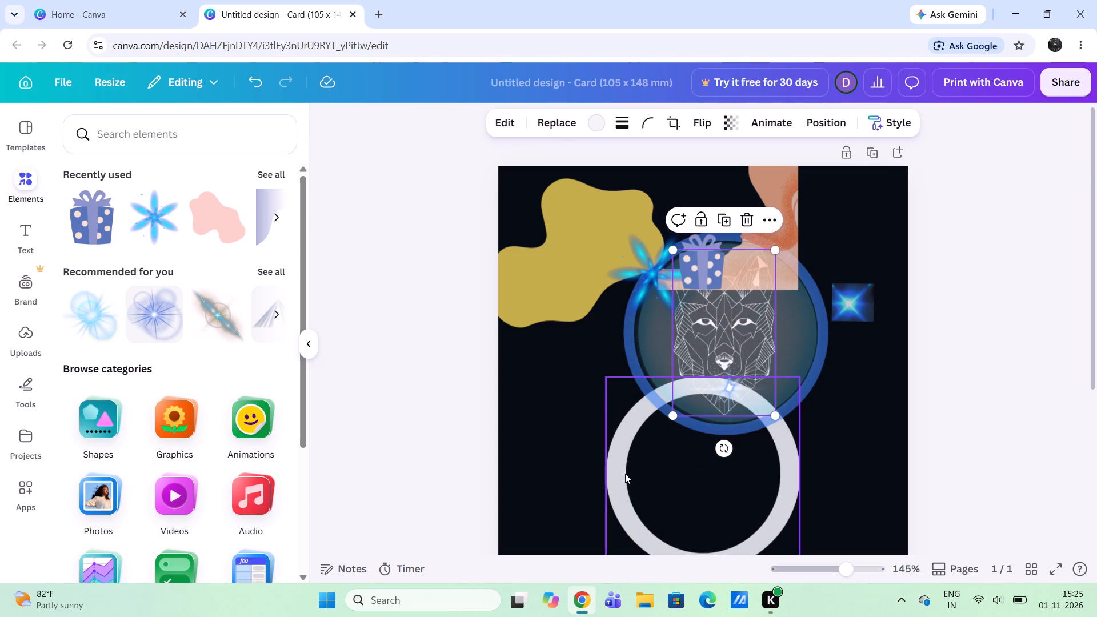
Move the pale circle up over the wolf's face, covering the upper part of the blue ring.
left_click_drag(622, 476, 646, 288)
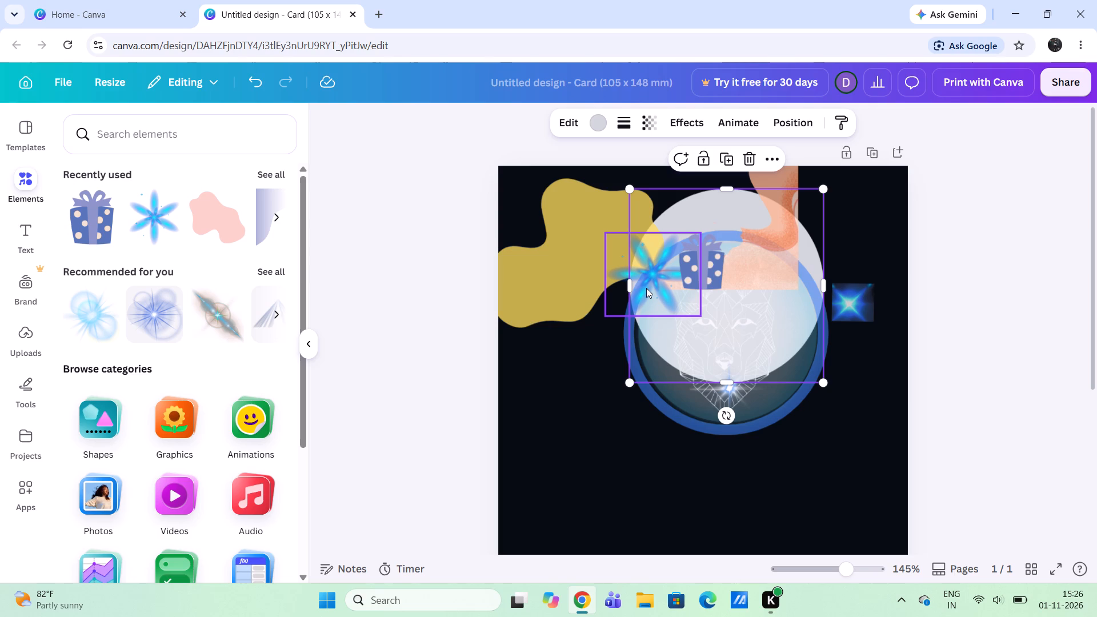
Move the blue flower to the card's left edge, below the yellow blob.
left_click_drag(617, 267, 627, 307)
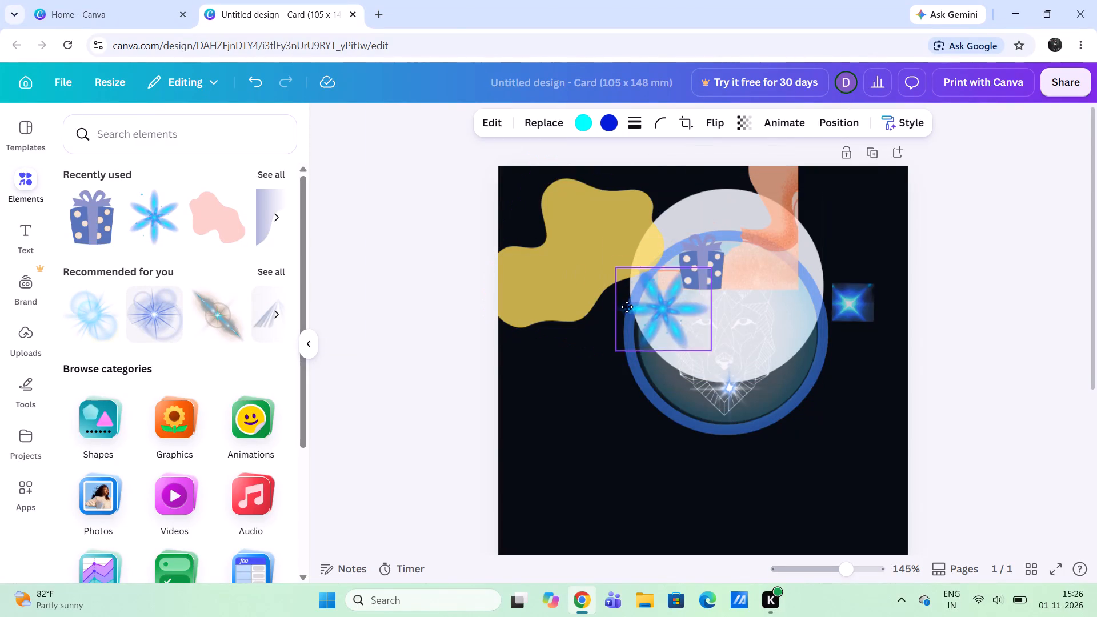
left_click_drag(627, 307, 519, 407)
scroll(627, 398, "up", 1)
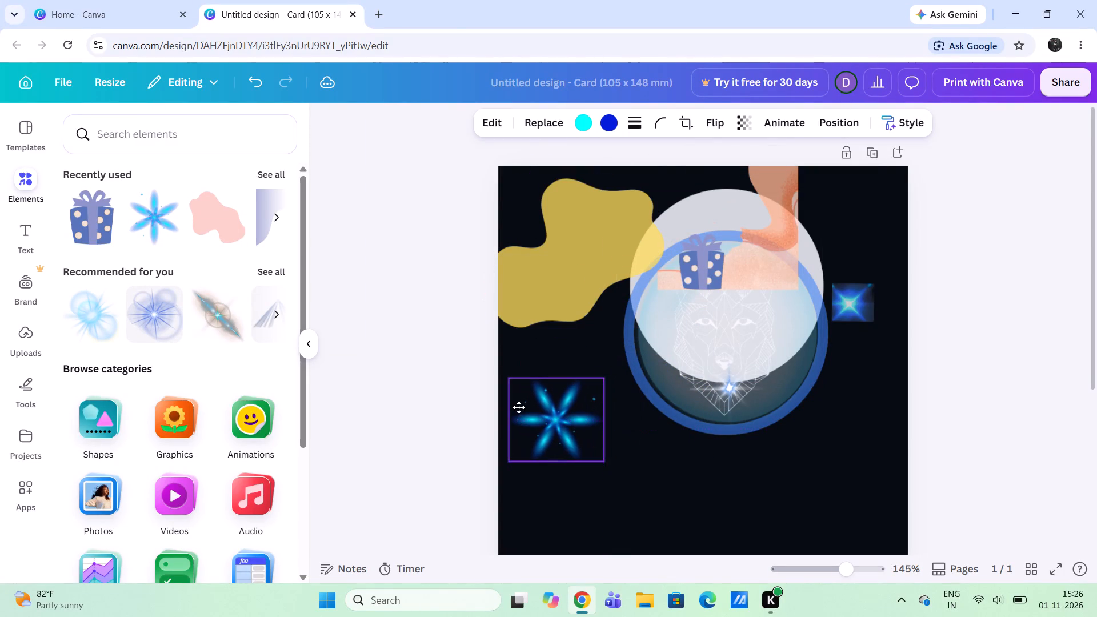
left_click_drag(519, 407, 509, 363)
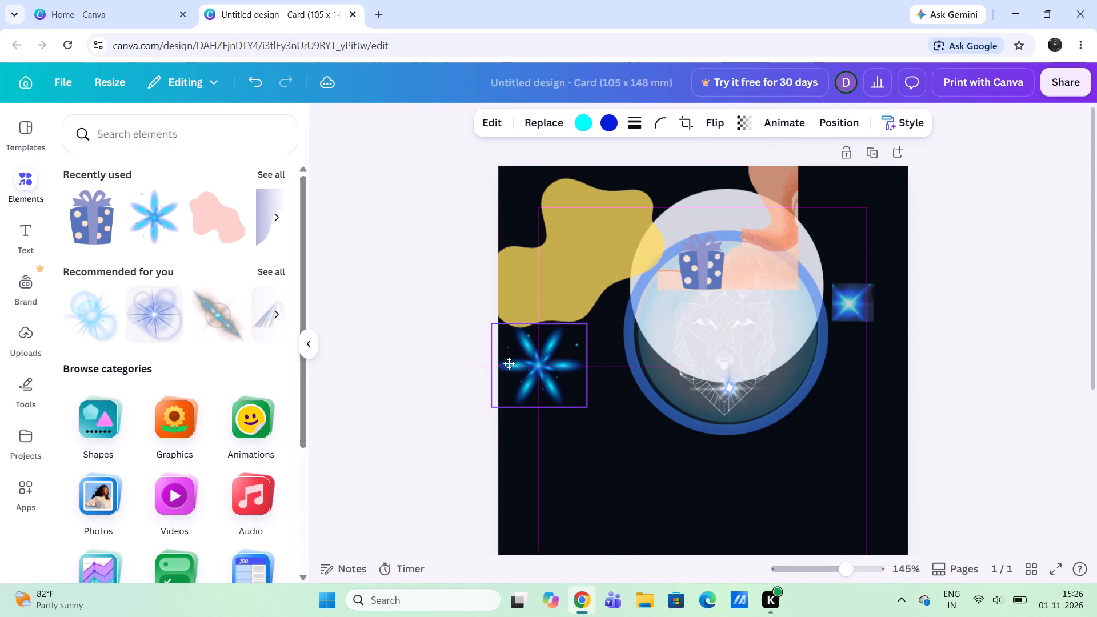
left_click_drag(509, 363, 509, 364)
Tuck the yellow blob into the card's top-left corner so it extends past the card's edges.
left_click_drag(579, 222, 562, 204)
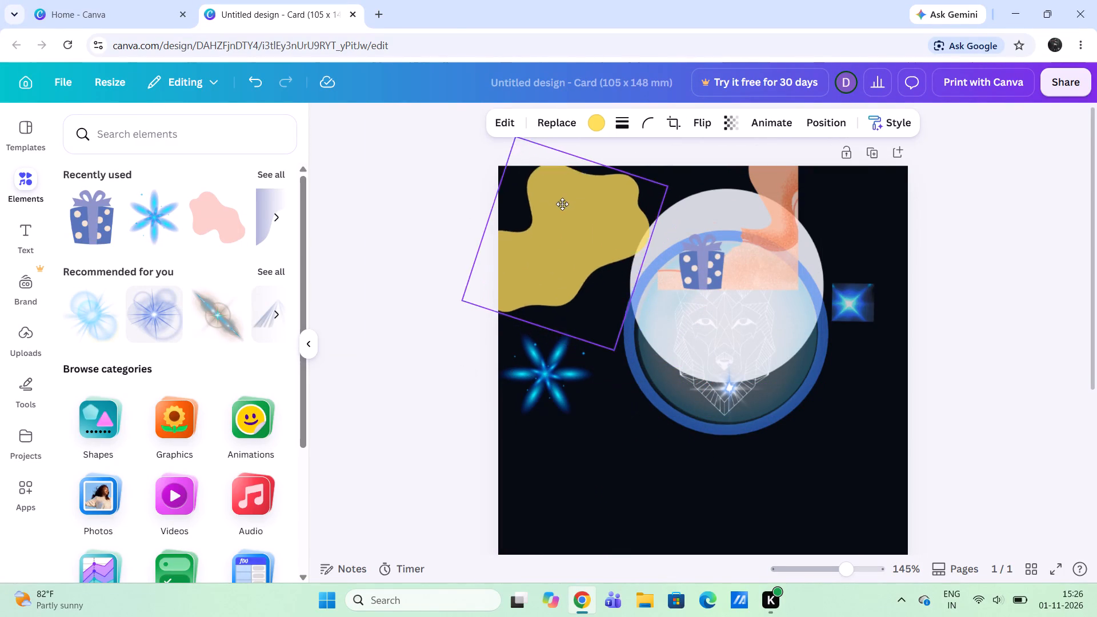
left_click_drag(562, 204, 525, 178)
scroll(814, 235, "up", 1)
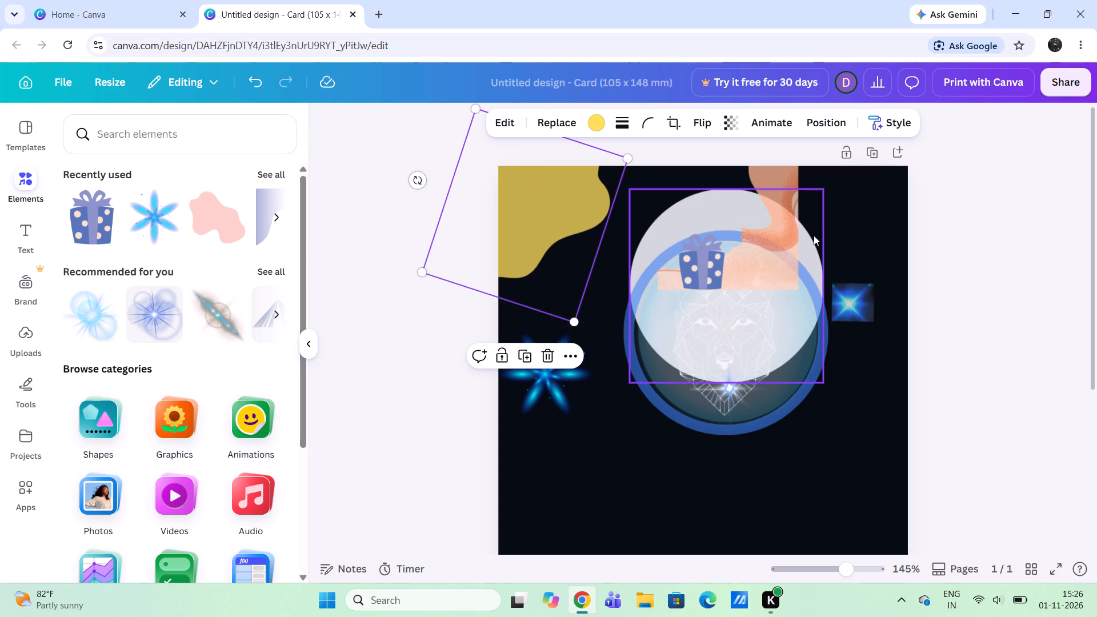
scroll(814, 235, "up", 1)
Lower the translucent circle so it overlaps the bottom of the pale disc, and enlarge it slightly.
left_click_drag(776, 424, 761, 494)
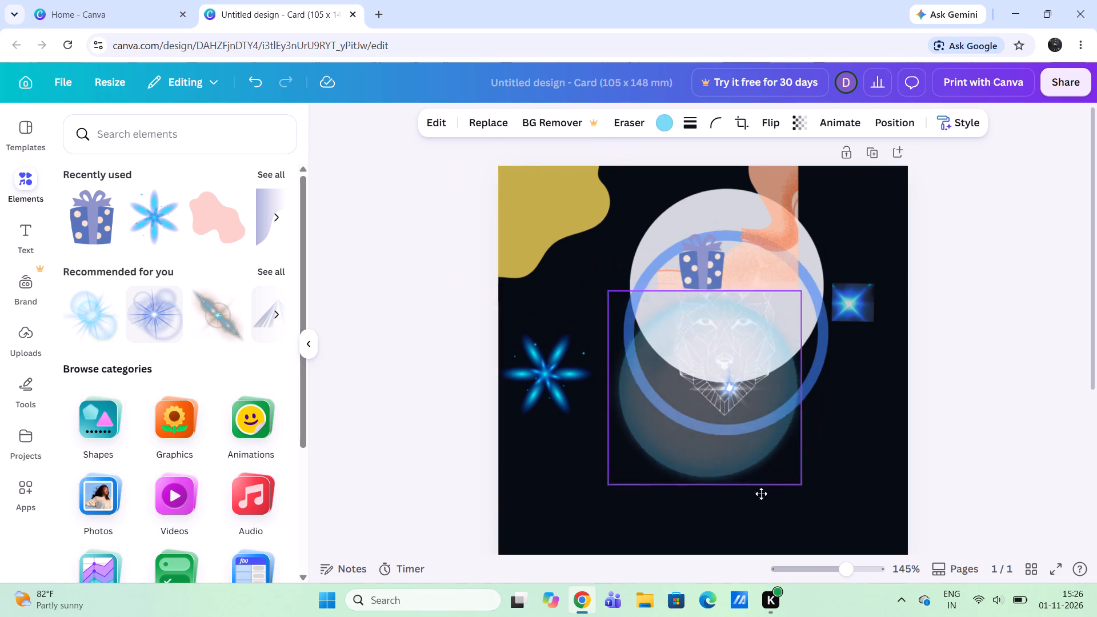
left_click_drag(761, 494, 752, 501)
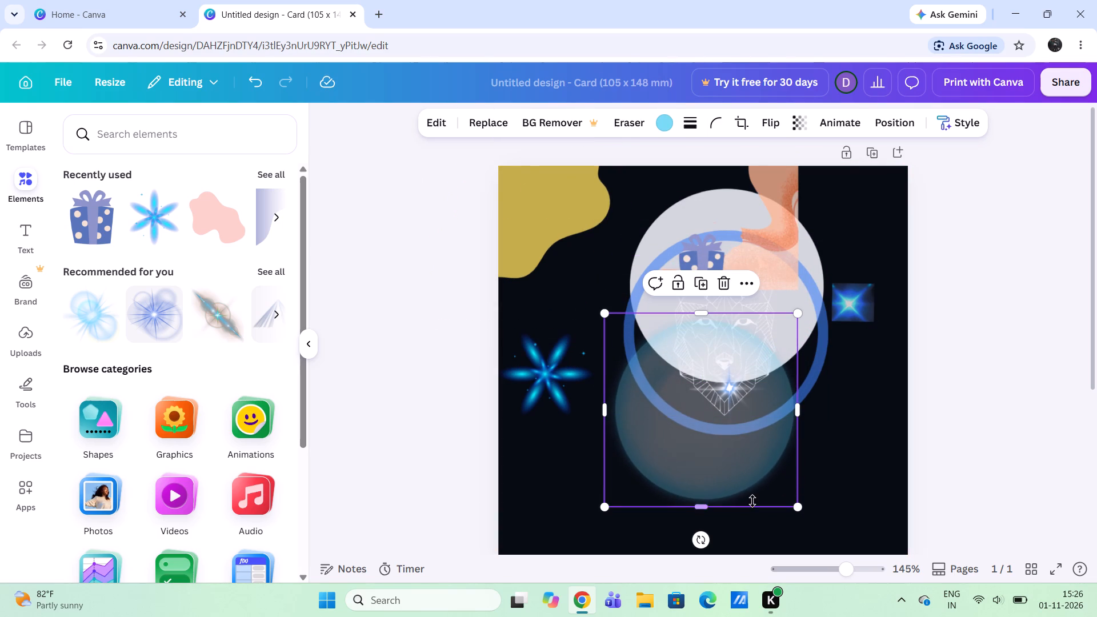
left_click_drag(795, 510, 805, 519)
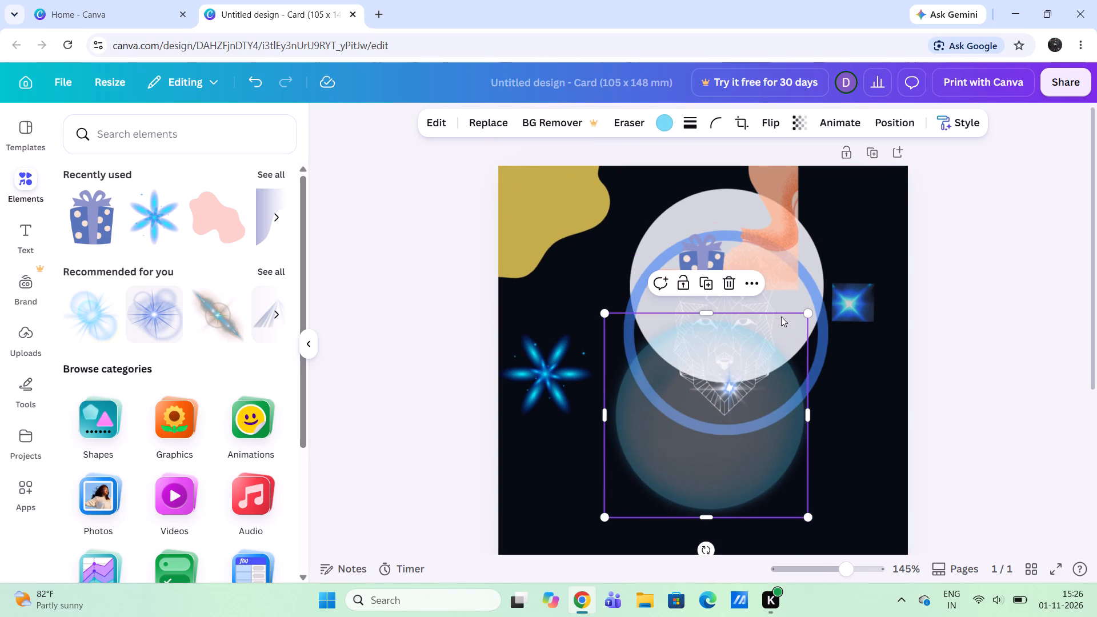
Move the blue ring down to frame the enlarged translucent circle.
left_click_drag(800, 291, 780, 375)
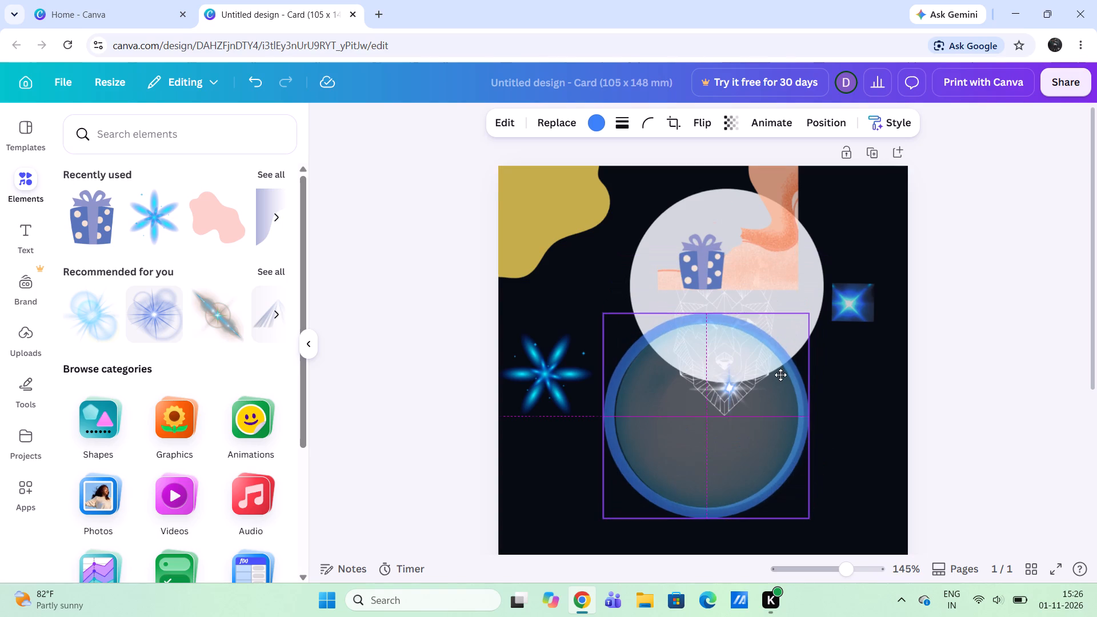
left_click_drag(780, 375, 781, 378)
left_click_drag(781, 378, 783, 376)
Move the gift box off the pale disc to the gap between the yellow blob and the disc.
left_click_drag(700, 255, 580, 263)
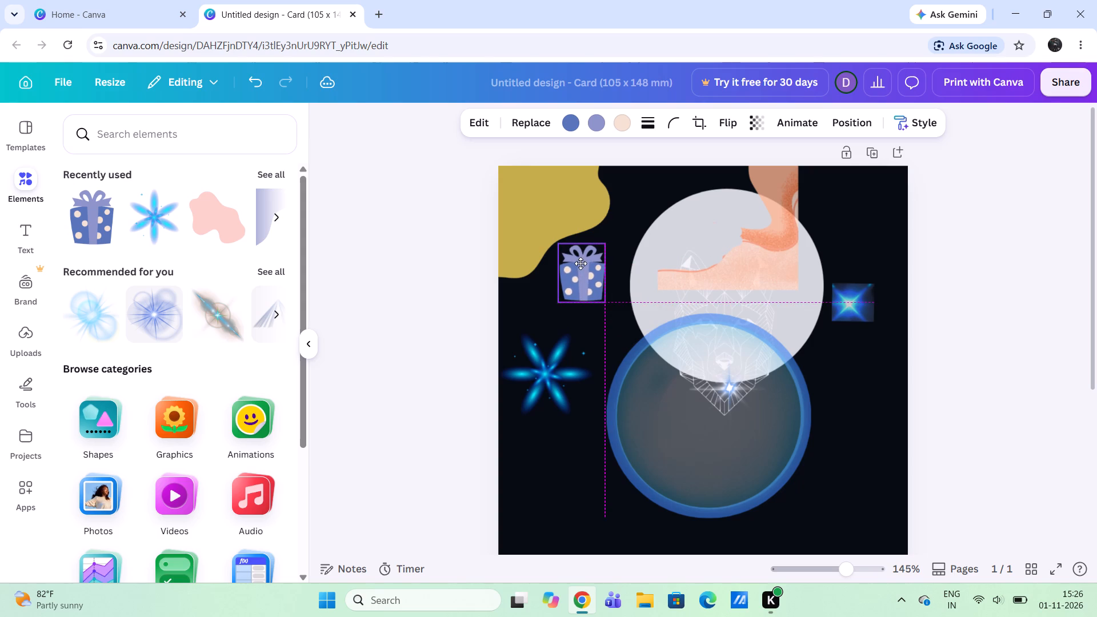
left_click_drag(580, 263, 578, 261)
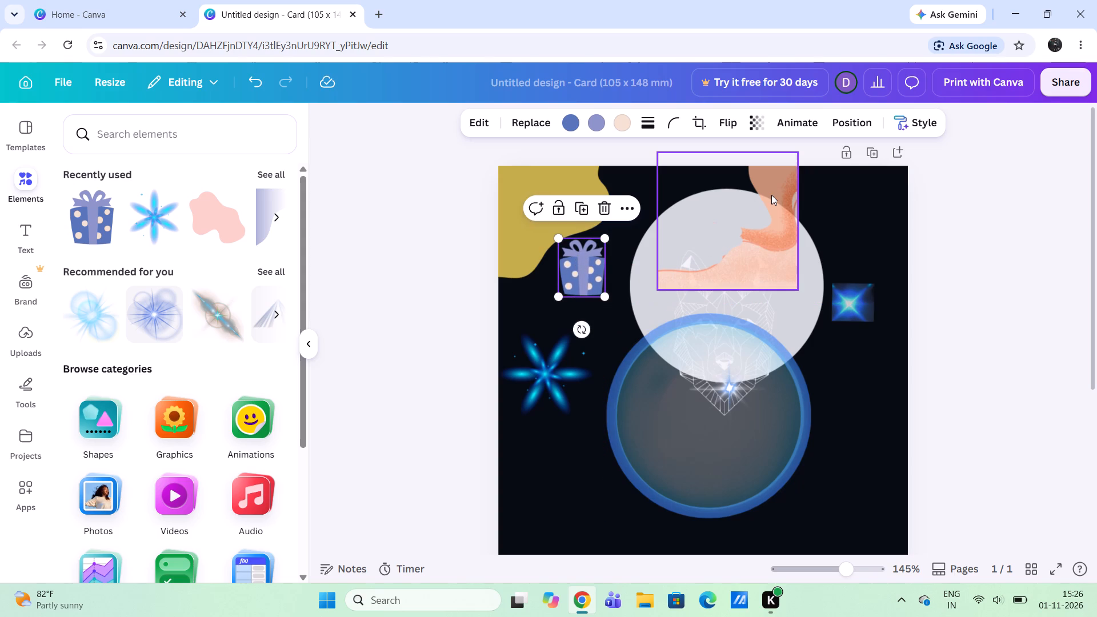
Move the orange image off the pale disc into the card's top-right corner and shrink it to about two-thirds of its size.
left_click_drag(771, 195, 887, 209)
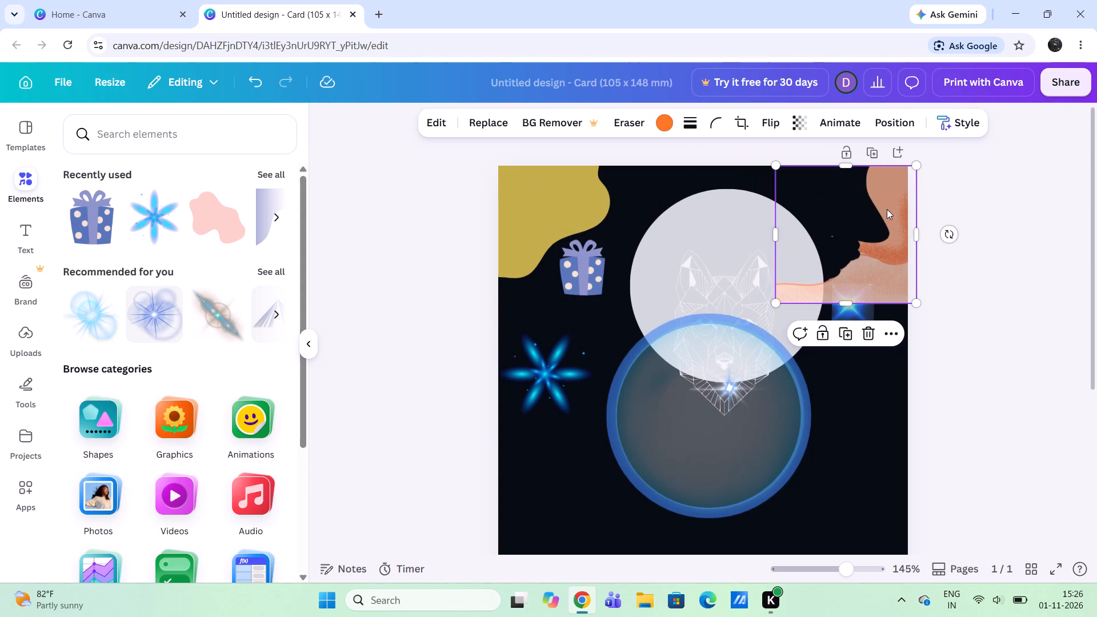
left_click_drag(774, 307, 781, 303)
left_click_drag(781, 303, 835, 270)
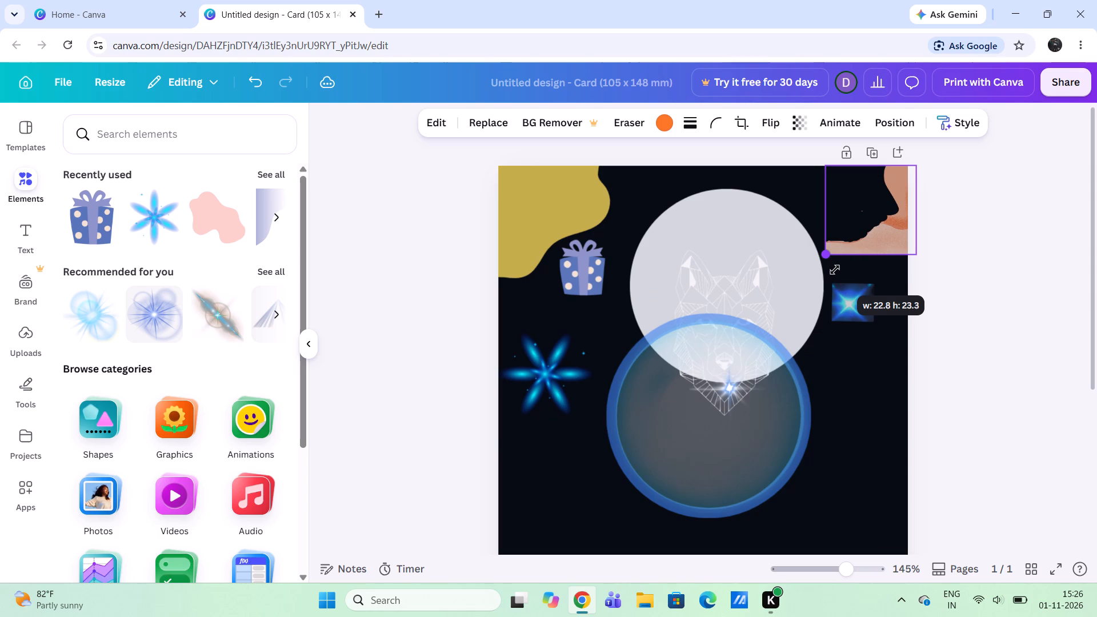
left_click_drag(835, 270, 830, 277)
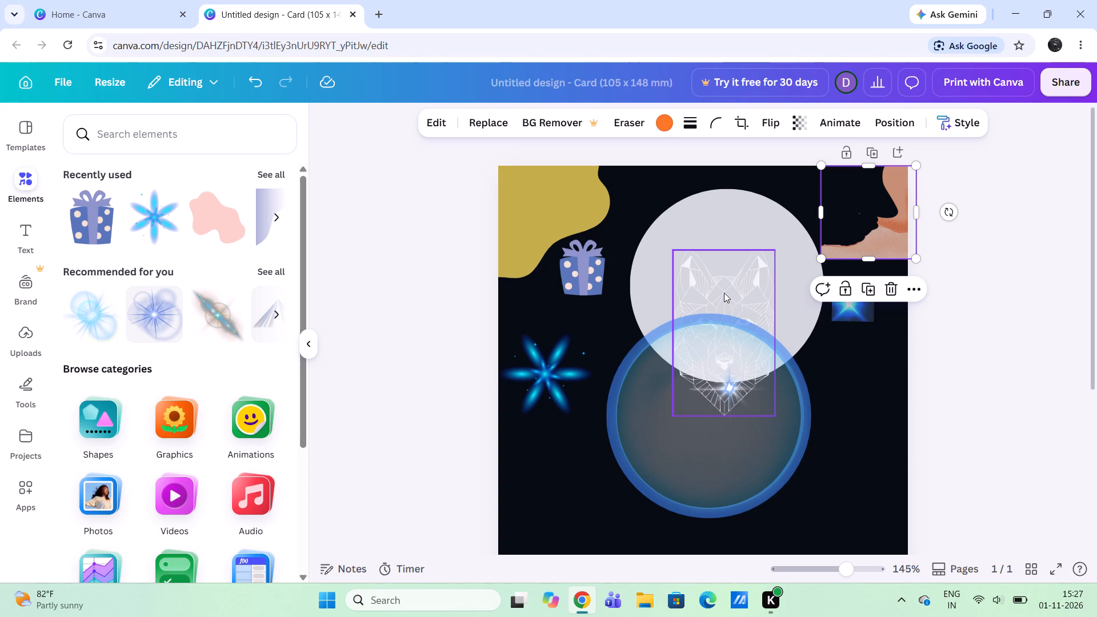
Reposition the wolf face beside the blue flower, overlapping the left edges of the pale disc and the blue ring.
left_click_drag(711, 291, 730, 342)
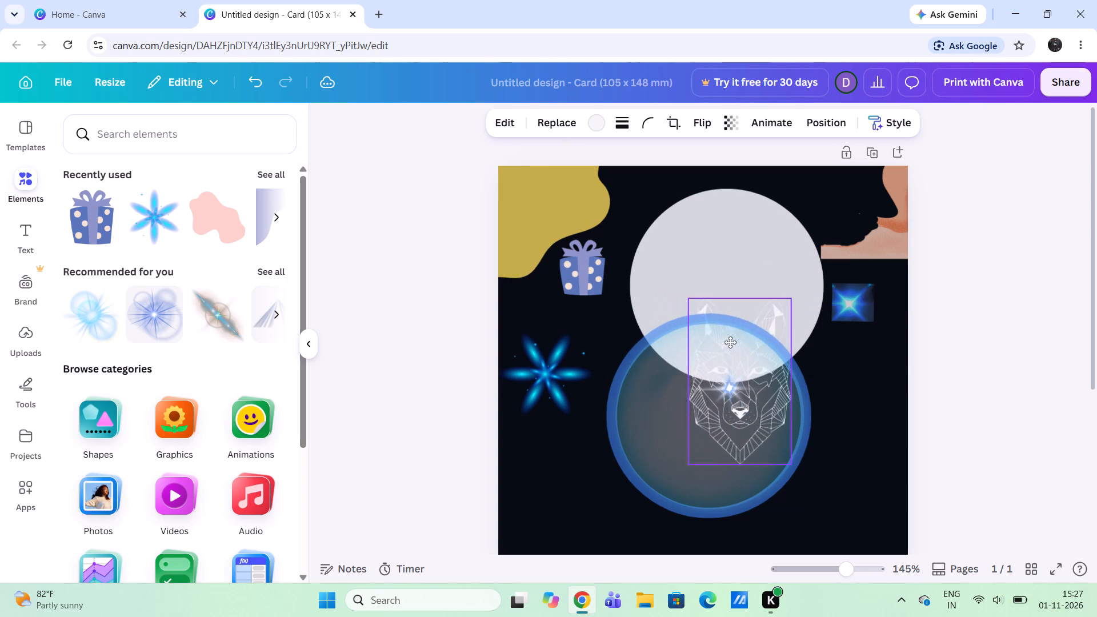
left_click_drag(730, 342, 741, 358)
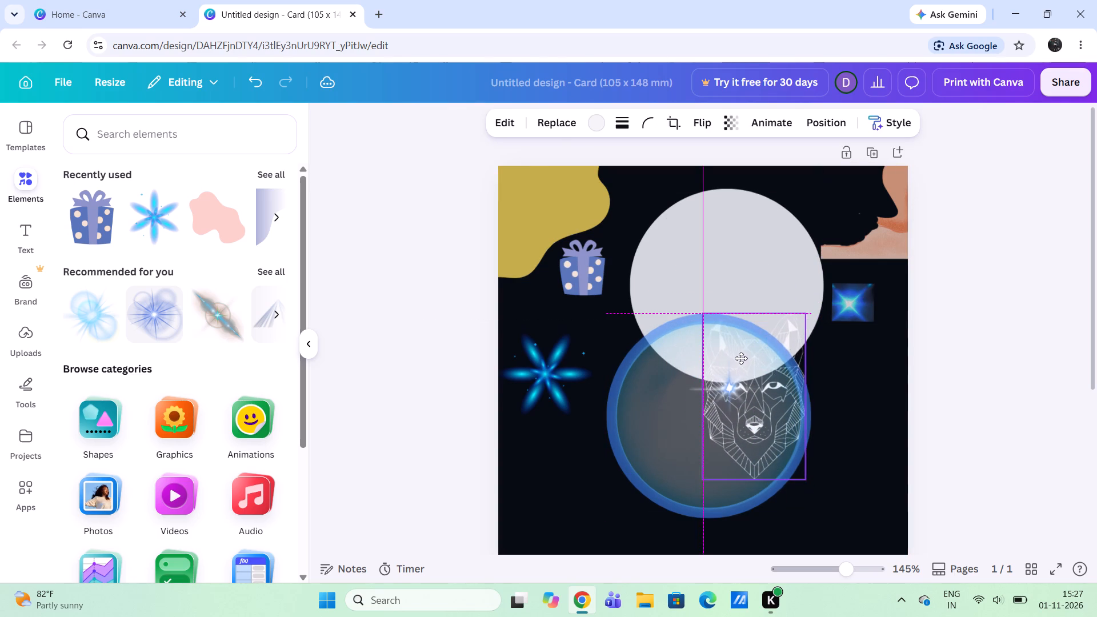
left_click_drag(741, 358, 728, 360)
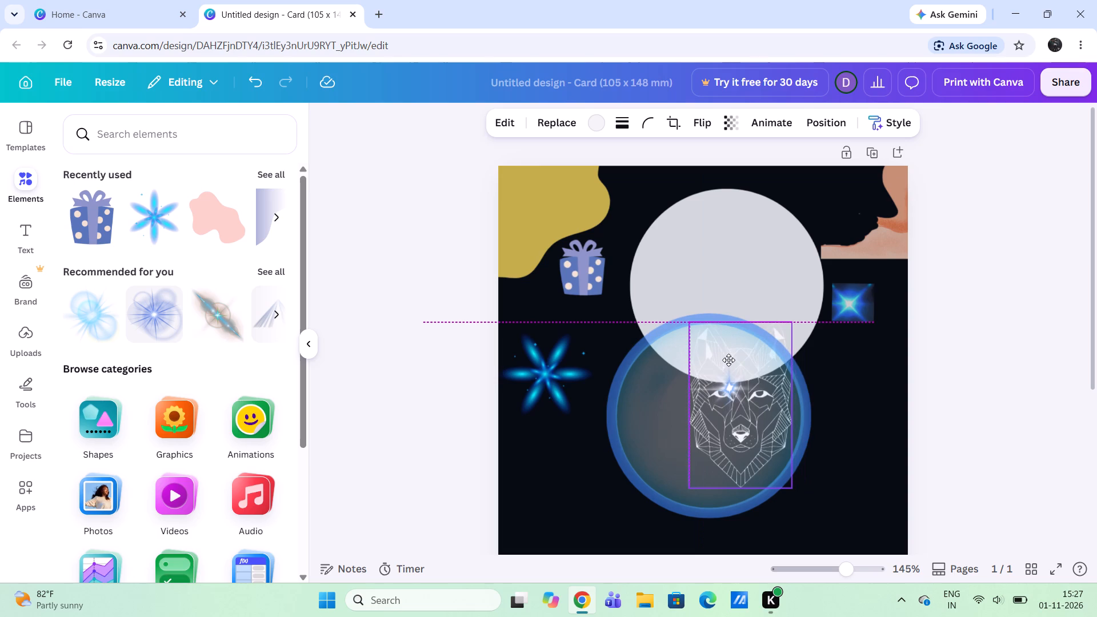
left_click_drag(728, 360, 724, 364)
left_click_drag(724, 364, 714, 363)
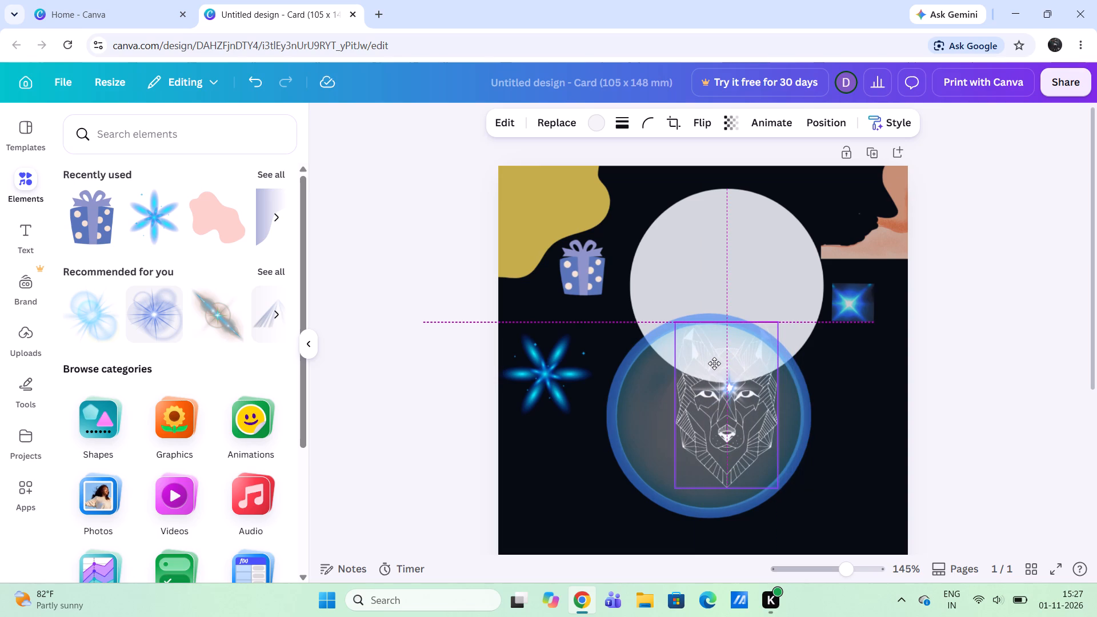
left_click_drag(714, 363, 703, 367)
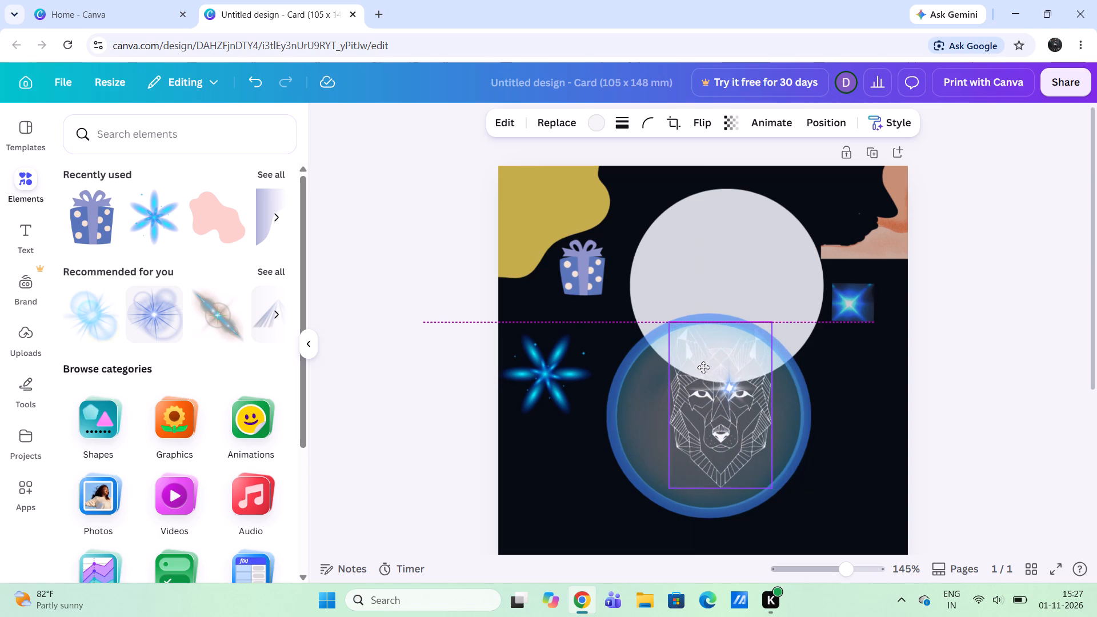
left_click_drag(703, 367, 701, 350)
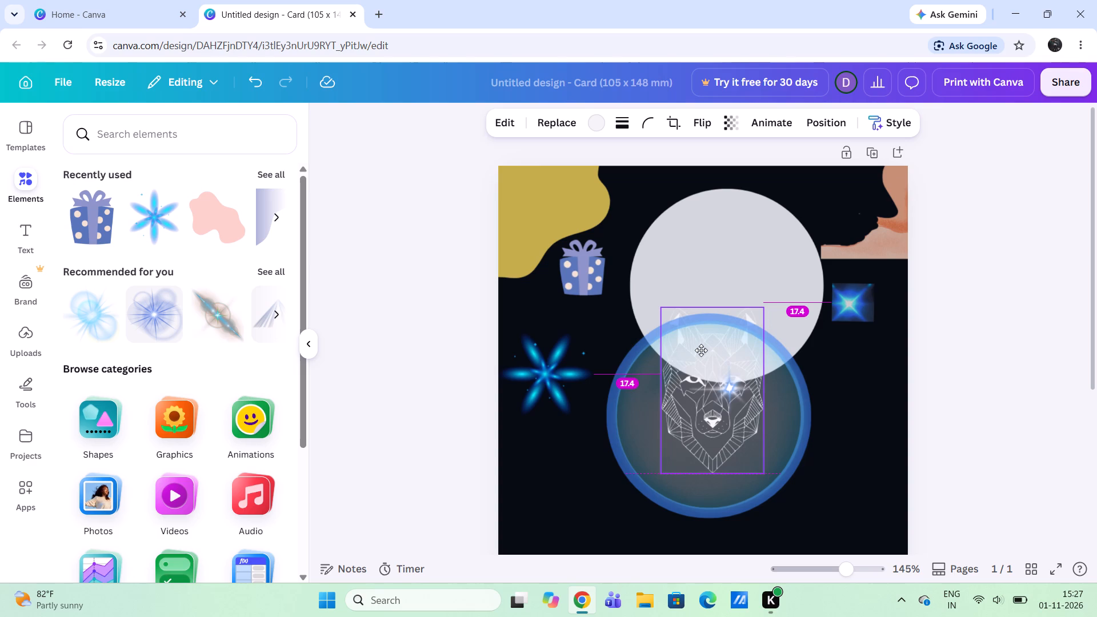
left_click_drag(701, 350, 711, 355)
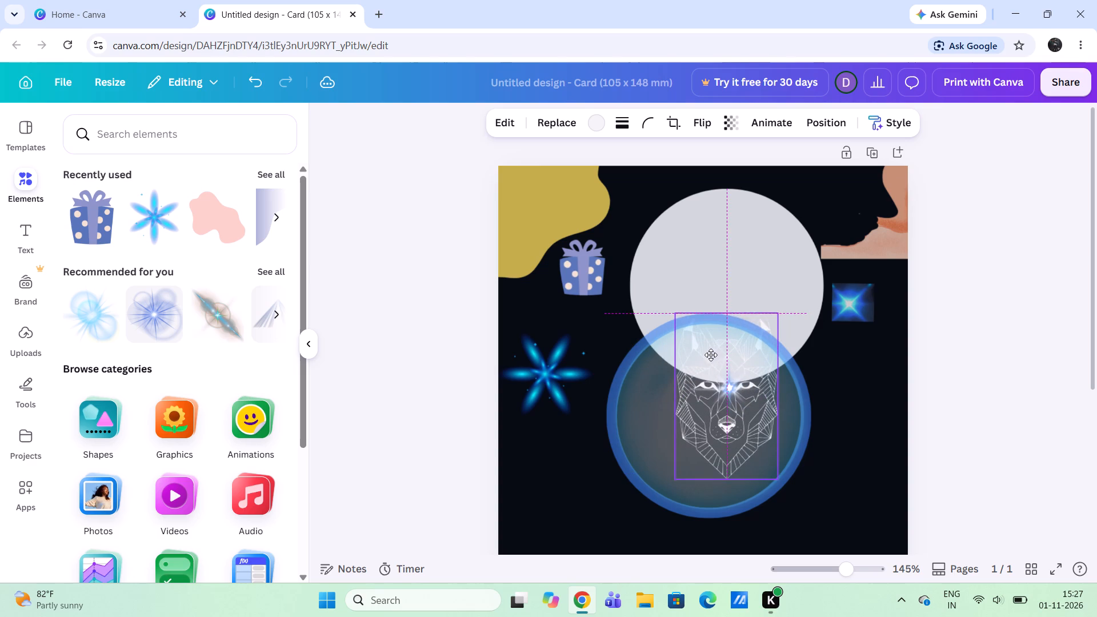
left_click_drag(711, 355, 691, 374)
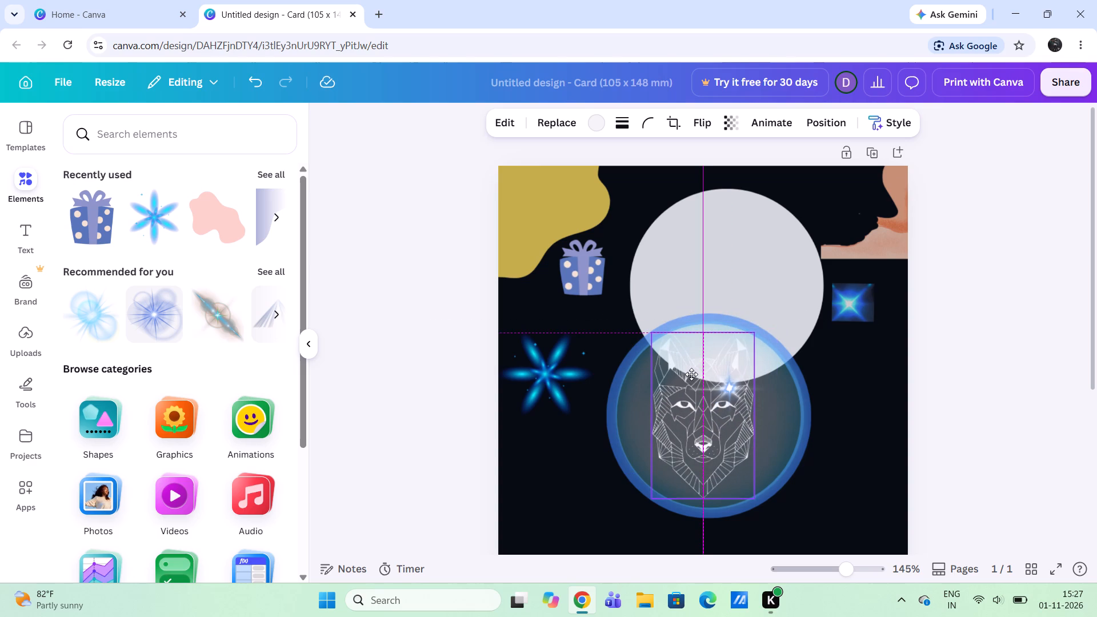
left_click_drag(691, 374, 699, 356)
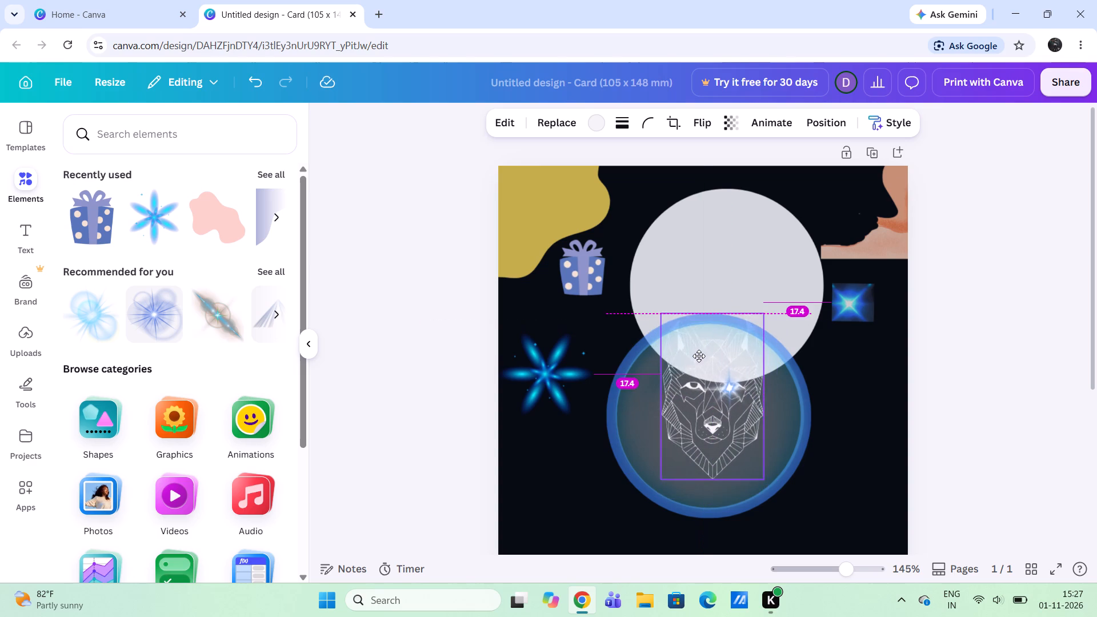
left_click_drag(699, 356, 717, 322)
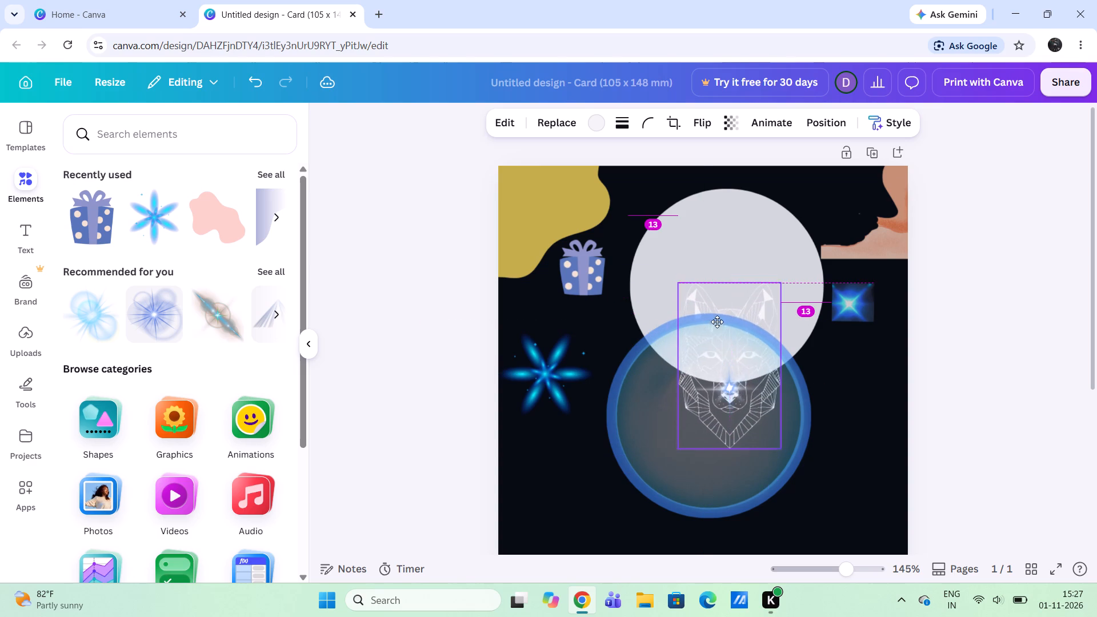
left_click_drag(717, 322, 742, 335)
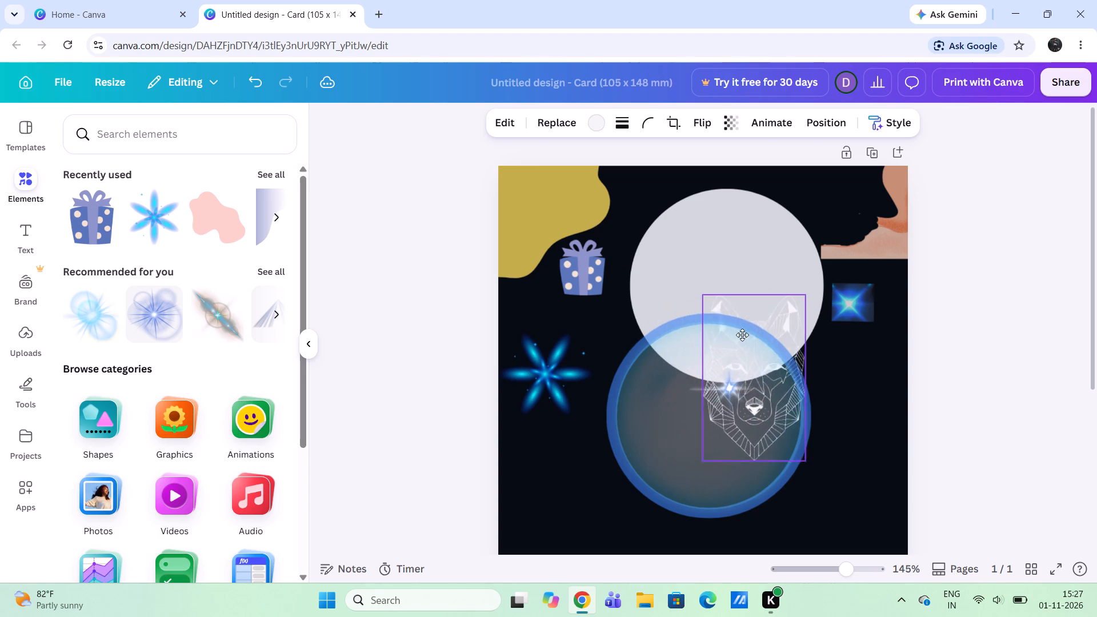
left_click_drag(742, 335, 652, 352)
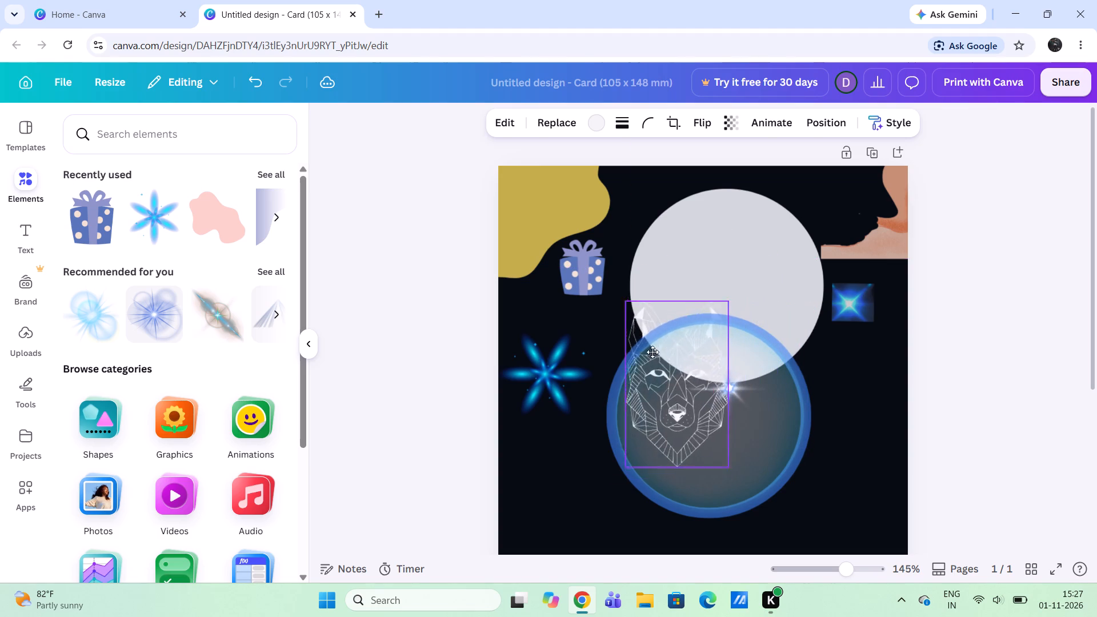
left_click_drag(652, 352, 587, 293)
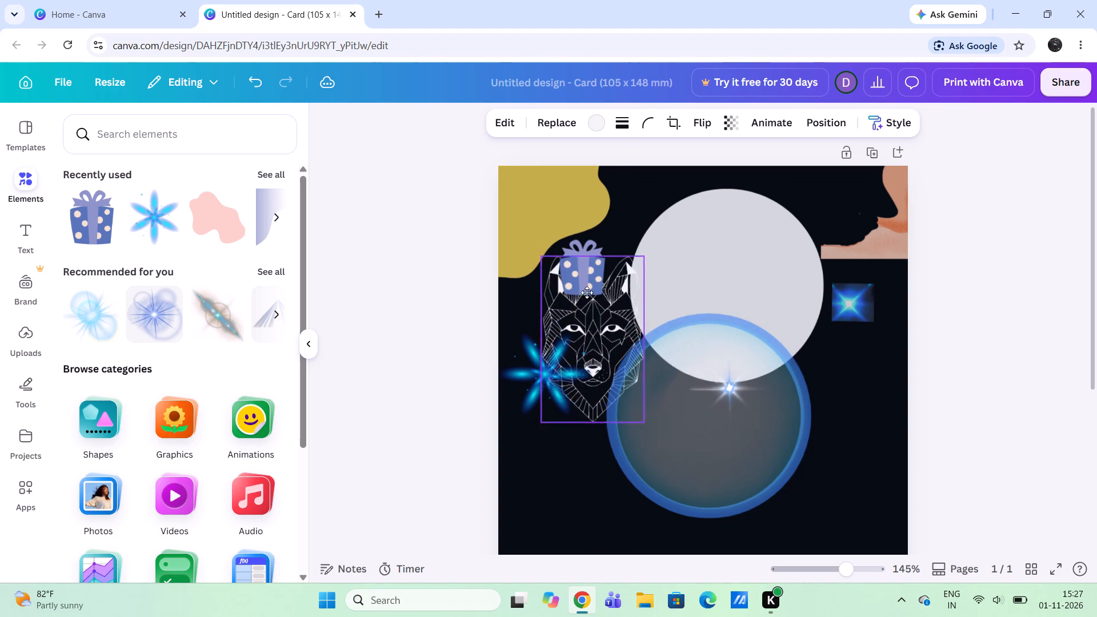
left_click_drag(587, 293, 623, 318)
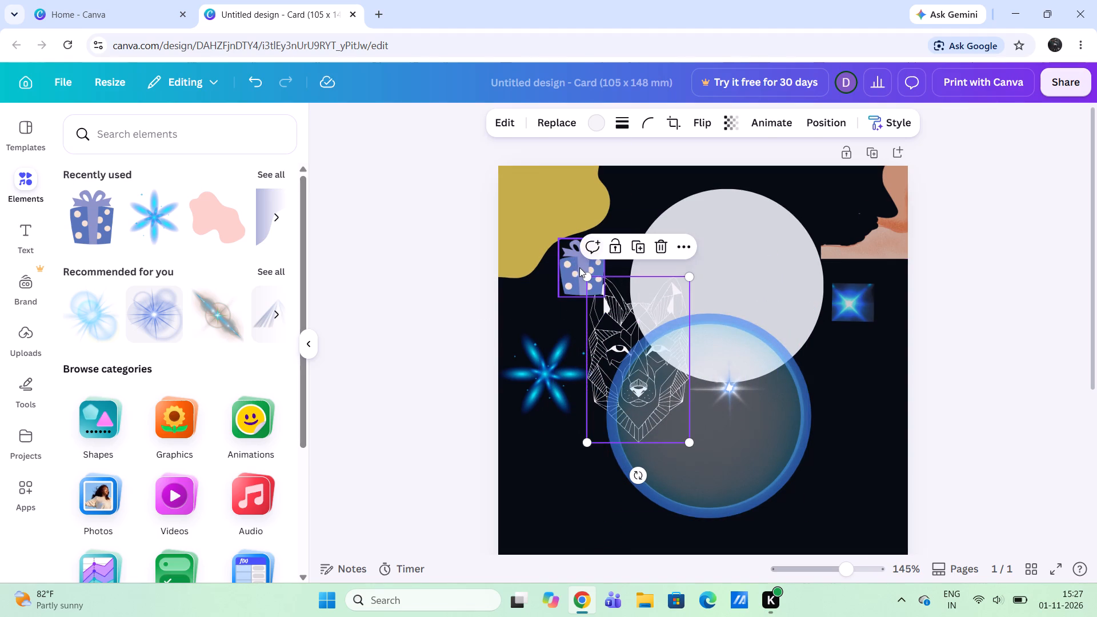
Move the gift box onto the upper-left part of the blue-ringed circle, overlapping the right side of the wolf face.
left_click_drag(580, 269, 650, 331)
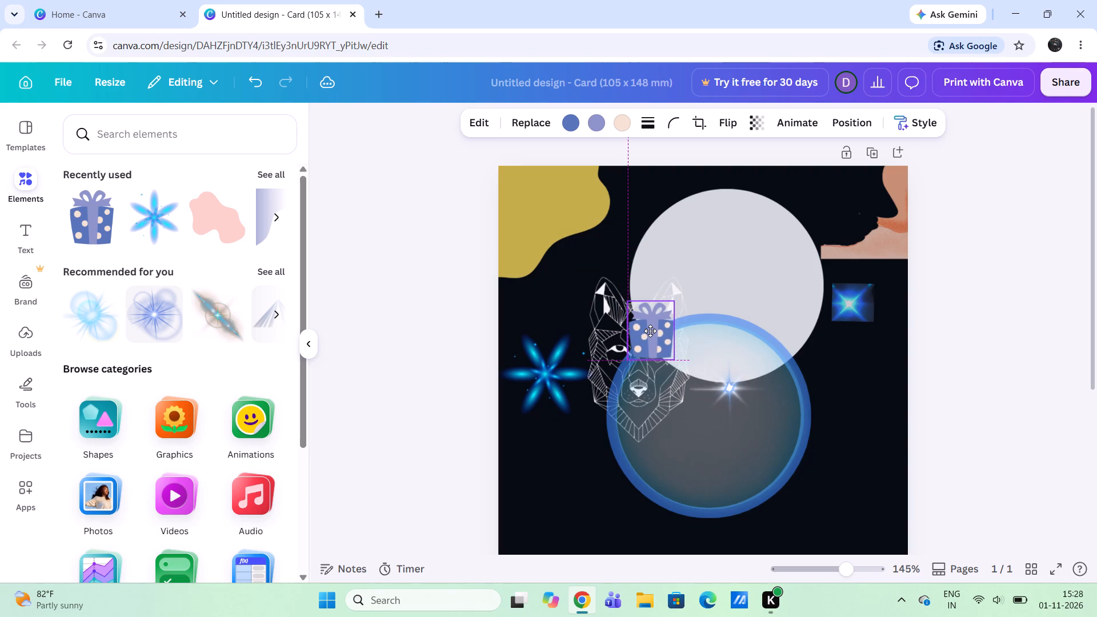
left_click_drag(650, 331, 651, 333)
left_click_drag(651, 333, 642, 302)
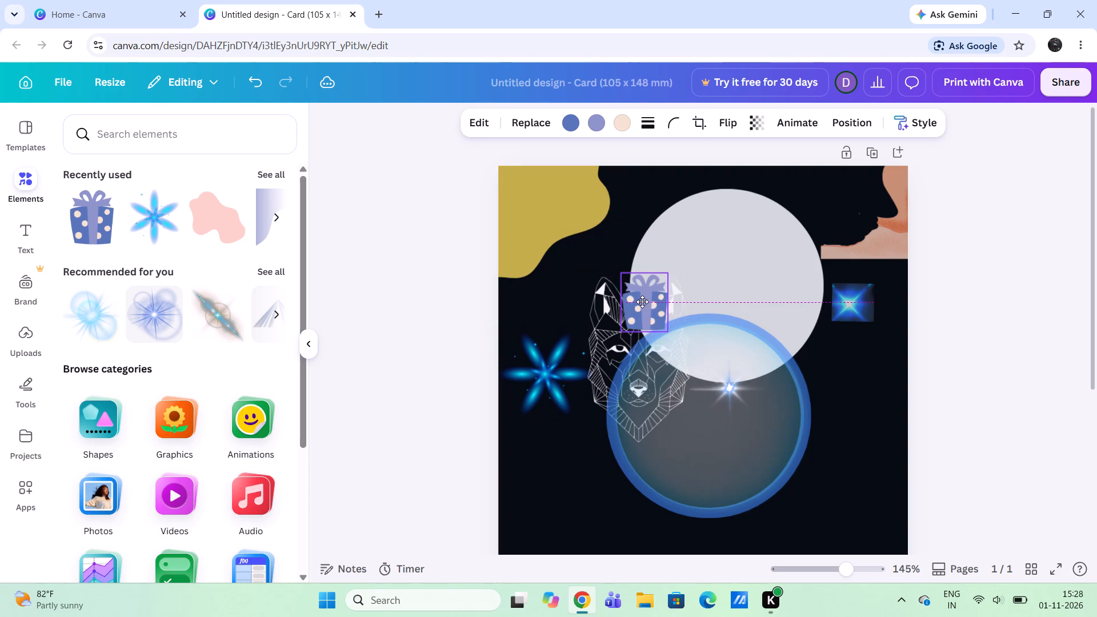
left_click_drag(642, 302, 640, 302)
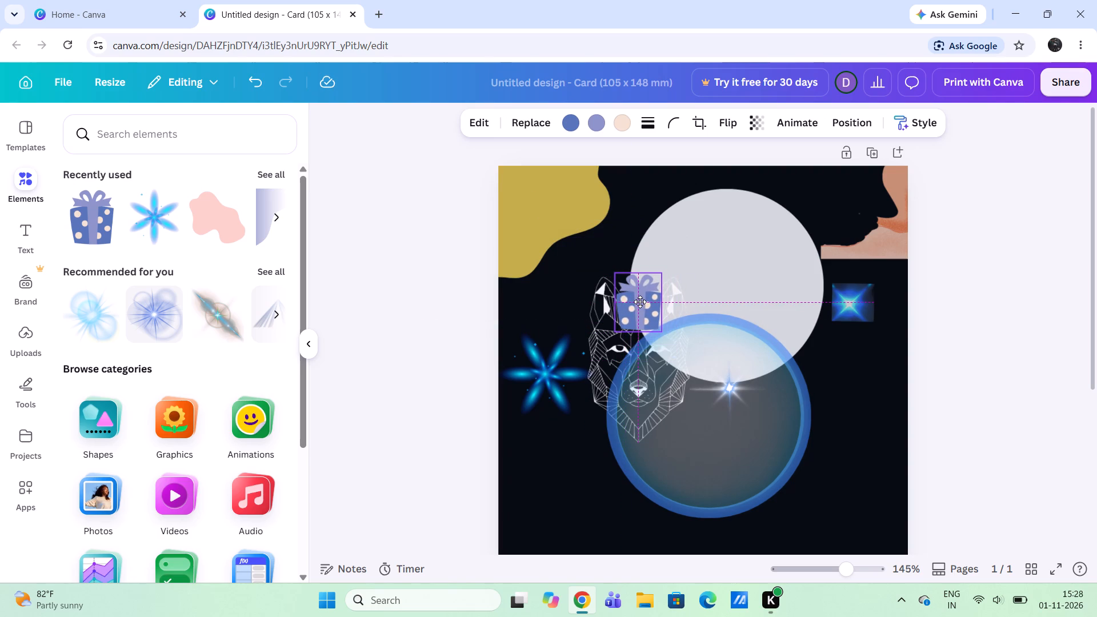
left_click_drag(640, 302, 642, 311)
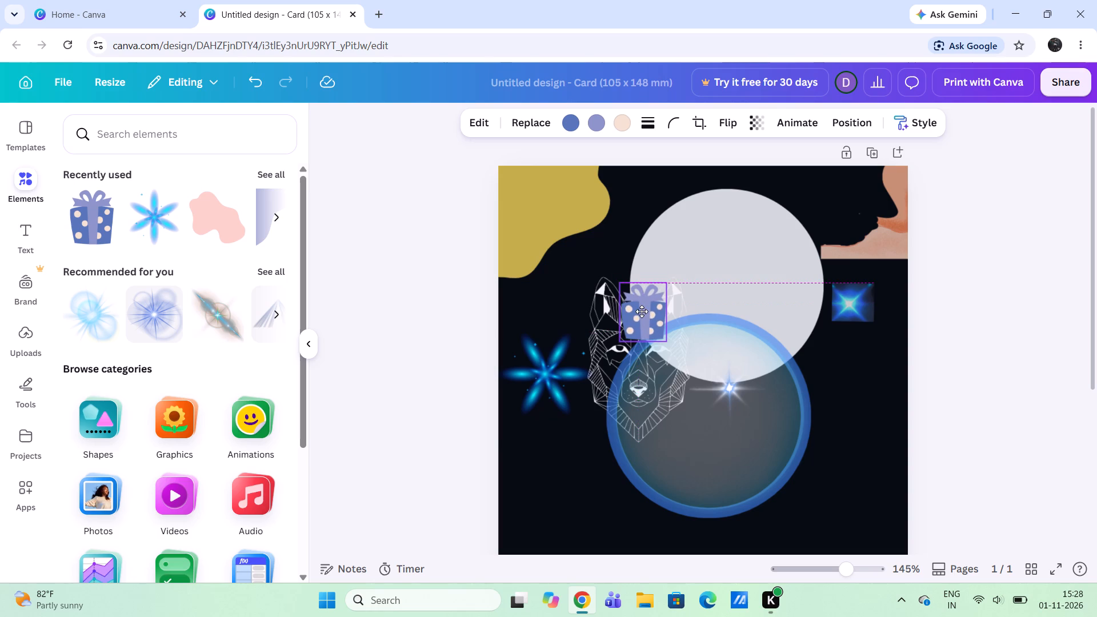
left_click_drag(642, 311, 647, 322)
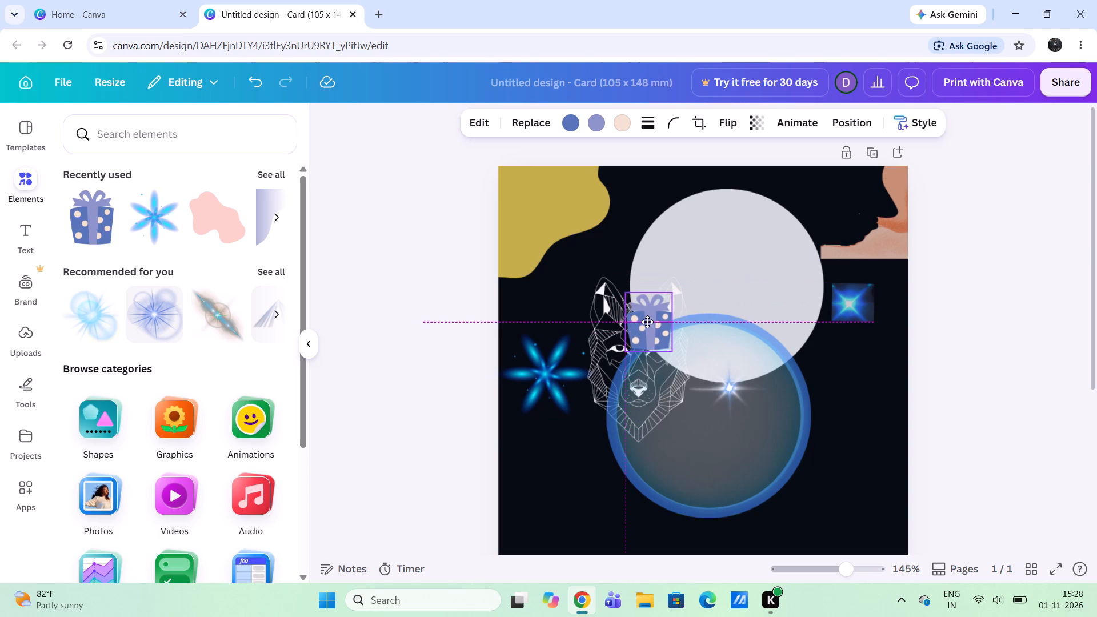
left_click_drag(647, 322, 650, 319)
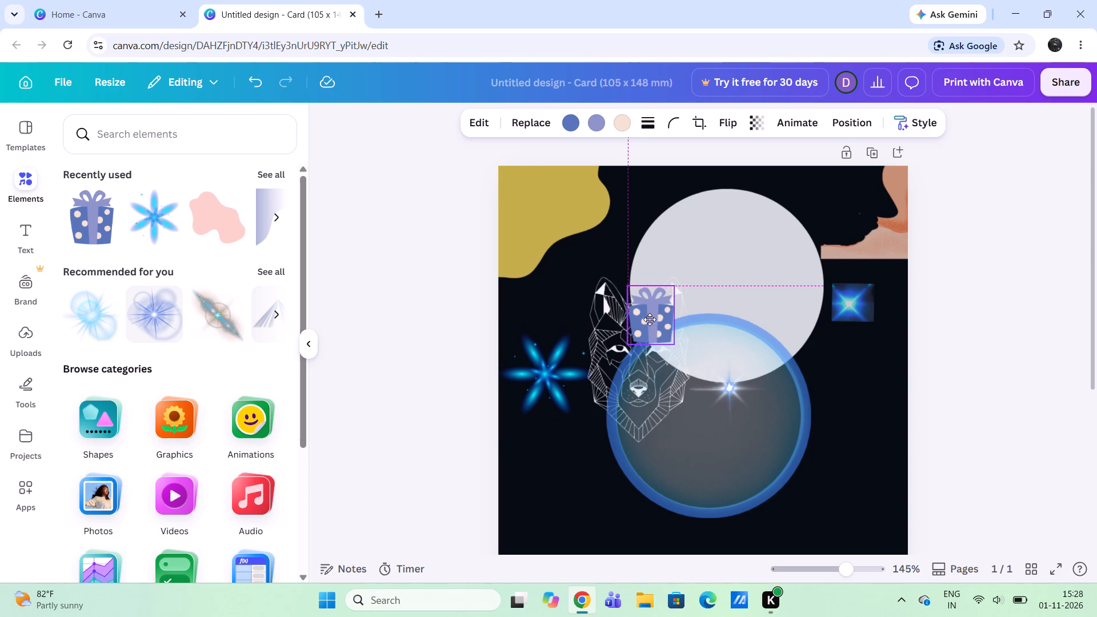
left_click_drag(650, 319, 660, 326)
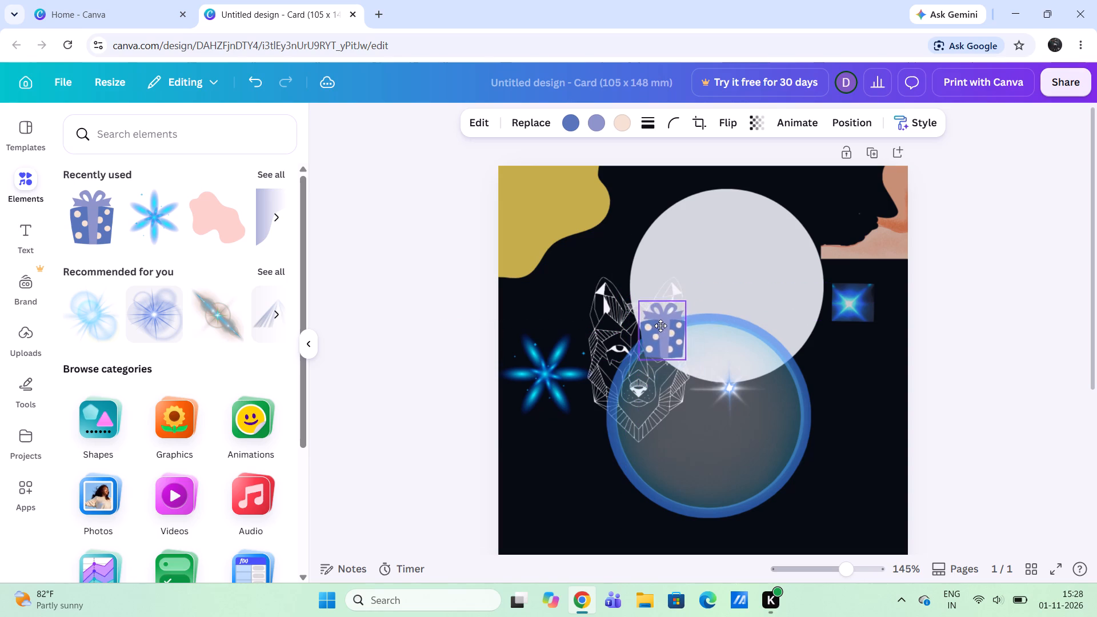
left_click_drag(660, 326, 732, 267)
scroll(715, 323, "left", 1)
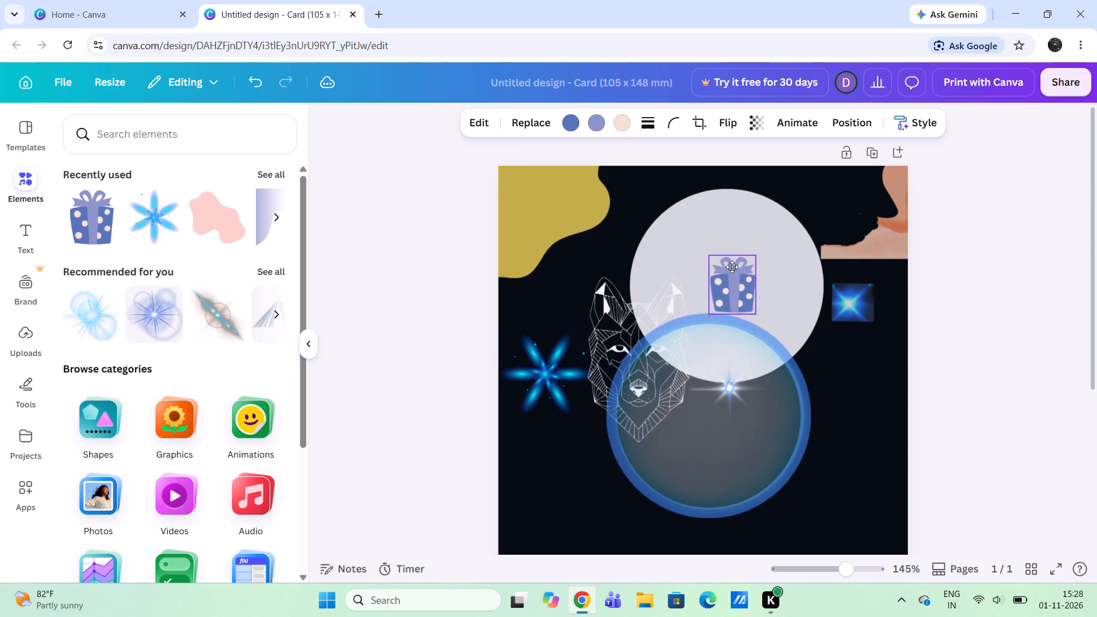
left_click_drag(732, 267, 684, 315)
scroll(732, 267, "left", 1)
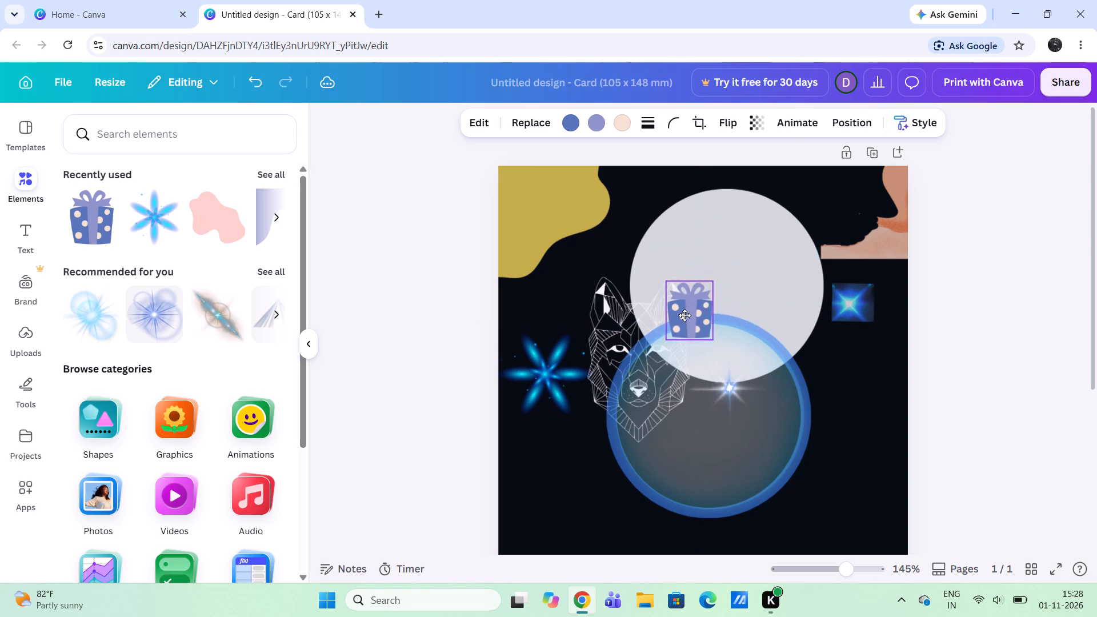
left_click_drag(684, 315, 726, 310)
scroll(684, 315, "left", 1)
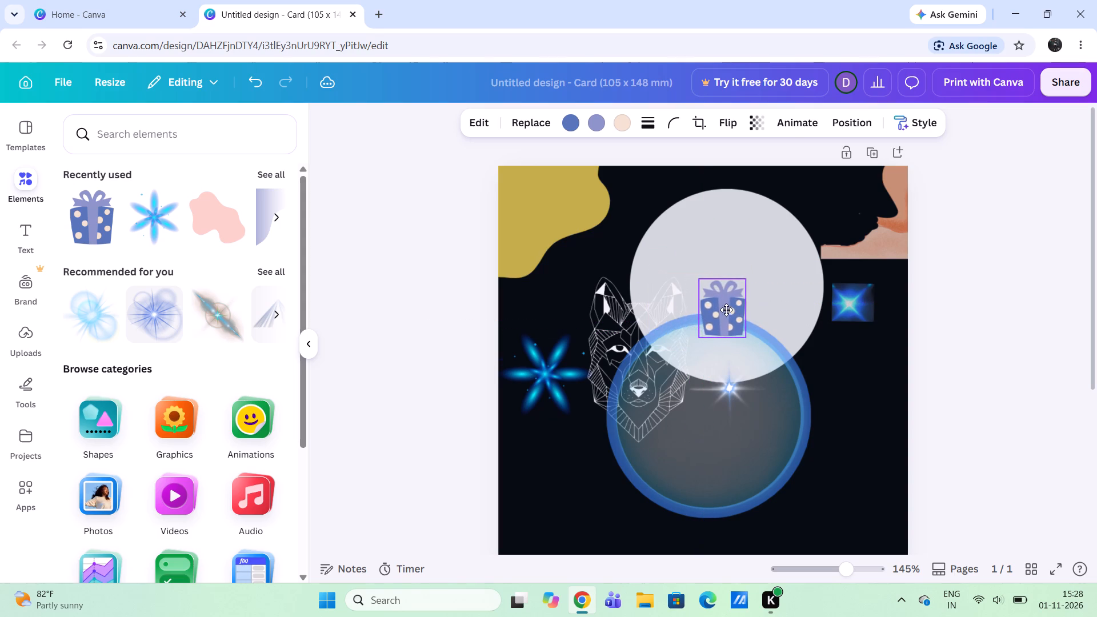
left_click_drag(726, 310, 735, 318)
scroll(726, 310, "left", 1)
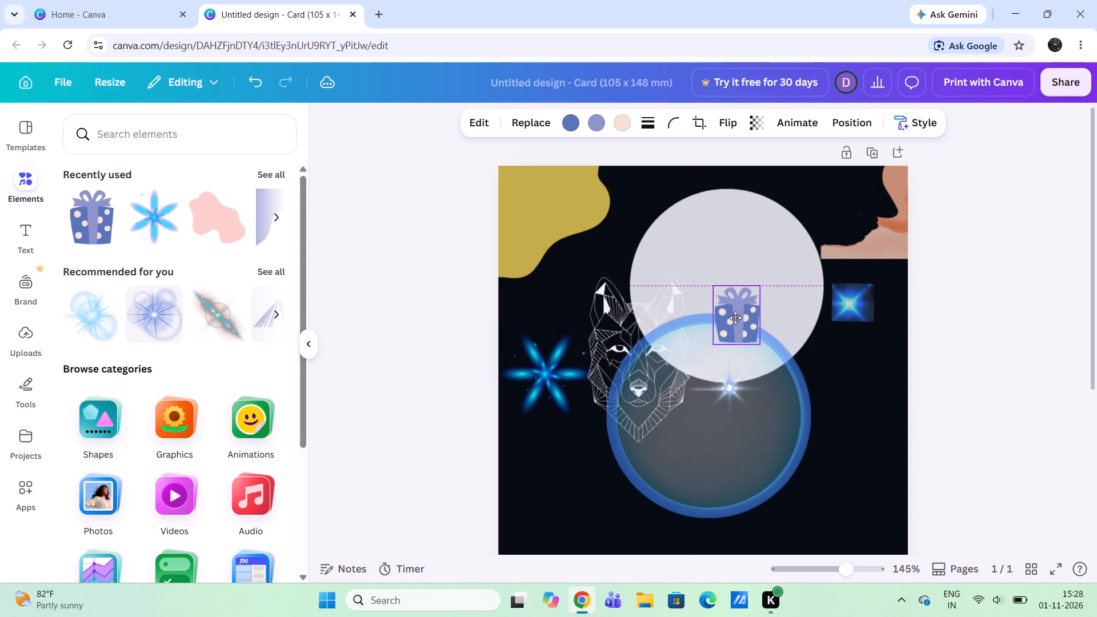
left_click_drag(735, 318, 732, 333)
scroll(735, 318, "left", 1)
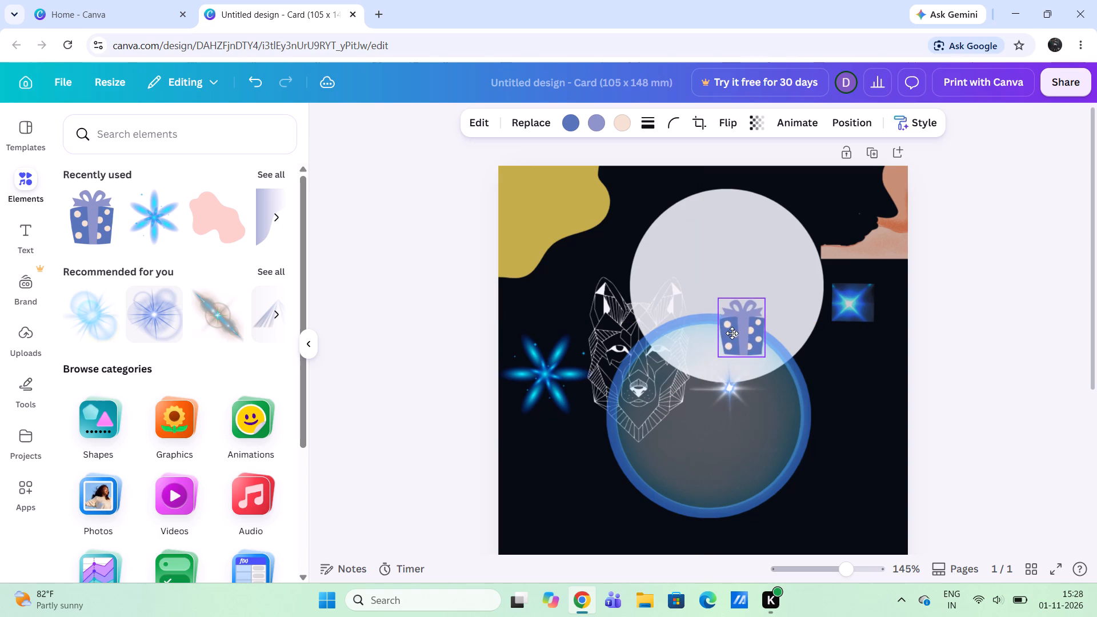
left_click_drag(732, 333, 718, 324)
scroll(732, 333, "left", 1)
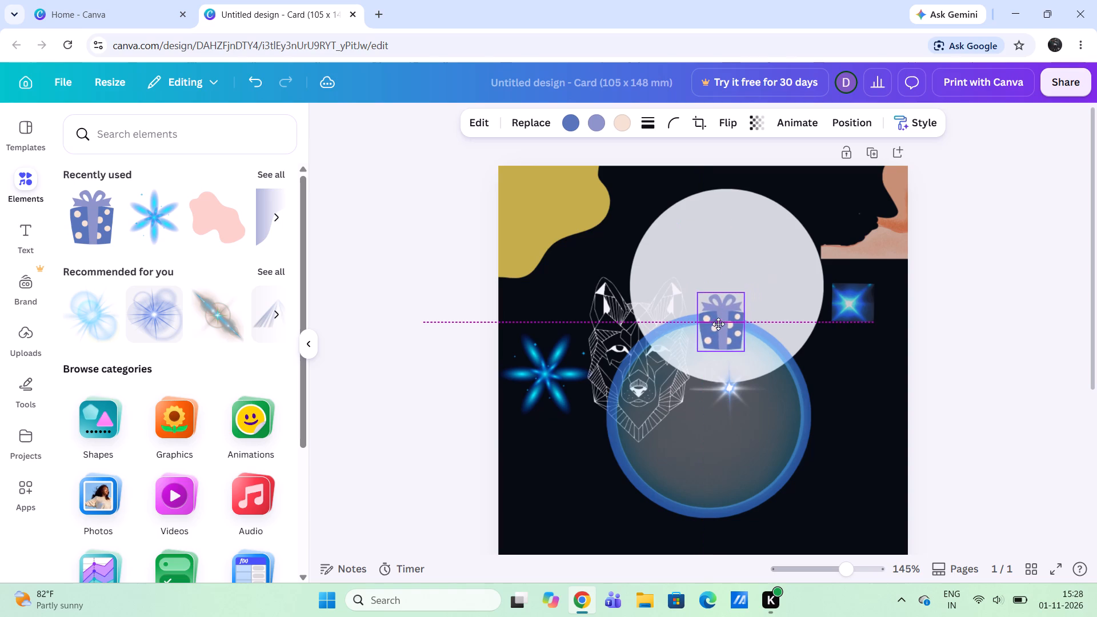
left_click_drag(718, 324, 676, 351)
scroll(718, 324, "left", 1)
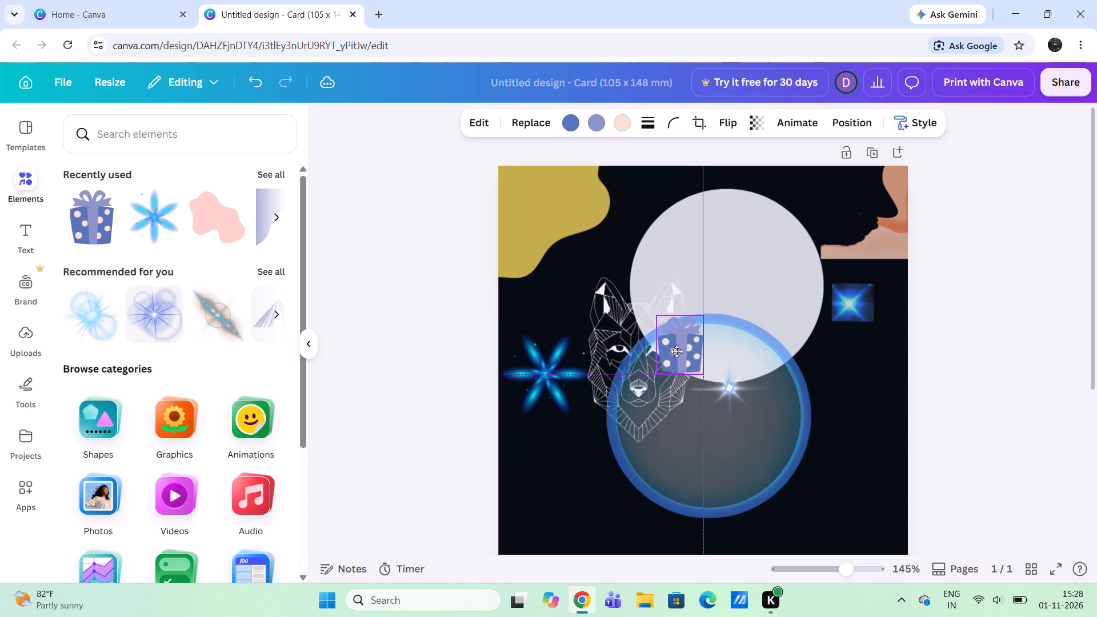
left_click_drag(676, 351, 674, 354)
scroll(676, 351, "left", 1)
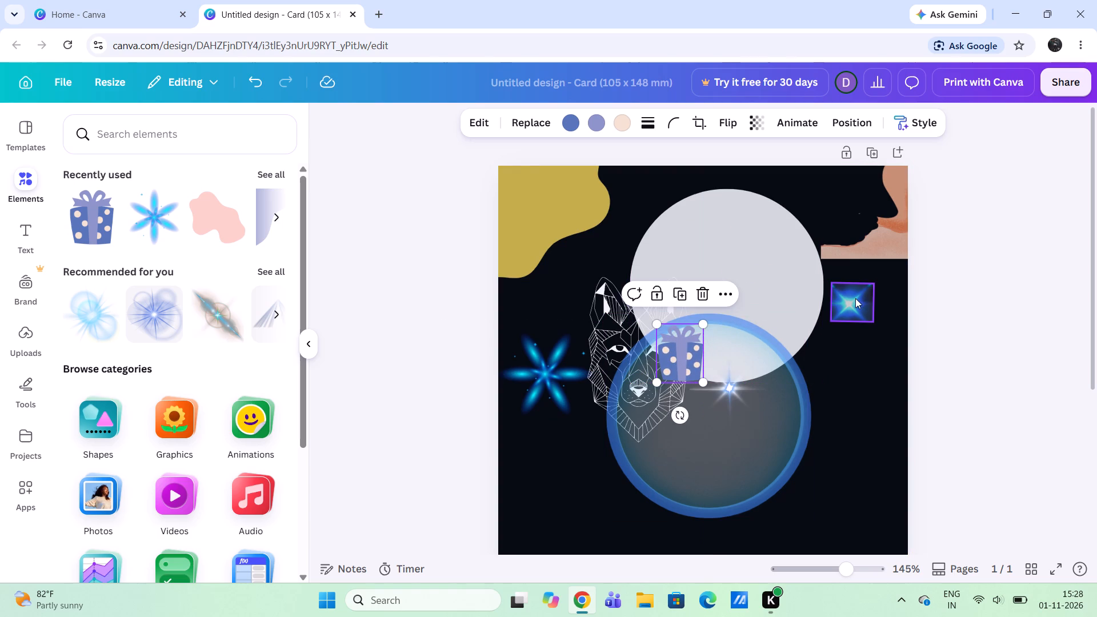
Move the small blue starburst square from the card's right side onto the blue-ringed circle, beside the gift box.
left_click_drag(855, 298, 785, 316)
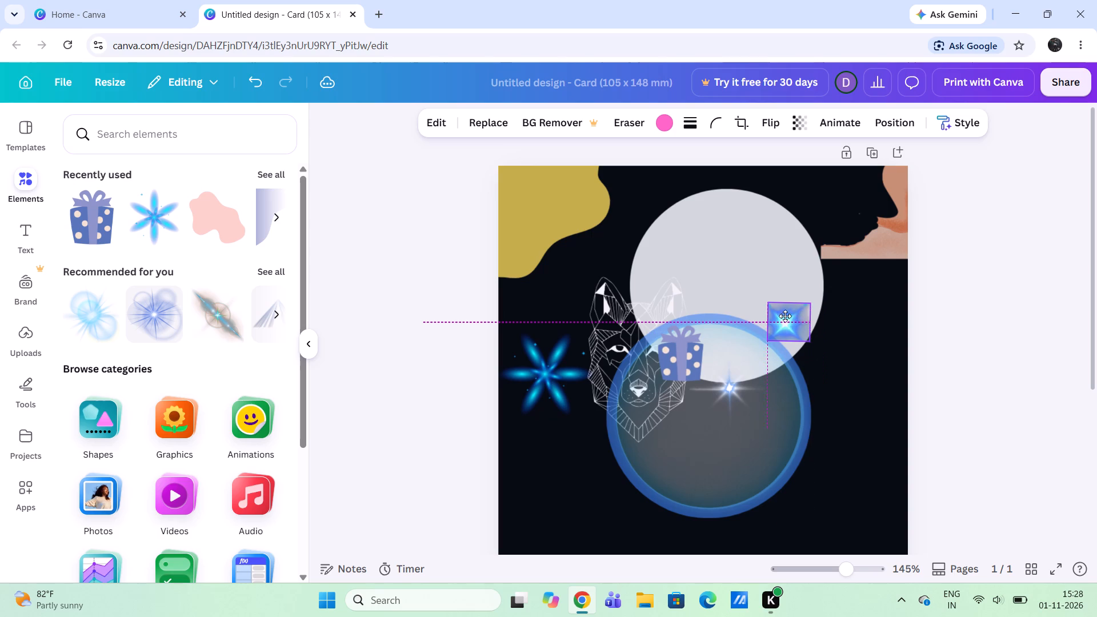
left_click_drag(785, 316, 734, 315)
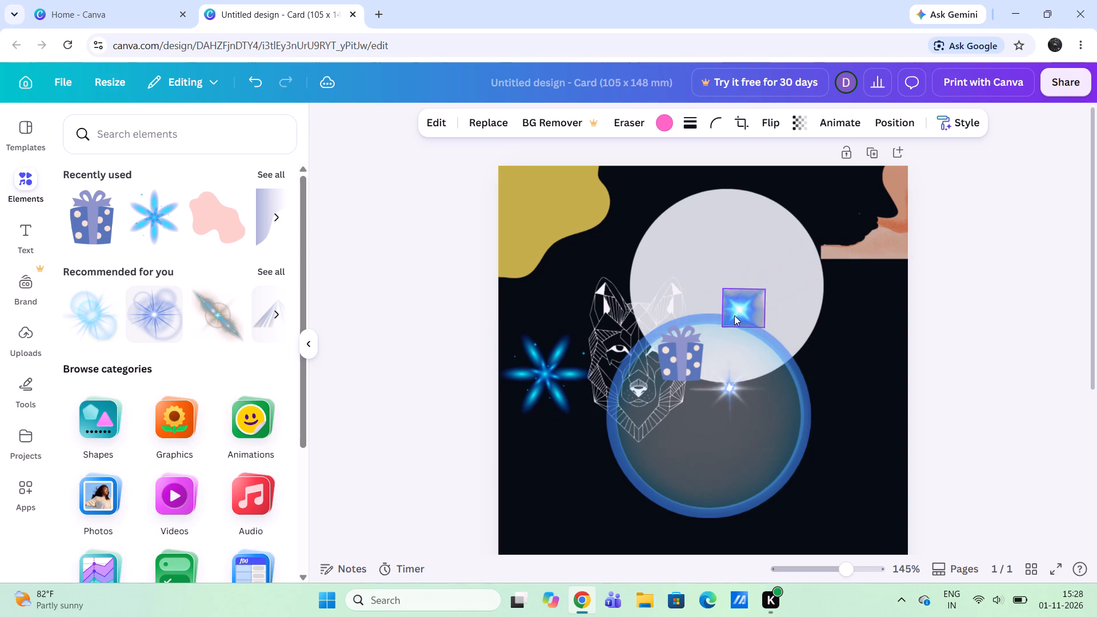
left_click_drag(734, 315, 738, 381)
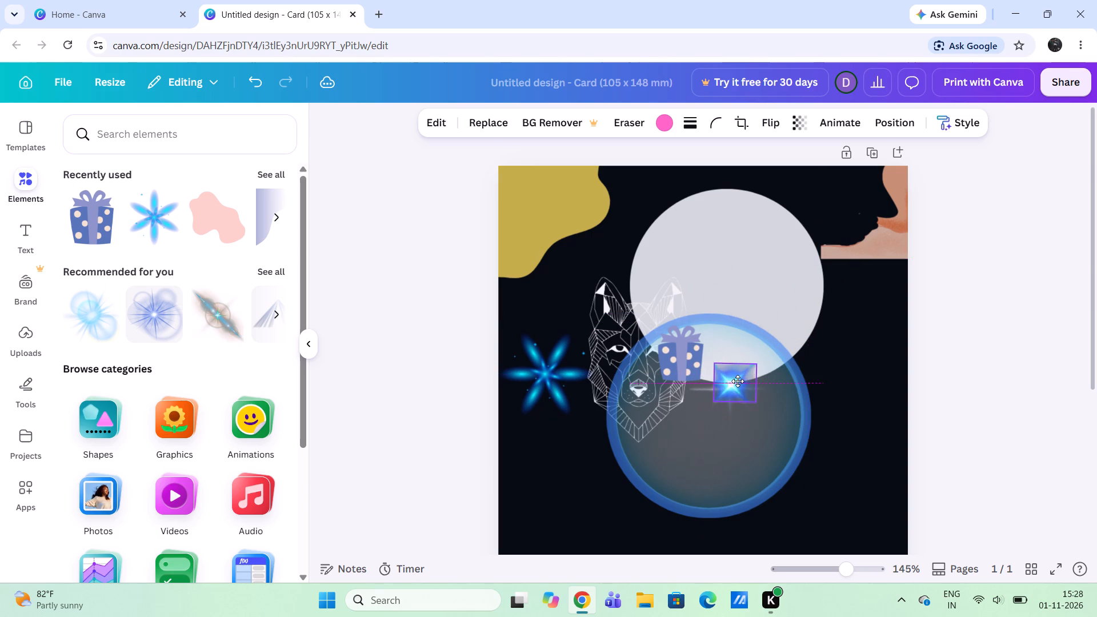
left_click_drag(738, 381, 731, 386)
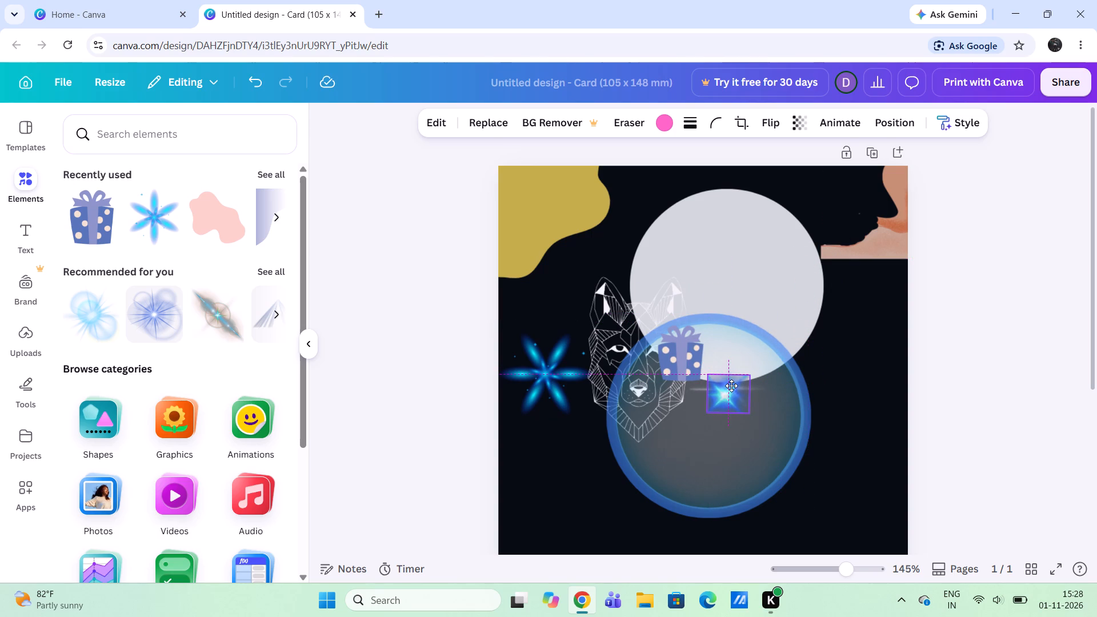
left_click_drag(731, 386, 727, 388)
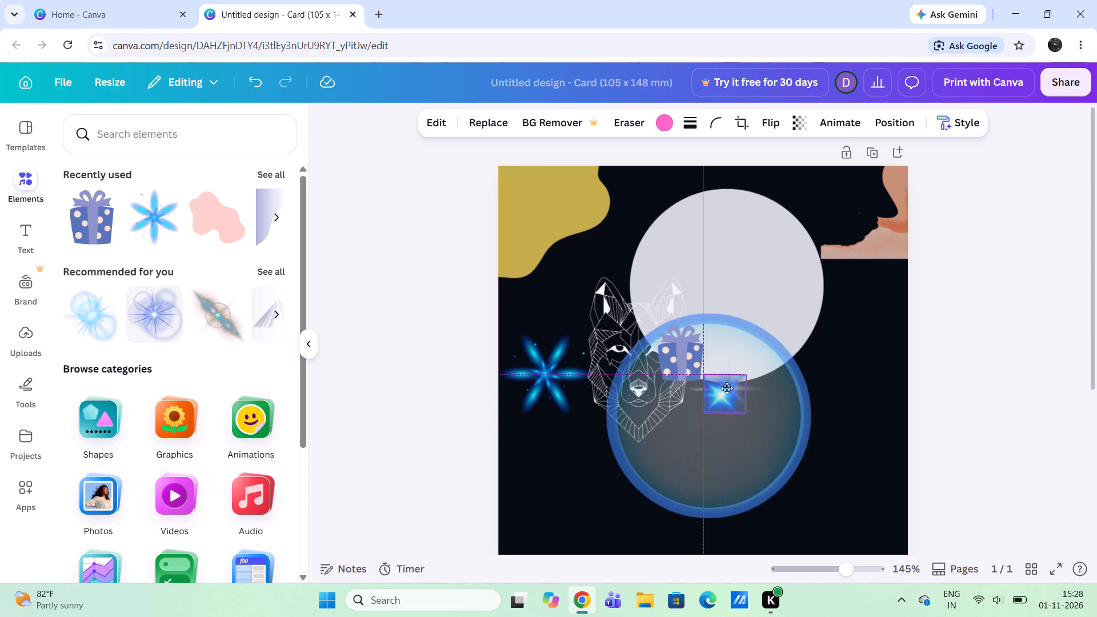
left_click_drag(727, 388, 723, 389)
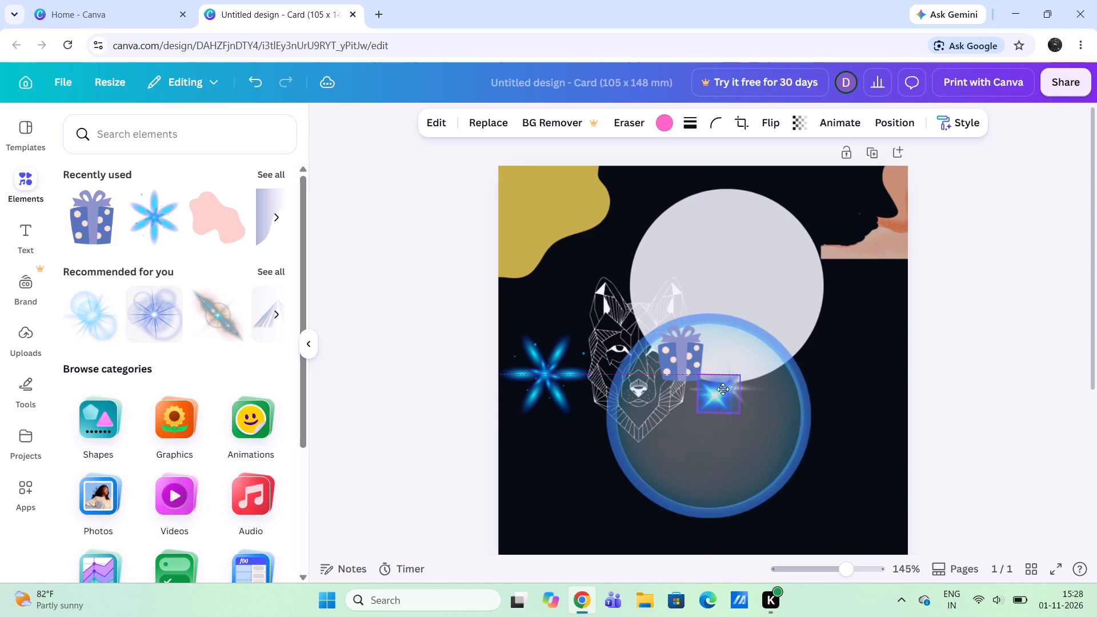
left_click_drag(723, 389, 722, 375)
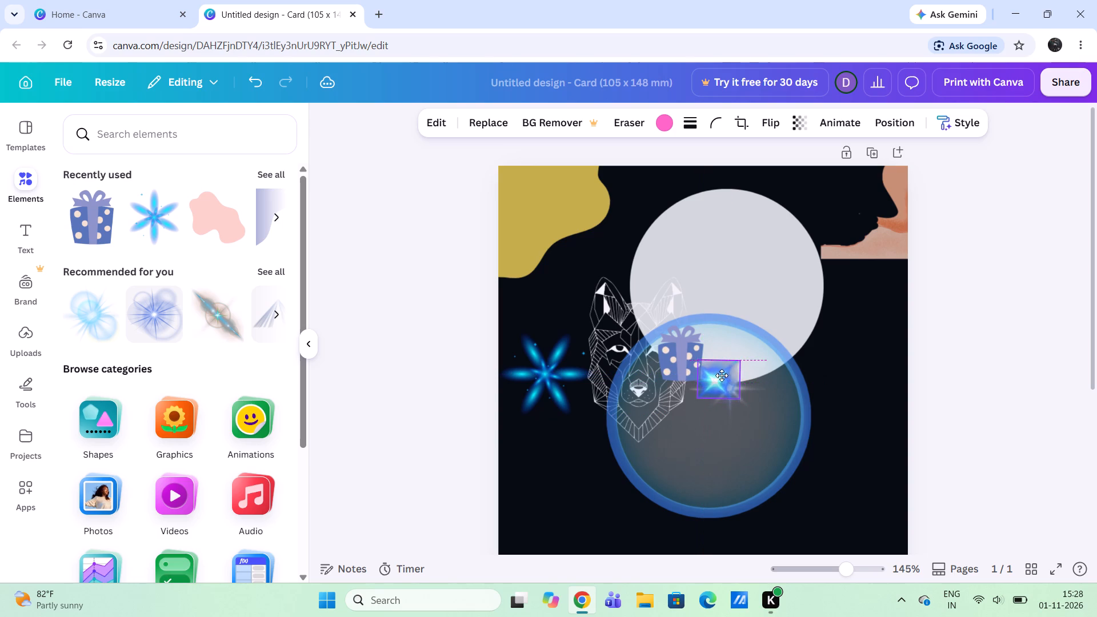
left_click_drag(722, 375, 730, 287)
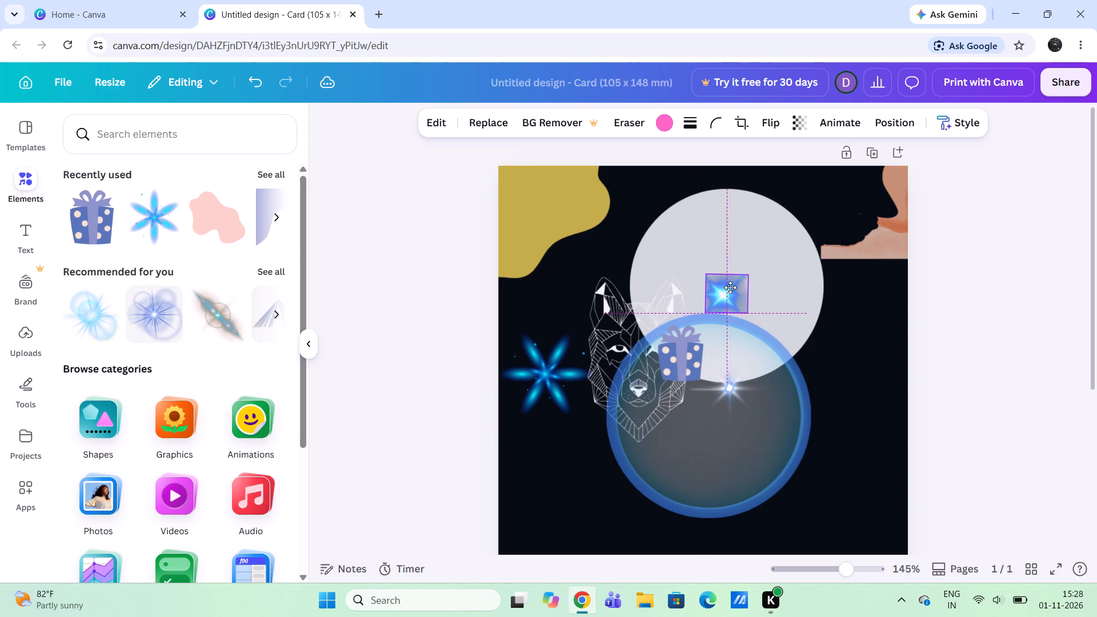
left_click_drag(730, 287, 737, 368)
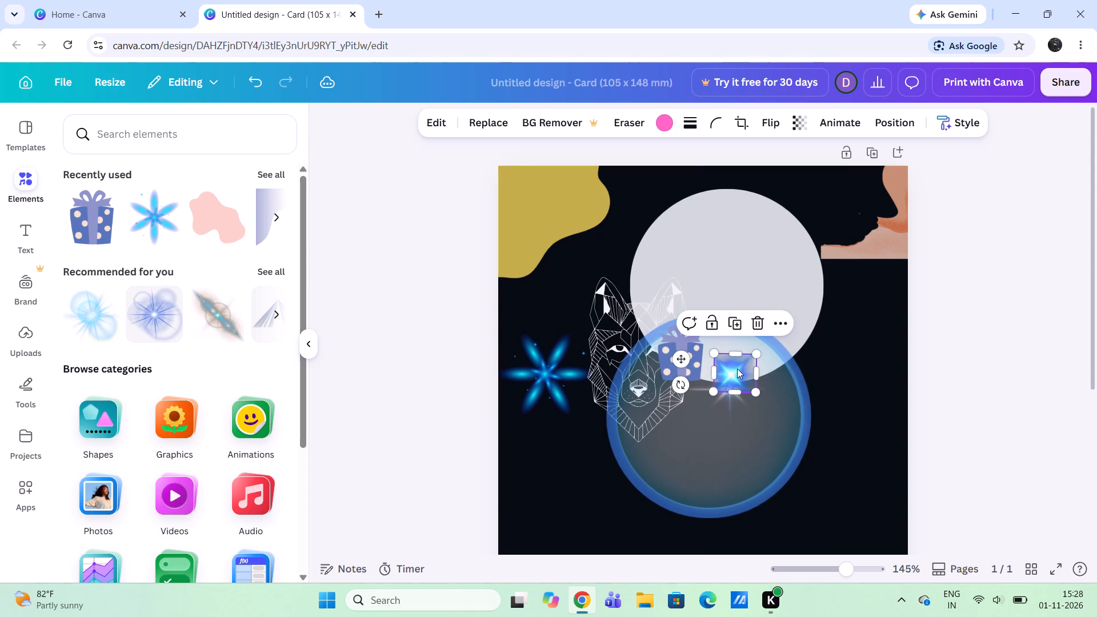
Try the orange image across the pale disc's right edge, and settle it in the card's top-right corner with its full width on the card.
left_click_drag(895, 244, 842, 317)
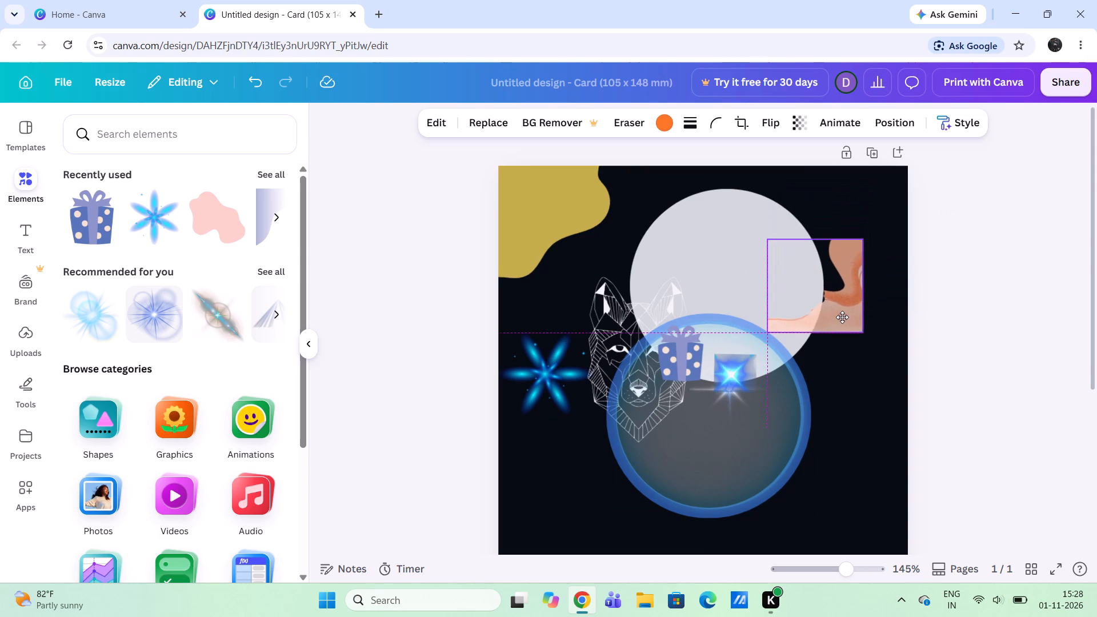
left_click_drag(842, 317, 825, 293)
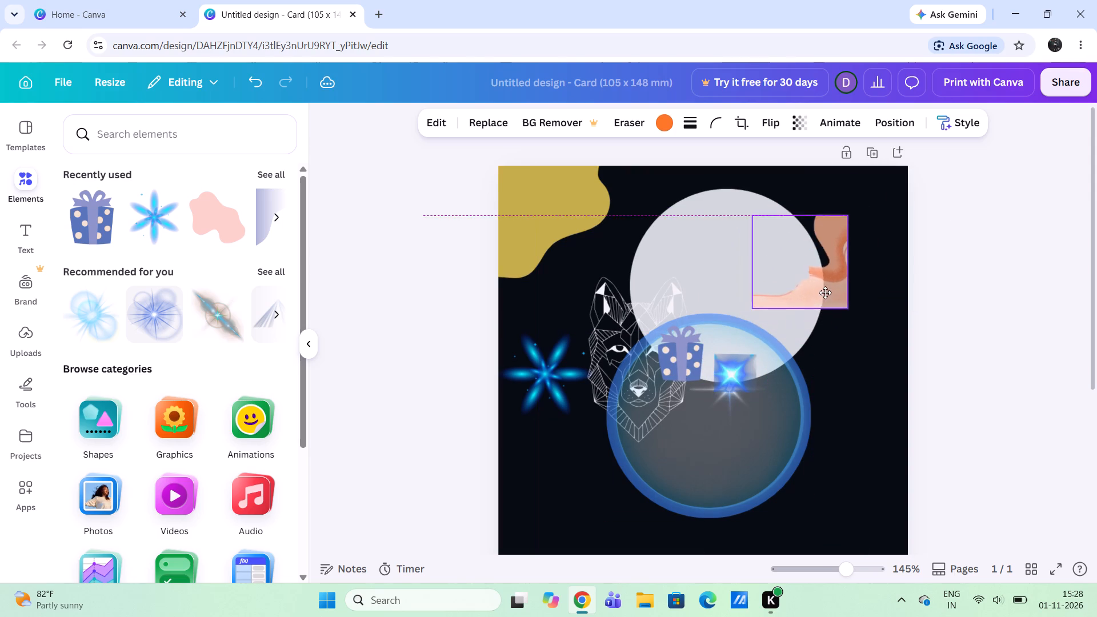
left_click_drag(825, 293, 861, 277)
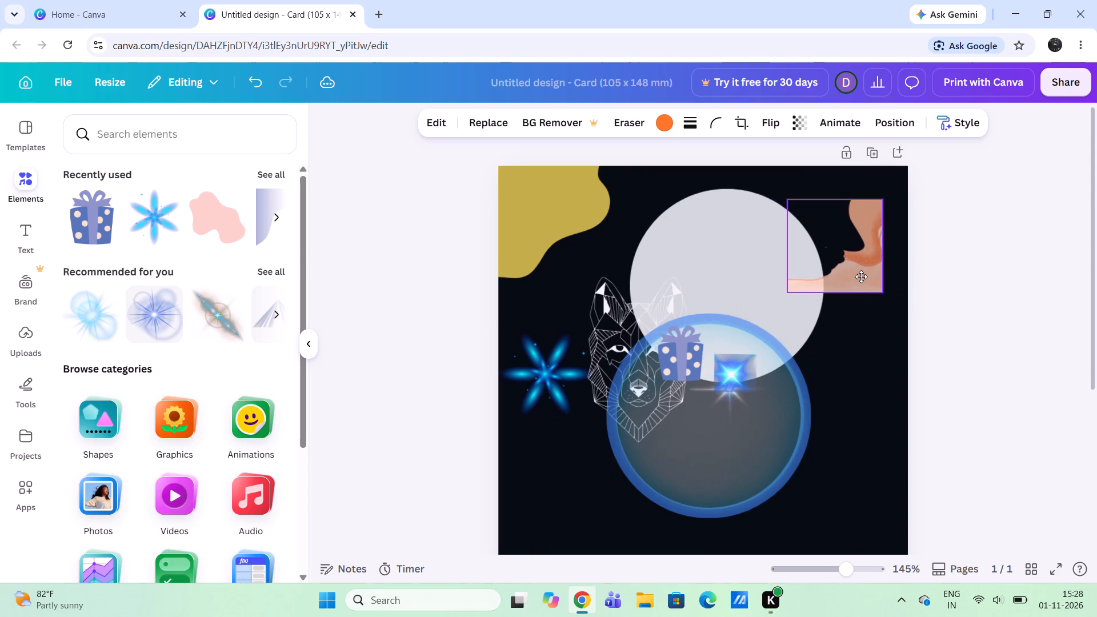
left_click_drag(861, 277, 844, 268)
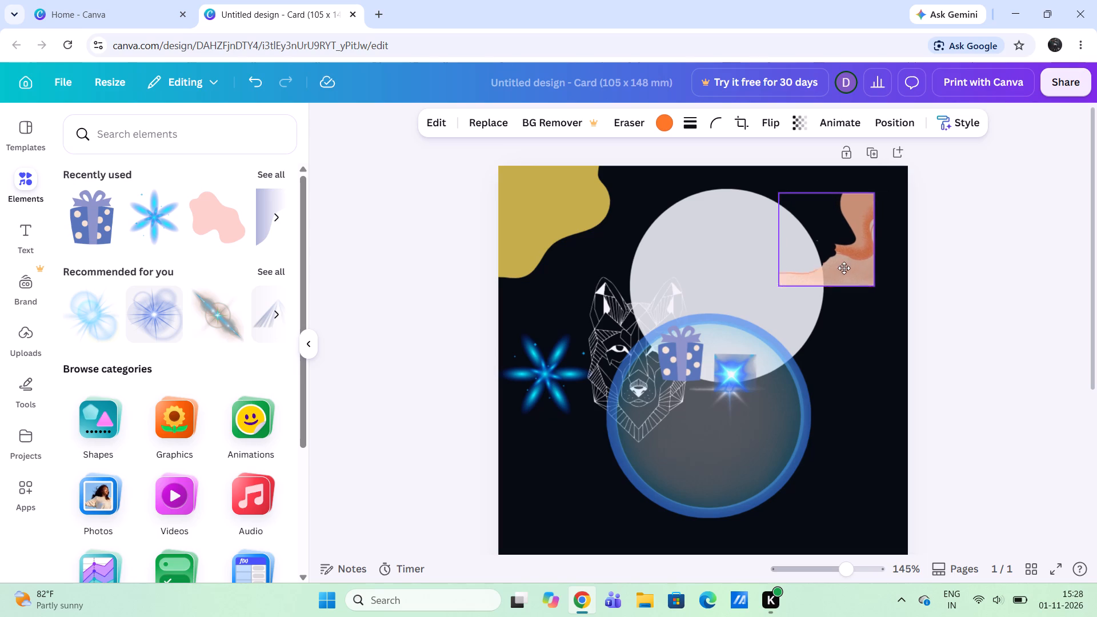
left_click_drag(844, 268, 876, 258)
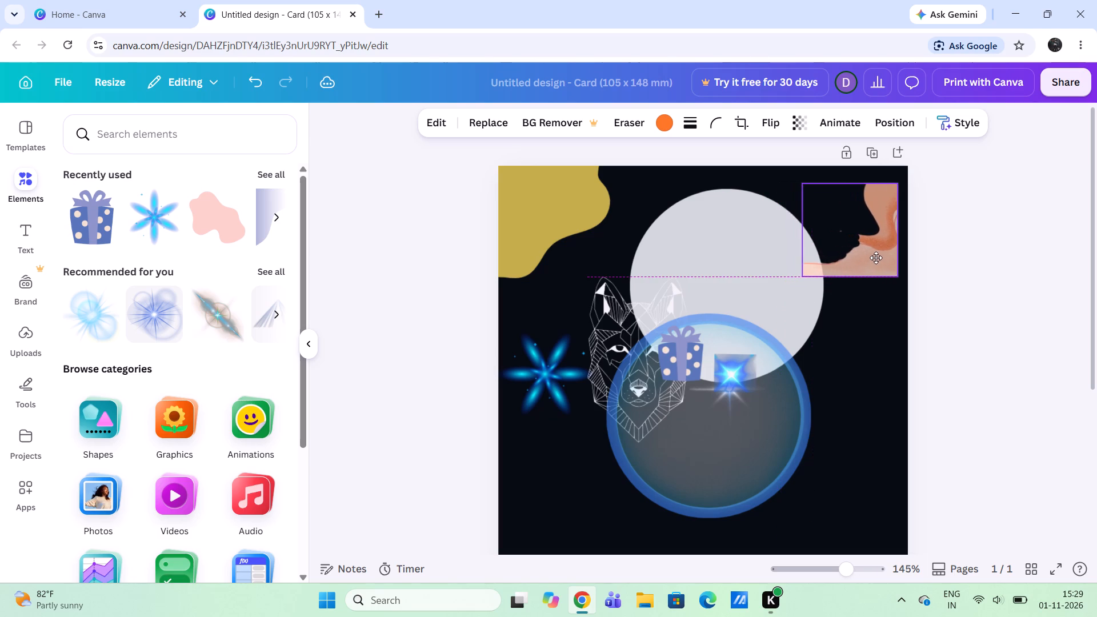
left_click_drag(876, 258, 840, 291)
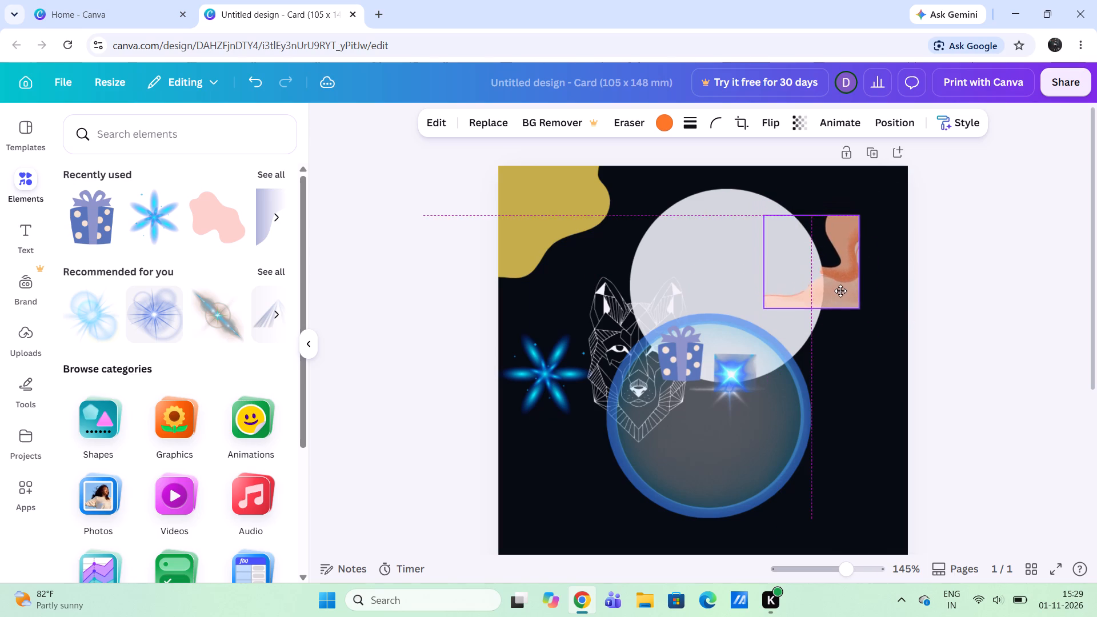
left_click_drag(840, 291, 867, 302)
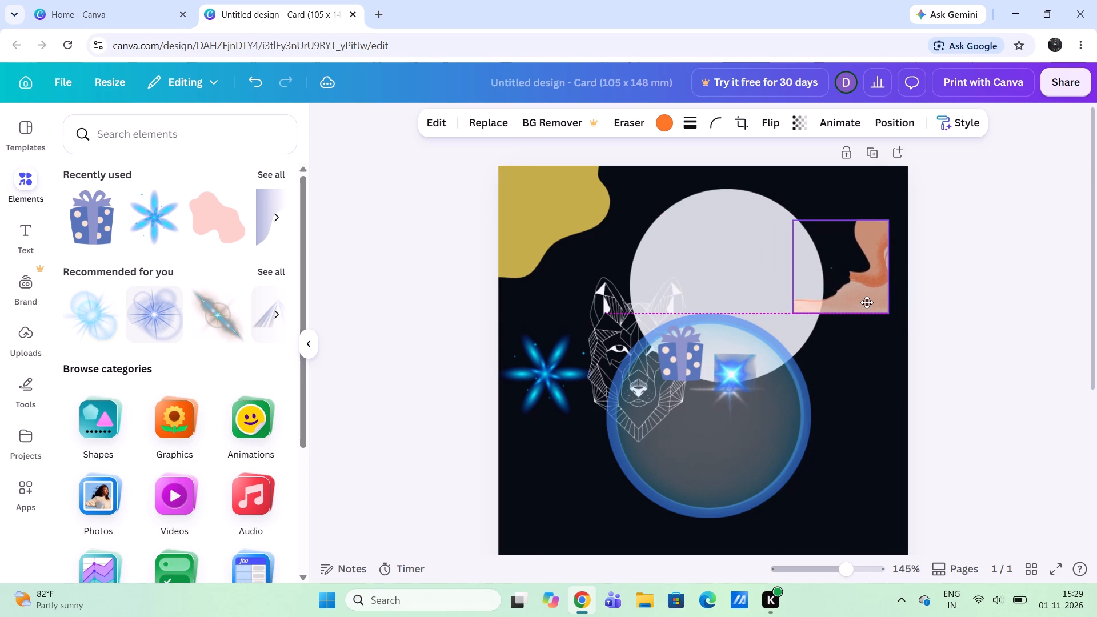
left_click_drag(867, 302, 868, 302)
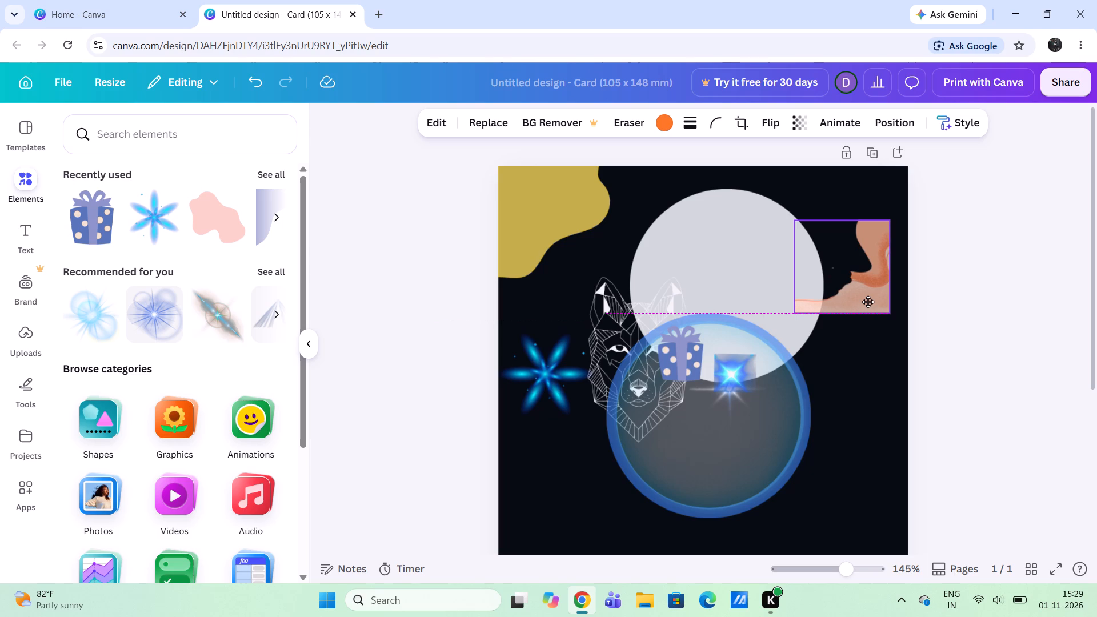
left_click_drag(868, 302, 876, 301)
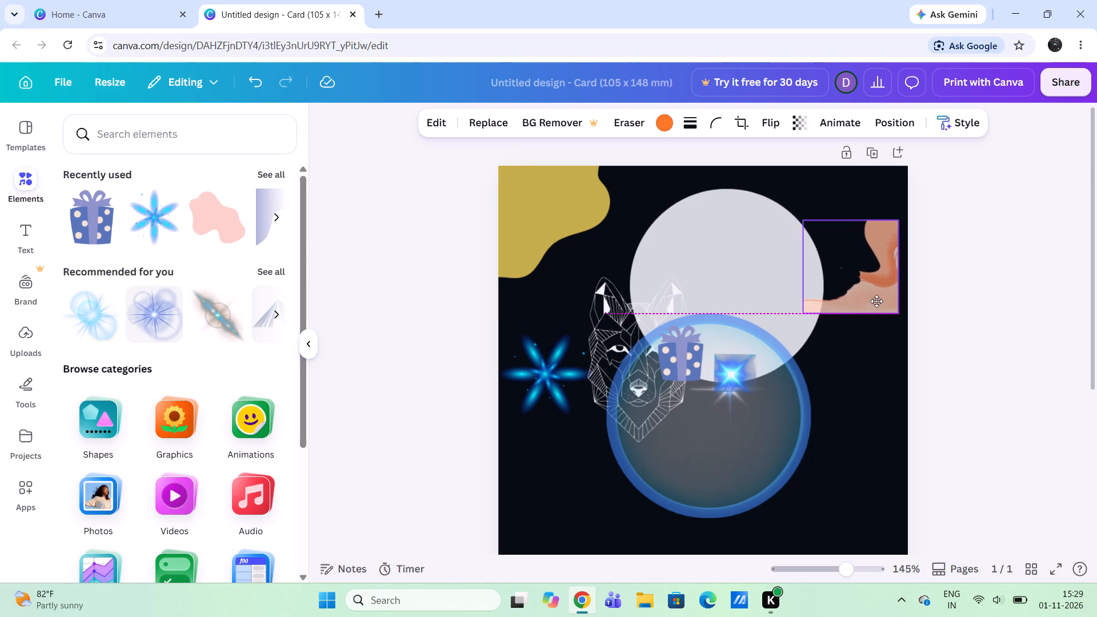
left_click_drag(876, 301, 886, 275)
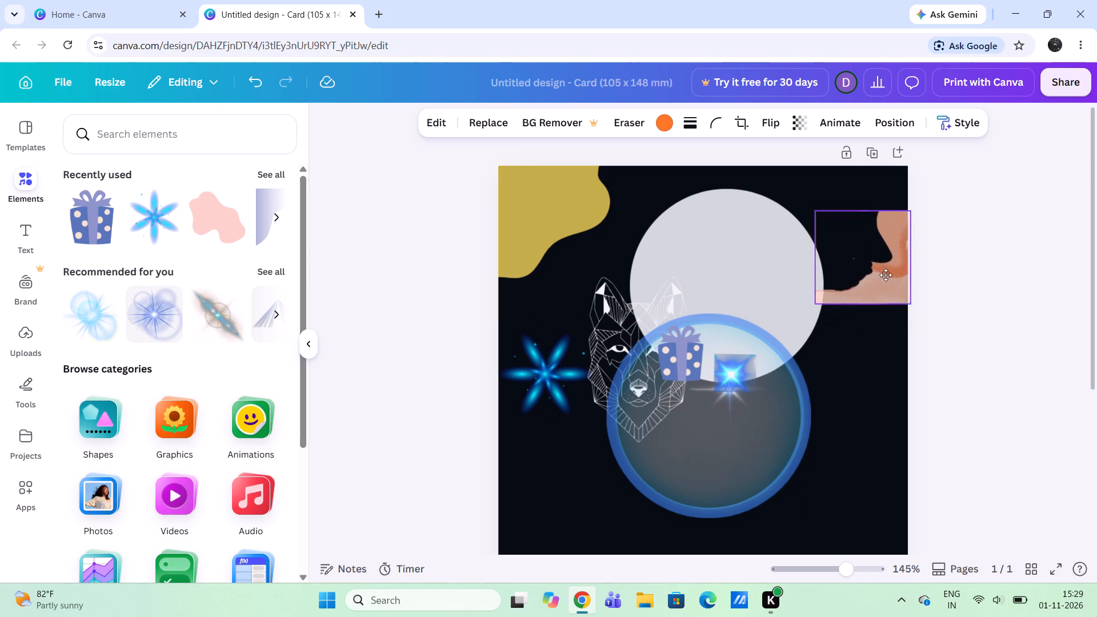
left_click_drag(886, 275, 879, 249)
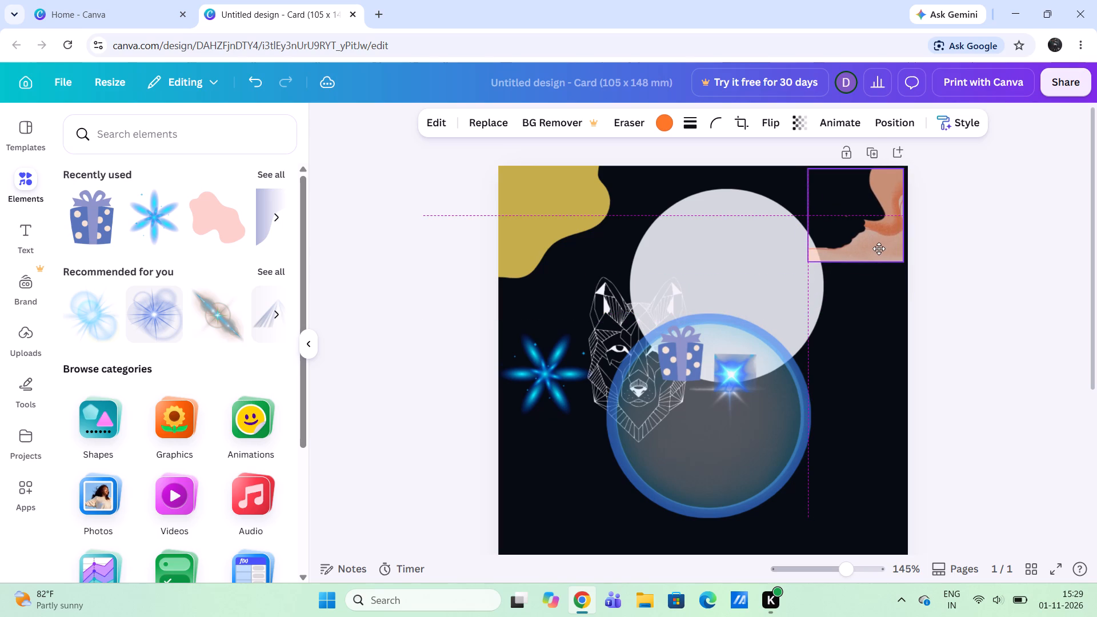
left_click_drag(879, 249, 886, 246)
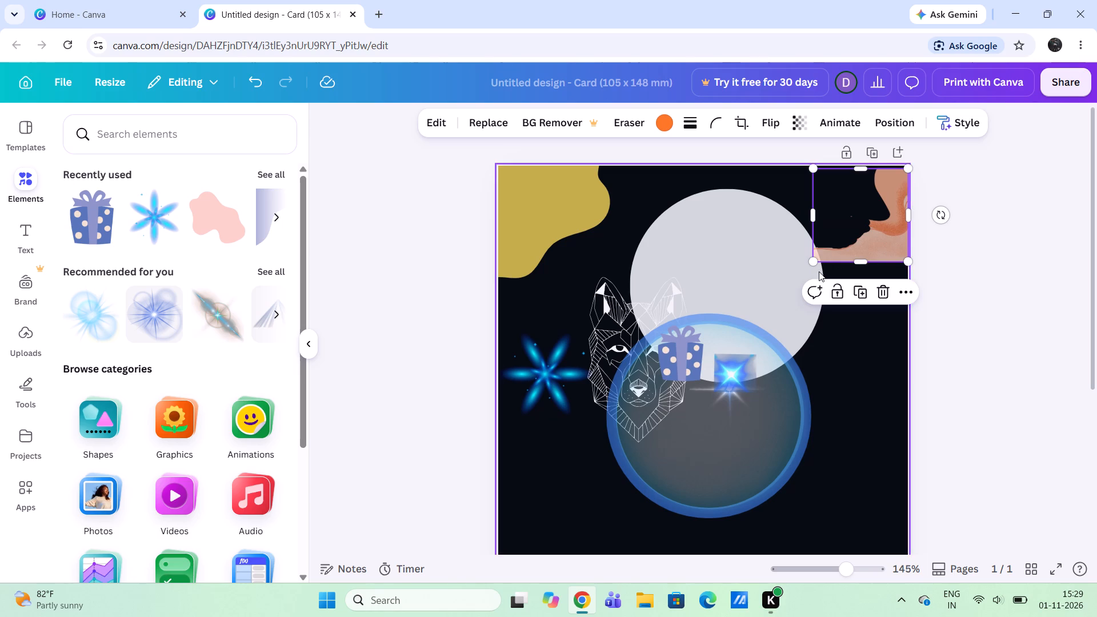
Shrink the orange image to about 20.7 x 21.1 mm and set it flush with the card's top edge.
left_click_drag(812, 265, 832, 259)
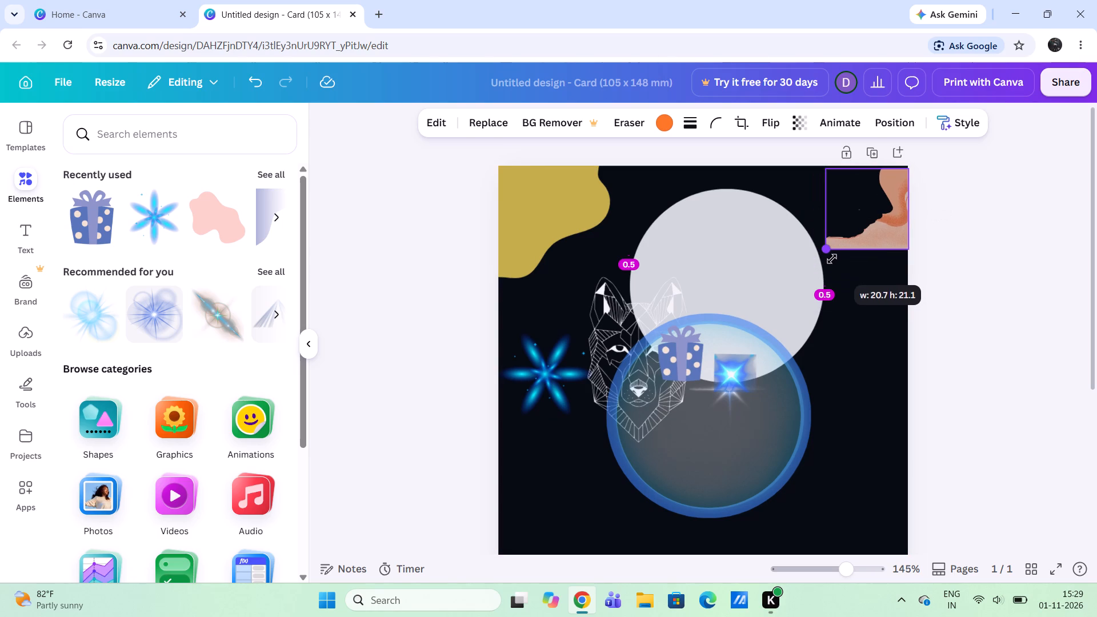
left_click_drag(832, 259, 832, 255)
left_click(853, 229)
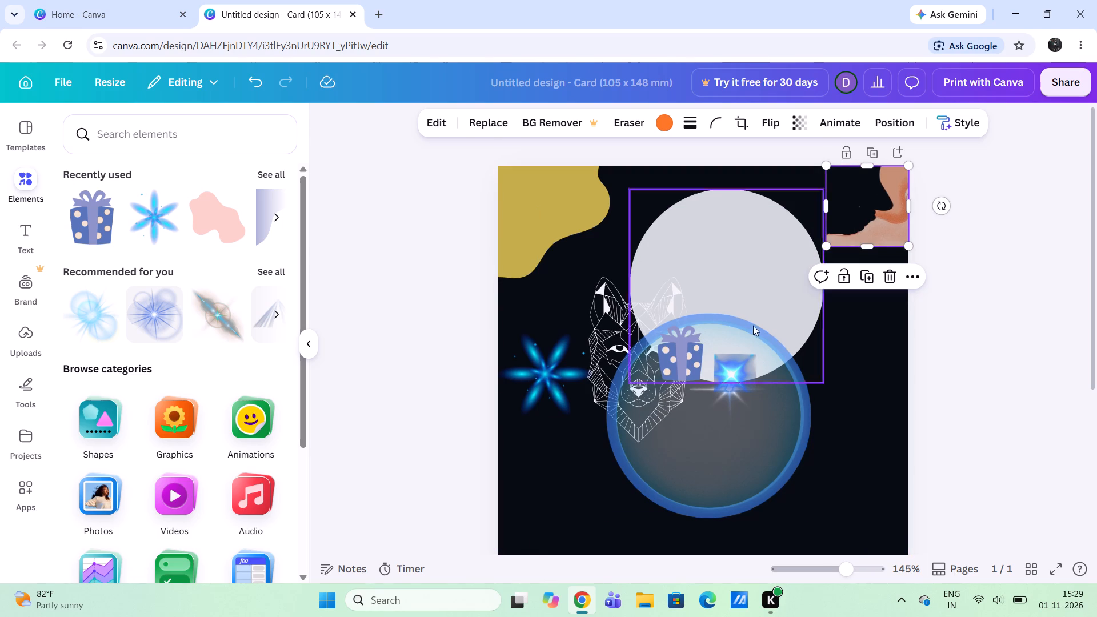
Move the gift box onto the upper middle of the pale disc, clear of the wolf face.
left_click_drag(674, 350, 707, 246)
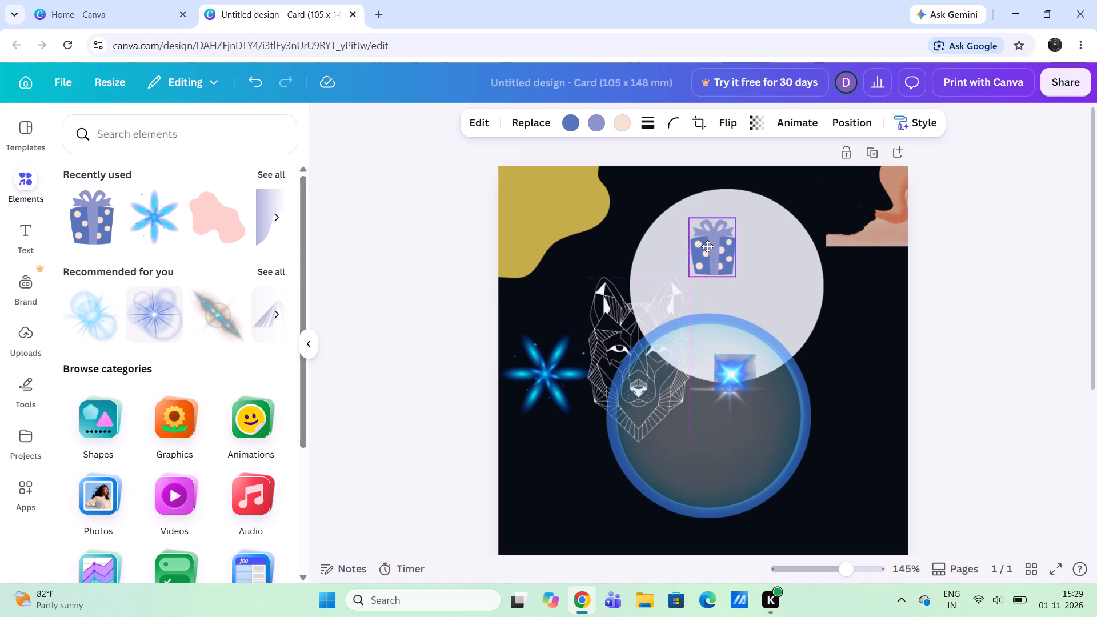
left_click_drag(707, 246, 723, 235)
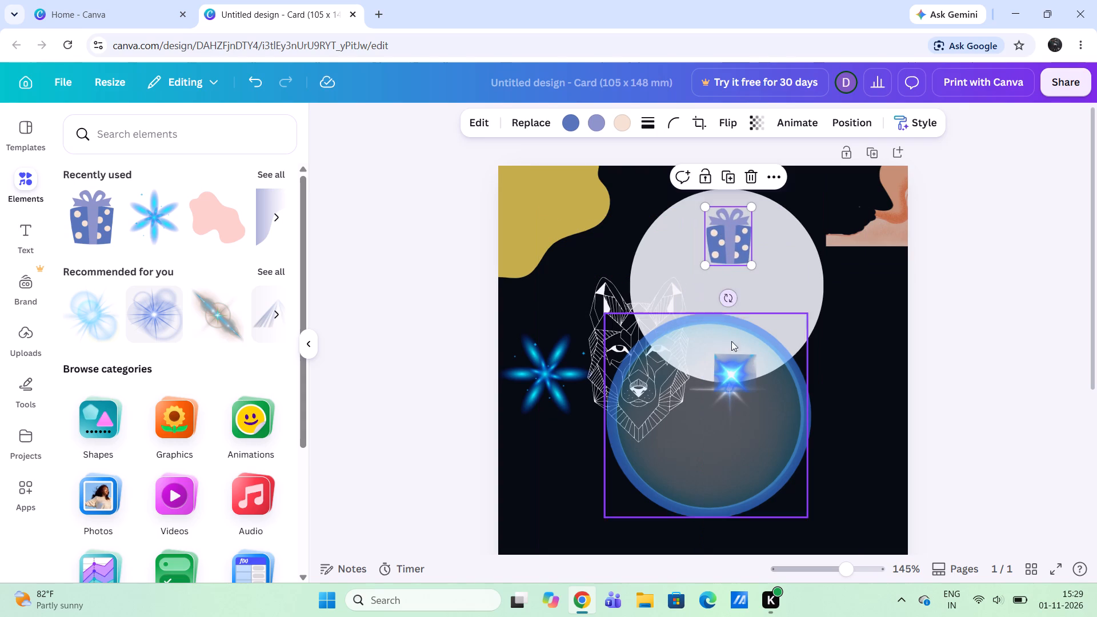
Move the blue starburst square onto the pale disc, just below the gift box and above the blue ring.
left_click_drag(734, 365, 732, 282)
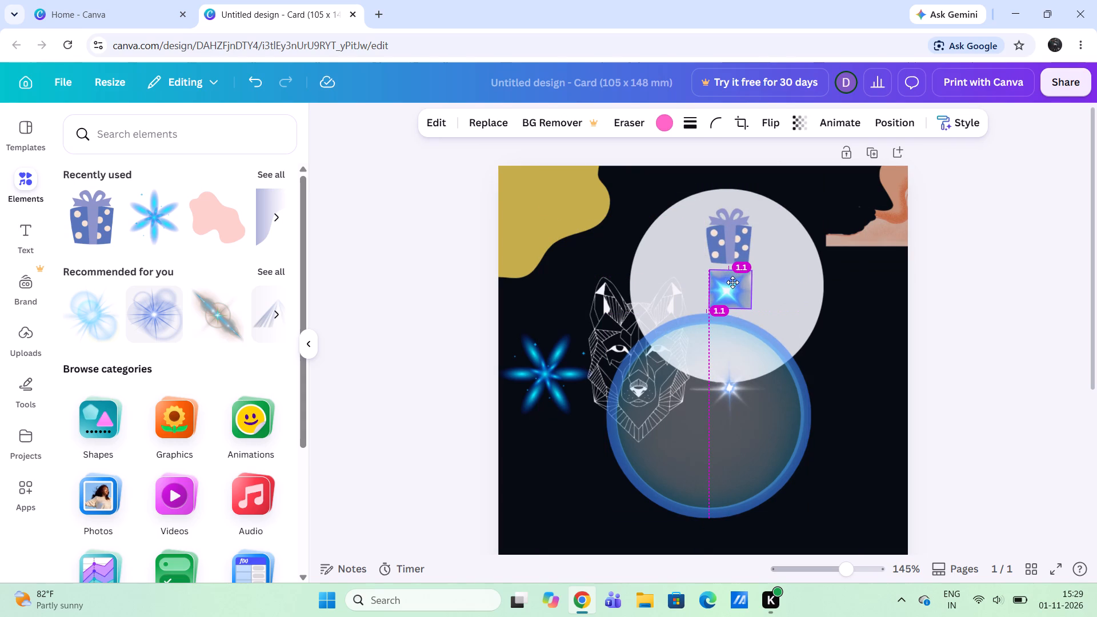
left_click_drag(732, 282, 738, 293)
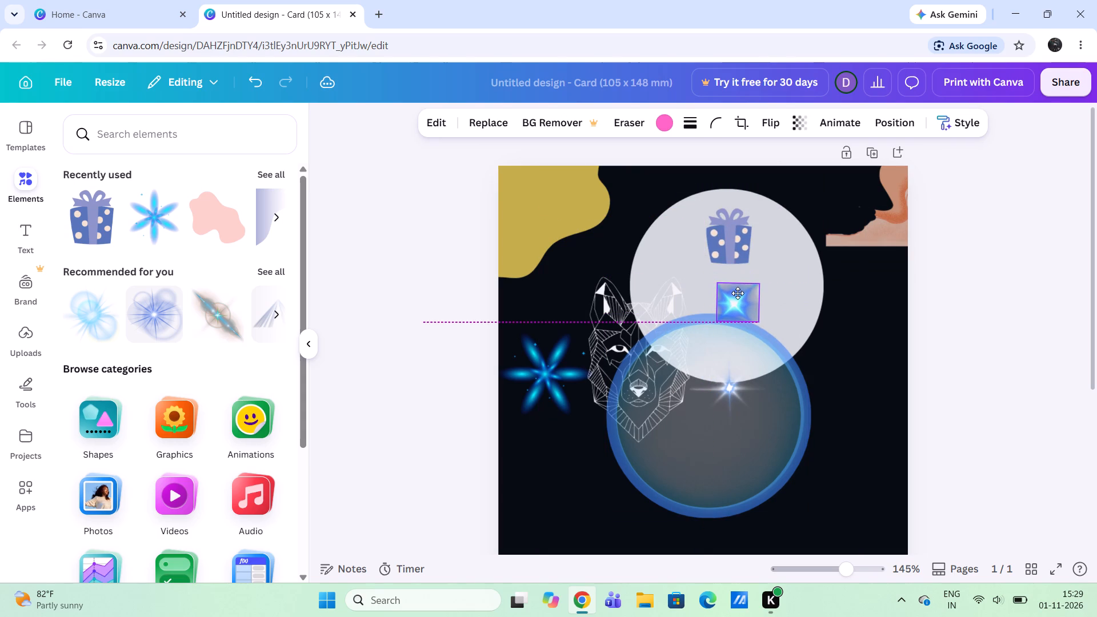
left_click_drag(738, 293, 736, 301)
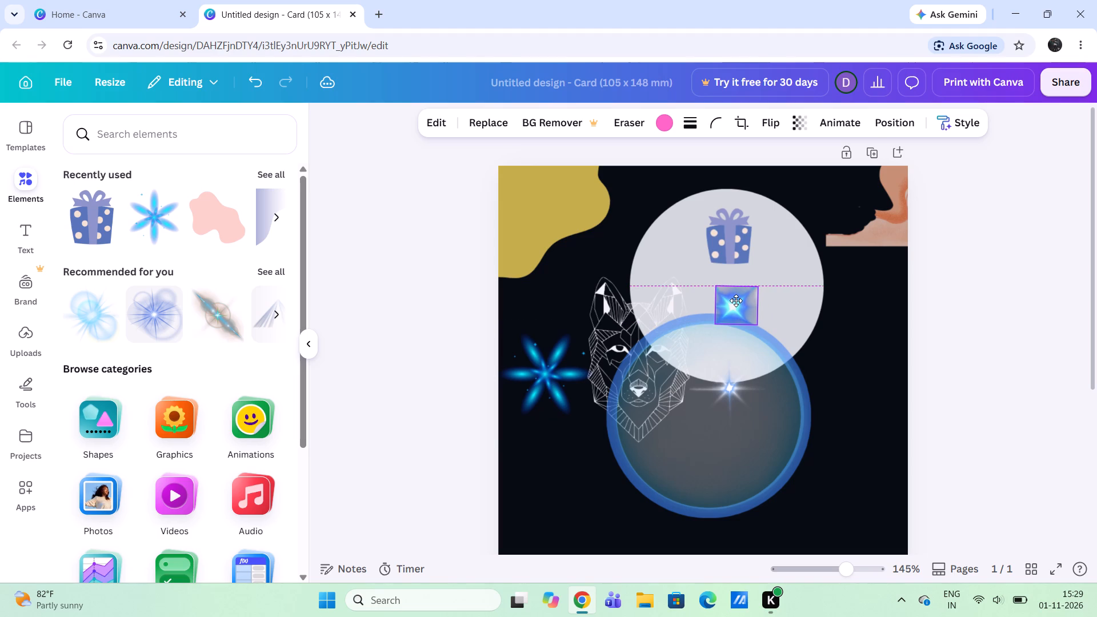
left_click_drag(736, 301, 709, 315)
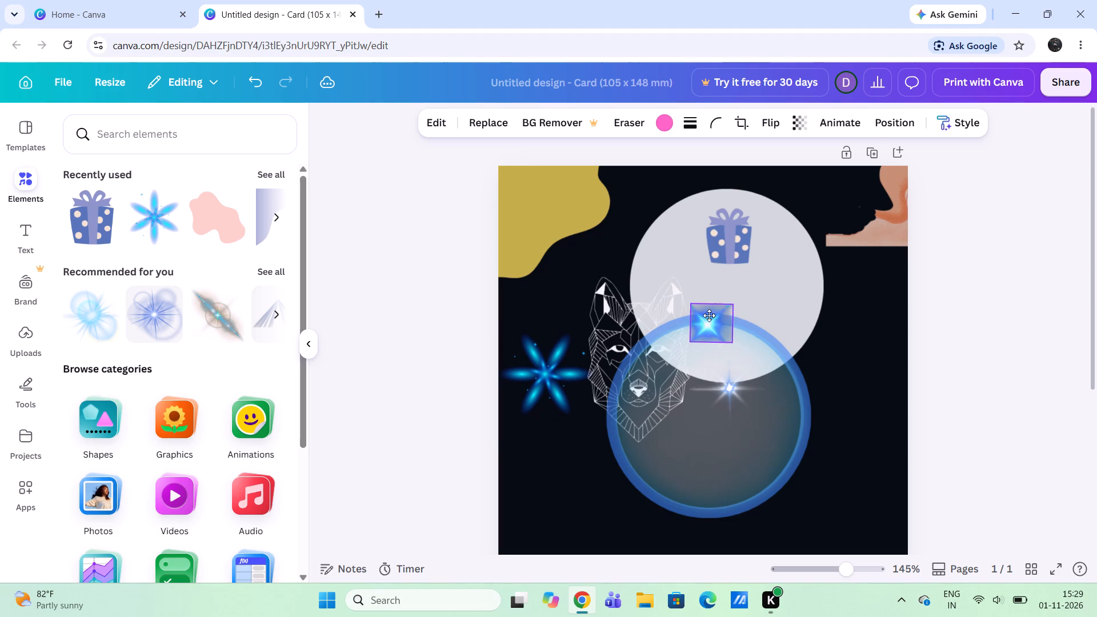
left_click_drag(709, 315, 726, 277)
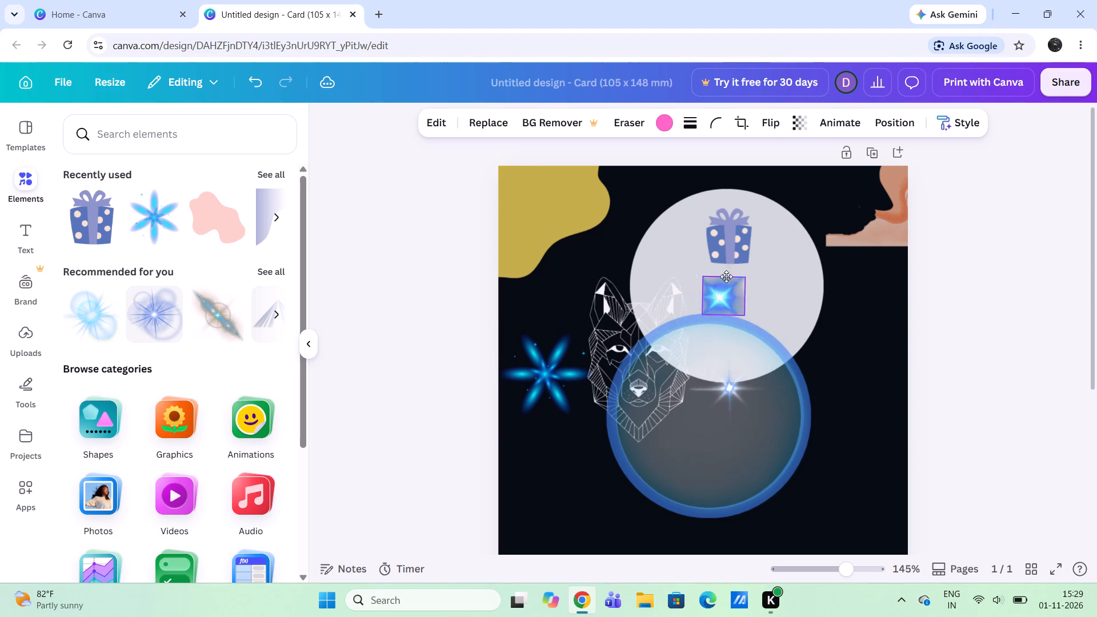
left_click_drag(726, 277, 716, 289)
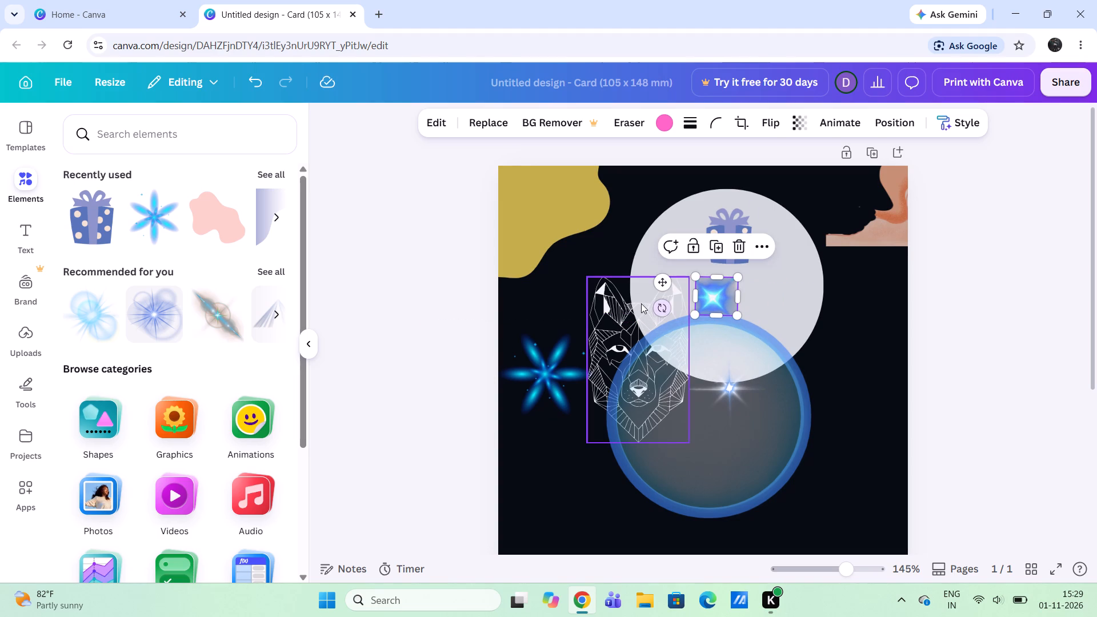
Move the wolf face off both circles to the card's left edge, below the blue flower.
left_click_drag(641, 303, 556, 421)
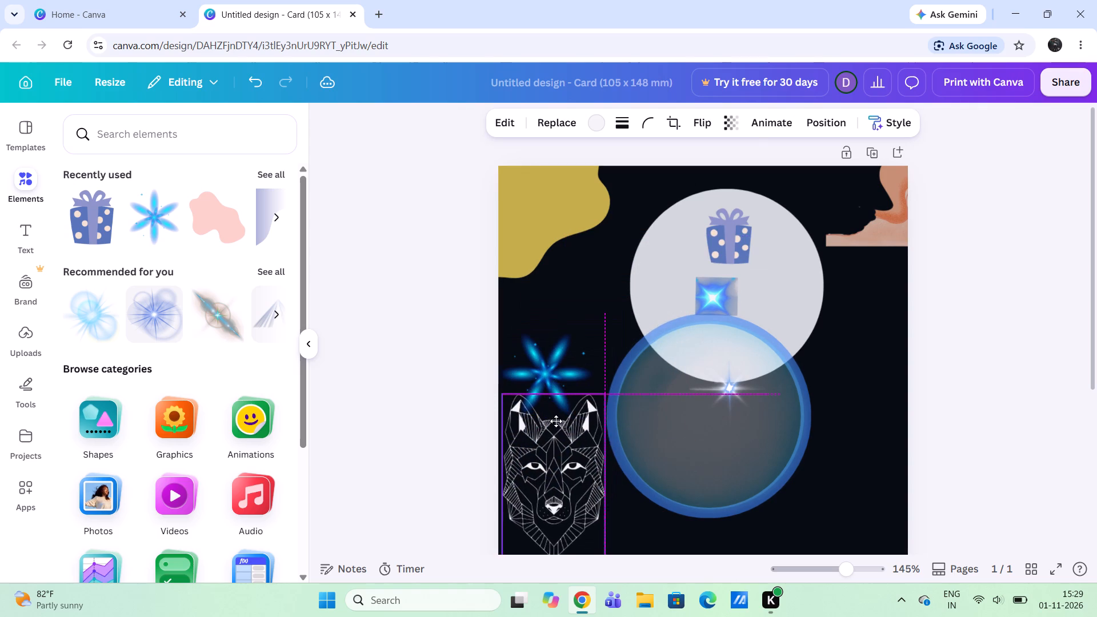
left_click_drag(556, 421, 552, 424)
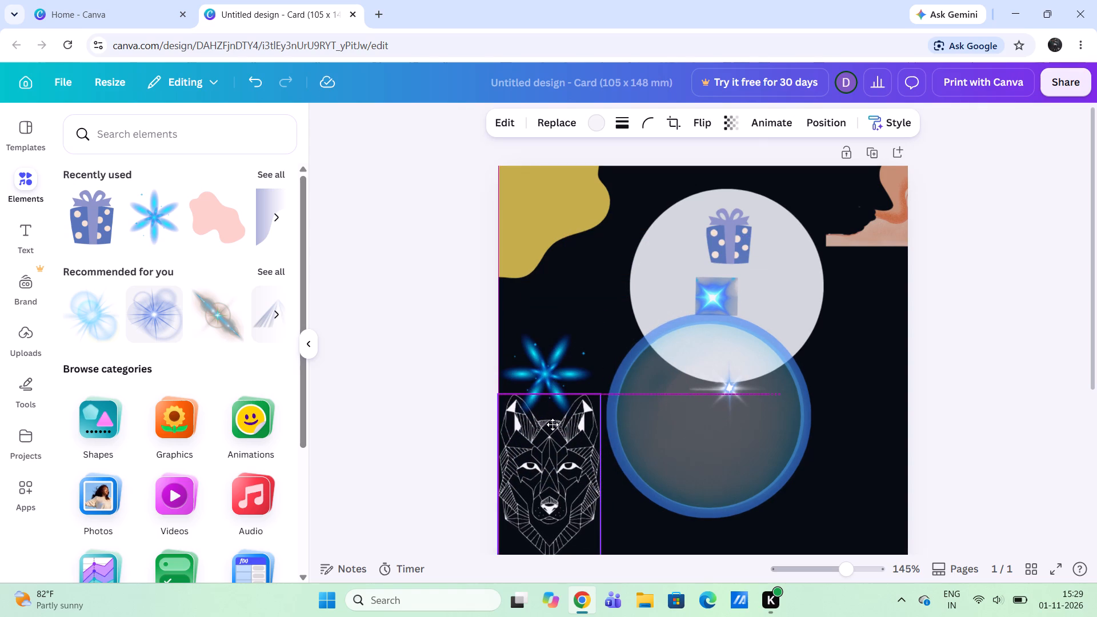
left_click_drag(552, 424, 552, 425)
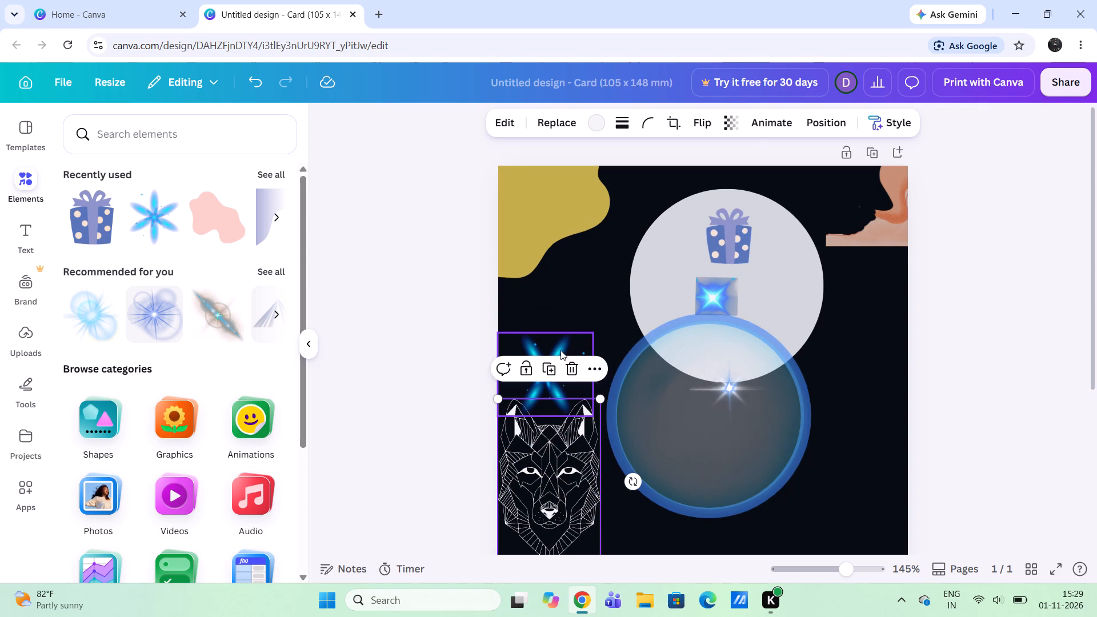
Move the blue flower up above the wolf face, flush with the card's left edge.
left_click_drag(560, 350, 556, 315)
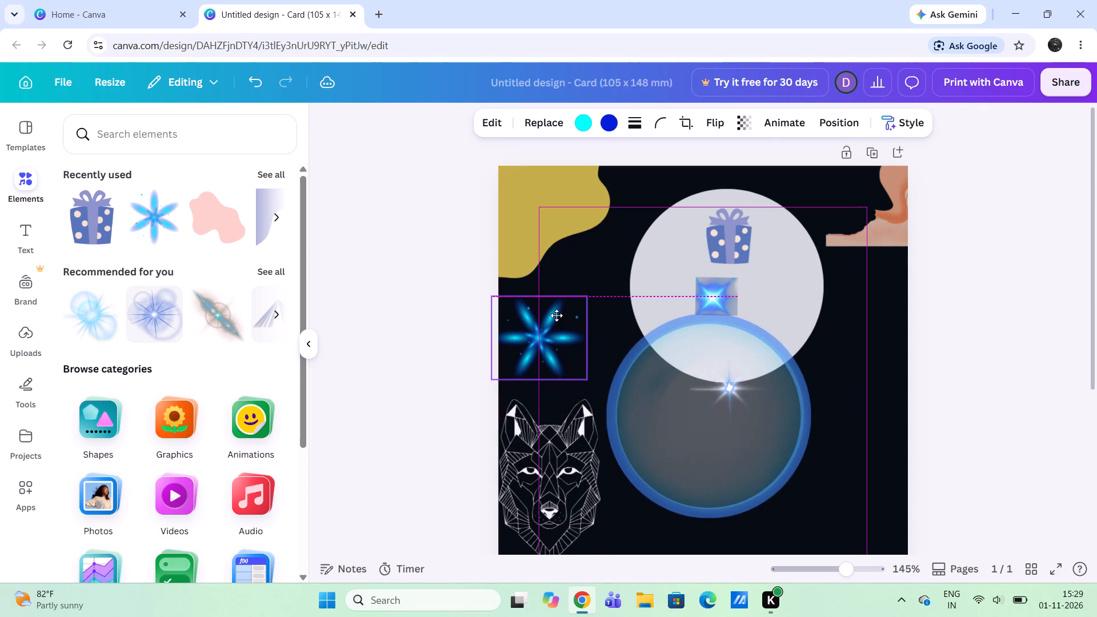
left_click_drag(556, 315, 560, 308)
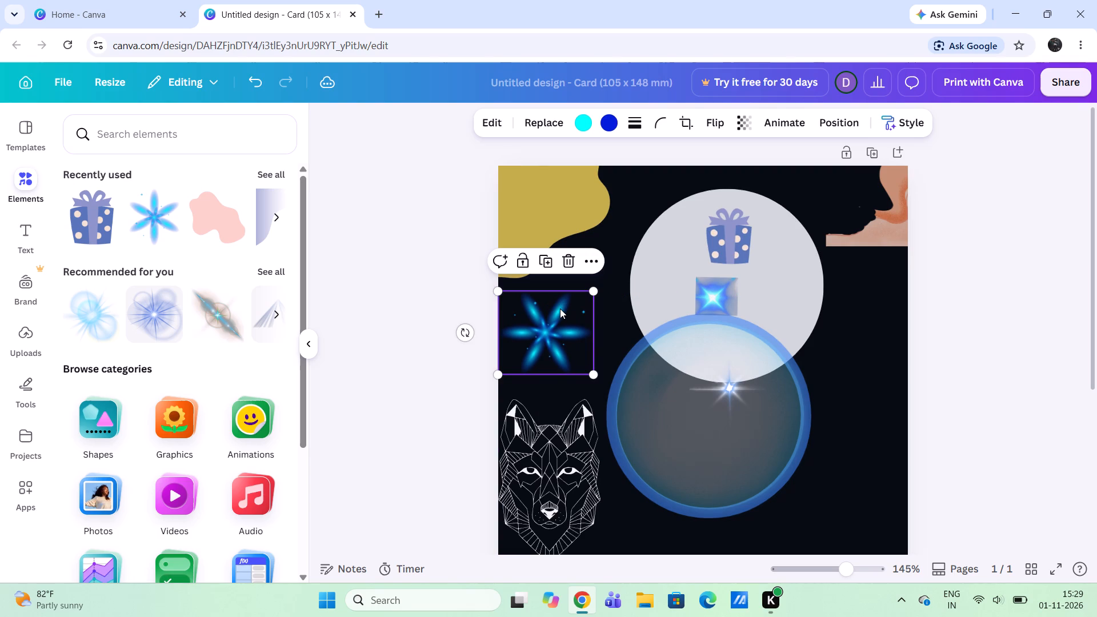
Shrink the wolf face slightly and shift it up along the card's left edge, just below the blue flower.
left_click(550, 416)
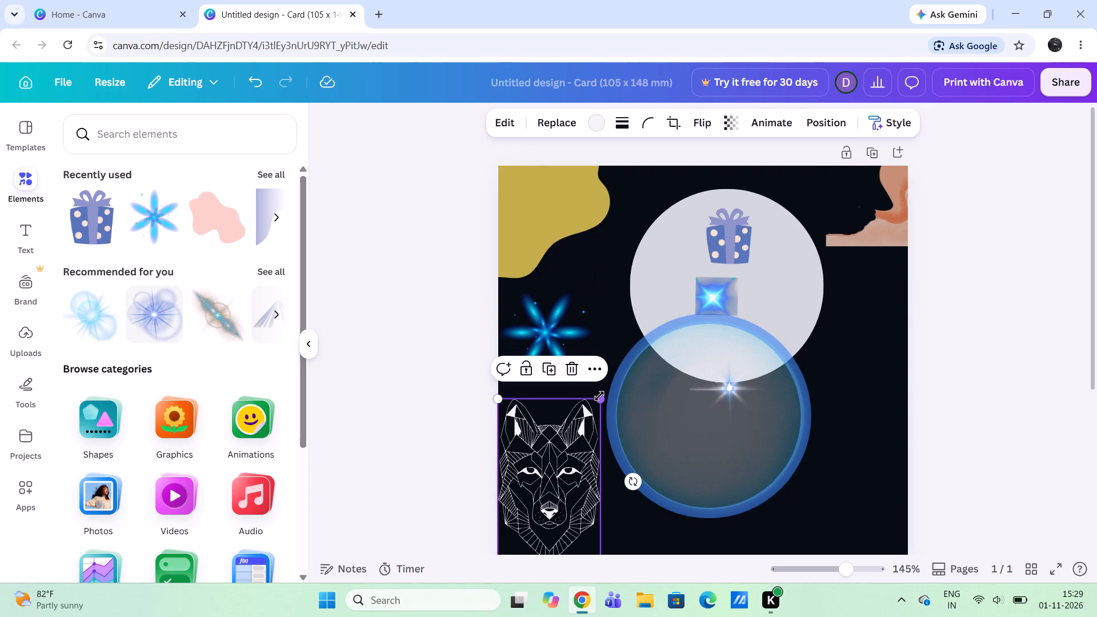
left_click_drag(599, 396, 597, 426)
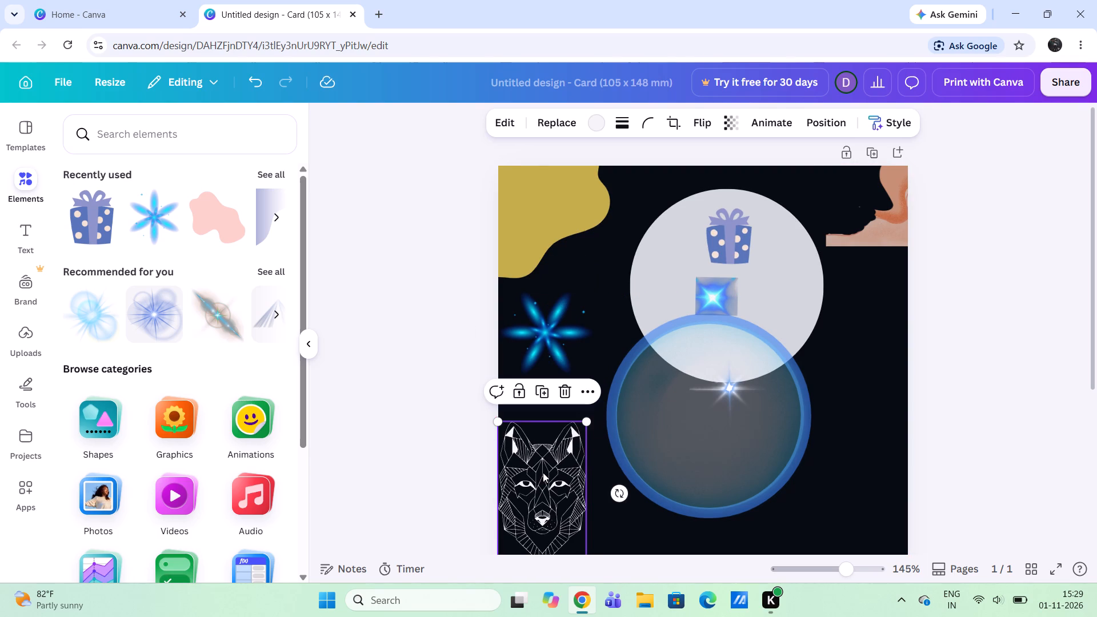
left_click_drag(543, 472, 544, 461)
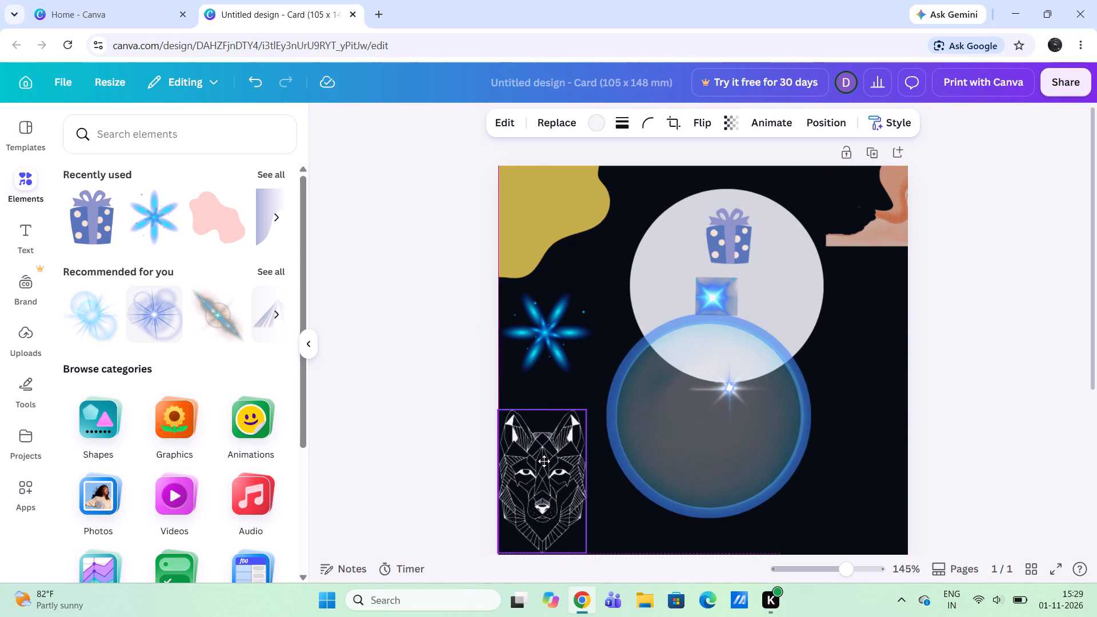
left_click_drag(544, 461, 543, 462)
Move the white sparkle to the vertical centre line of the blue ring, just below the pale disc's upper-lit area.
left_click_drag(738, 383, 718, 401)
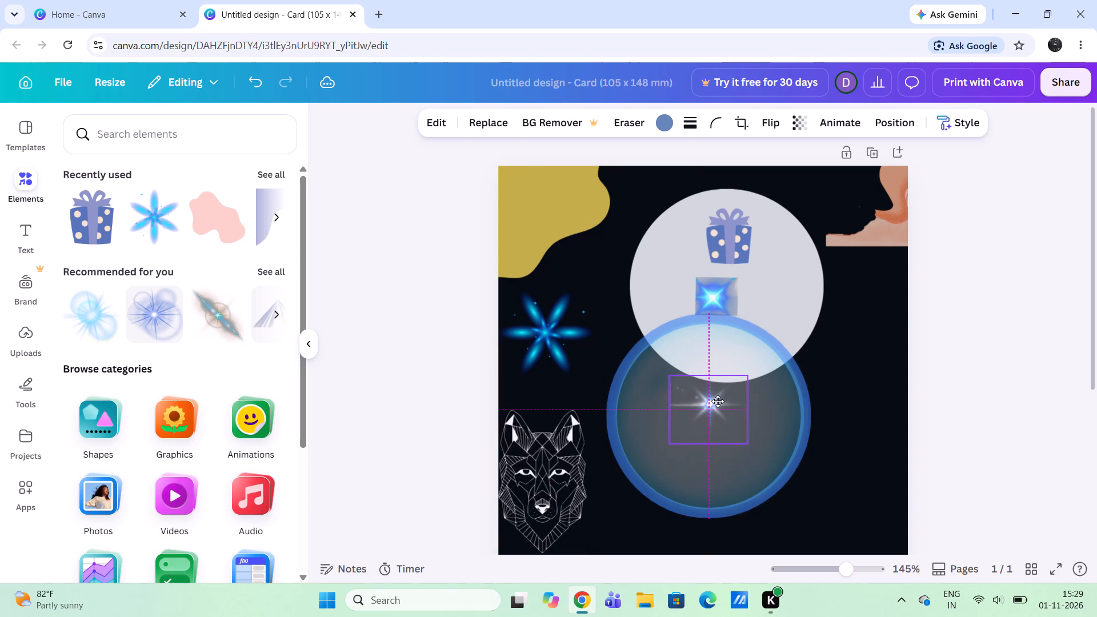
left_click_drag(718, 401, 718, 401)
left_click_drag(718, 401, 718, 401)
Shift the starburst square, pale disc and gift box slightly left so they line up above the blue ring's centre.
left_click_drag(708, 285, 704, 283)
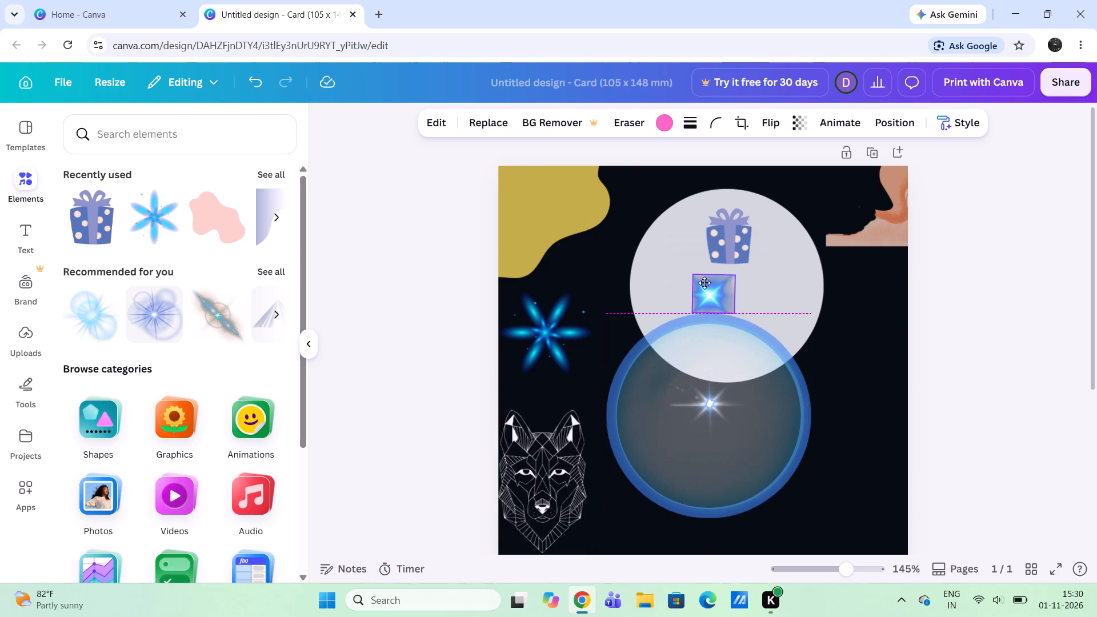
left_click_drag(704, 283, 700, 287)
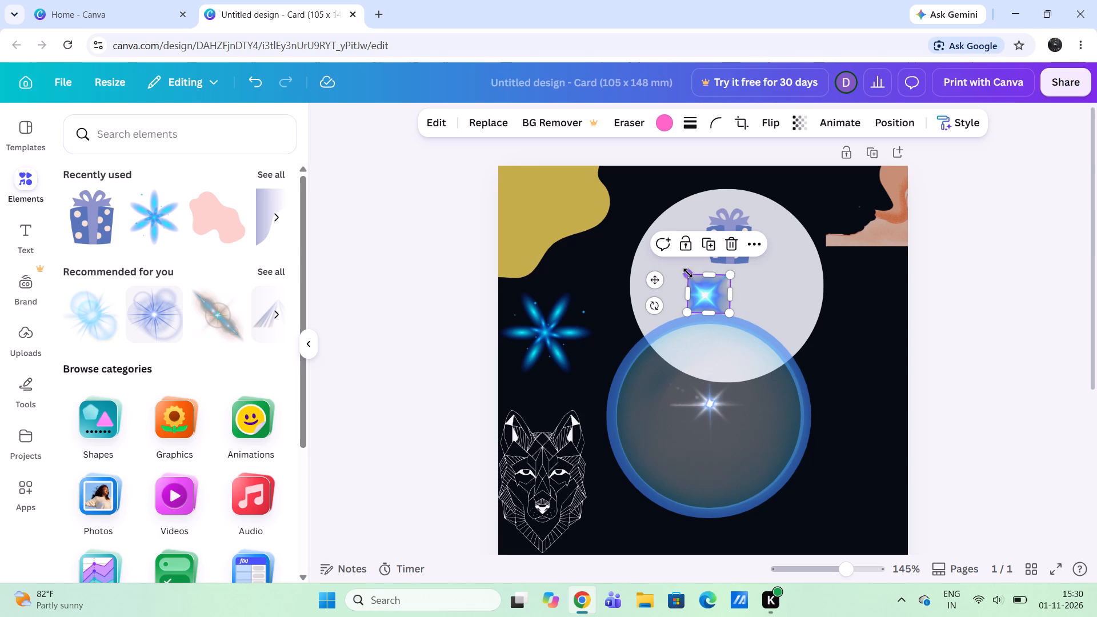
left_click_drag(668, 263, 648, 262)
left_click_drag(727, 230, 704, 231)
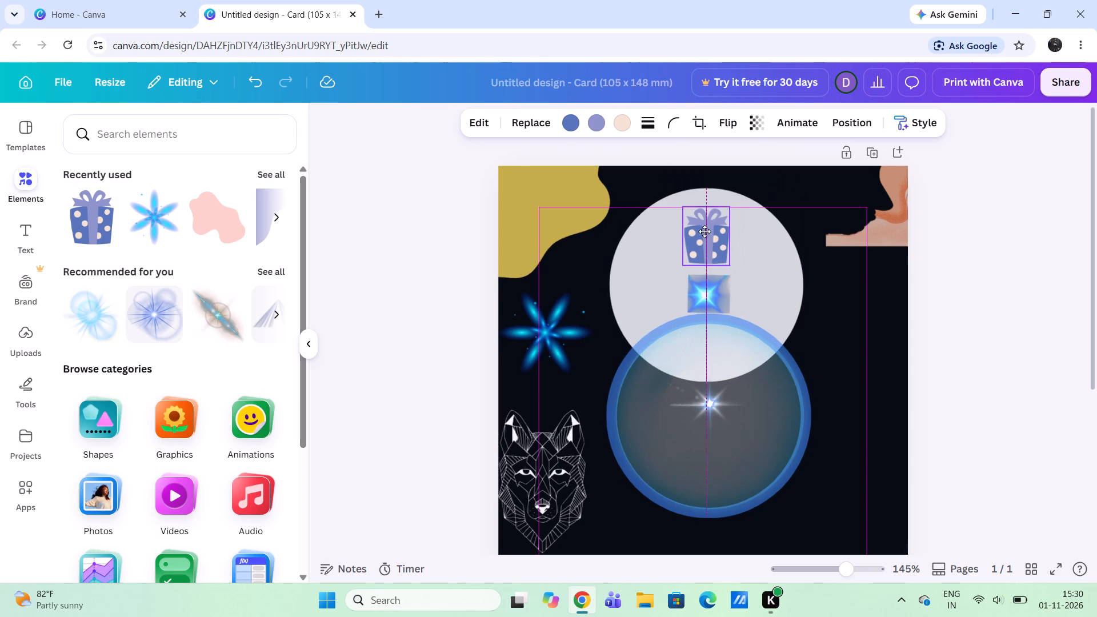
left_click_drag(704, 231, 703, 234)
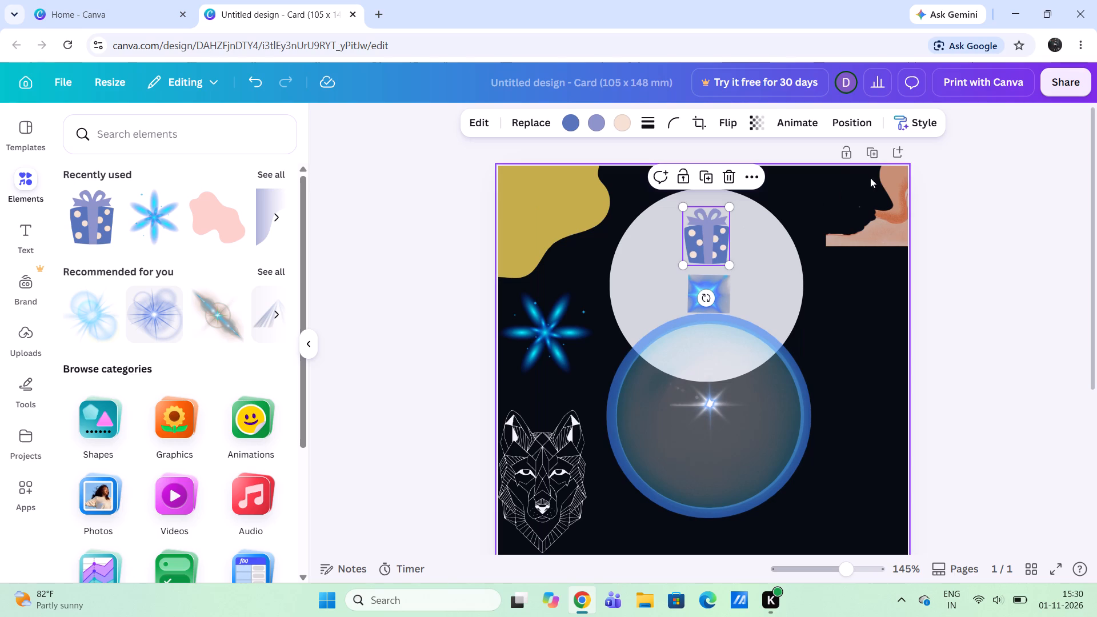
Widen the orange image in the card's top-right corner until its left edge meets the pale disc's right edge.
left_click(866, 202)
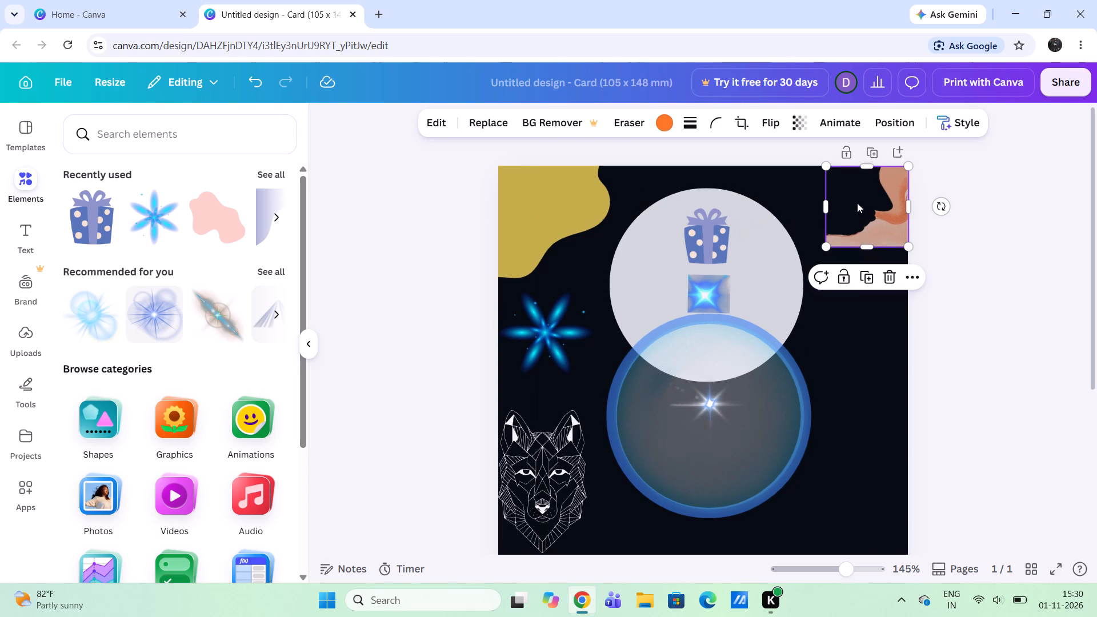
left_click_drag(822, 209, 811, 208)
left_click_drag(811, 208, 792, 220)
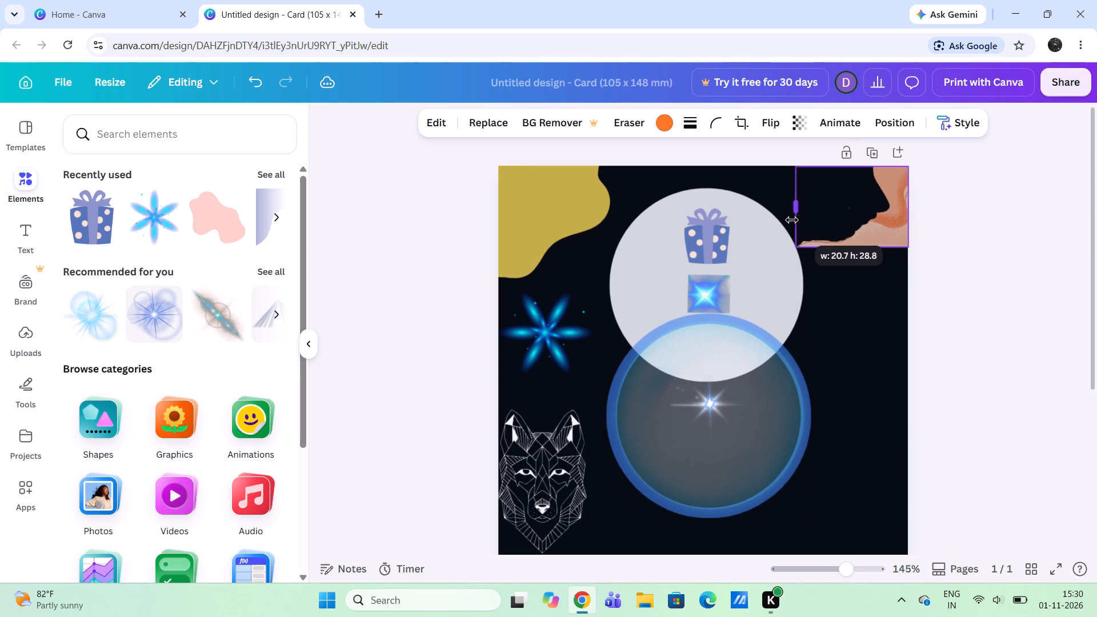
left_click_drag(792, 220, 878, 210)
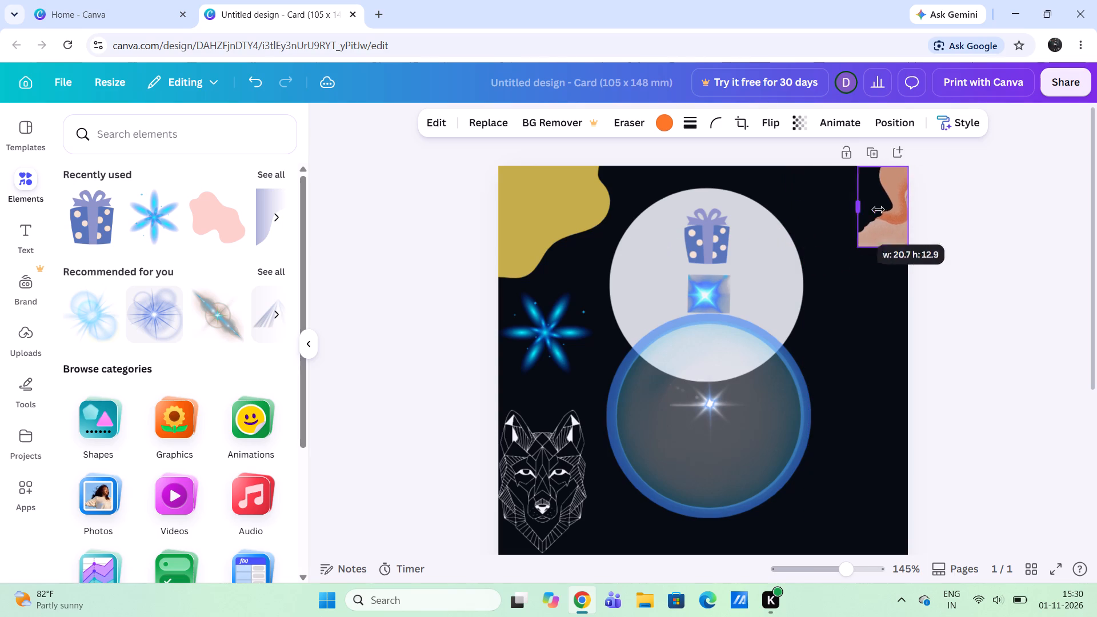
left_click_drag(878, 210, 836, 234)
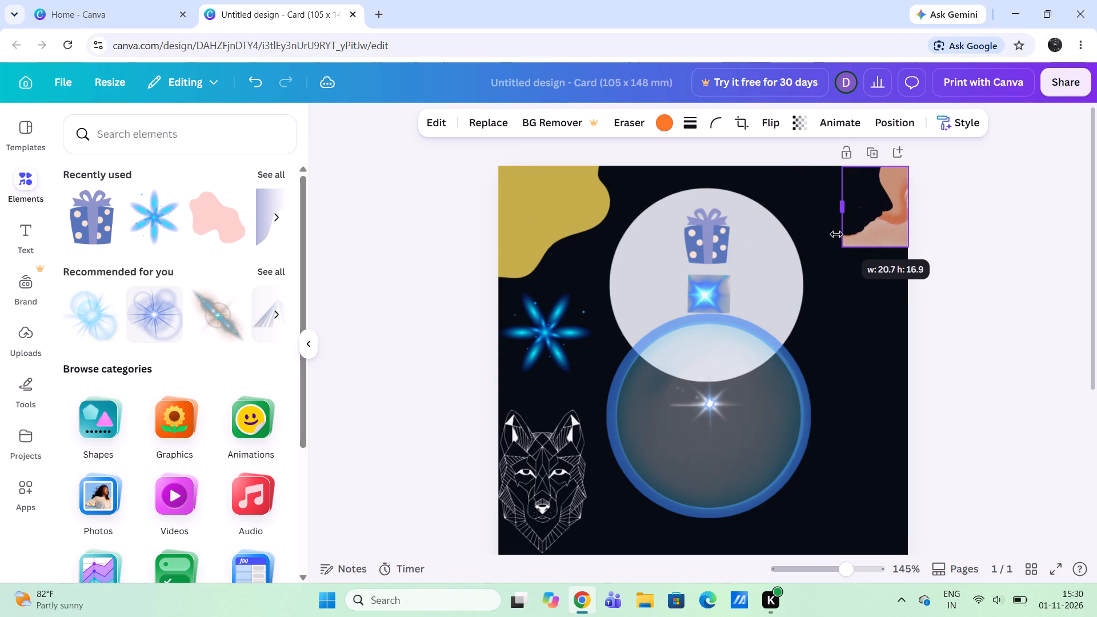
left_click_drag(836, 234, 807, 242)
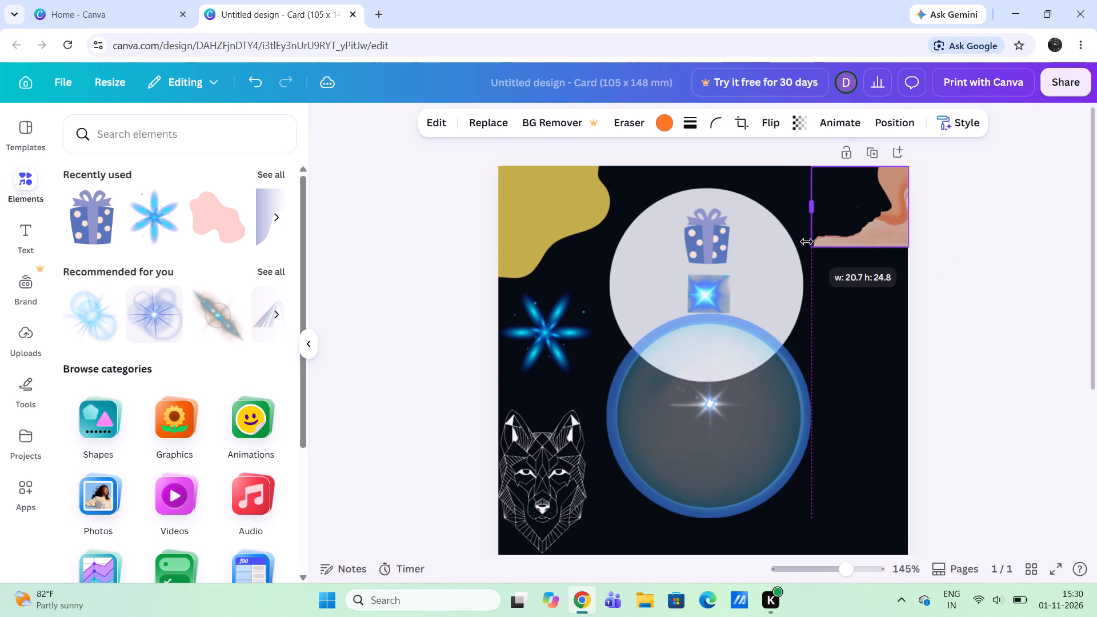
left_click_drag(807, 242, 814, 242)
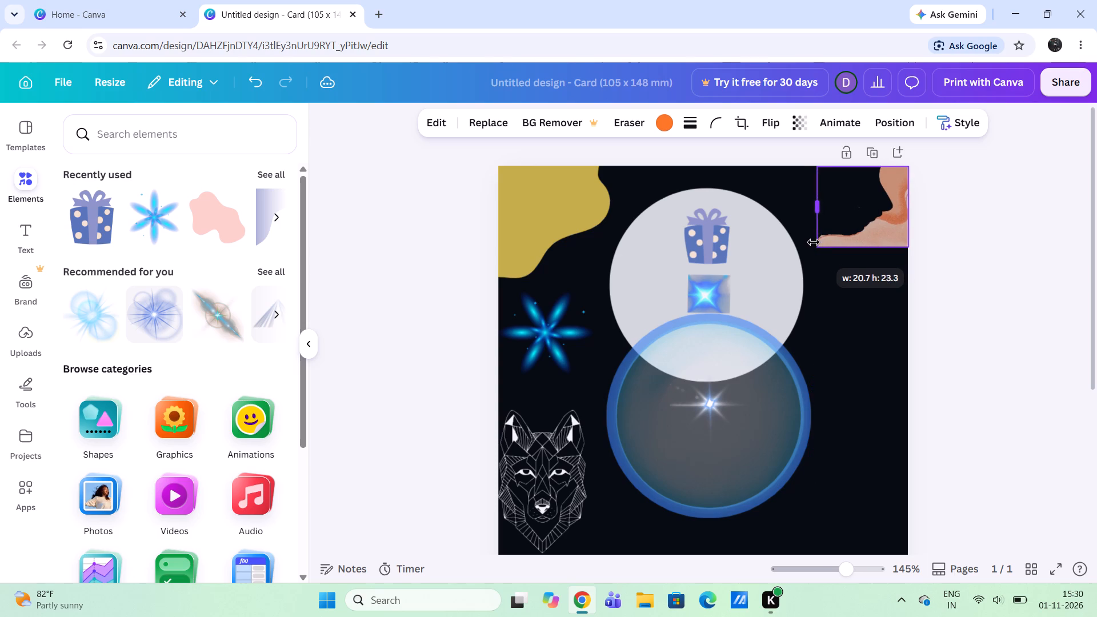
left_click_drag(814, 242, 796, 243)
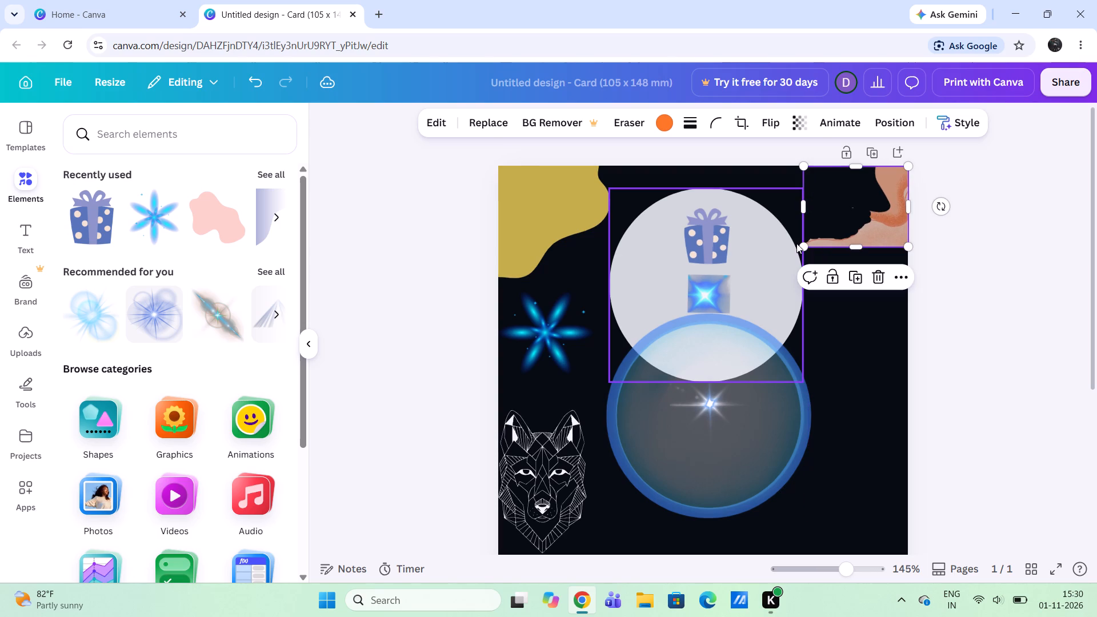
Move the white sparkle slightly down to the centre of the blue ring.
left_click_drag(701, 398, 691, 388)
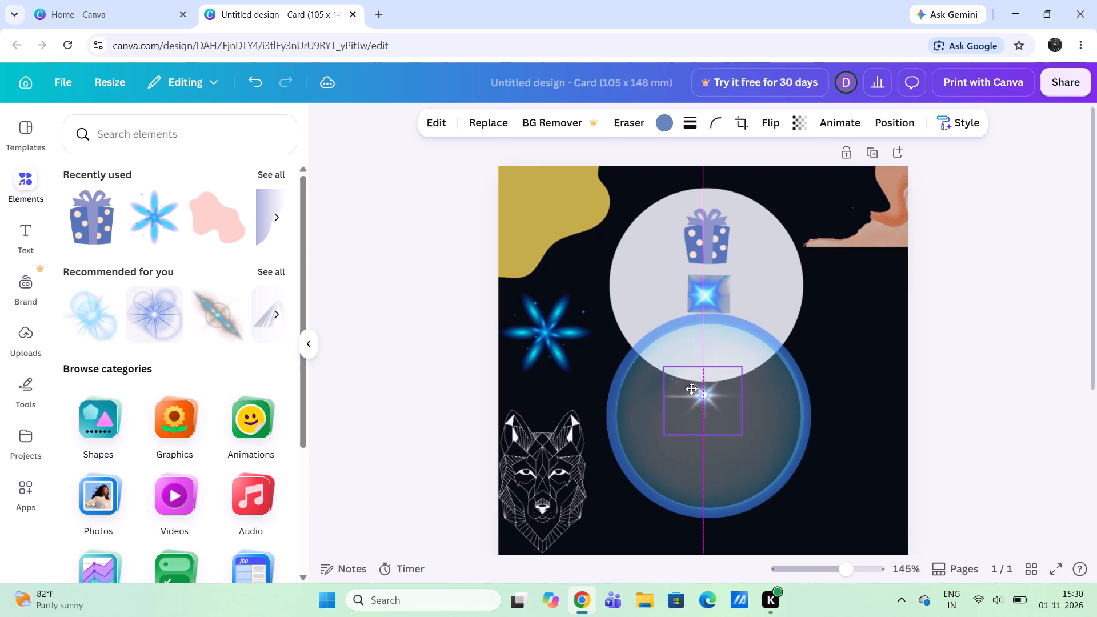
left_click_drag(691, 388, 705, 394)
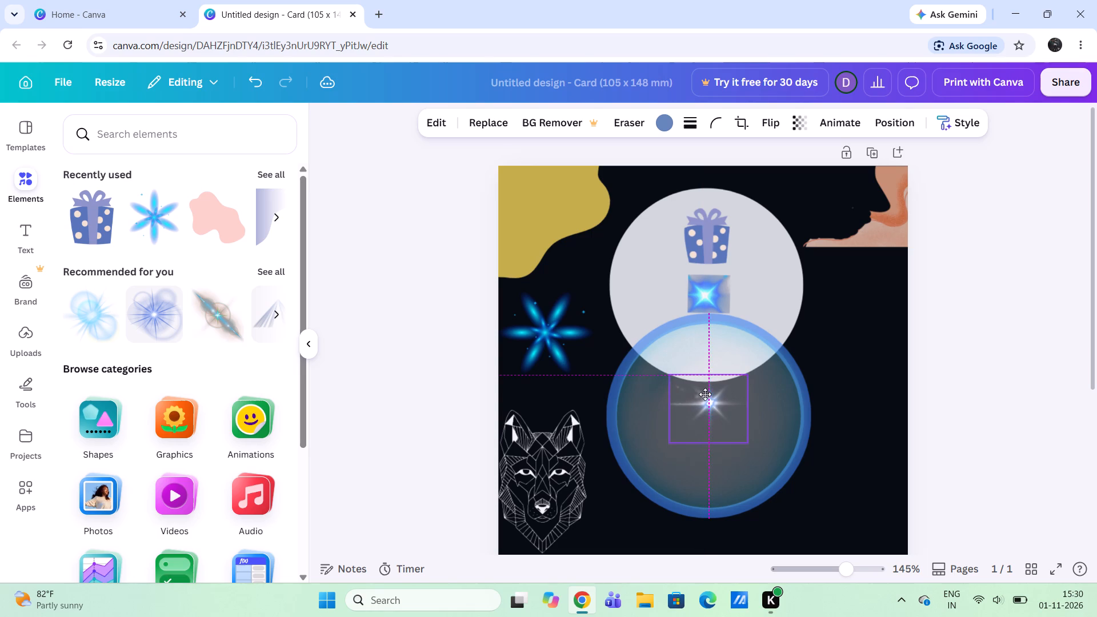
left_click_drag(705, 394, 696, 393)
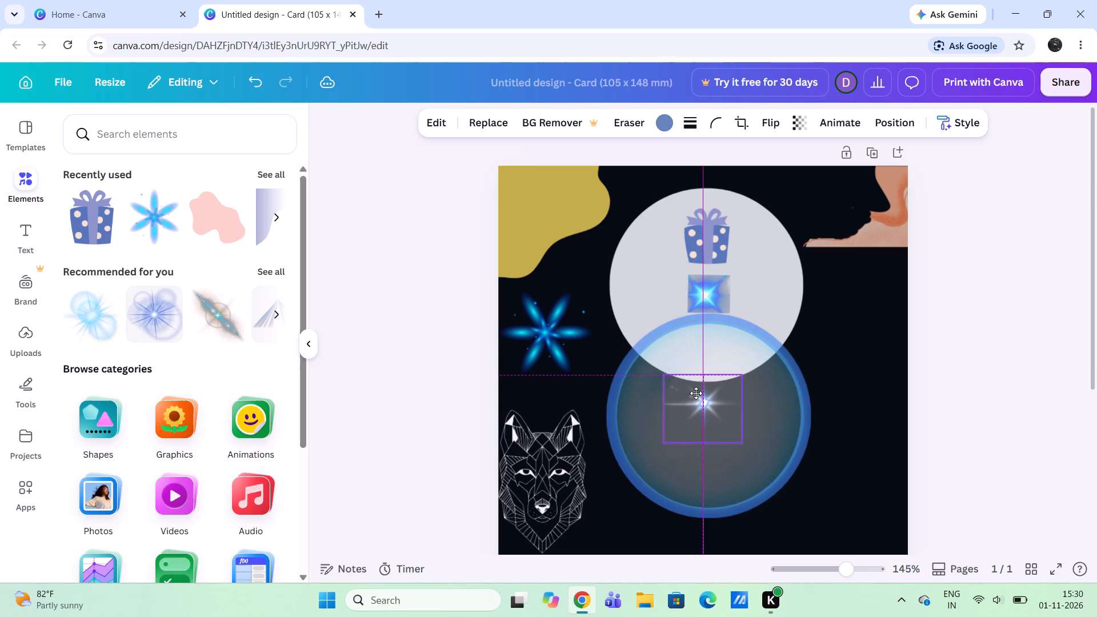
left_click_drag(696, 393, 705, 394)
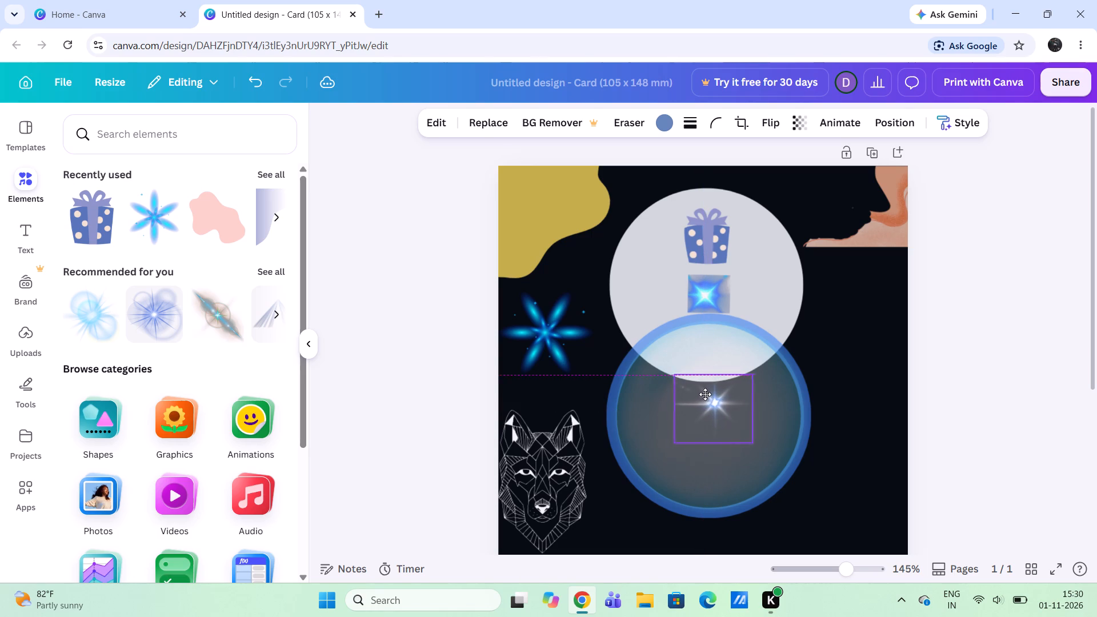
left_click_drag(705, 394, 698, 402)
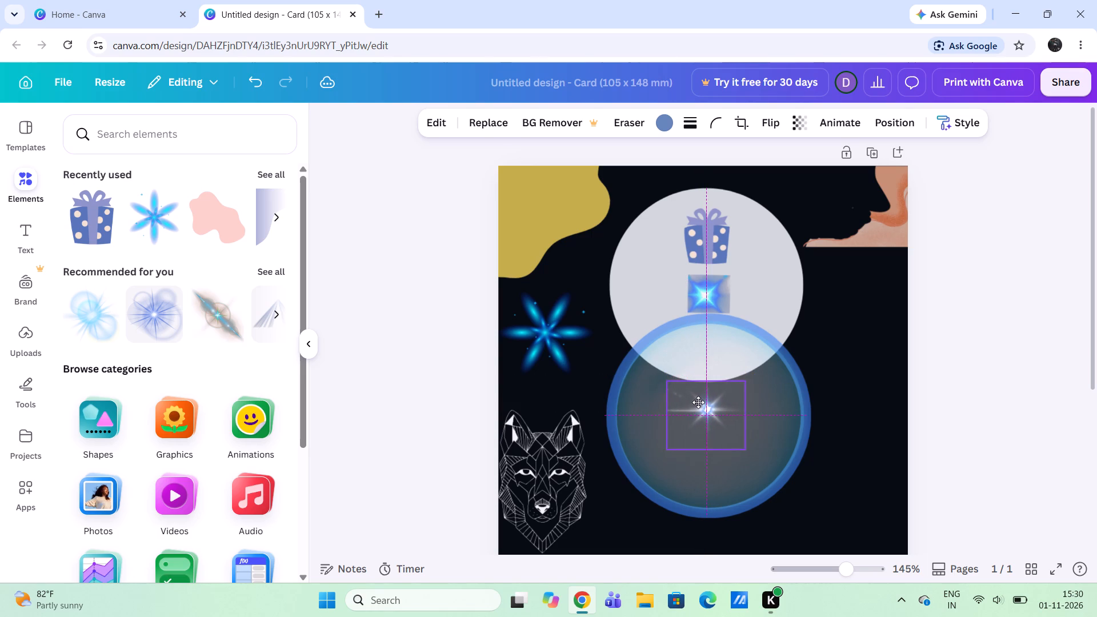
left_click_drag(698, 402, 700, 403)
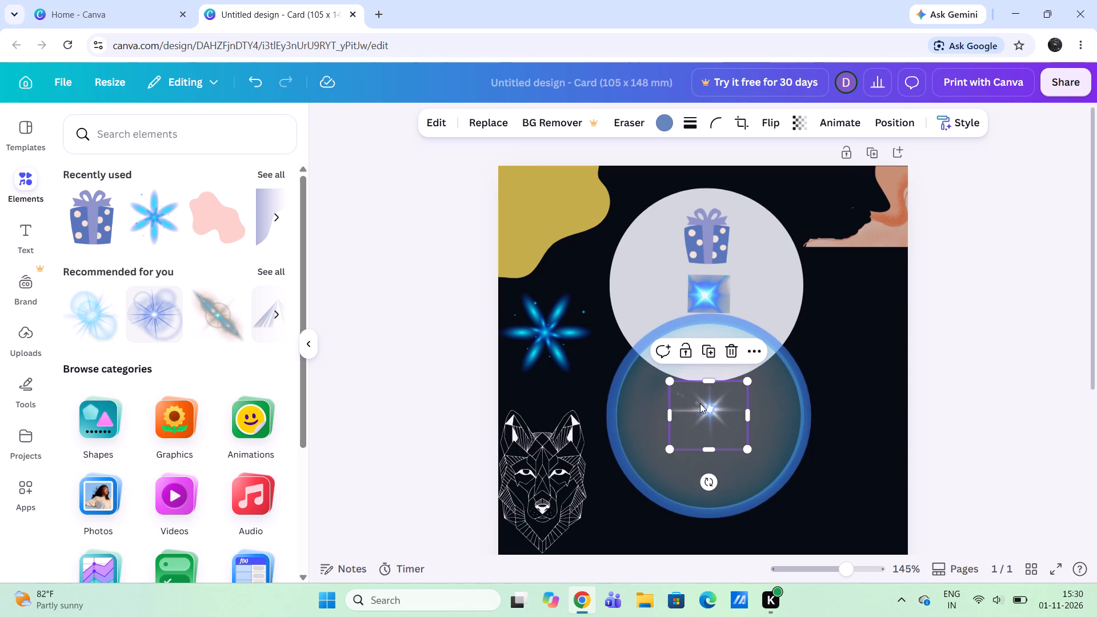
Move the wolf face into the blue ring, enlarge it slightly and centre it with the sparkle between its eyes.
left_click_drag(547, 471, 727, 399)
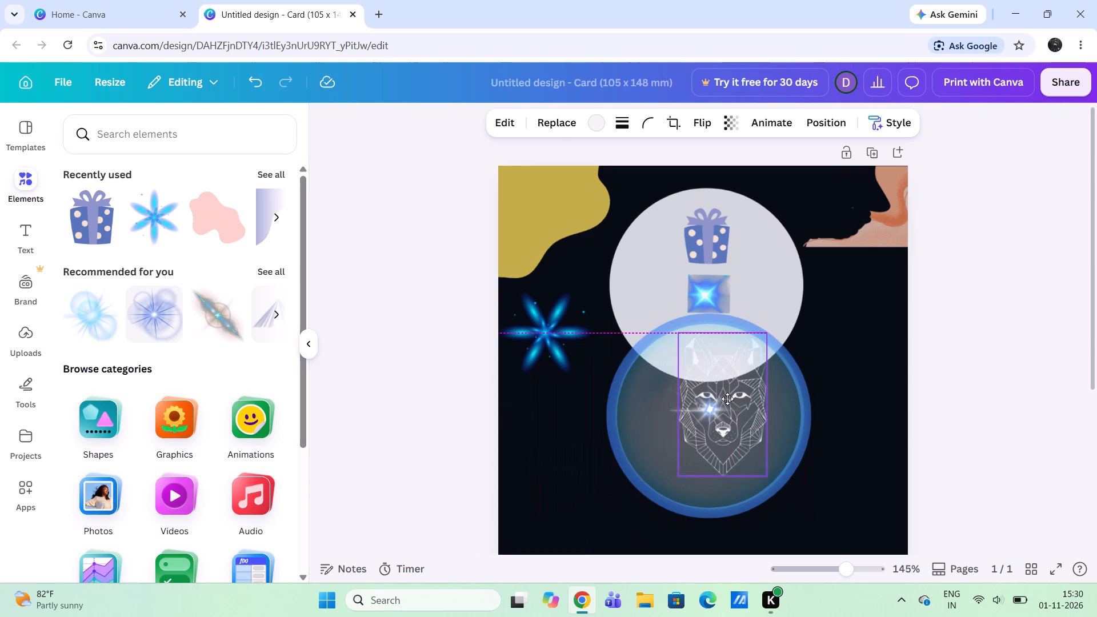
left_click_drag(727, 399, 713, 403)
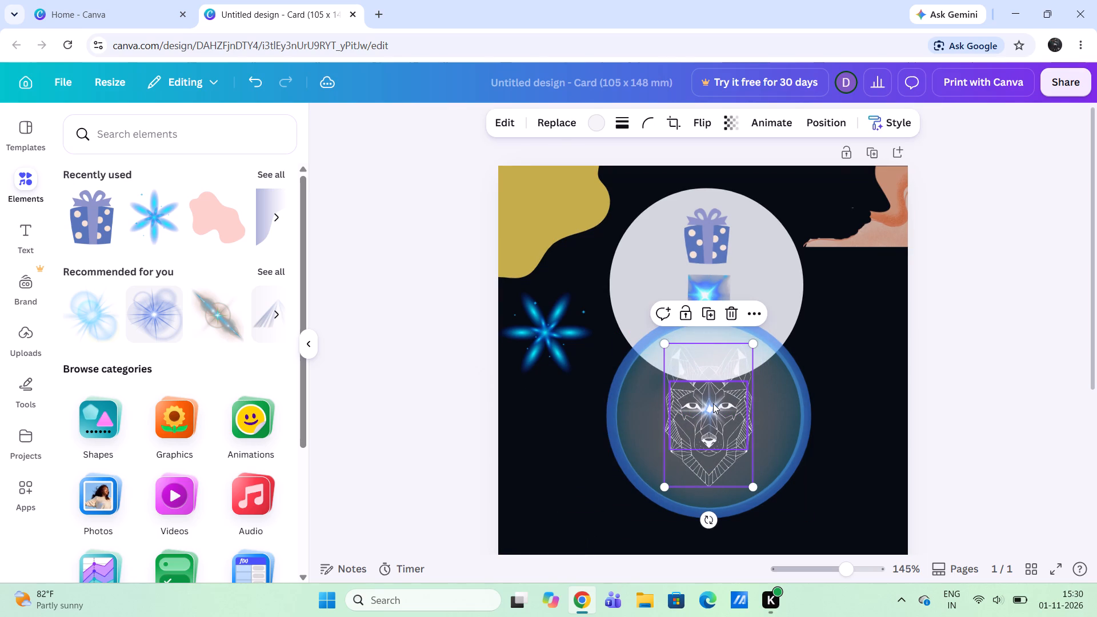
left_click_drag(756, 344, 762, 339)
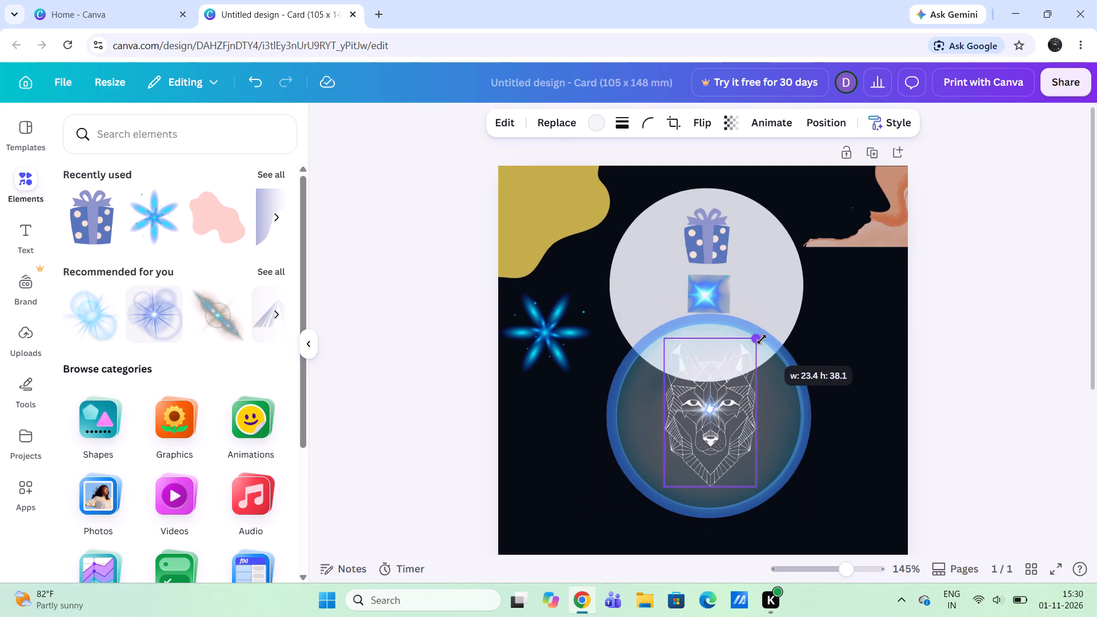
left_click_drag(762, 339, 764, 337)
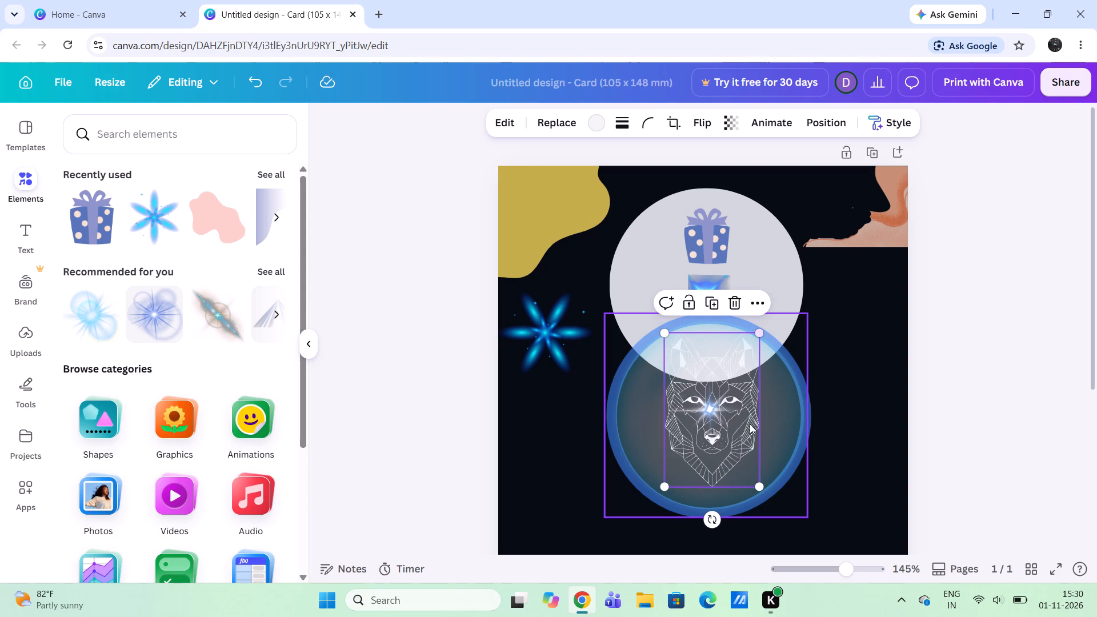
left_click(731, 465)
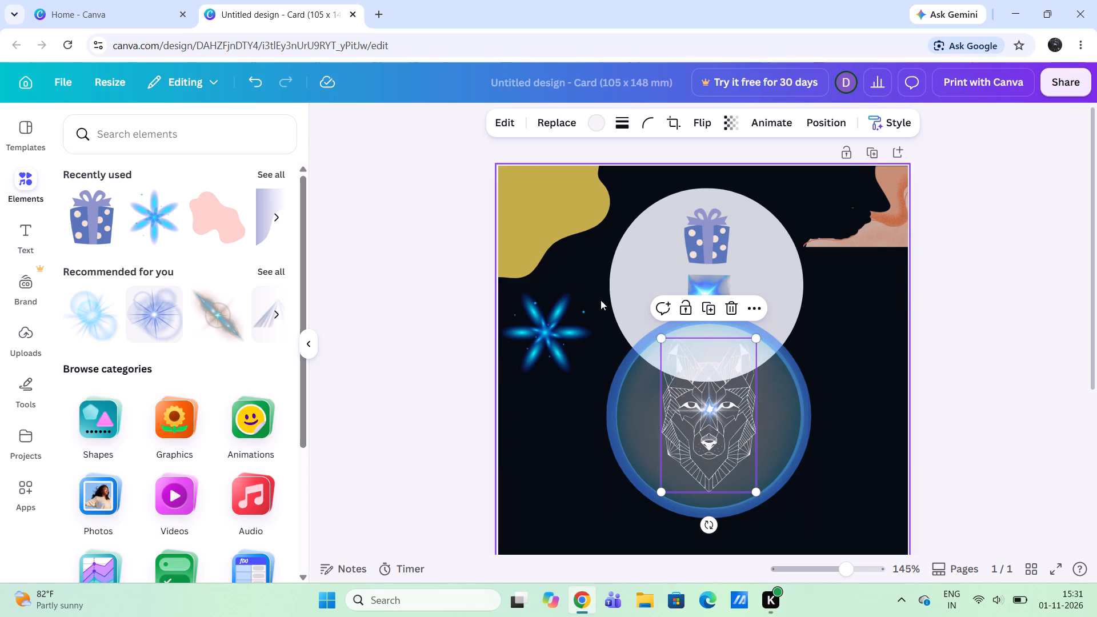
Move the blue flower right and down so it touches the left side of the blue ring.
left_click_drag(525, 317, 570, 344)
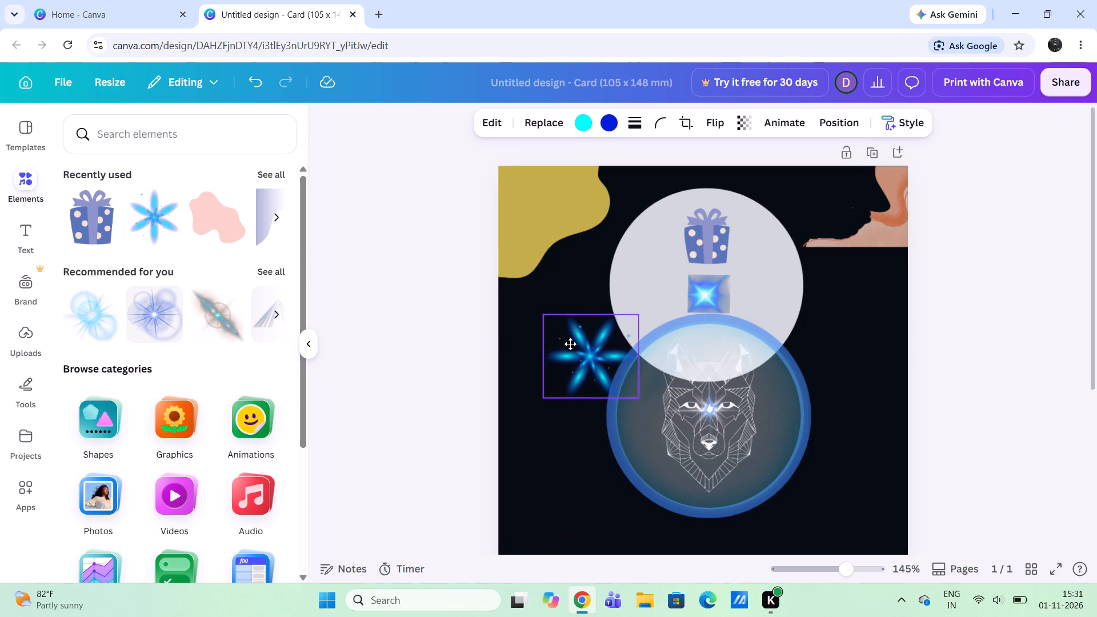
left_click_drag(570, 344, 563, 339)
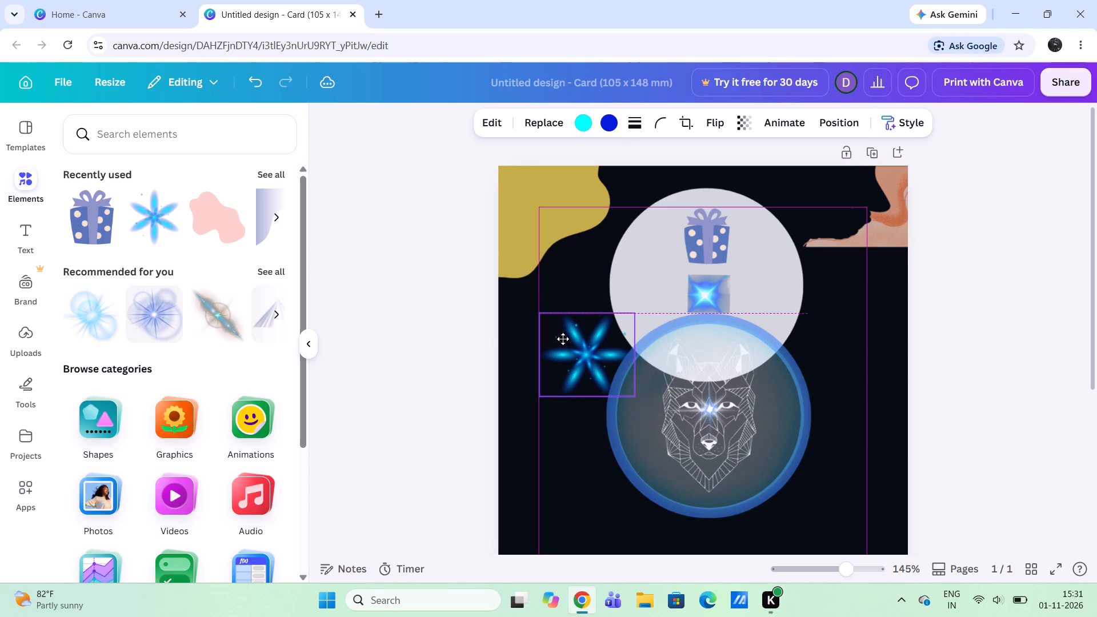
left_click_drag(563, 339, 567, 340)
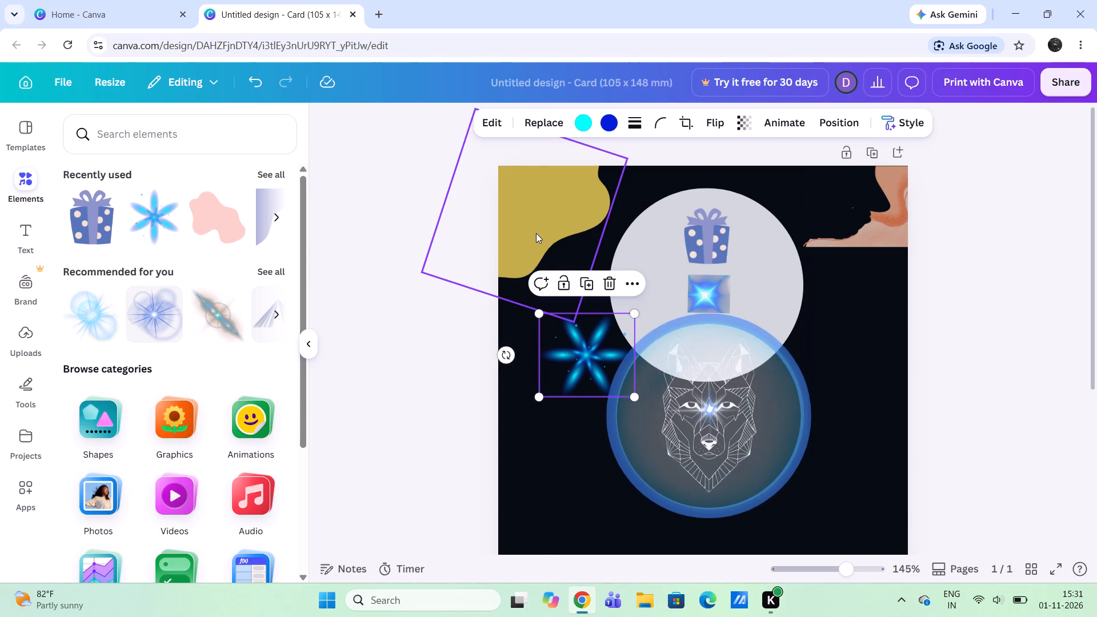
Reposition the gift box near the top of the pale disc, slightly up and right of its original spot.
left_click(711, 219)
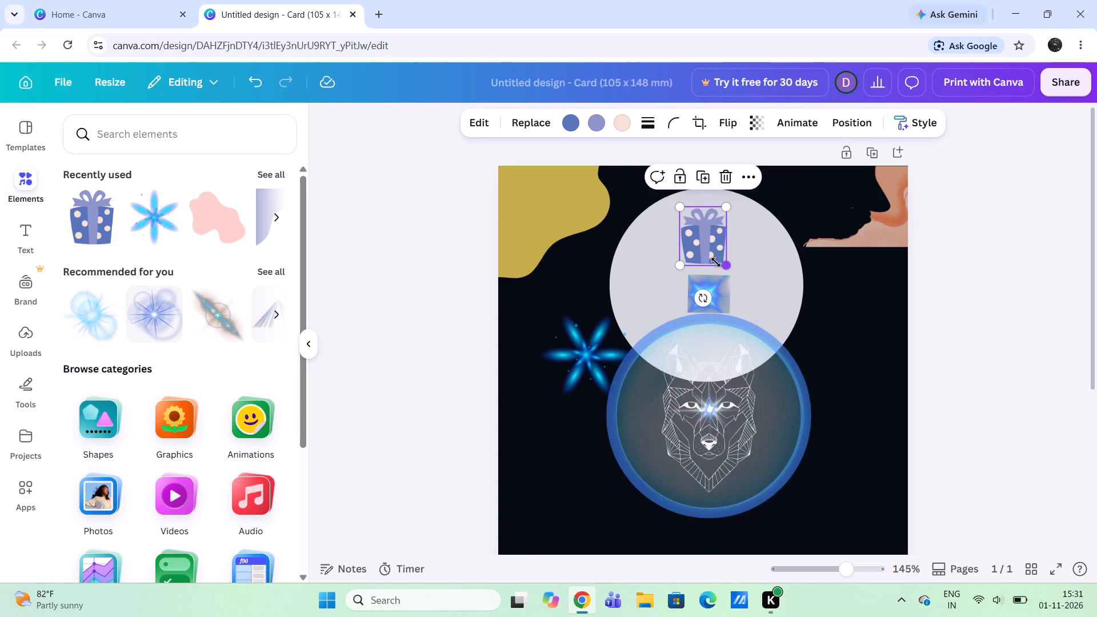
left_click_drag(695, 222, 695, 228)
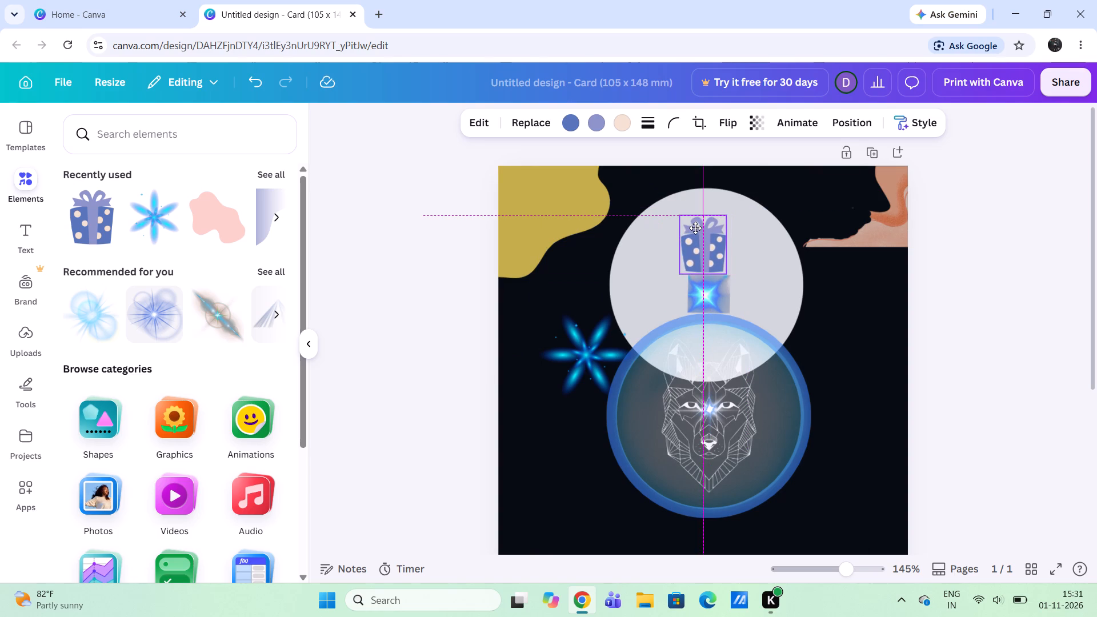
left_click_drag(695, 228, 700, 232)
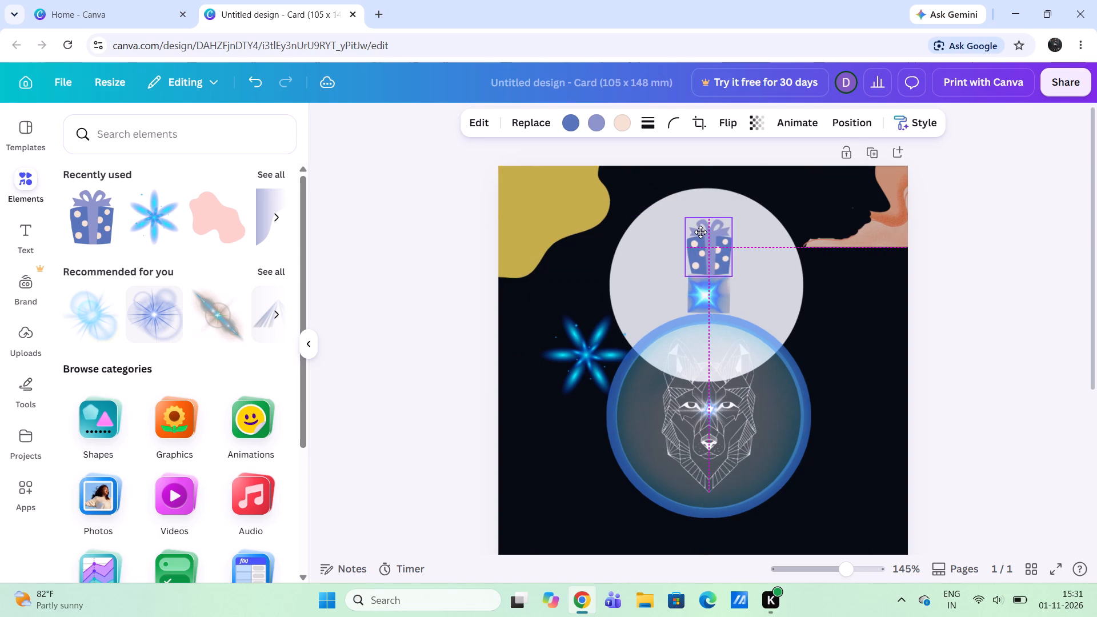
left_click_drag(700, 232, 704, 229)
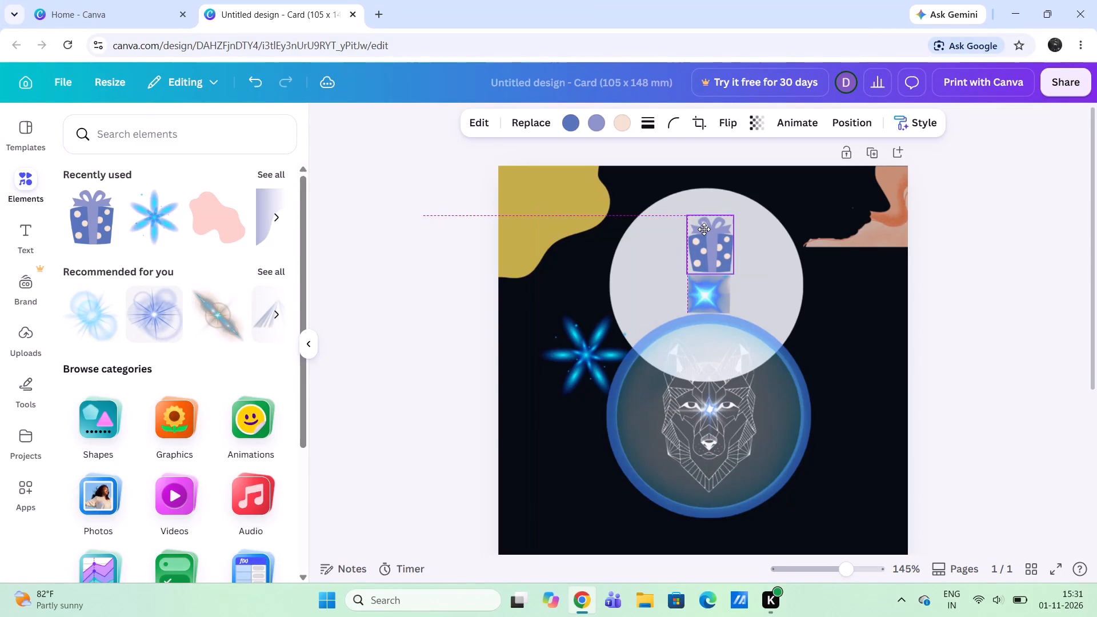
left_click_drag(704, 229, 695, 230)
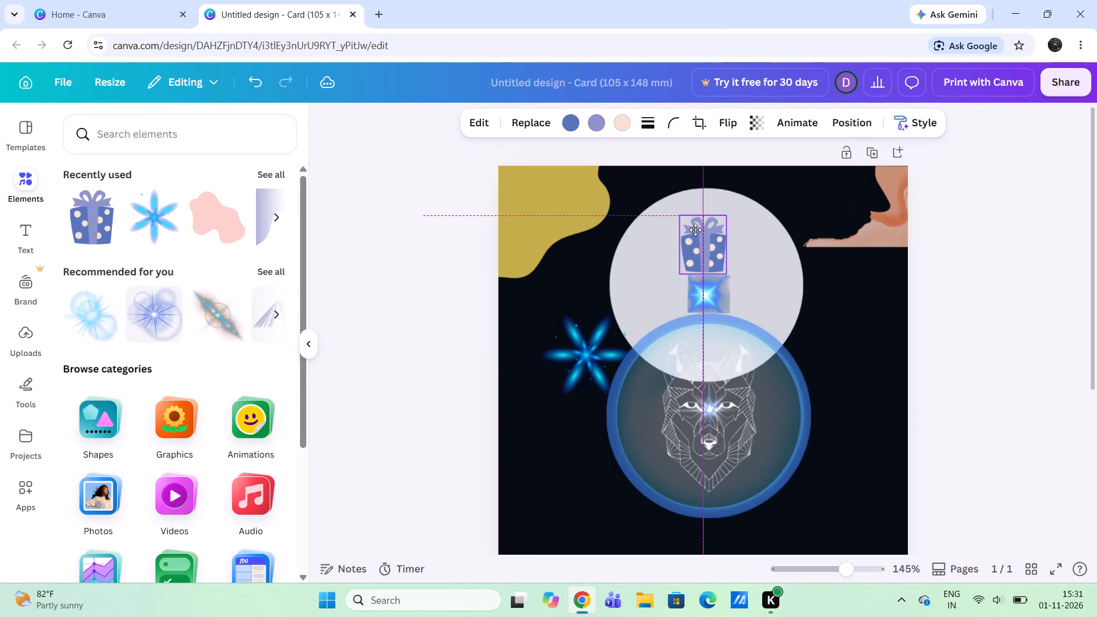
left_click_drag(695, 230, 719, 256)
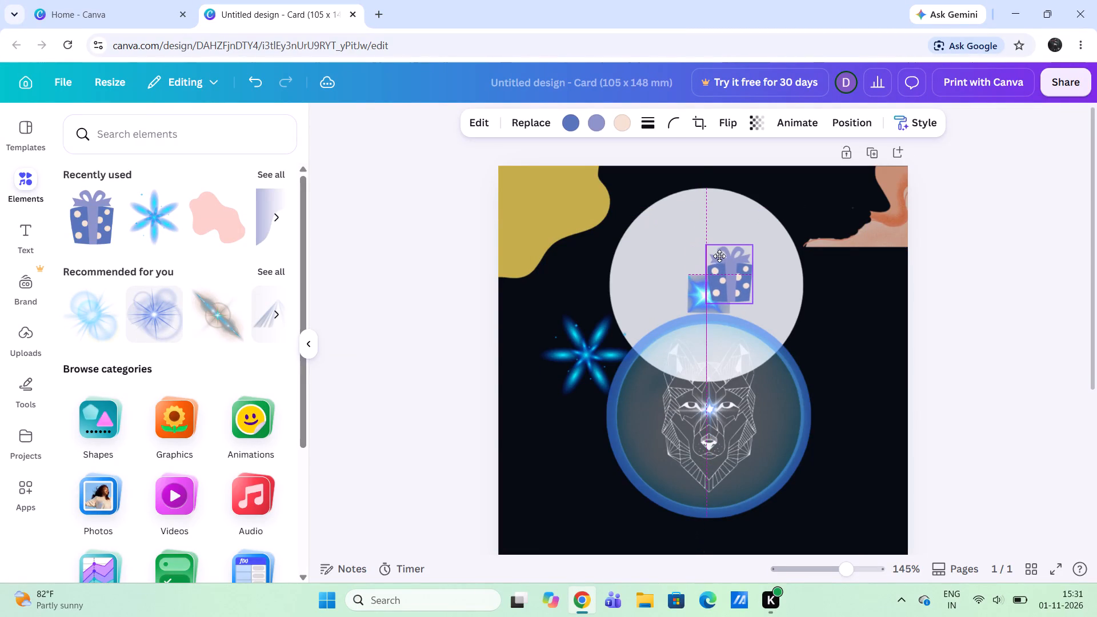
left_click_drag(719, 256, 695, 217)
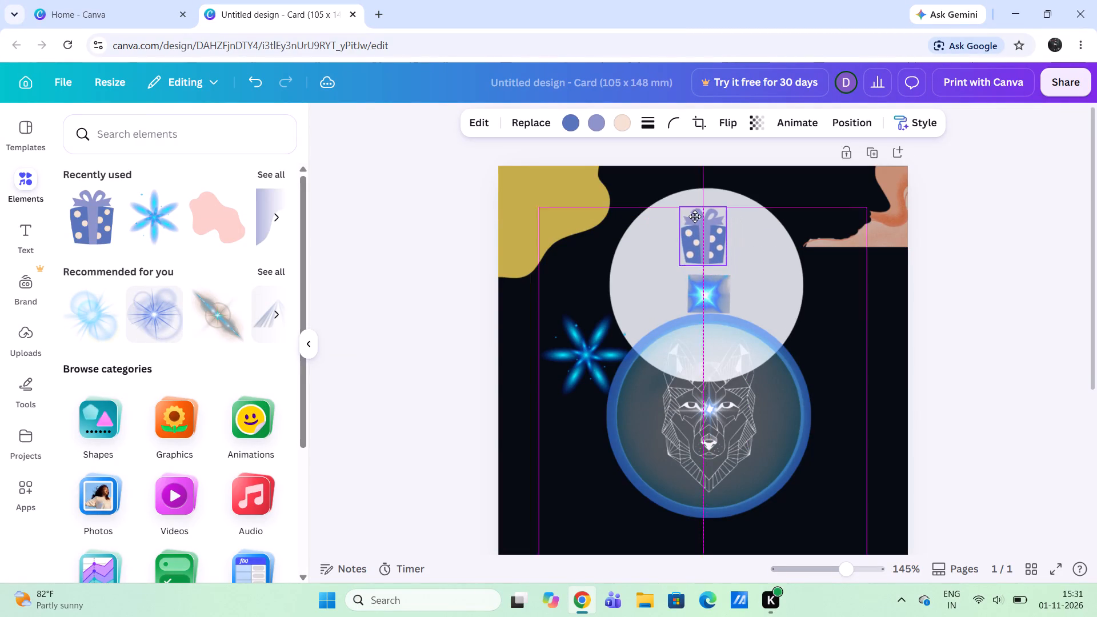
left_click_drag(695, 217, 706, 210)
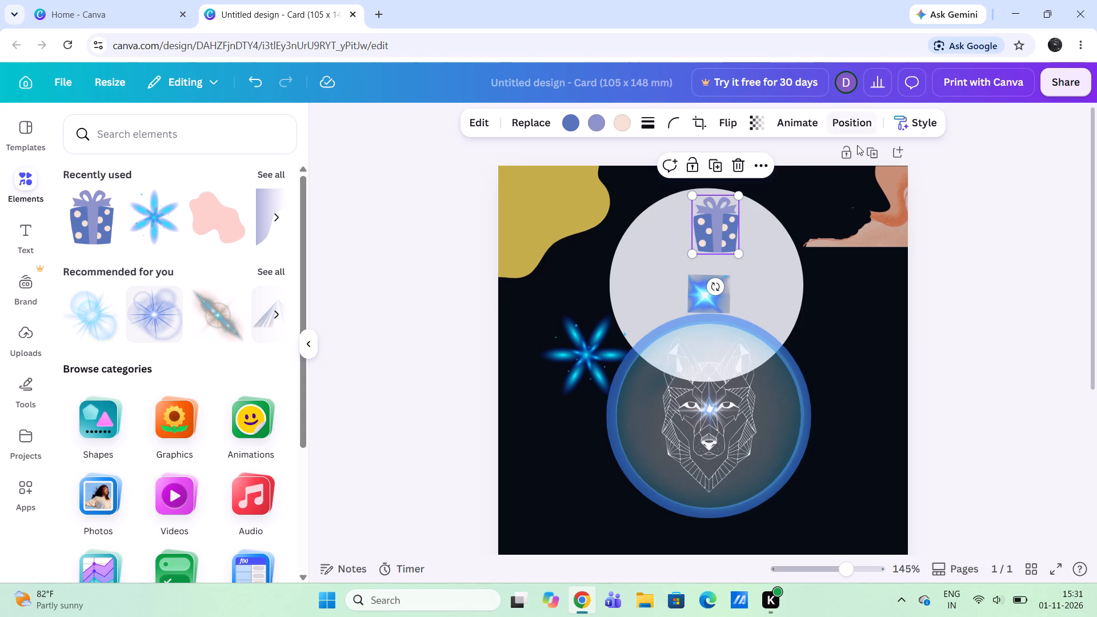
Flip the yellow blob in the card's top-left corner horizontally.
left_click(570, 238)
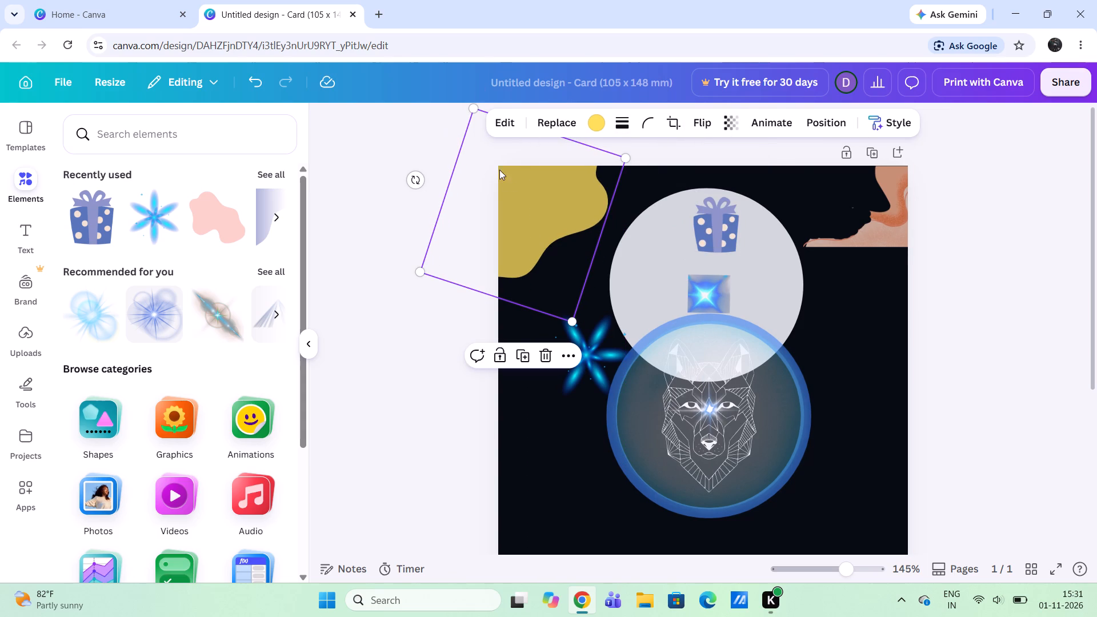
left_click(369, 116)
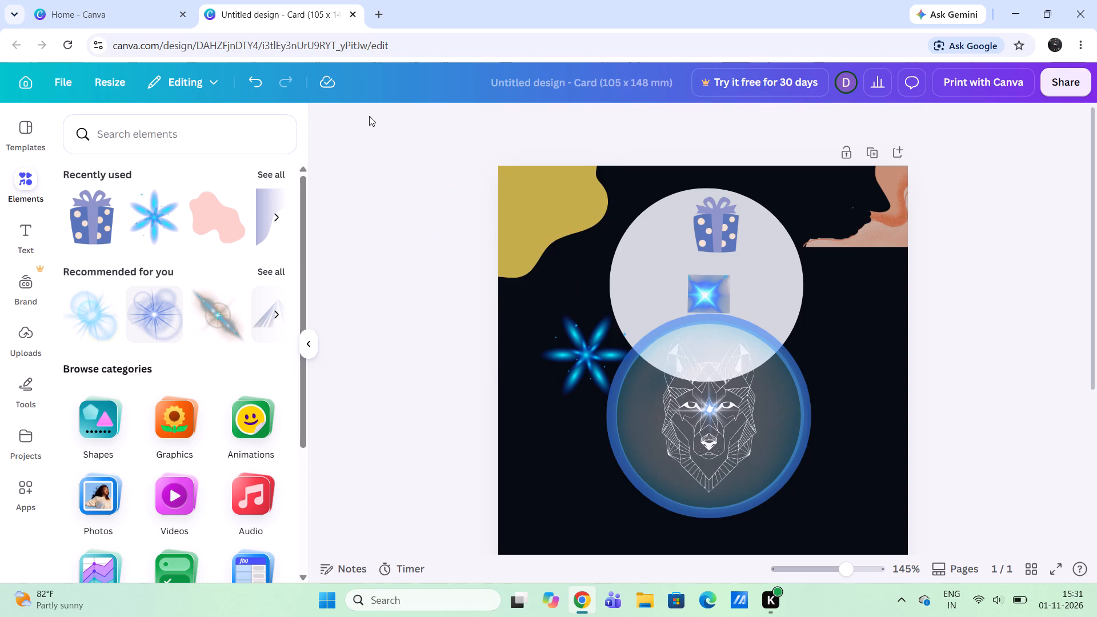
left_click(570, 251)
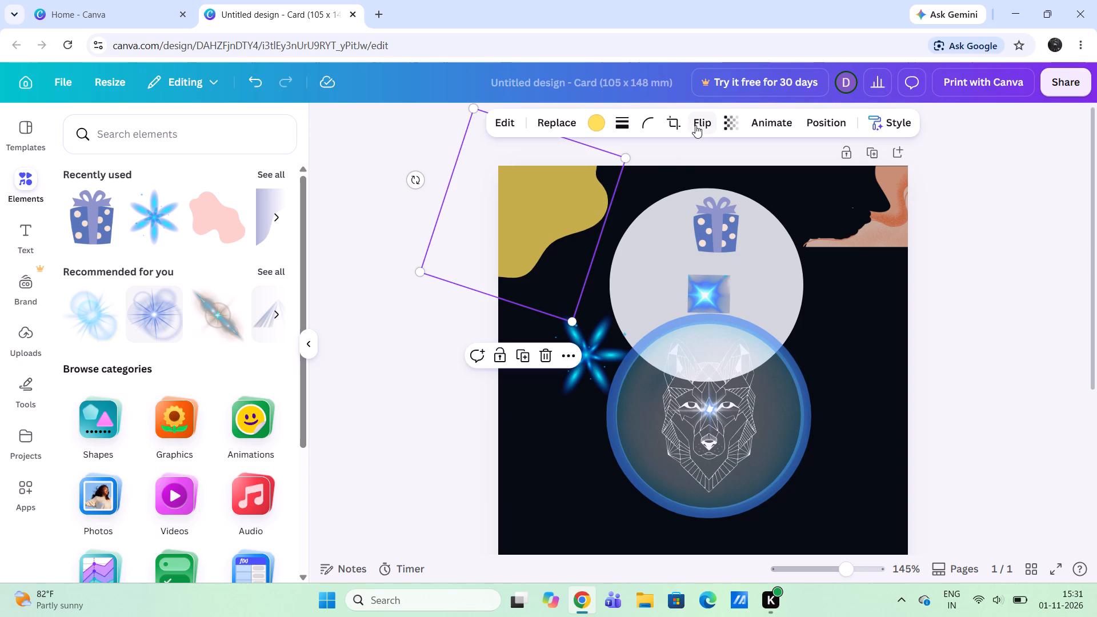
left_click(695, 125)
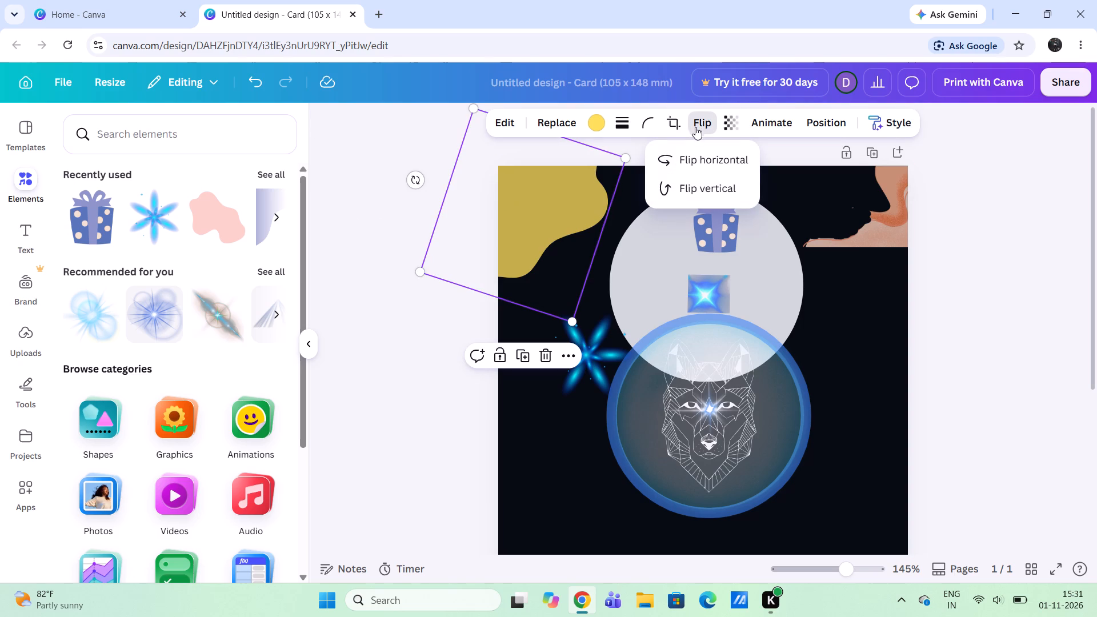
left_click(696, 150)
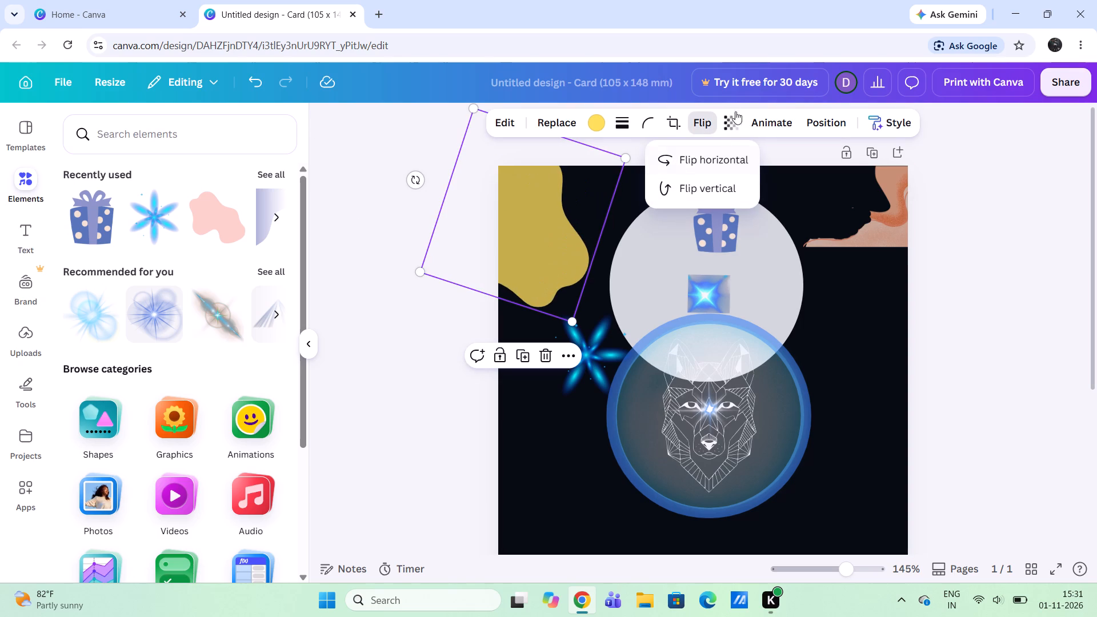
Apply the Scrapbook style match to the yellow blob.
left_click(820, 117)
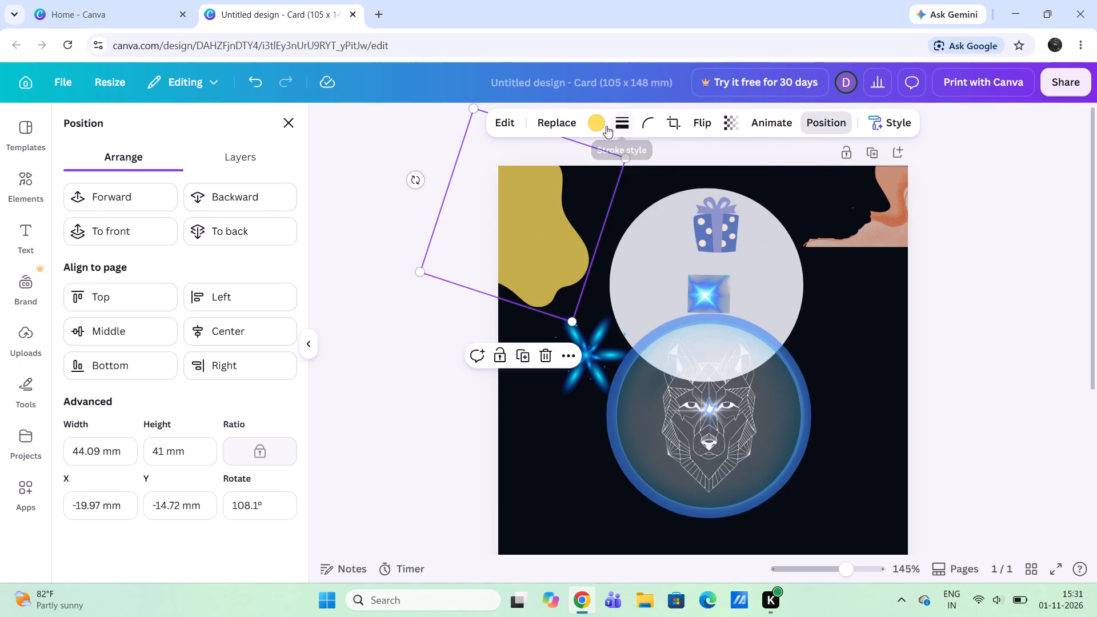
left_click(499, 133)
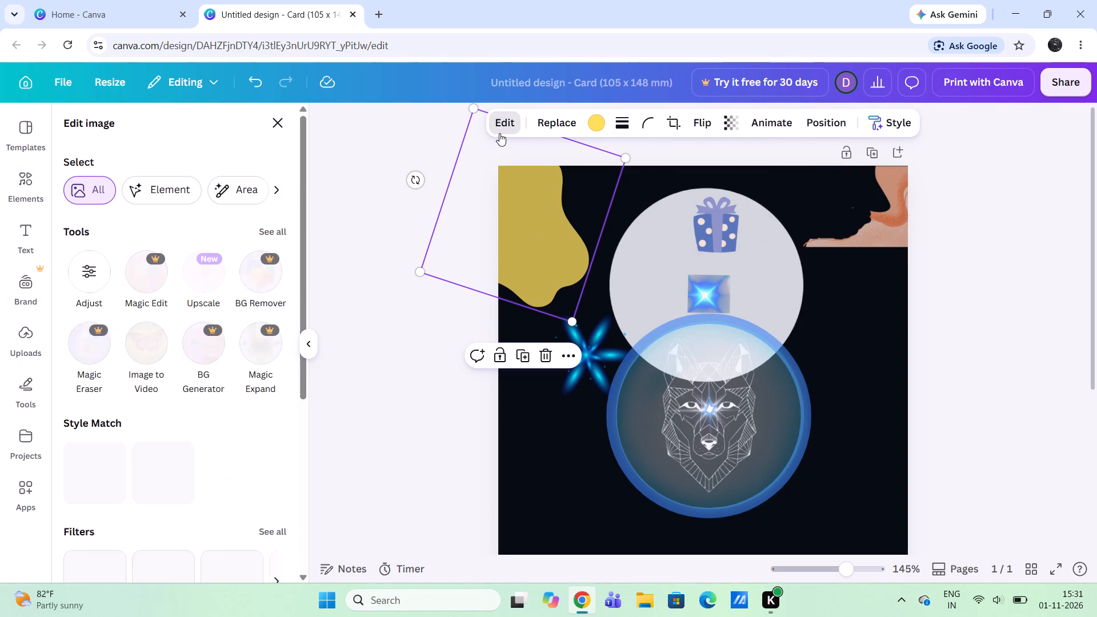
scroll(154, 440, "down", 1)
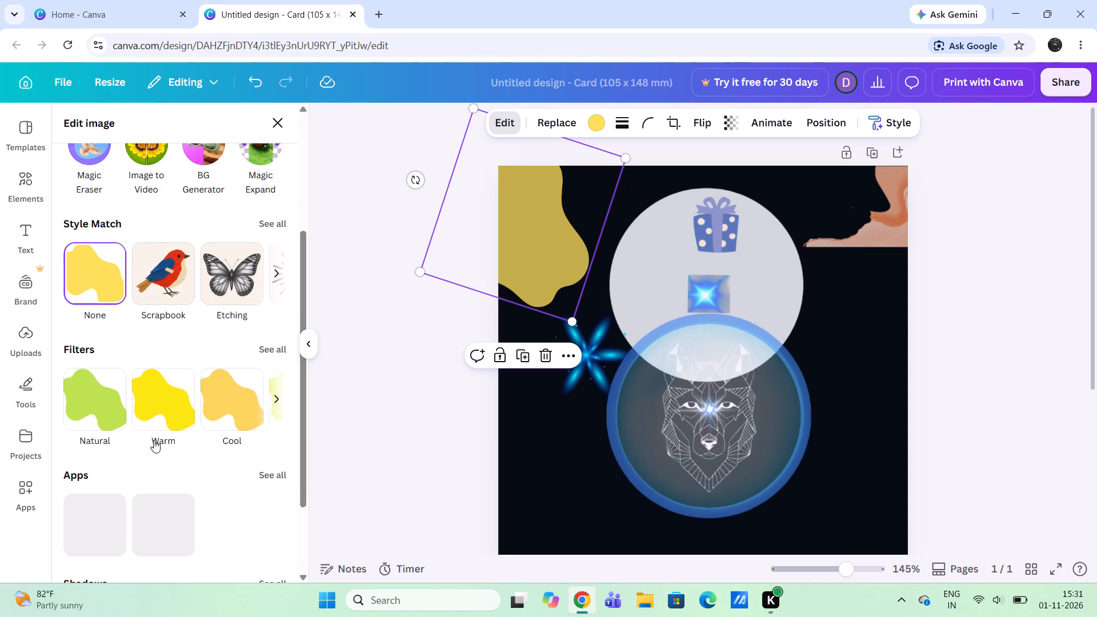
scroll(154, 440, "down", 1)
left_click(157, 277)
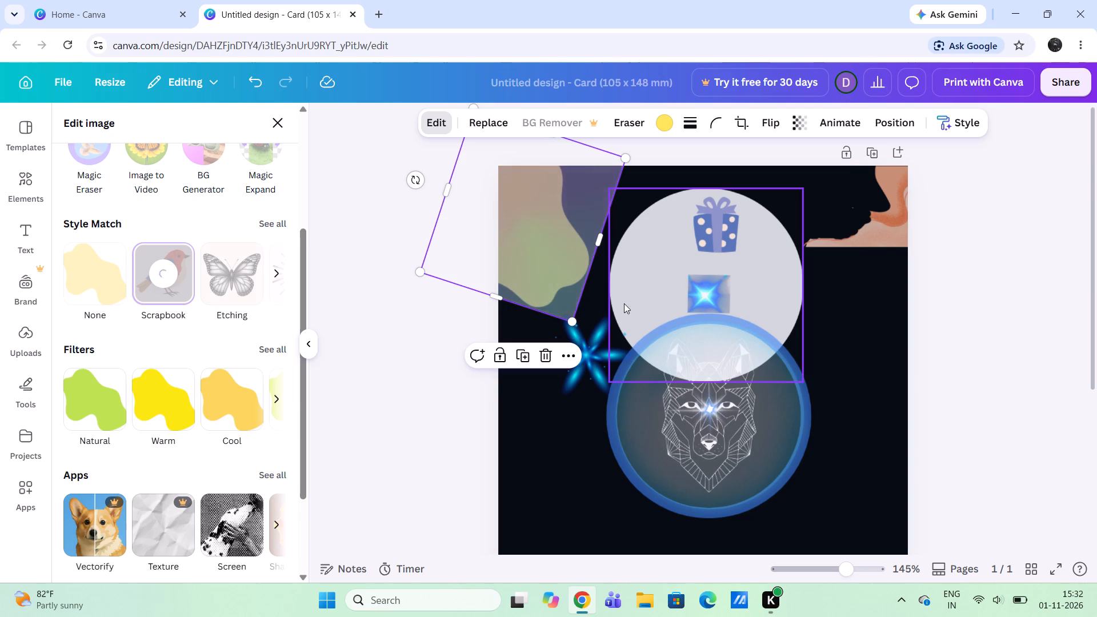
Apply the Scrapbook style match to the blue starburst in the pale disc.
left_click(717, 283)
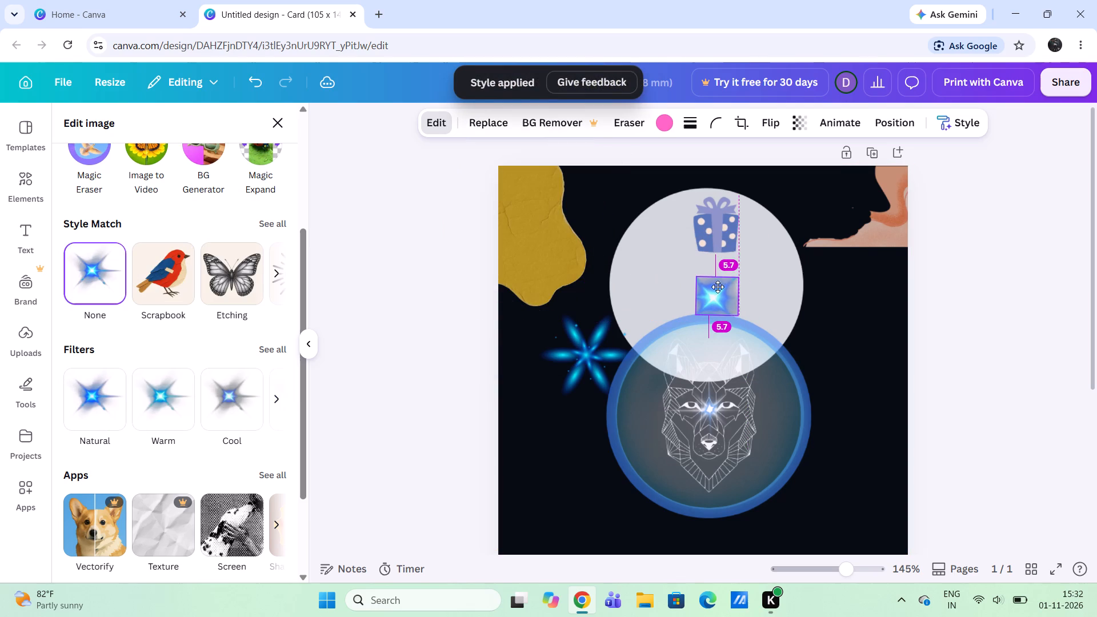
left_click(143, 282)
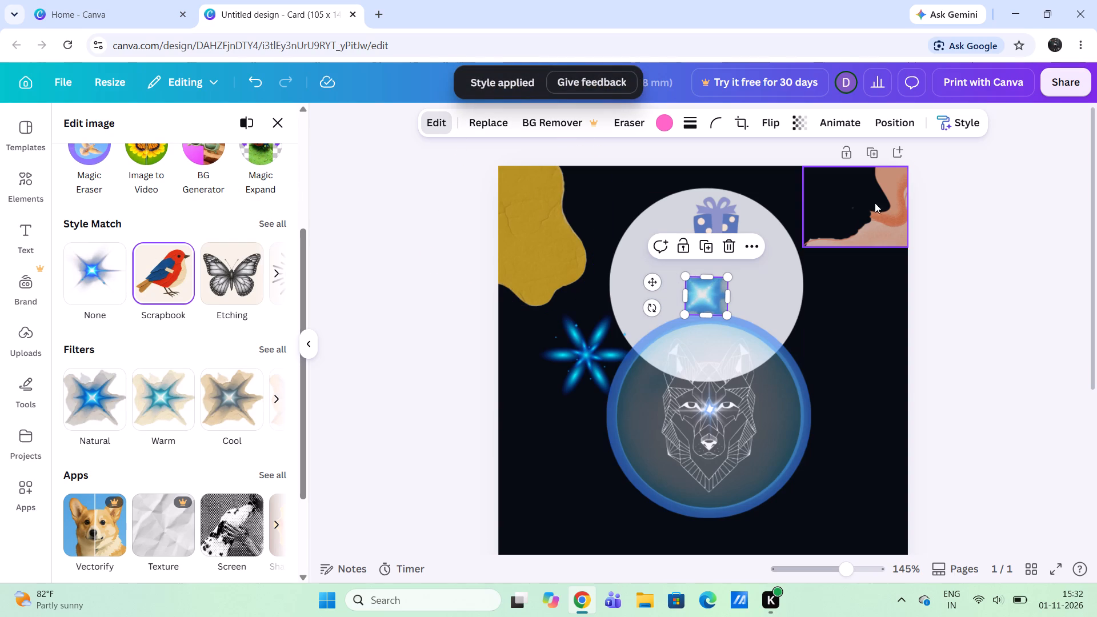
Shift the orange image slightly inward from the card's top-right corner and apply the Etching style match to it.
left_click(838, 197)
left_click_drag(838, 197, 712, 270)
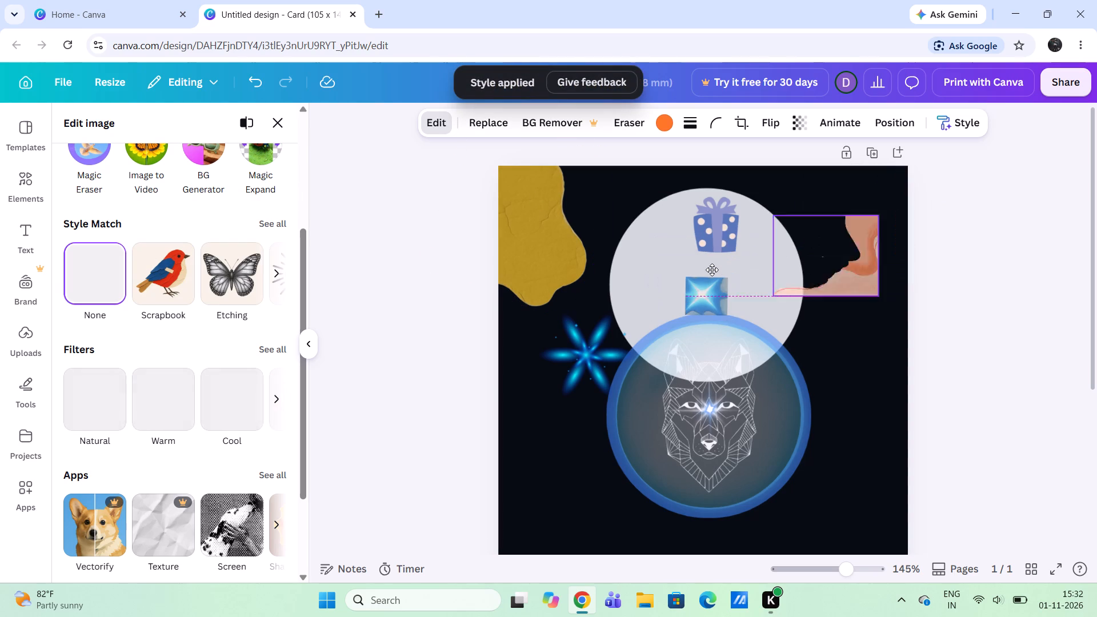
left_click_drag(712, 270, 827, 205)
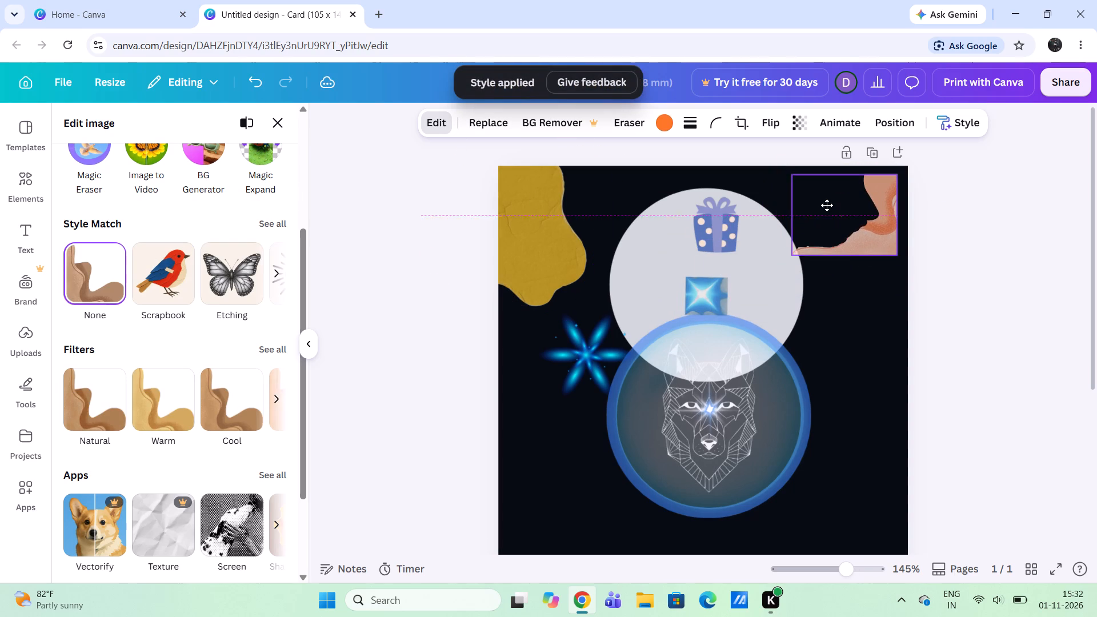
left_click_drag(827, 205, 826, 212)
left_click(215, 250)
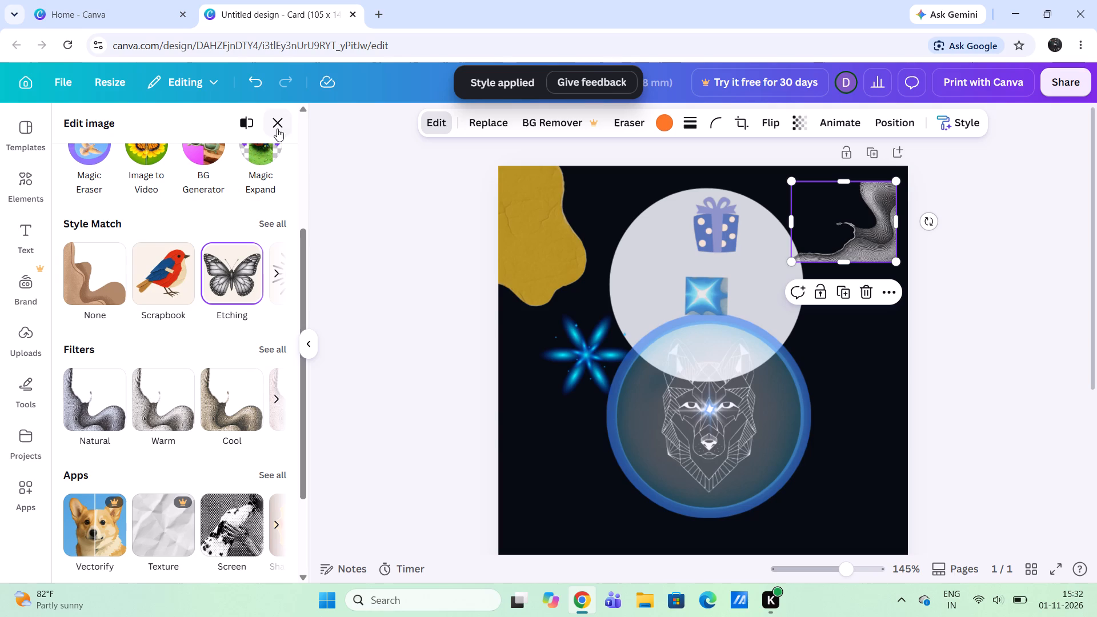
Lower the gift box toward the blue starburst and apply the warm Bali filter to it.
left_click_drag(715, 209, 683, 223)
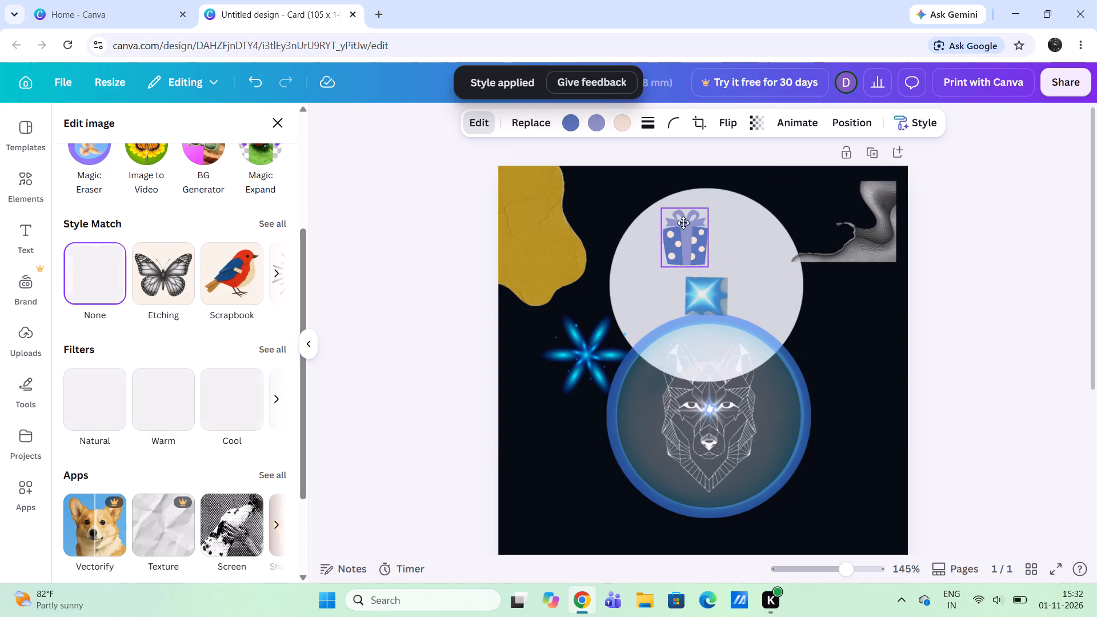
left_click_drag(683, 223, 695, 226)
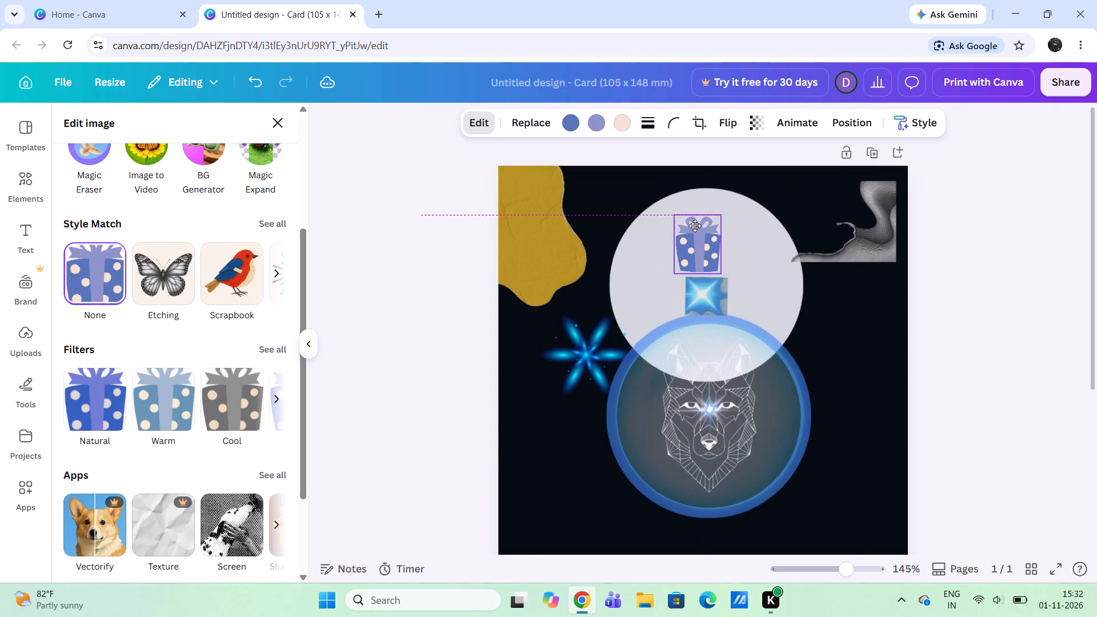
left_click_drag(695, 226, 691, 237)
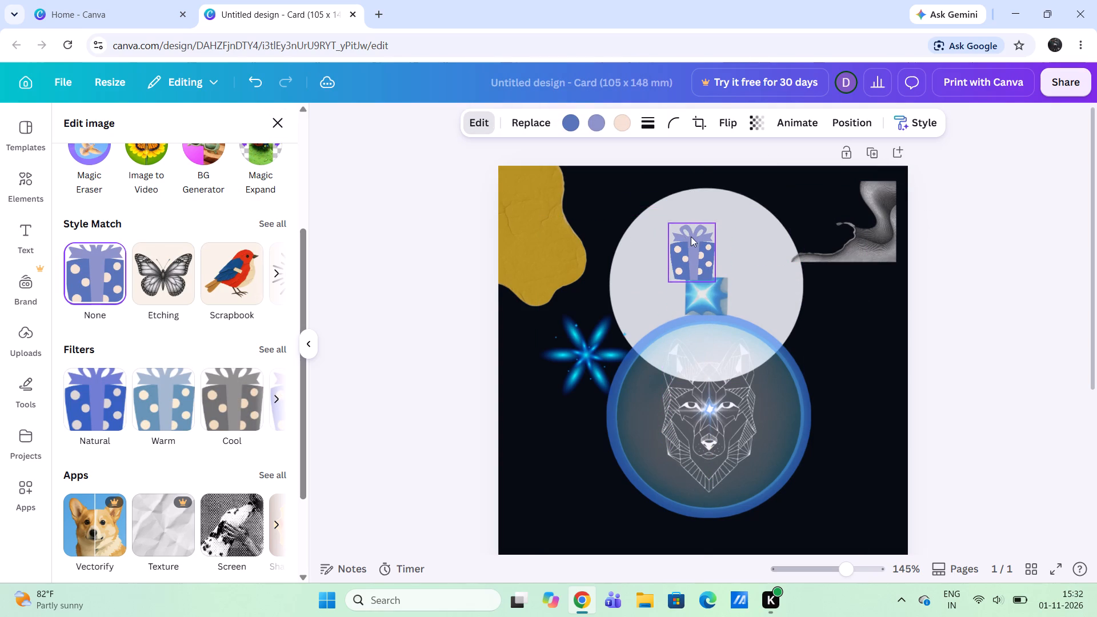
left_click(157, 388)
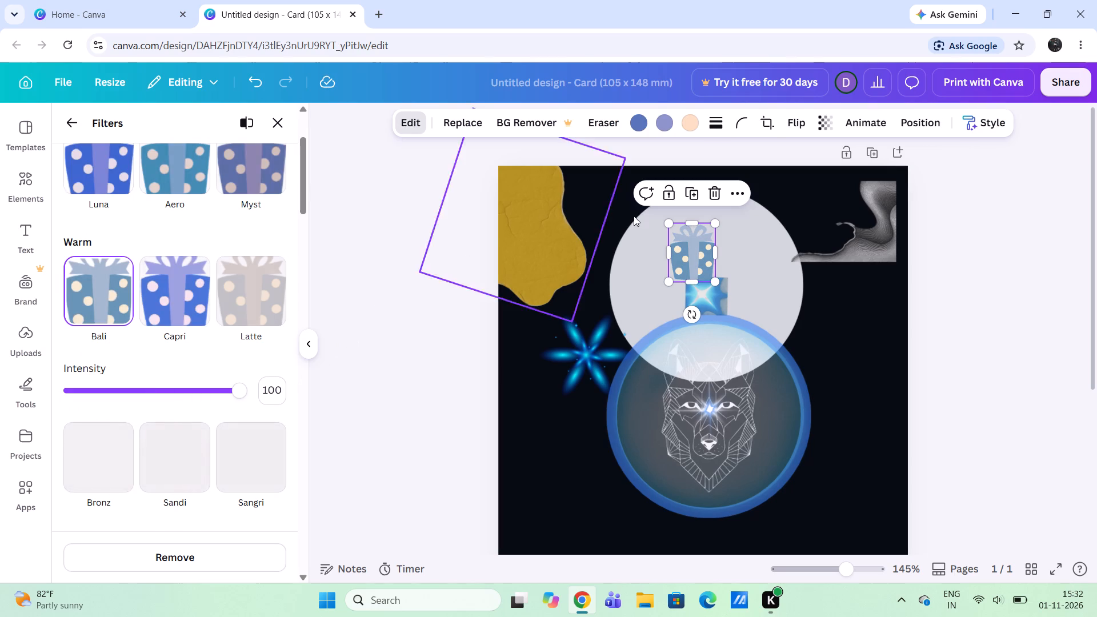
Reposition the gift box within the pale disc so it sits directly beside the blue starburst, on its right side.
left_click_drag(683, 250, 723, 263)
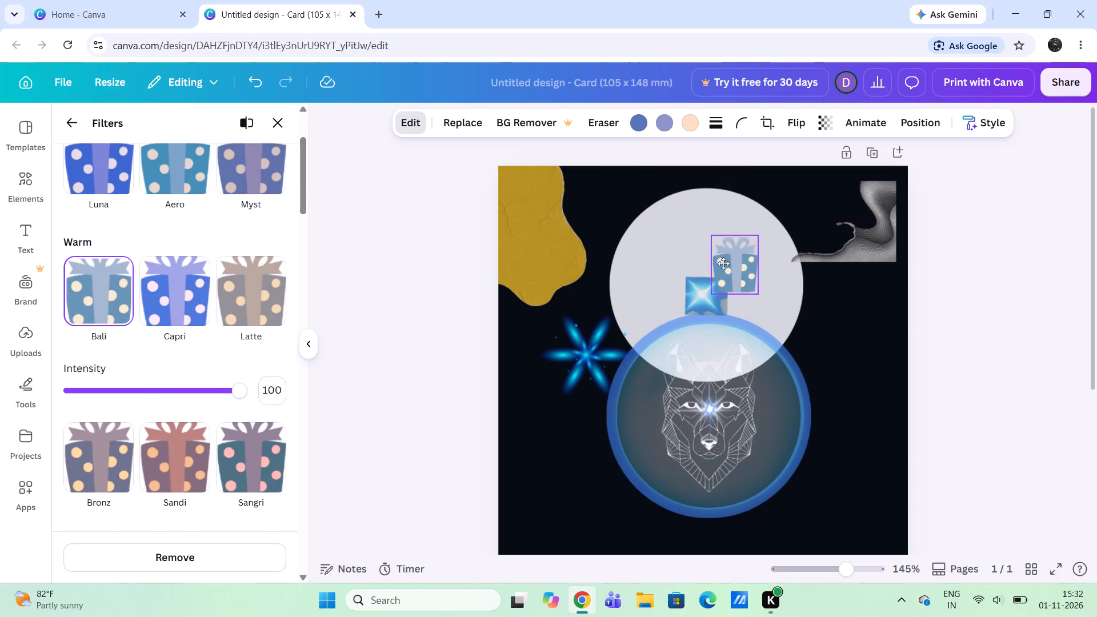
left_click_drag(723, 263, 755, 269)
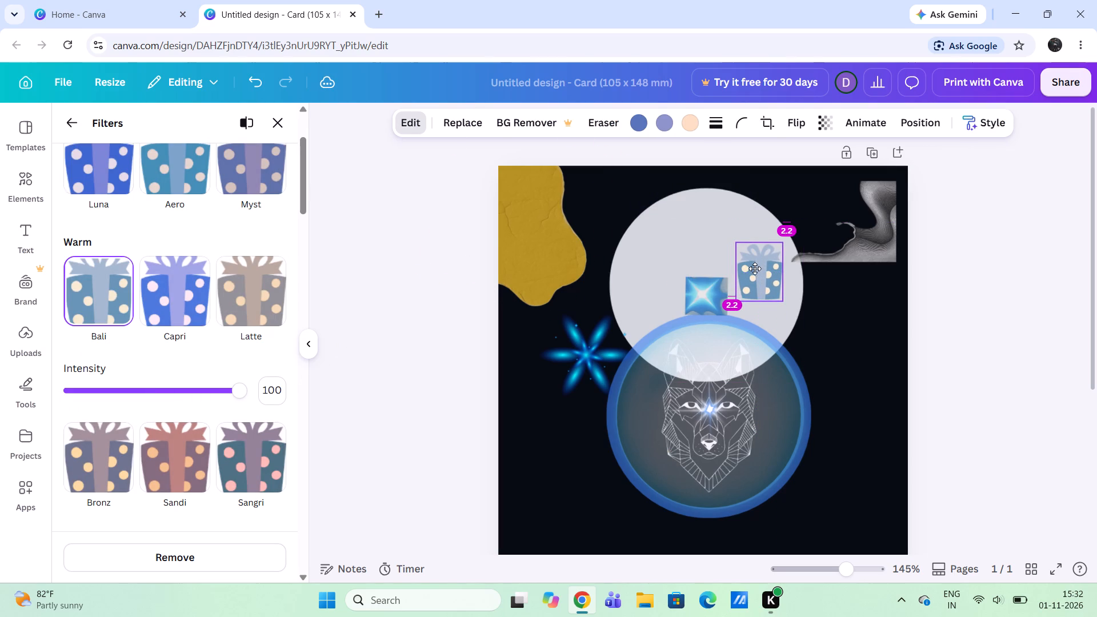
left_click_drag(755, 269, 755, 266)
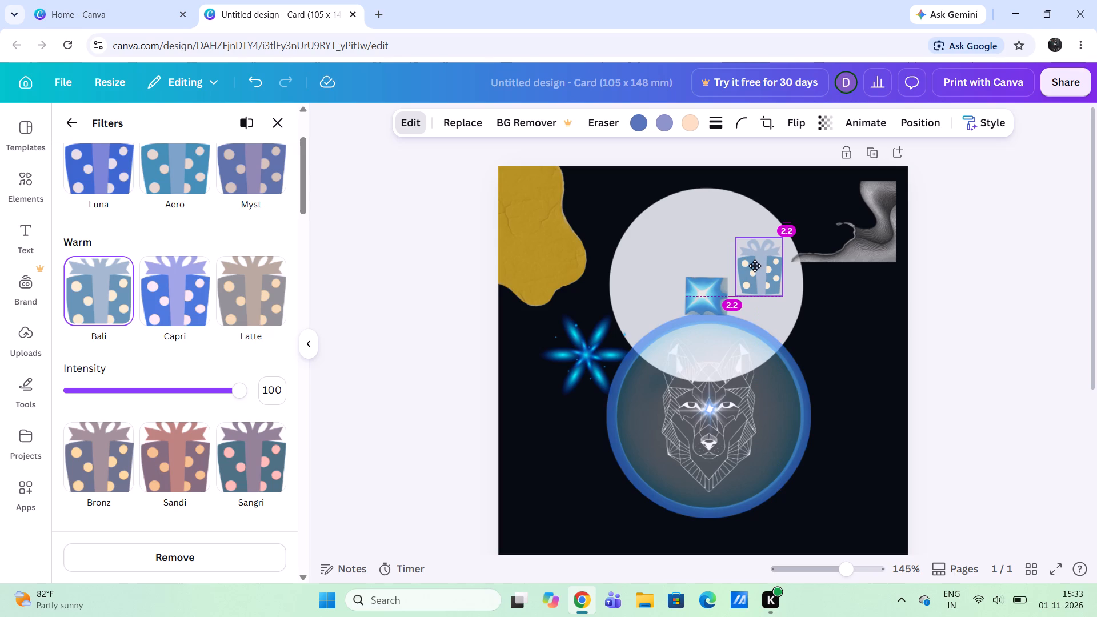
left_click_drag(755, 266, 755, 262)
left_click_drag(755, 262, 719, 291)
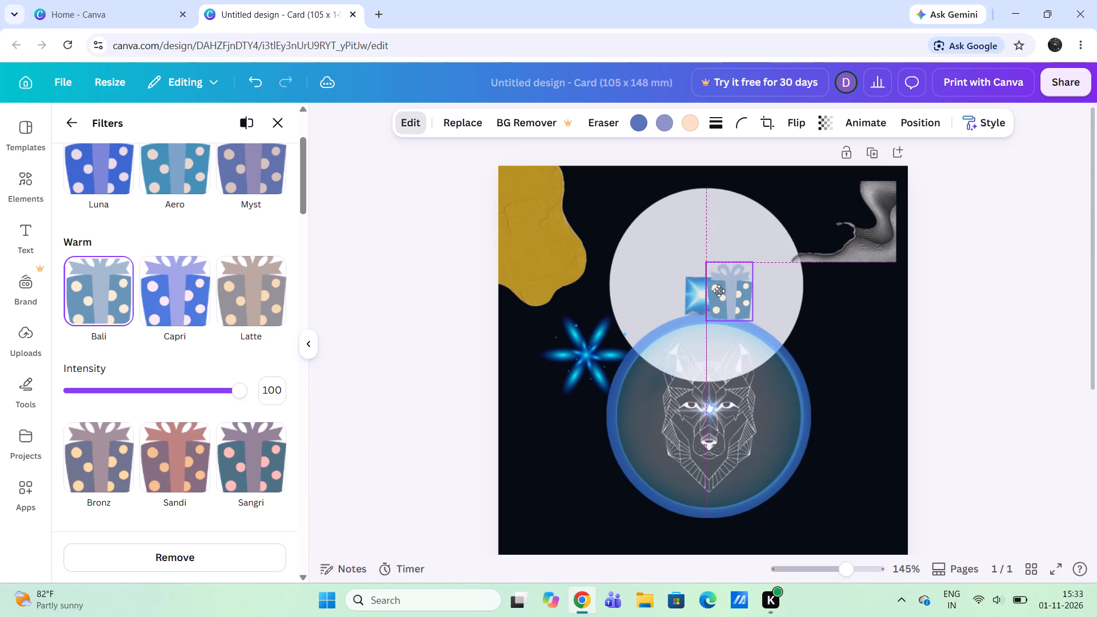
left_click_drag(719, 291, 701, 305)
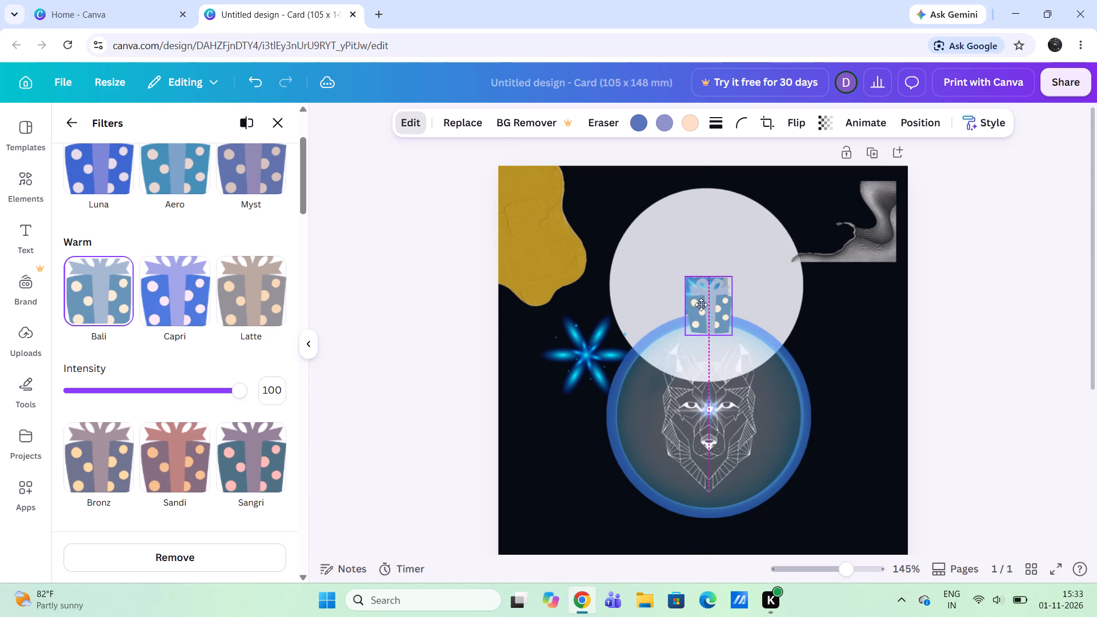
left_click_drag(701, 305, 687, 302)
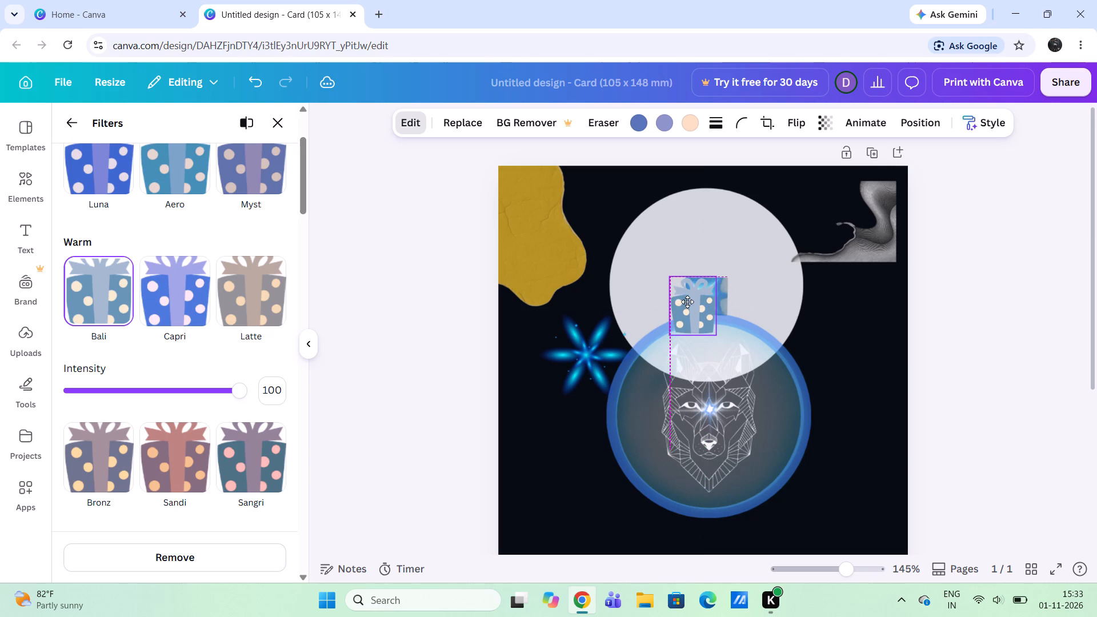
left_click_drag(687, 302, 707, 278)
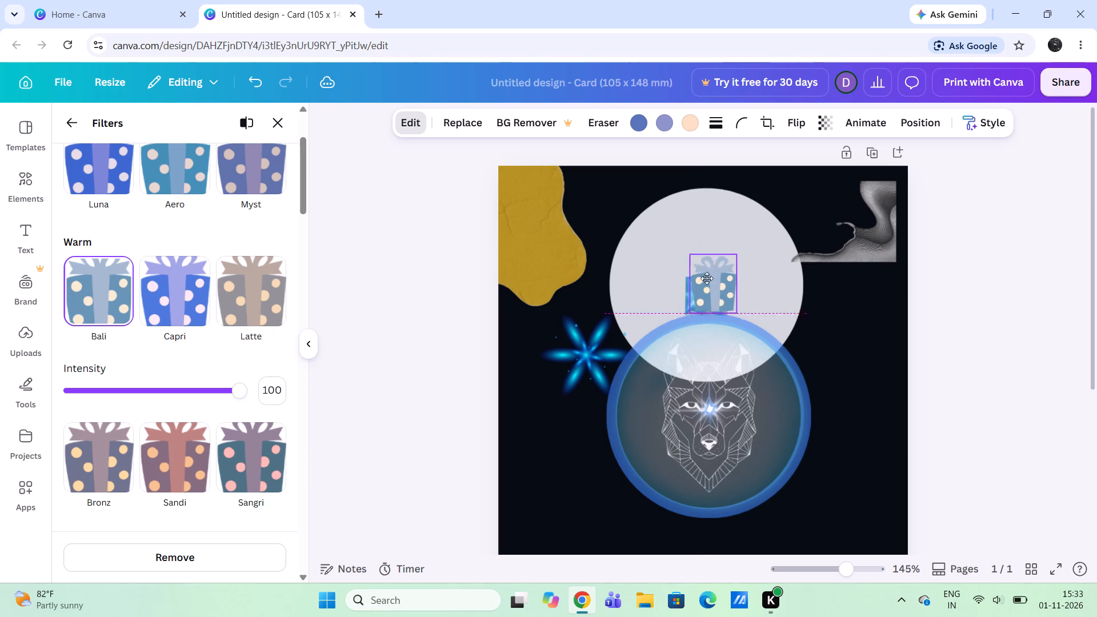
left_click_drag(707, 278, 694, 255)
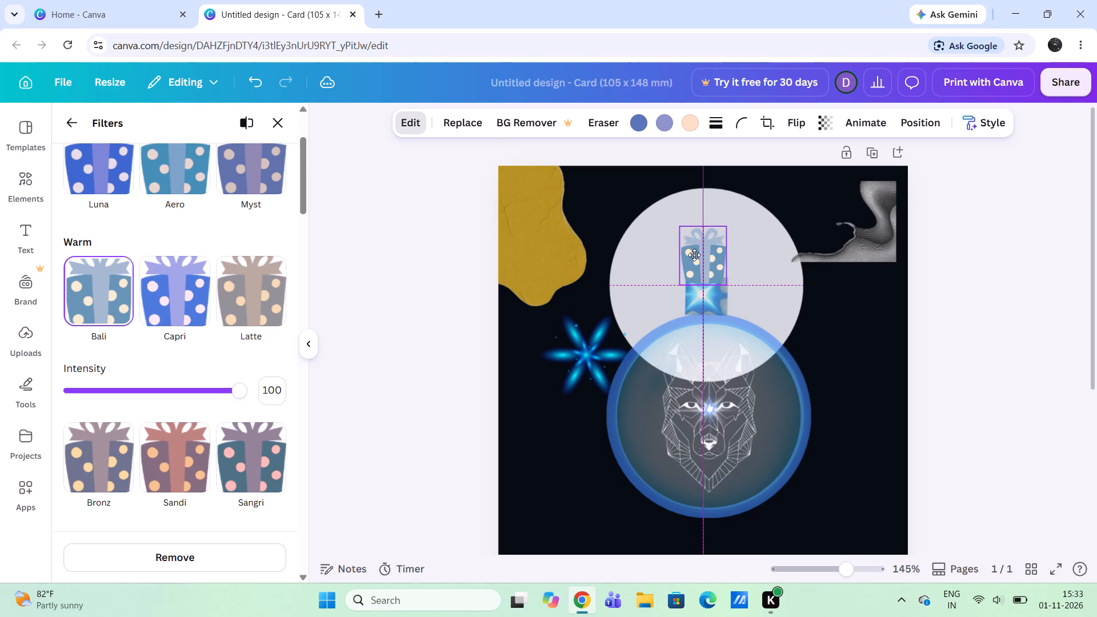
left_click_drag(694, 255, 704, 231)
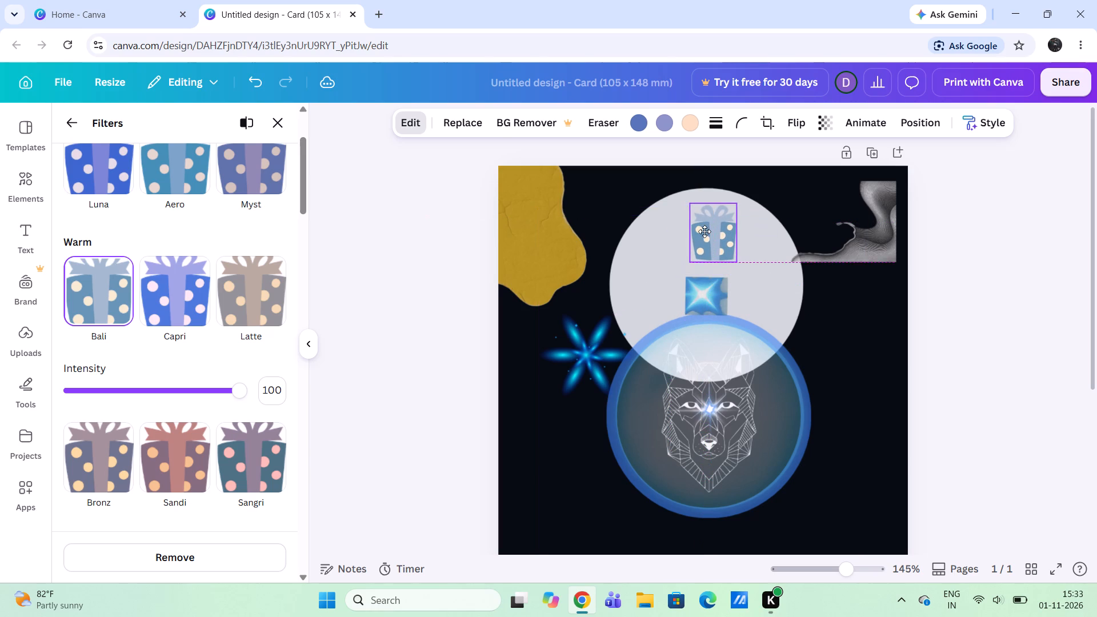
left_click_drag(704, 231, 705, 255)
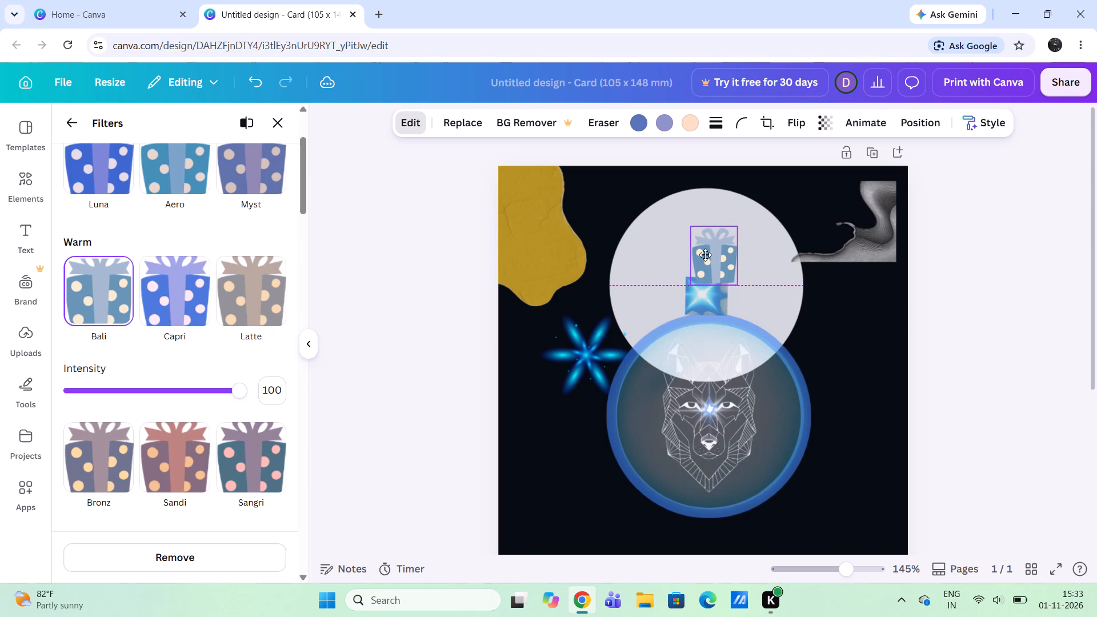
left_click_drag(705, 255, 704, 254)
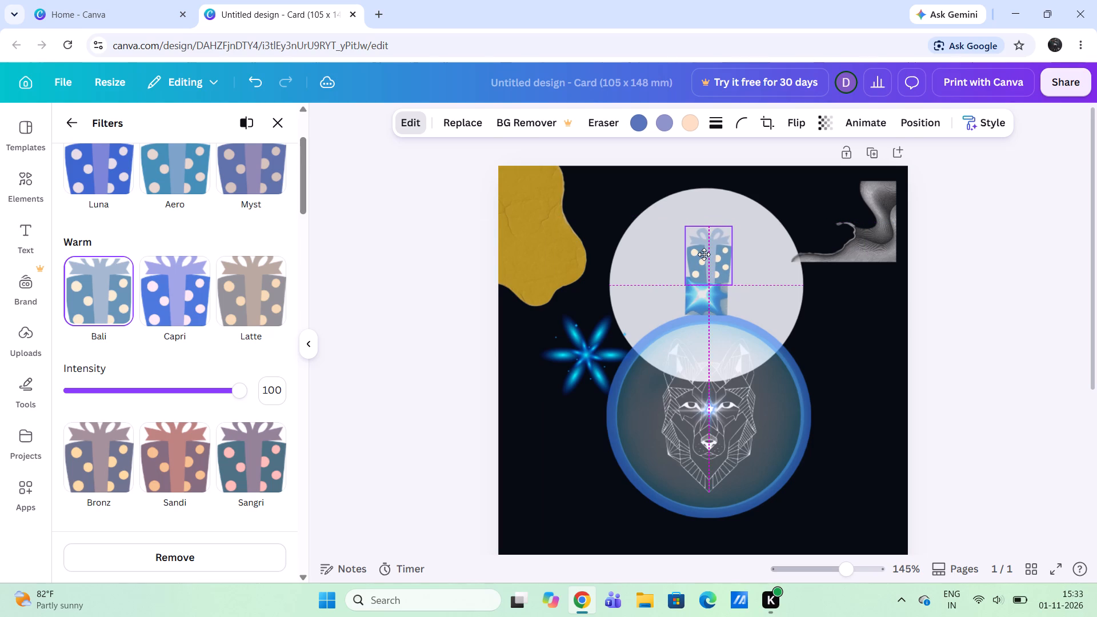
left_click_drag(704, 254, 718, 286)
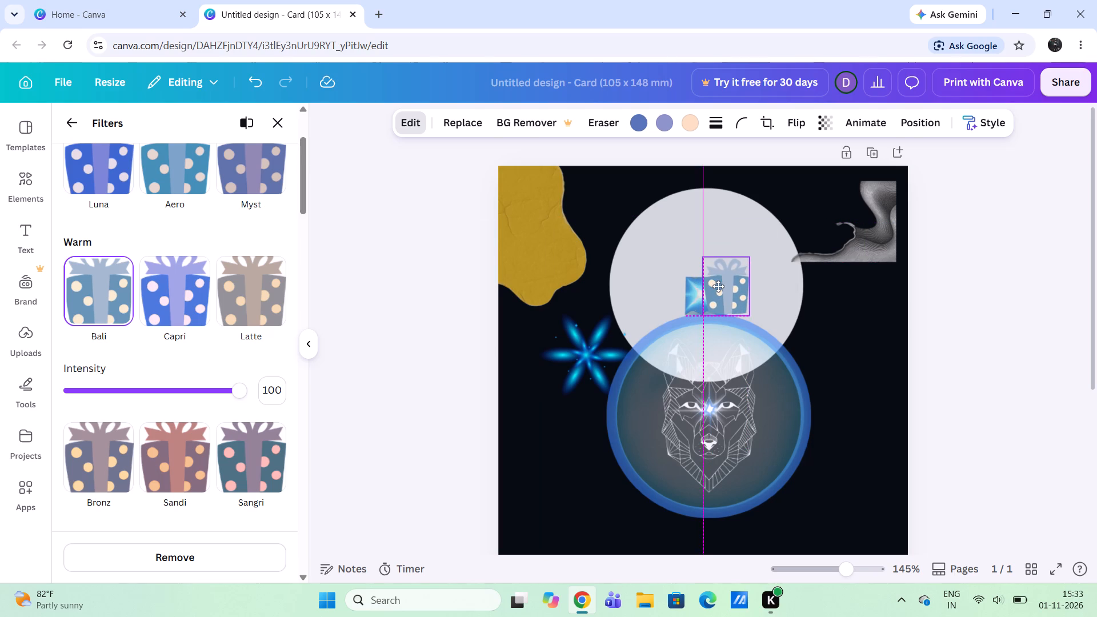
left_click_drag(718, 286, 711, 283)
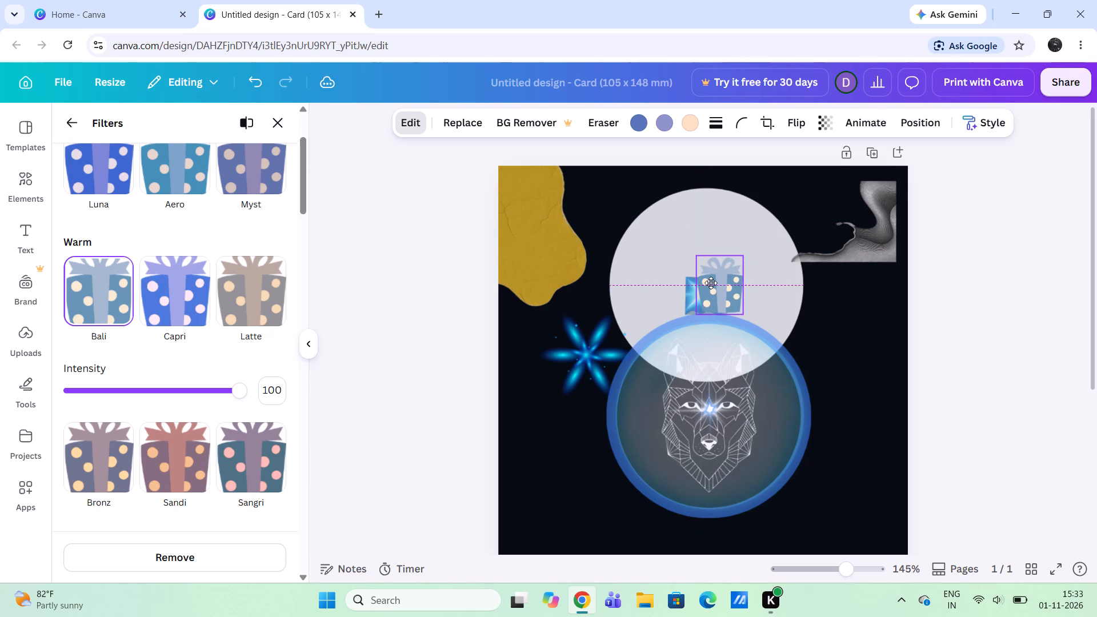
left_click_drag(711, 283, 730, 278)
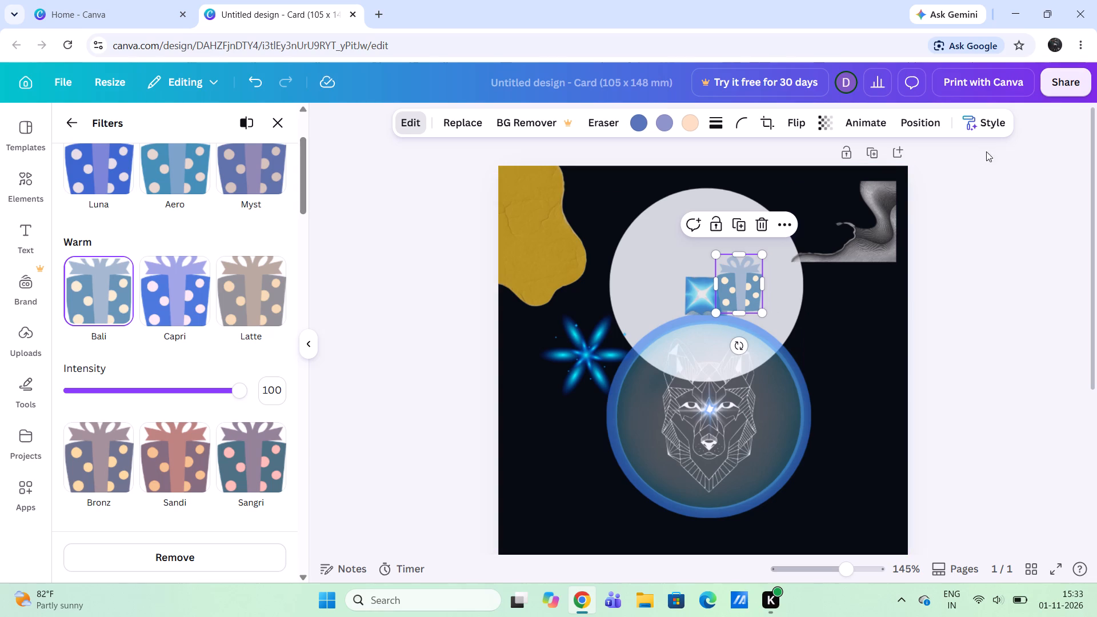
Shift the grey etched image inward and slightly down from the card's top-right corner so its tip overlaps the pale disc.
left_click_drag(862, 219, 852, 220)
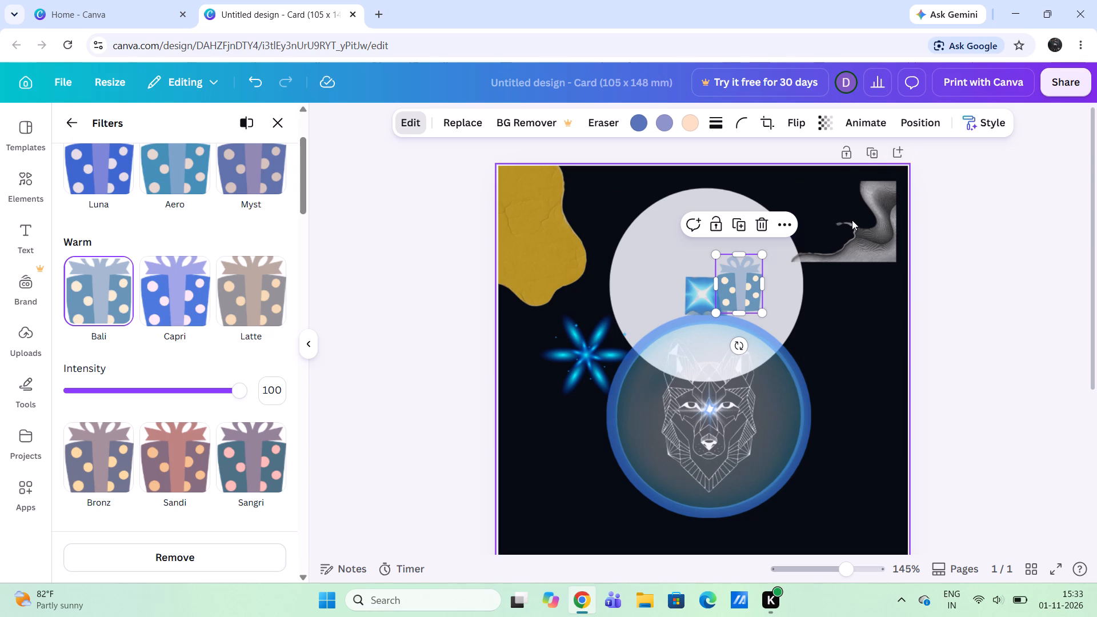
left_click_drag(852, 220, 828, 233)
Move the light flare from between the wolf's eyes down to beside its nose.
left_click_drag(686, 386, 709, 416)
left_click_drag(709, 416, 691, 378)
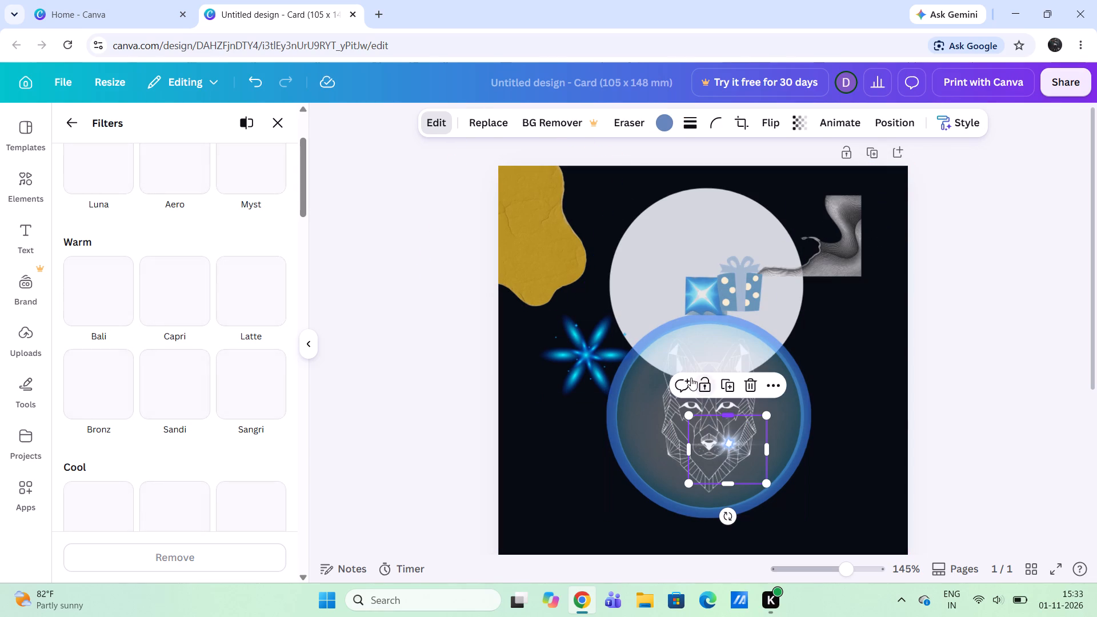
left_click_drag(691, 378, 549, 86)
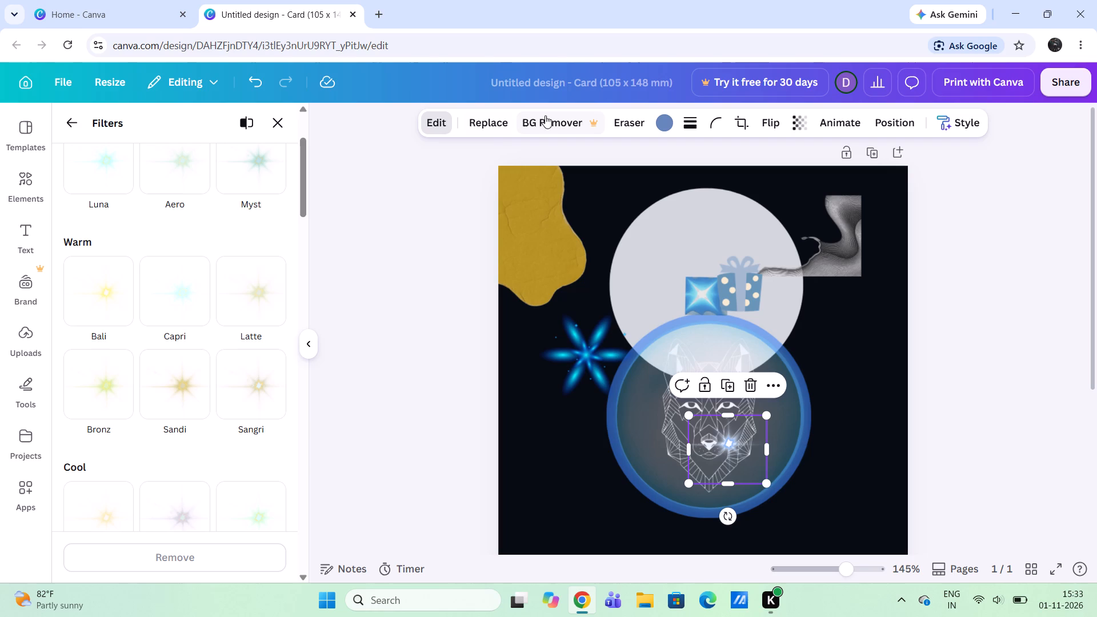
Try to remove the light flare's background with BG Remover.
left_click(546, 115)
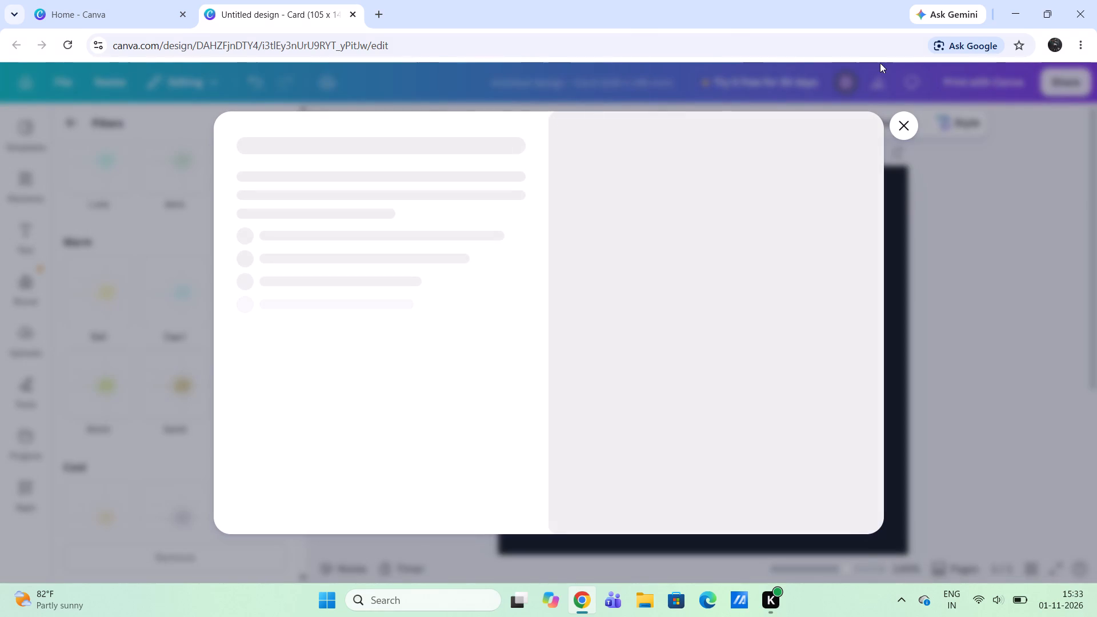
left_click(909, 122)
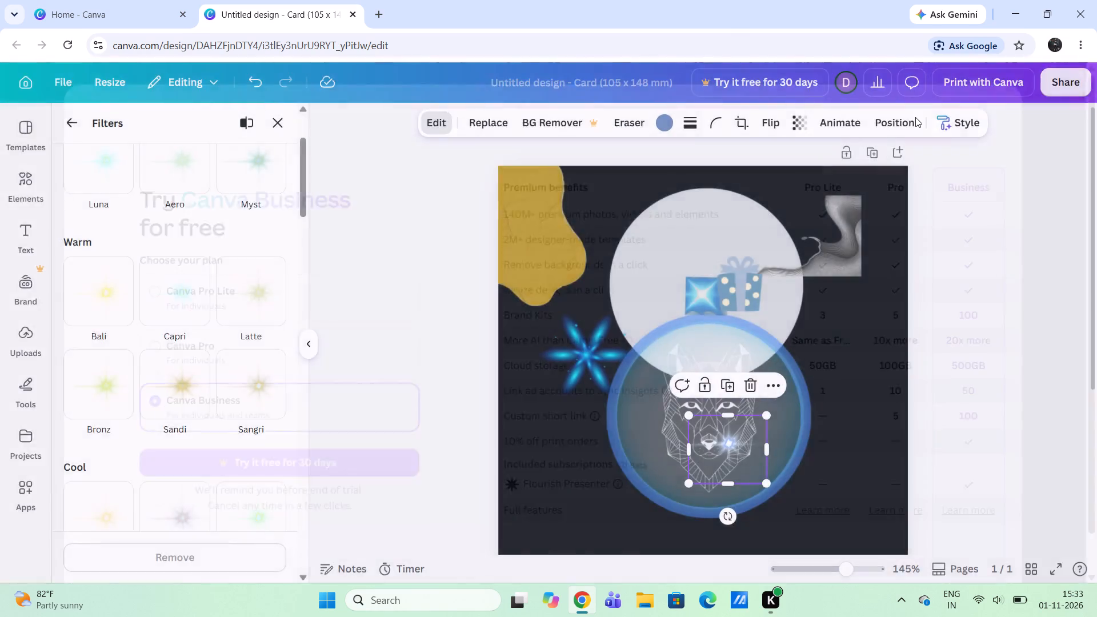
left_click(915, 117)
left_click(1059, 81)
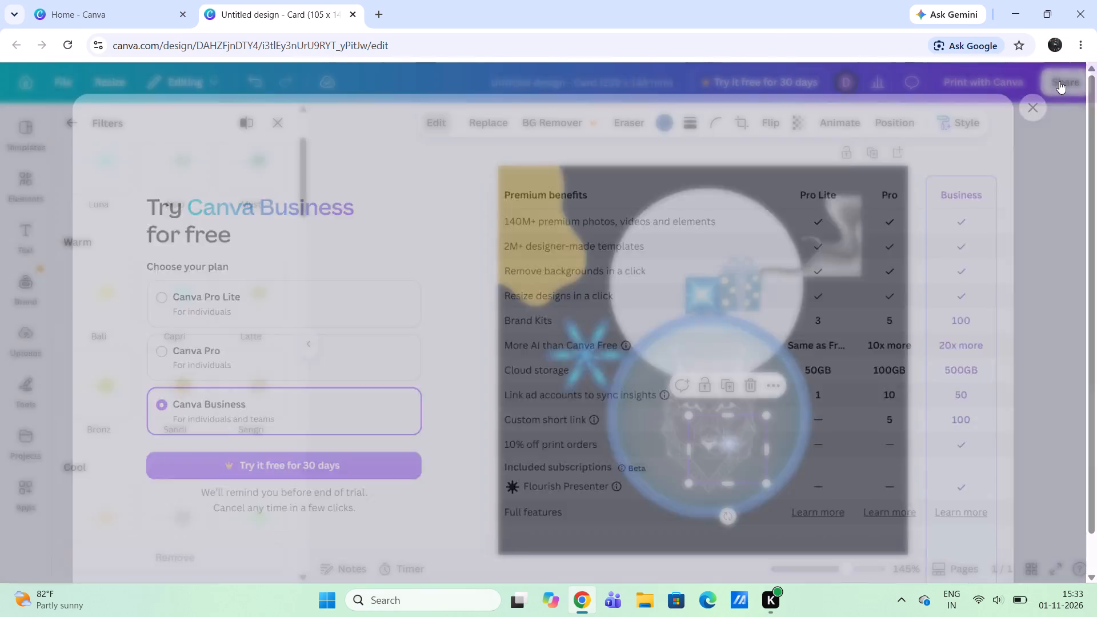
Use the Pixel Eraser on the light flare to erase its long rays and outer halo down to the bright core.
left_click(644, 123)
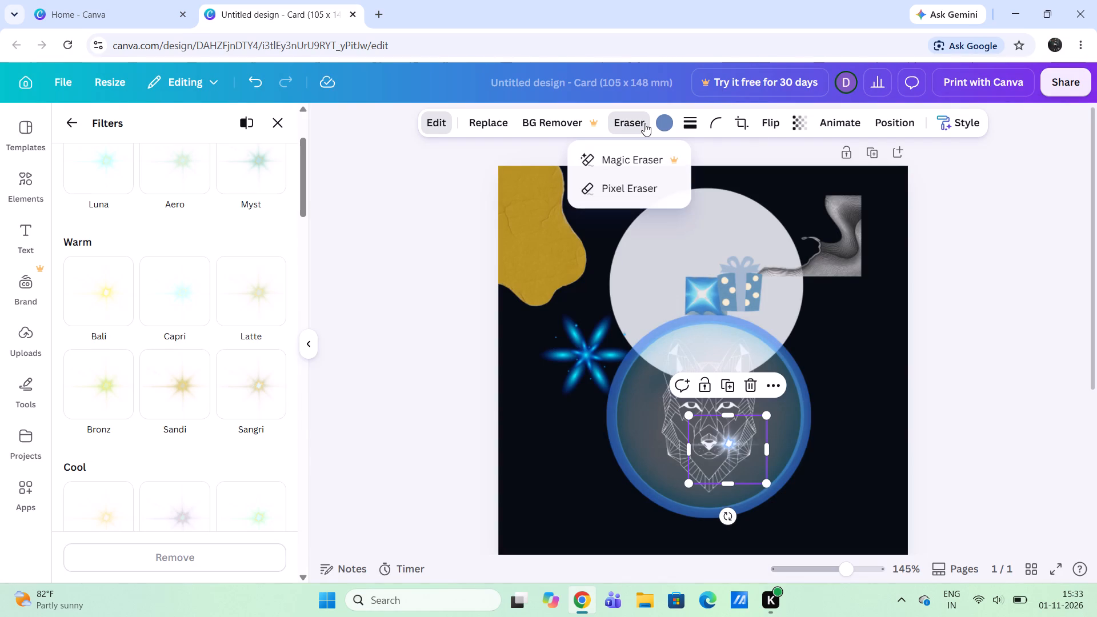
left_click(640, 184)
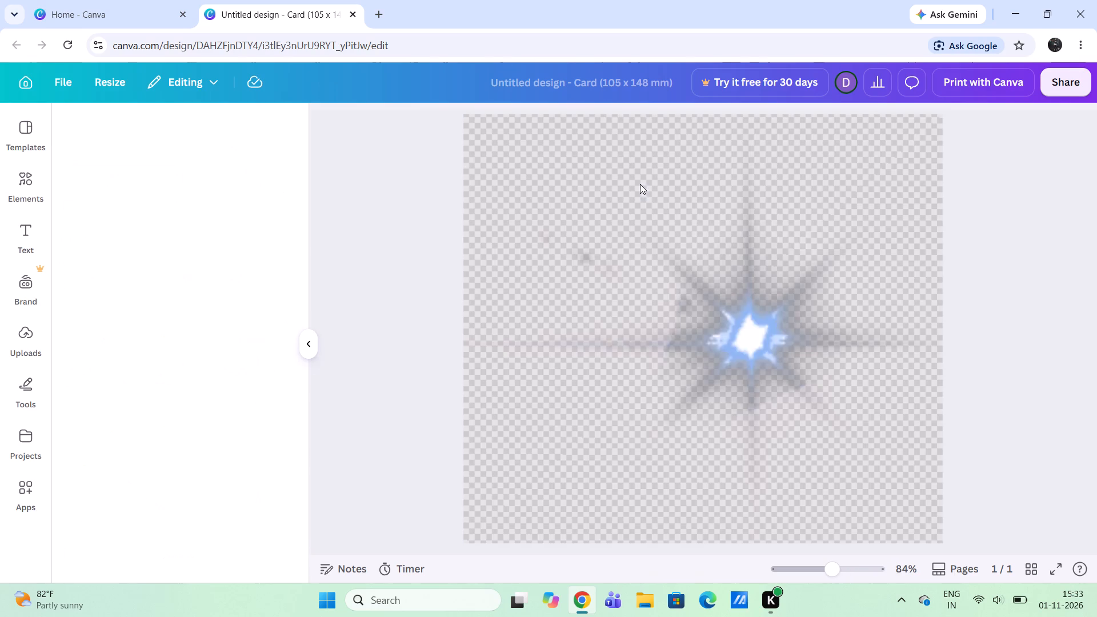
left_click_drag(771, 210, 749, 233)
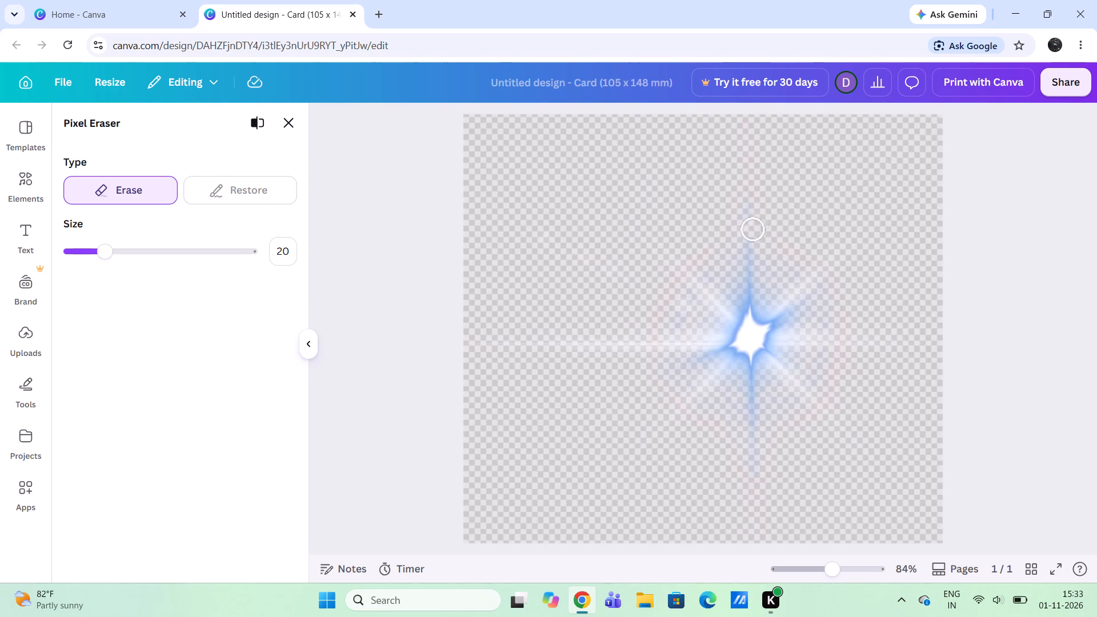
left_click_drag(749, 233, 738, 272)
left_click_drag(738, 272, 529, 348)
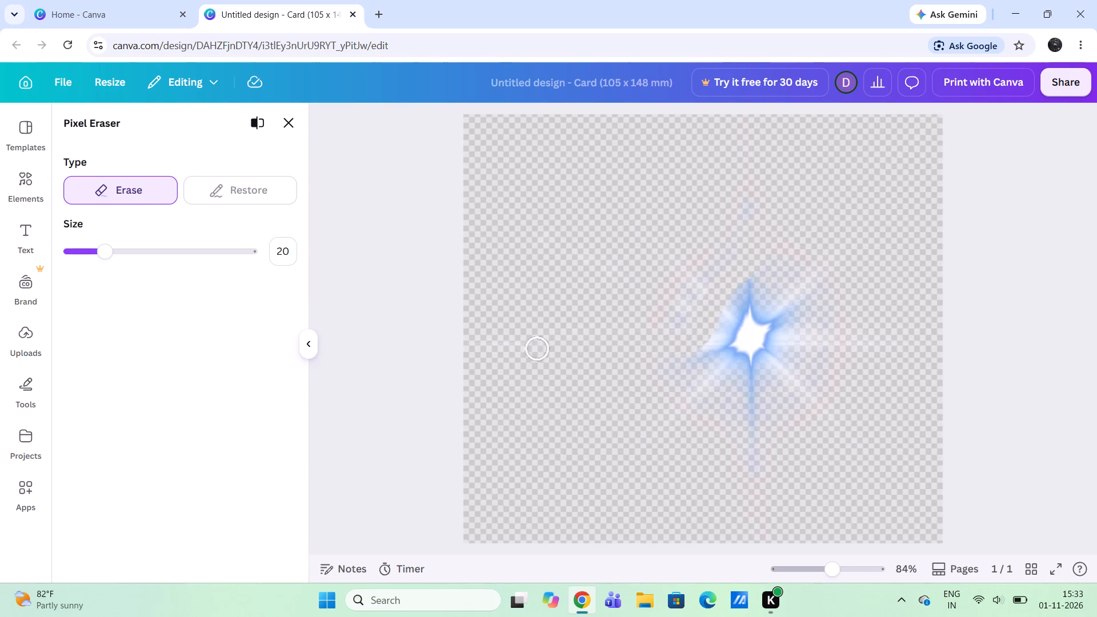
left_click_drag(529, 348, 755, 285)
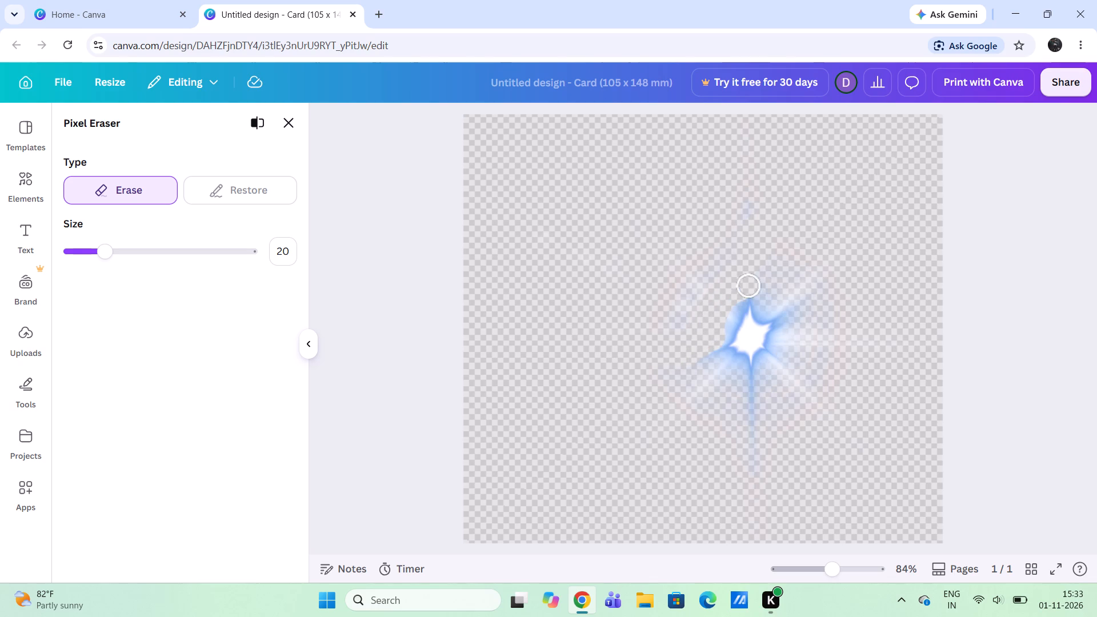
left_click_drag(755, 285, 735, 403)
left_click_drag(735, 403, 685, 380)
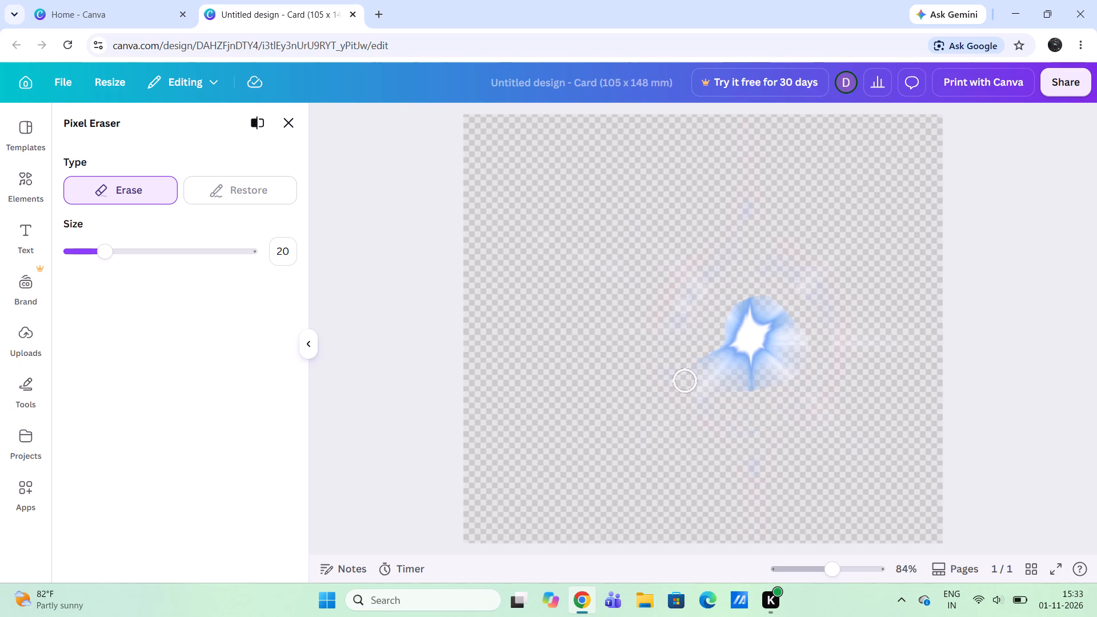
left_click_drag(685, 380, 690, 361)
left_click_drag(690, 361, 747, 379)
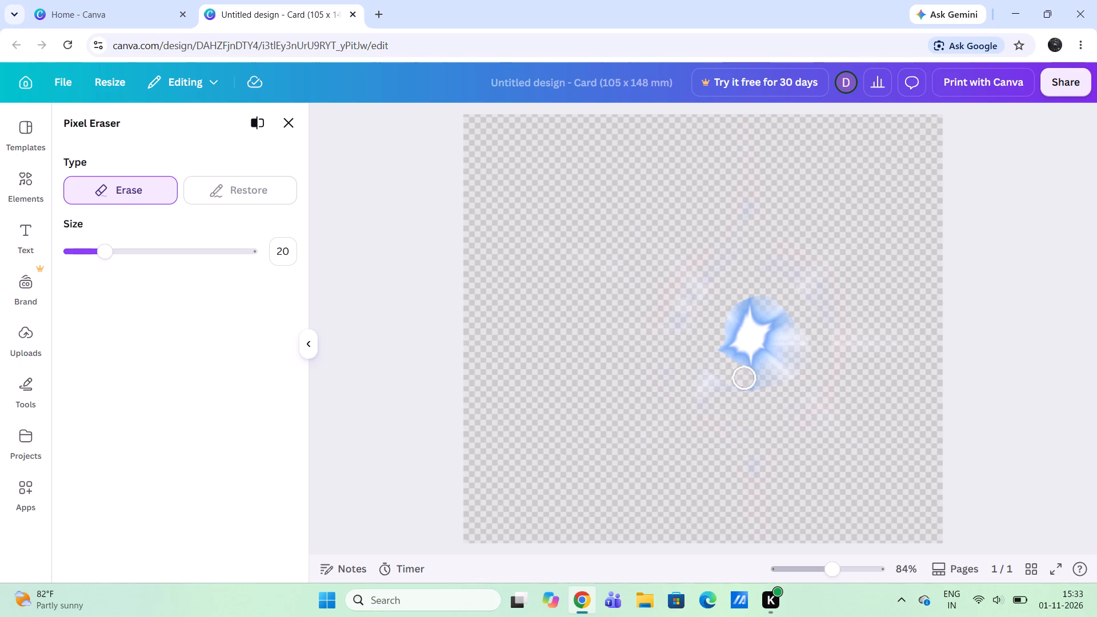
left_click_drag(747, 379, 744, 290)
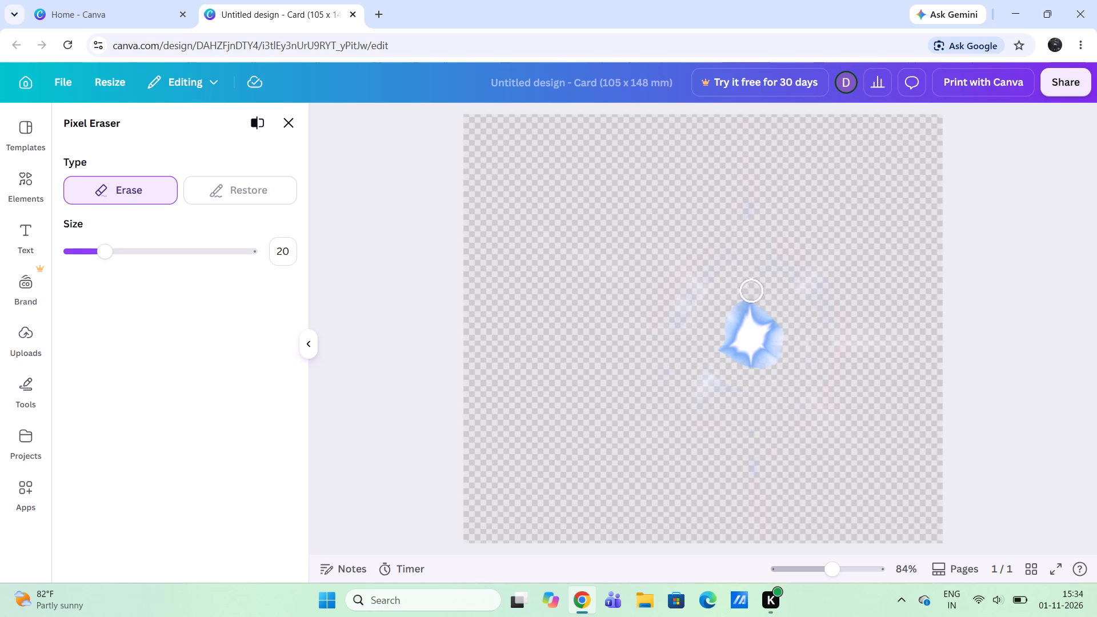
Erase the flare's bright core and the faint glow patches just left of it, and leave the Pixel Eraser.
left_click_drag(744, 290, 720, 336)
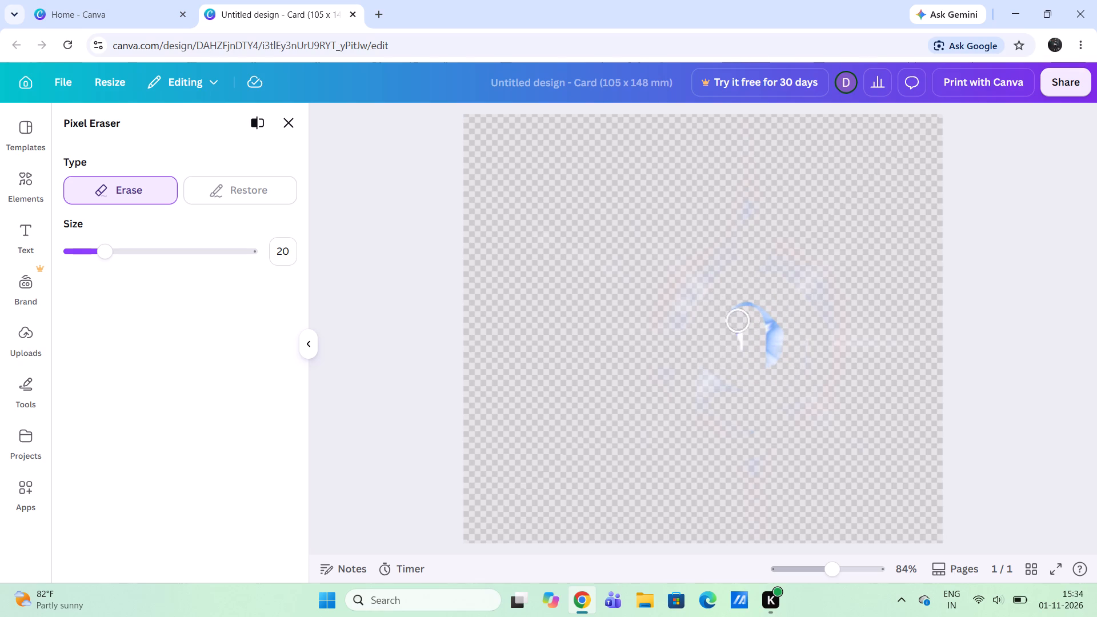
left_click_drag(720, 336, 766, 338)
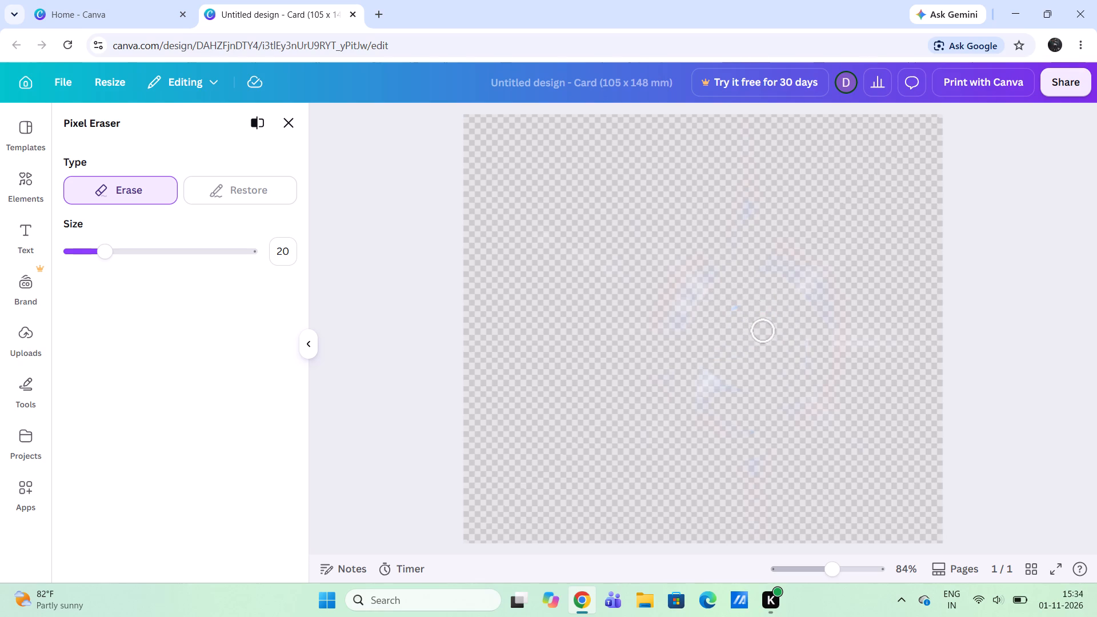
left_click_drag(766, 338, 723, 385)
scroll(749, 359, "left", 2)
left_click_drag(723, 385, 695, 289)
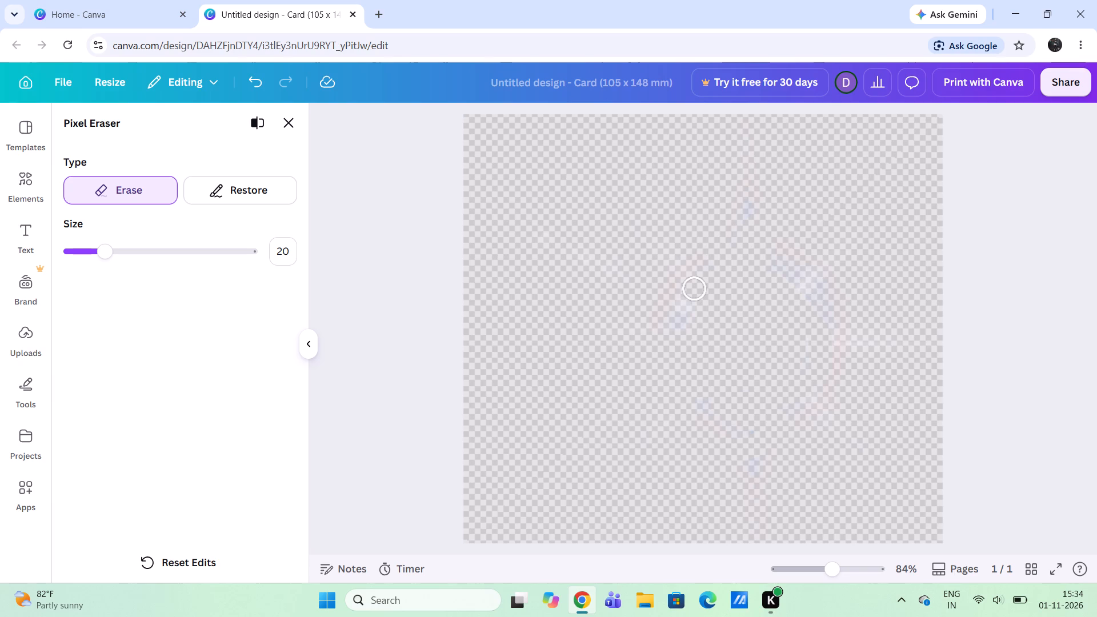
left_click(89, 0)
left_click(213, 10)
left_click(26, 122)
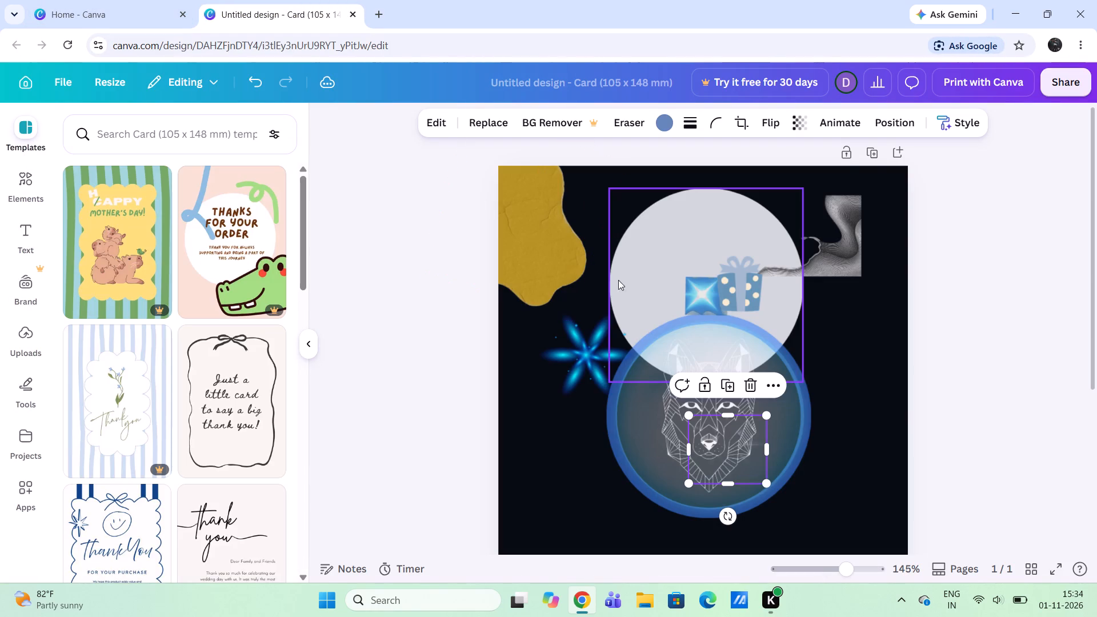
Set the corner rounding of the blue six-petaled glowing star beside the discs to 42.
left_click(556, 318)
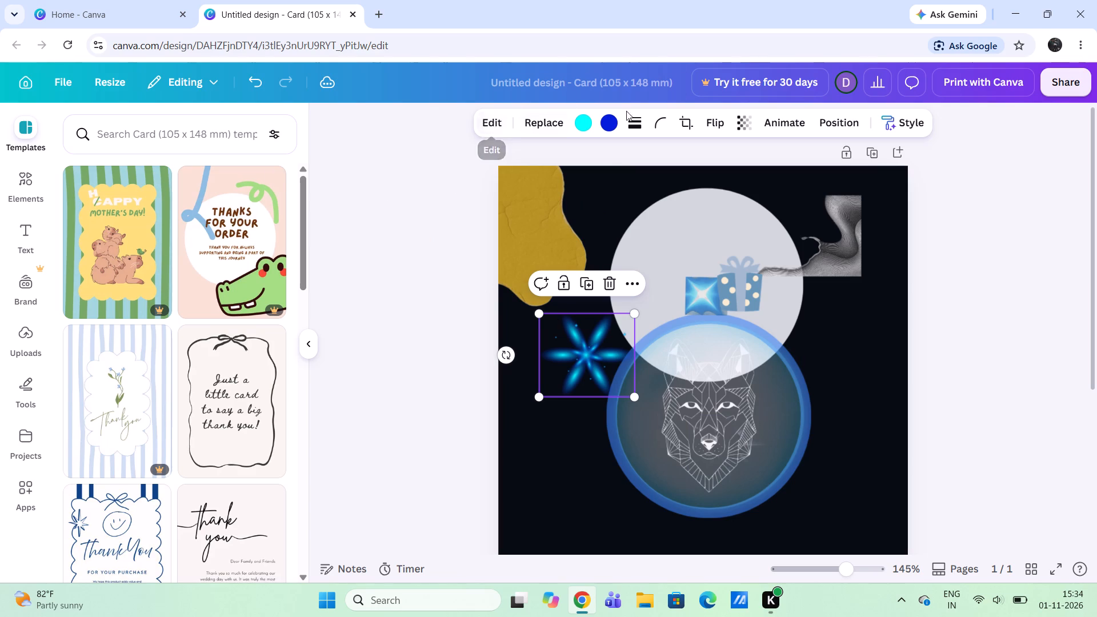
left_click(634, 125)
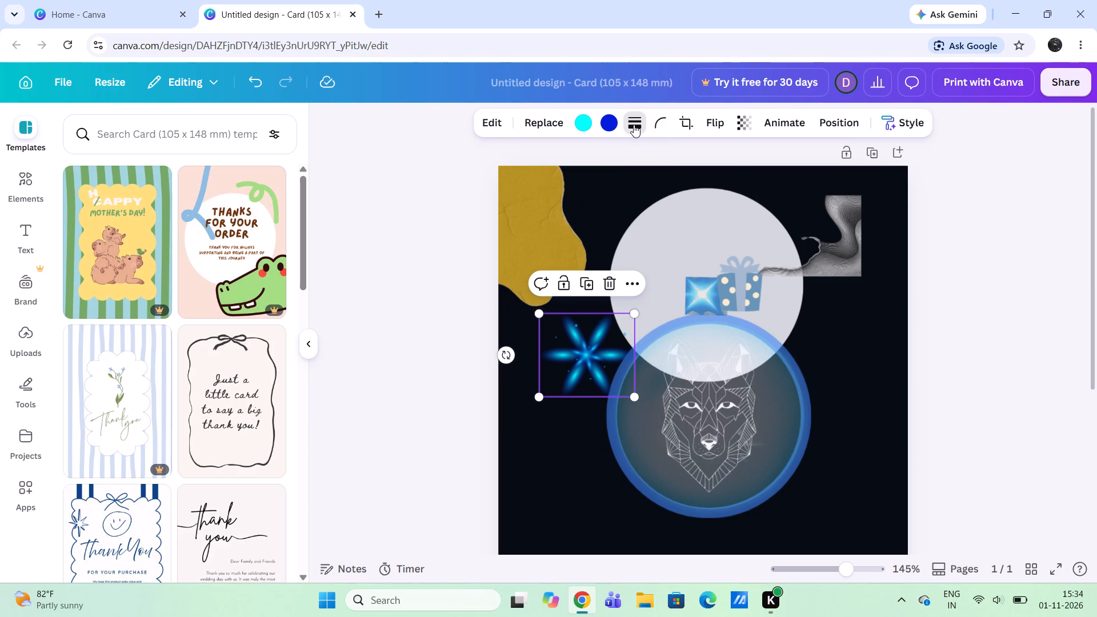
left_click(655, 115)
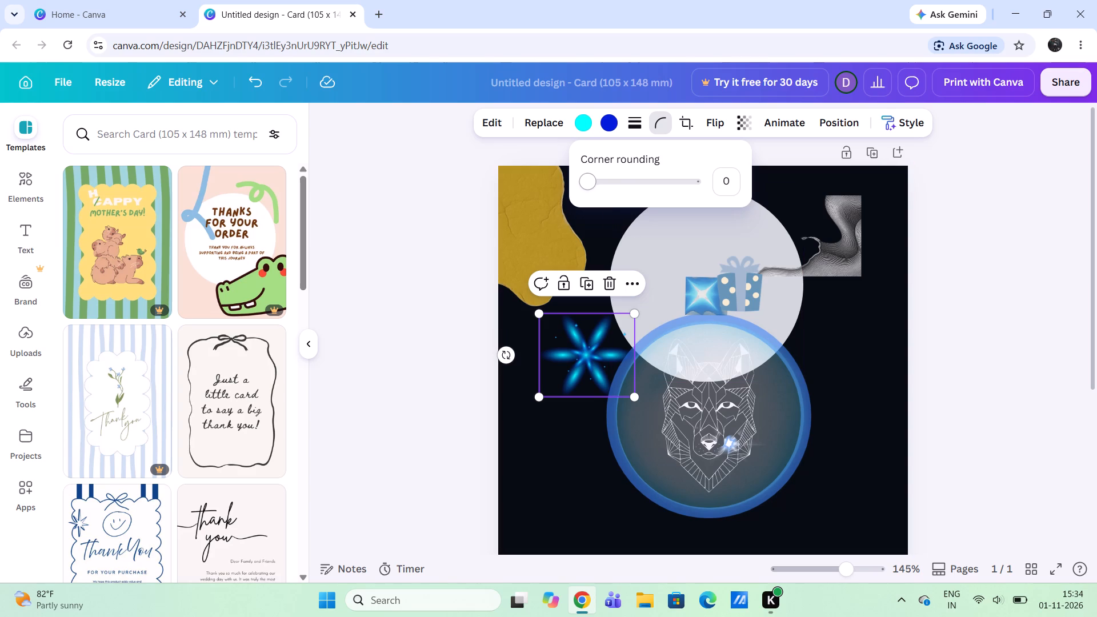
left_click_drag(586, 186, 712, 181)
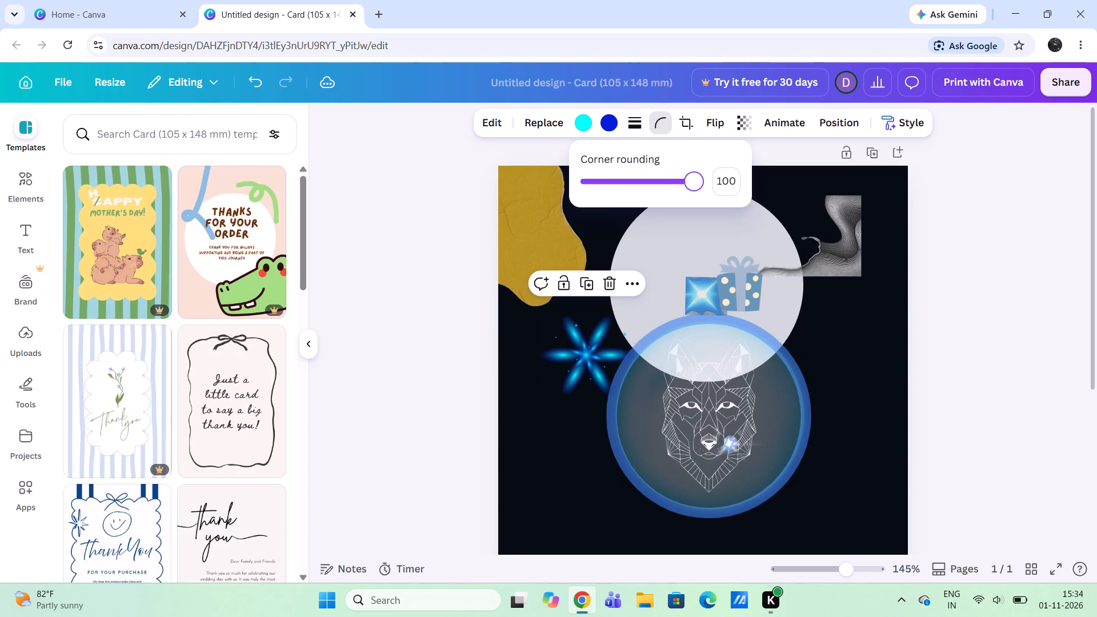
left_click_drag(712, 181, 599, 207)
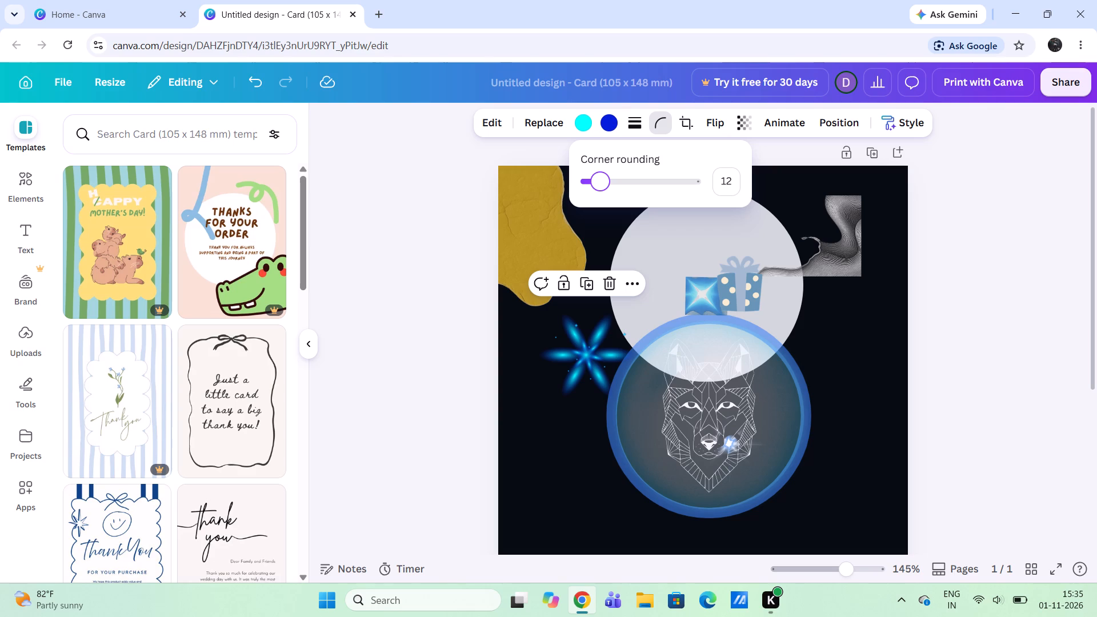
left_click_drag(599, 207, 617, 210)
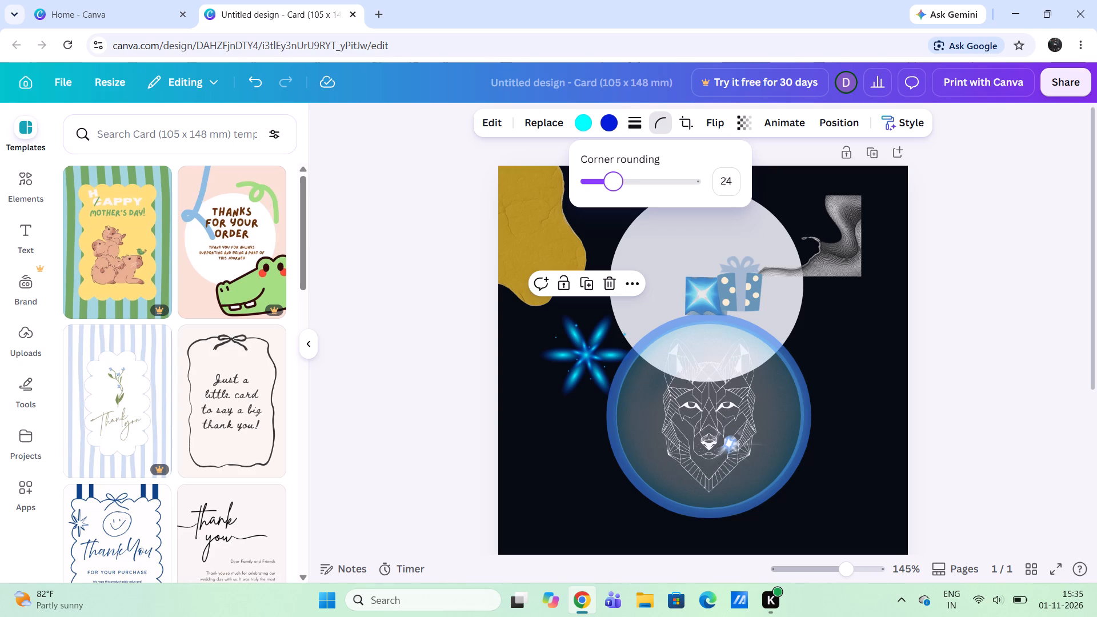
left_click_drag(617, 210, 632, 298)
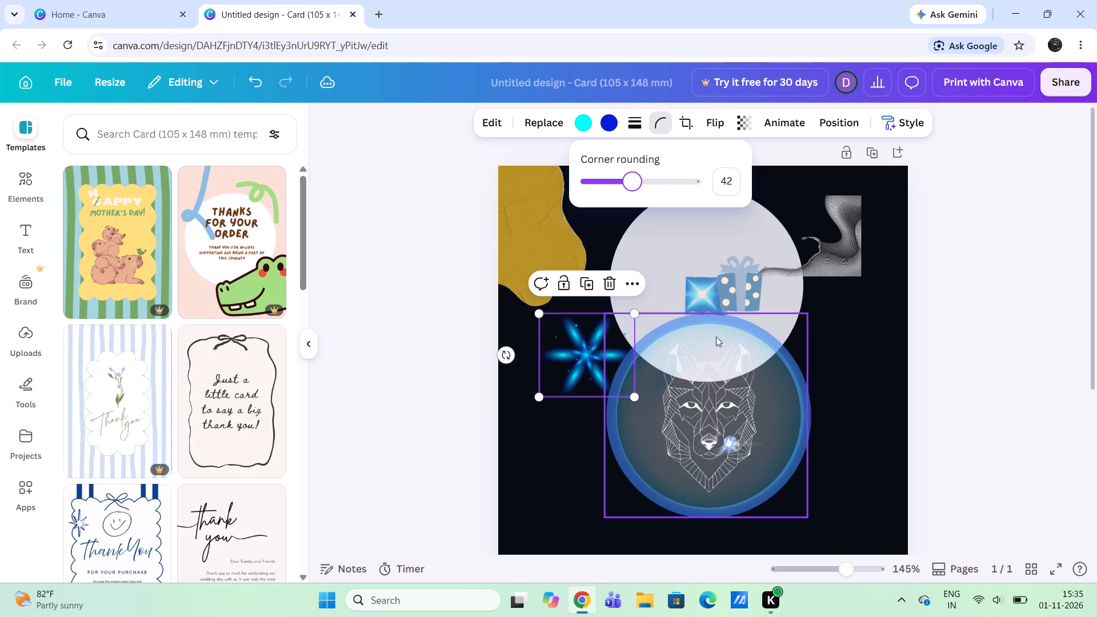
Use the Pixel Eraser on the blue starburst beside the gift box to trim the tip of its upper paper peak.
left_click(702, 297)
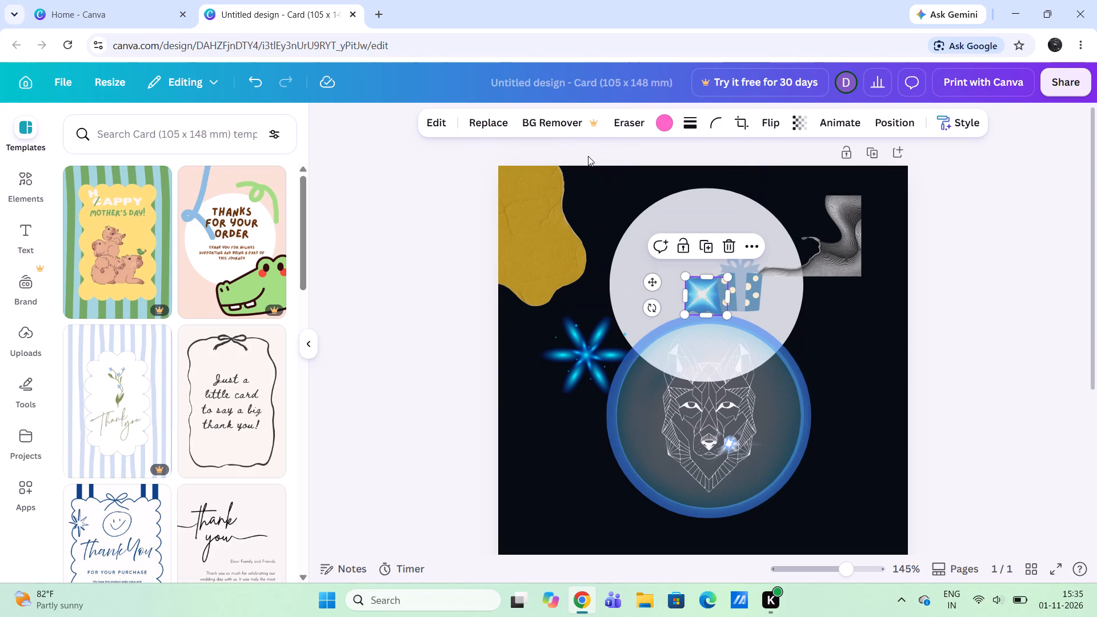
left_click(623, 126)
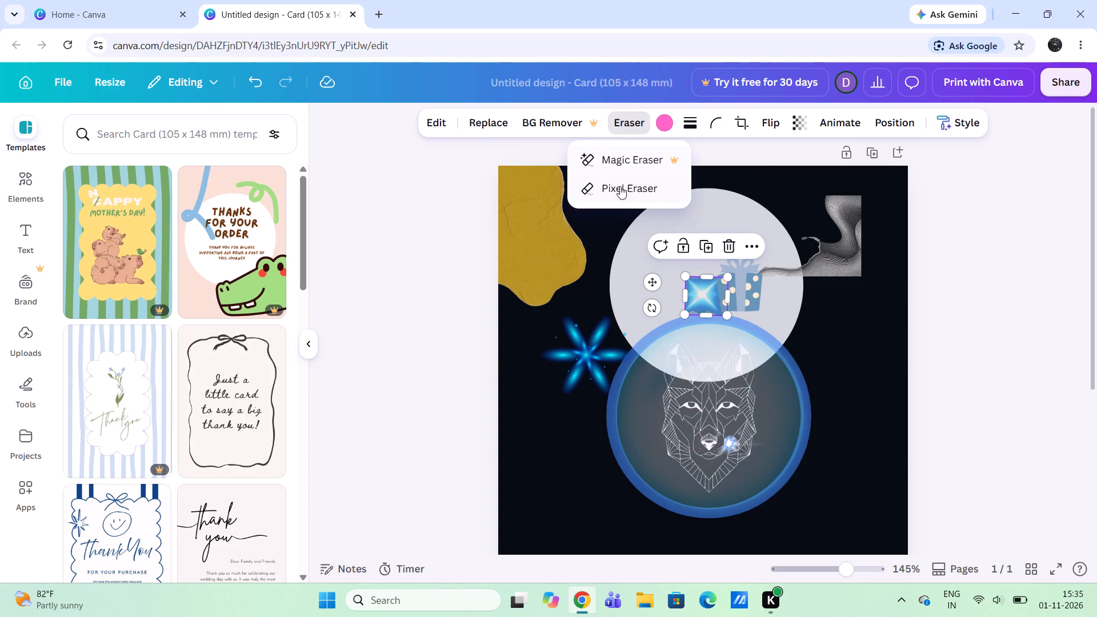
left_click(619, 187)
left_click(619, 187)
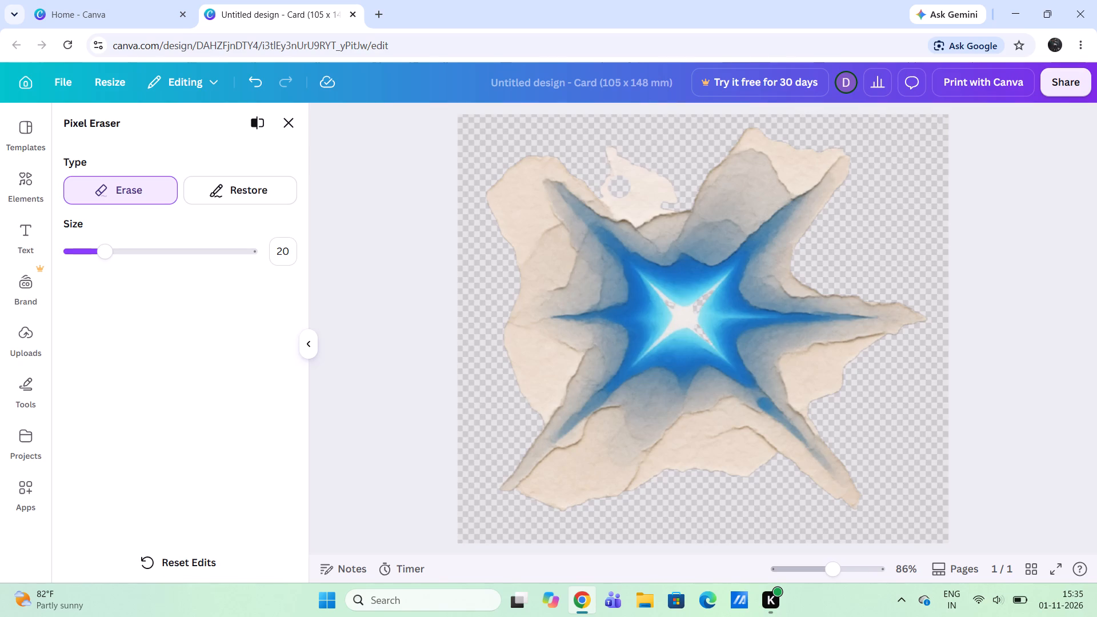
left_click_drag(811, 153, 772, 146)
left_click_drag(772, 146, 751, 141)
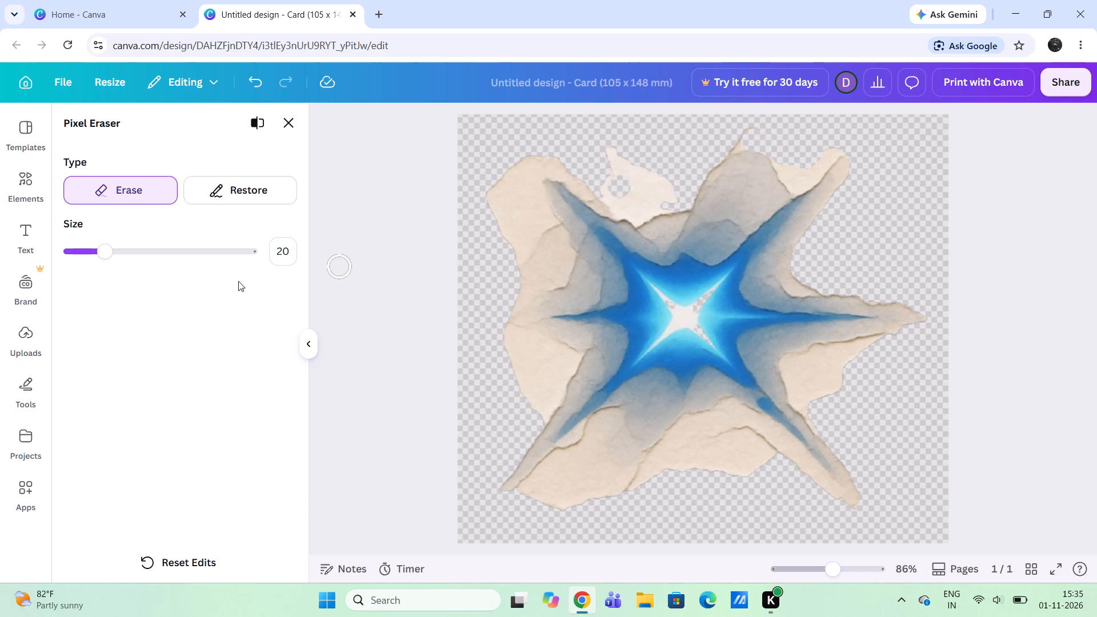
Set the eraser size to 12 and trim the paper edges along the starburst's upper peak, upper-right ray and right ray tip.
left_click_drag(105, 254, 90, 253)
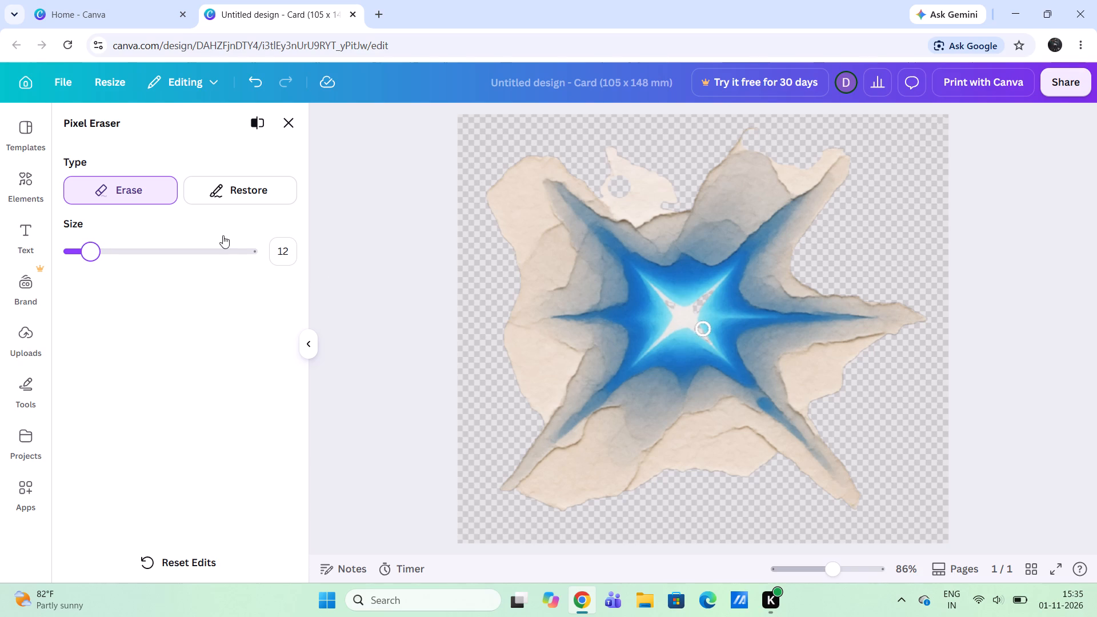
left_click_drag(812, 143, 694, 145)
left_click_drag(694, 145, 797, 180)
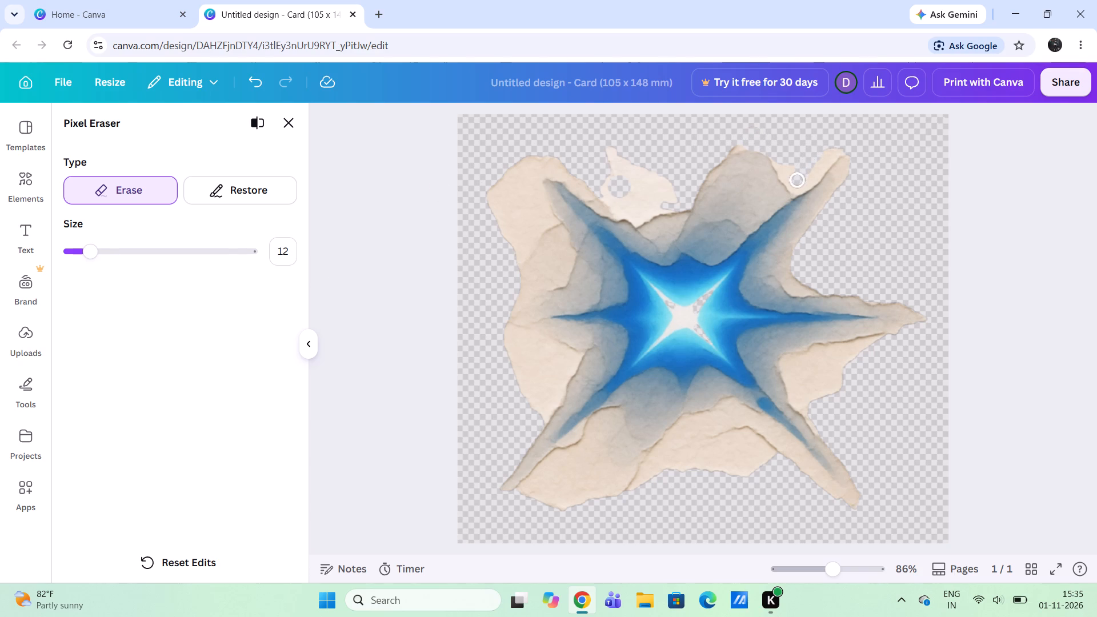
left_click_drag(797, 180, 810, 177)
left_click_drag(810, 177, 813, 239)
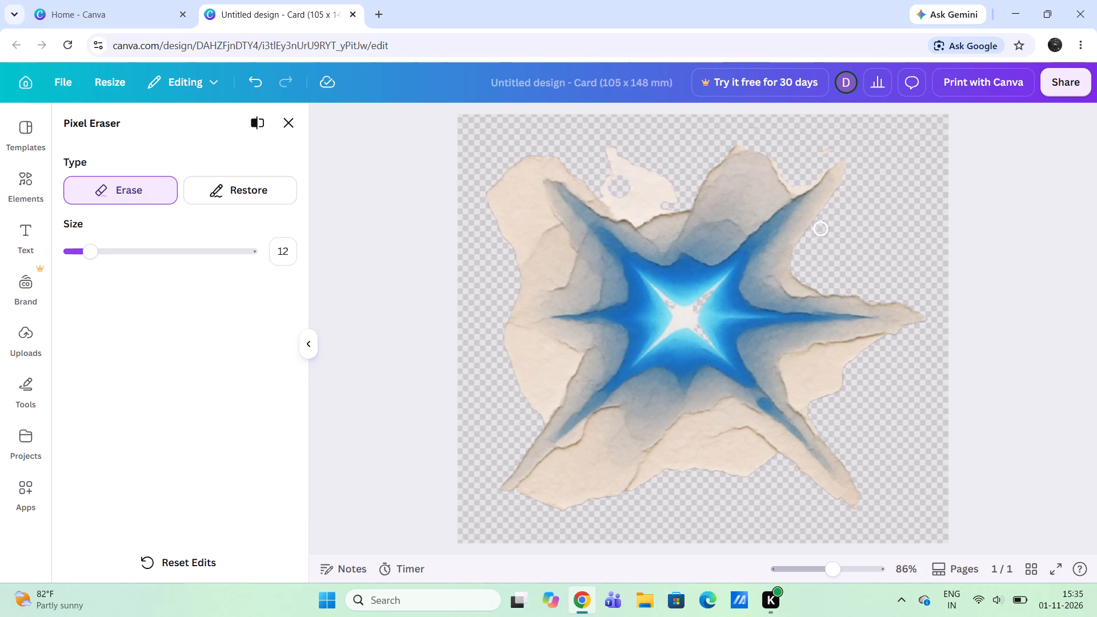
left_click_drag(813, 239, 849, 291)
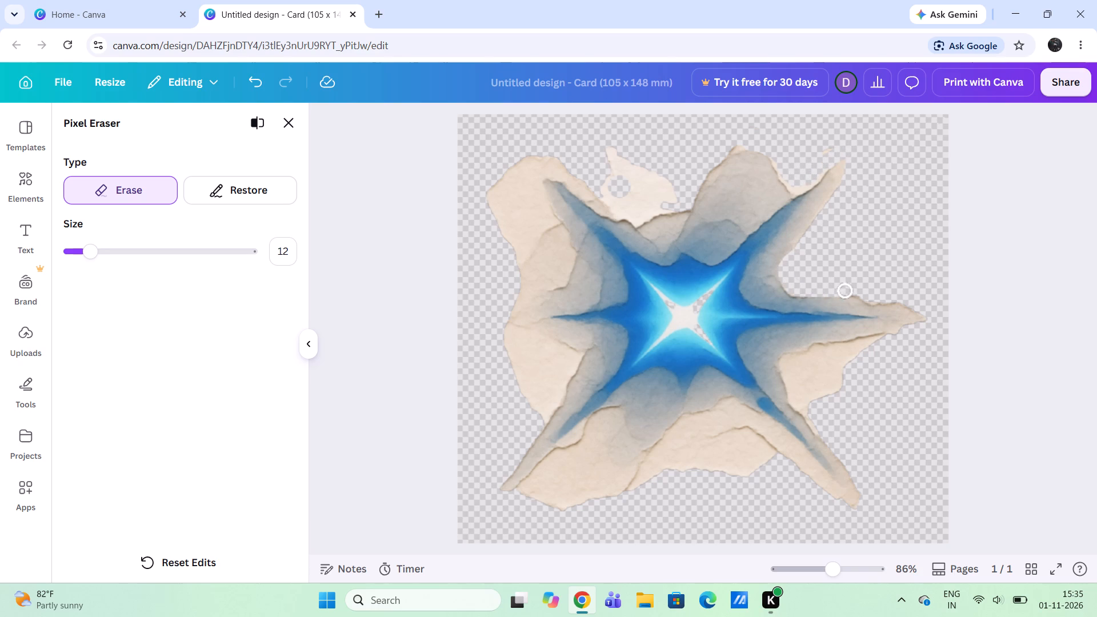
left_click_drag(849, 291, 890, 338)
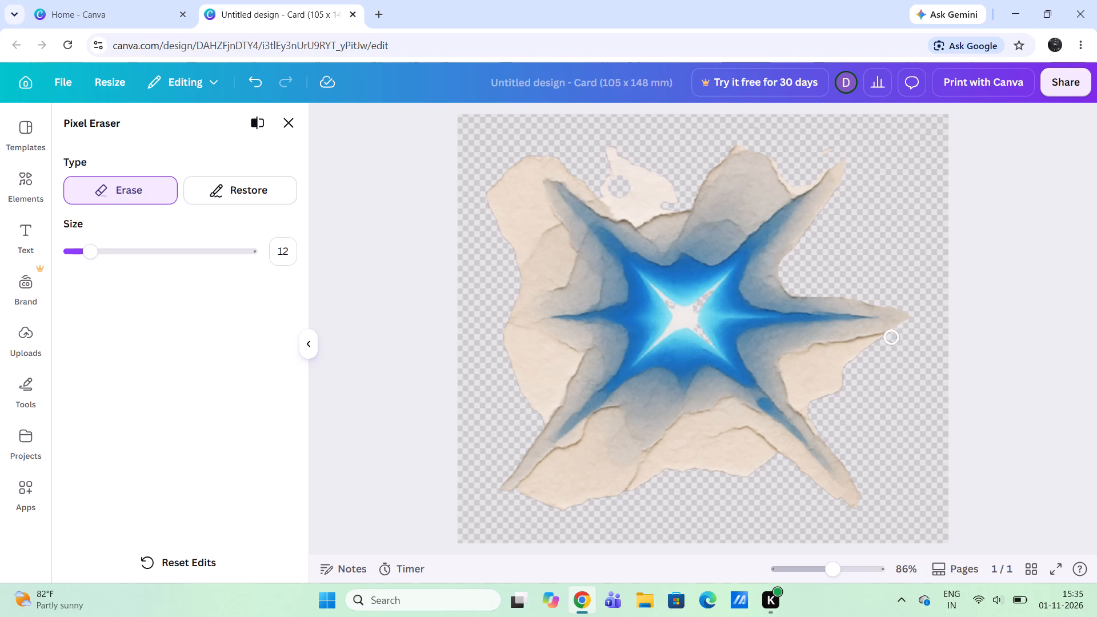
Erase the beige paper flap between the starburst's right ray and lower-right ray.
left_click_drag(890, 338, 799, 359)
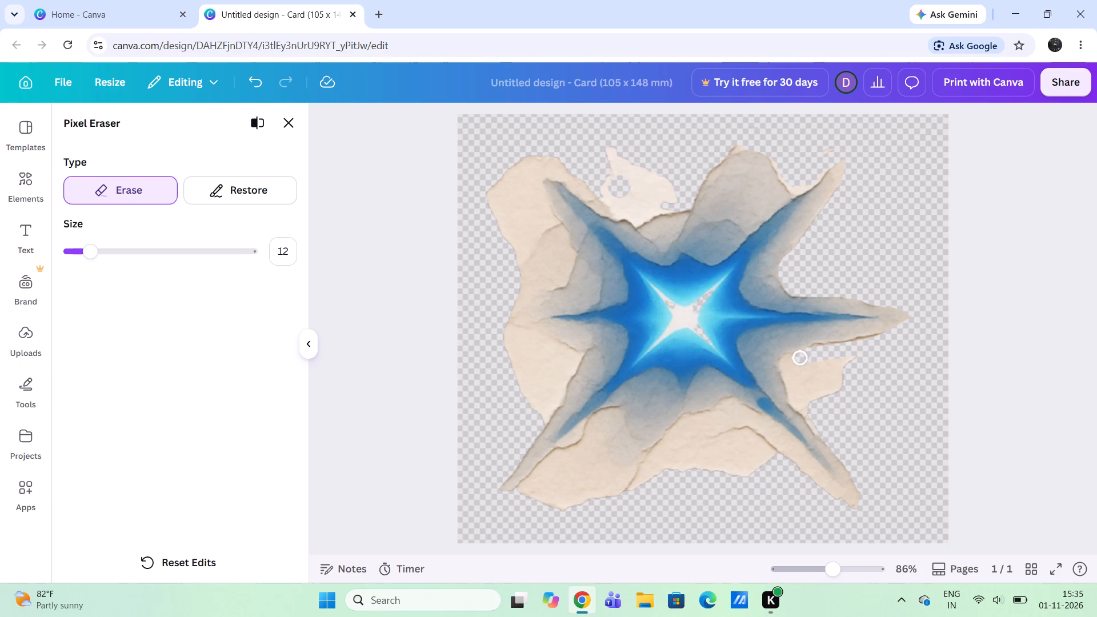
left_click_drag(799, 359, 784, 372)
left_click_drag(784, 372, 819, 373)
left_click_drag(819, 373, 838, 386)
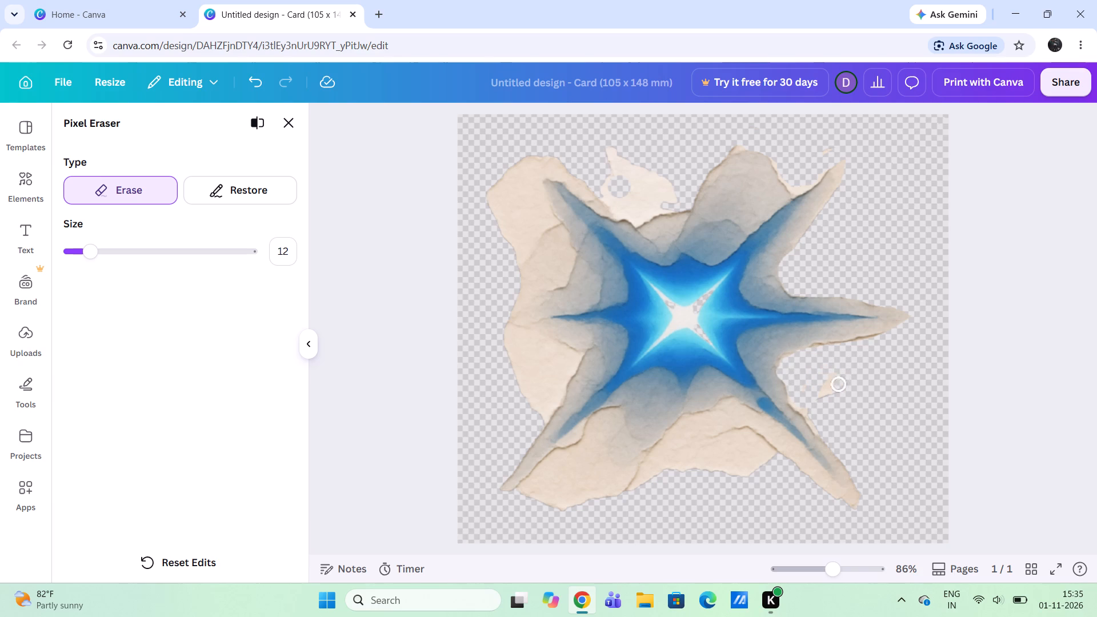
left_click_drag(838, 386, 876, 548)
Trim the tip of the starburst's lower-right ray and erase the beige paper between that ray and the bottom grey fold.
left_click_drag(876, 548, 848, 527)
left_click_drag(848, 527, 813, 479)
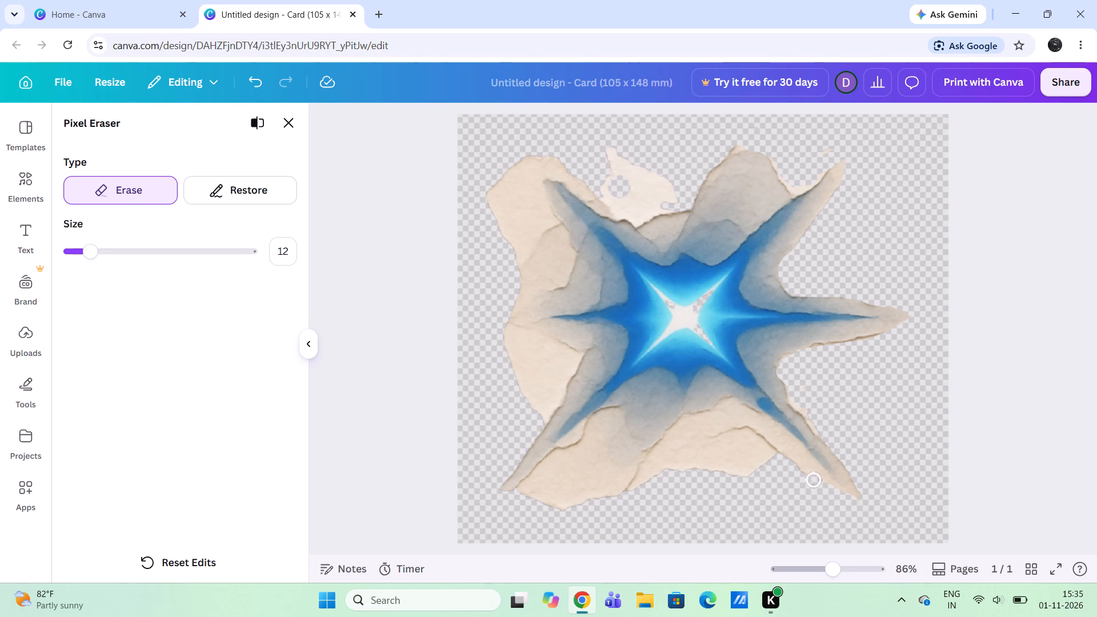
left_click_drag(813, 479, 745, 422)
left_click_drag(745, 422, 646, 488)
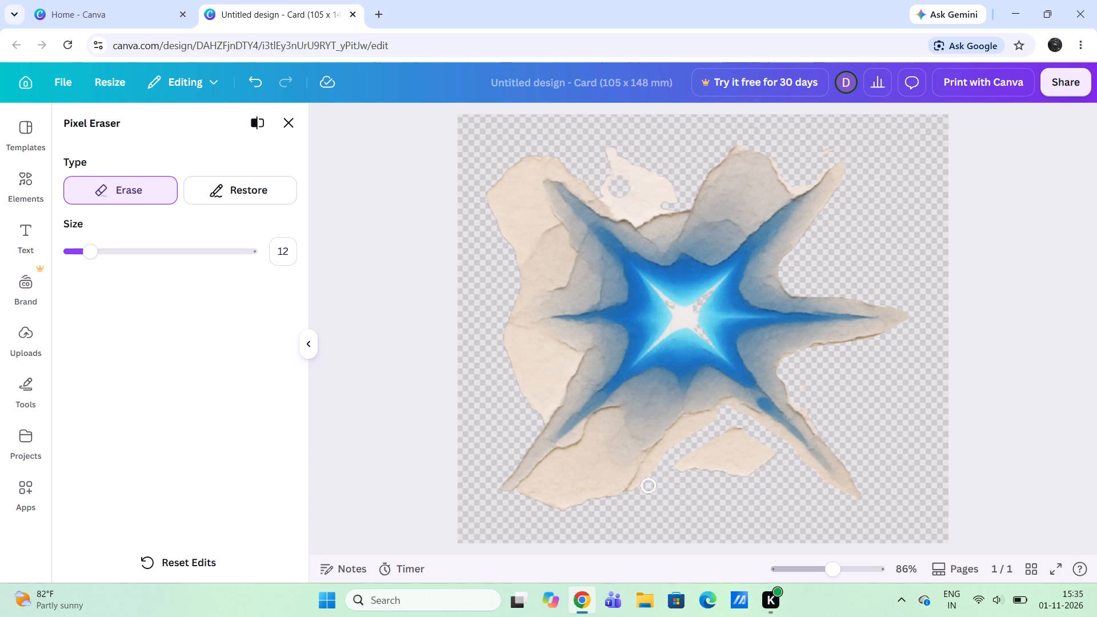
left_click_drag(646, 488, 648, 470)
left_click_drag(648, 470, 695, 421)
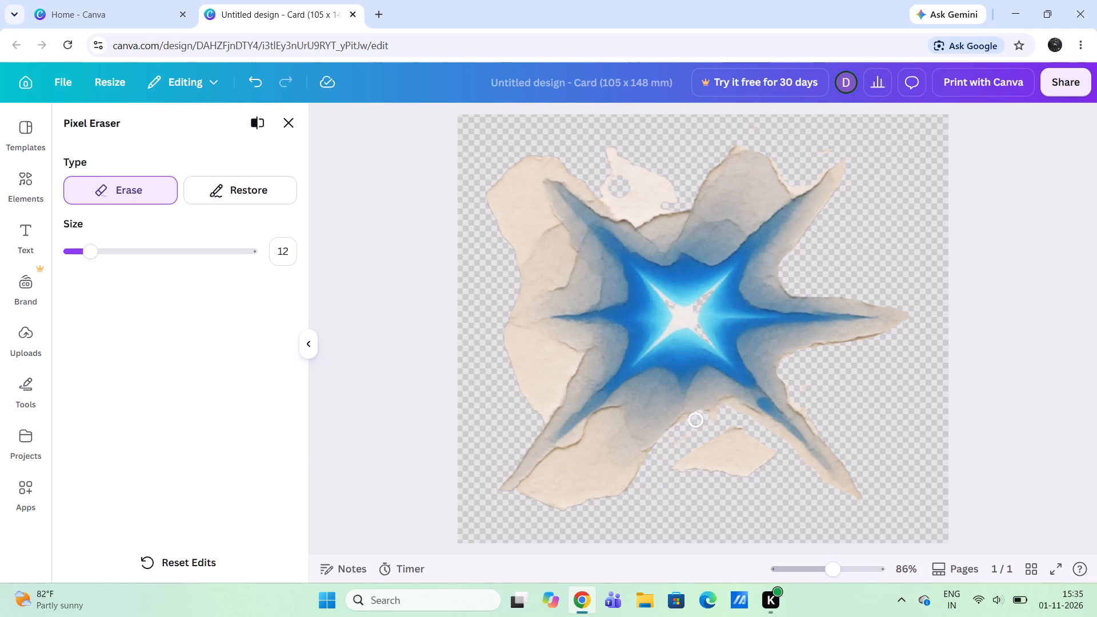
left_click_drag(695, 421, 751, 442)
left_click_drag(751, 442, 766, 456)
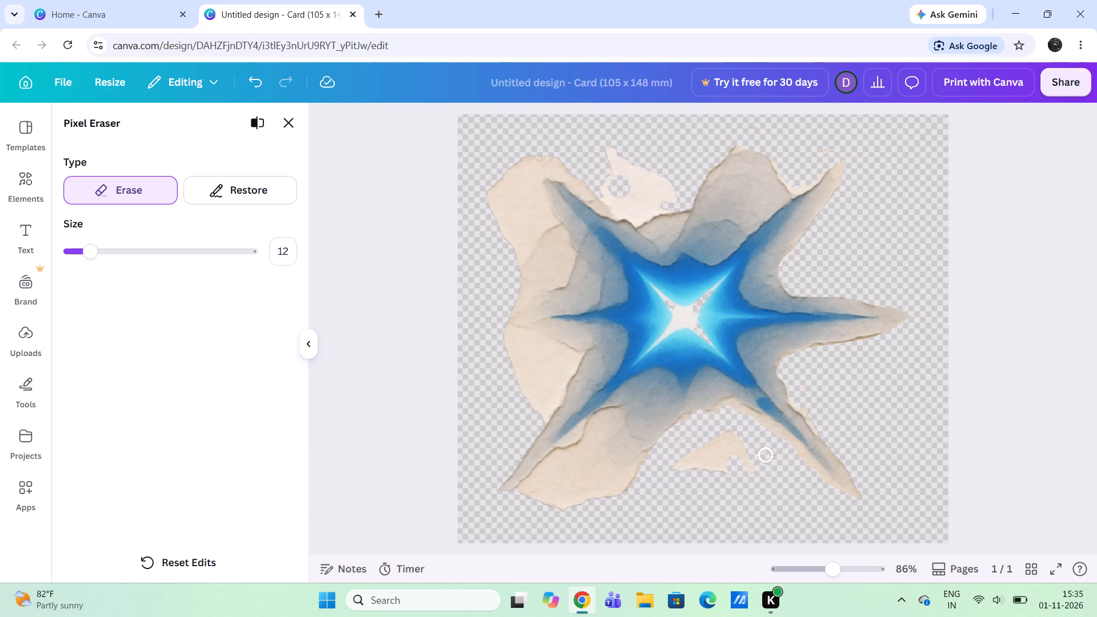
left_click_drag(766, 456, 684, 466)
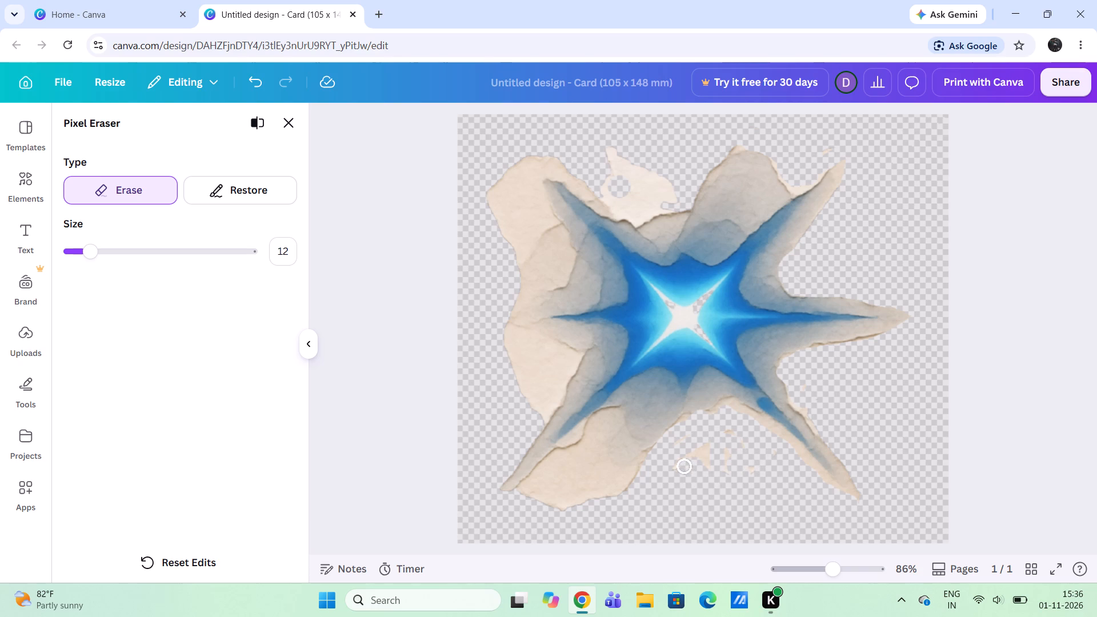
left_click_drag(684, 466, 625, 505)
Erase the beige paper flap beneath the starburst's lower-left ray and trim that ray's tip.
left_click_drag(625, 505, 612, 427)
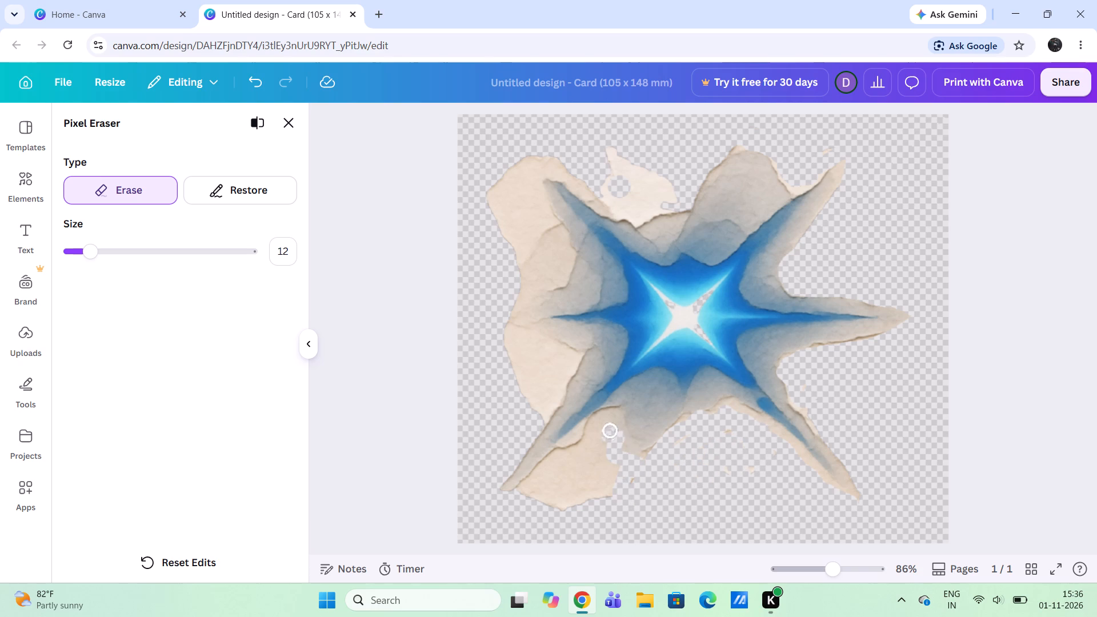
left_click_drag(612, 427, 580, 504)
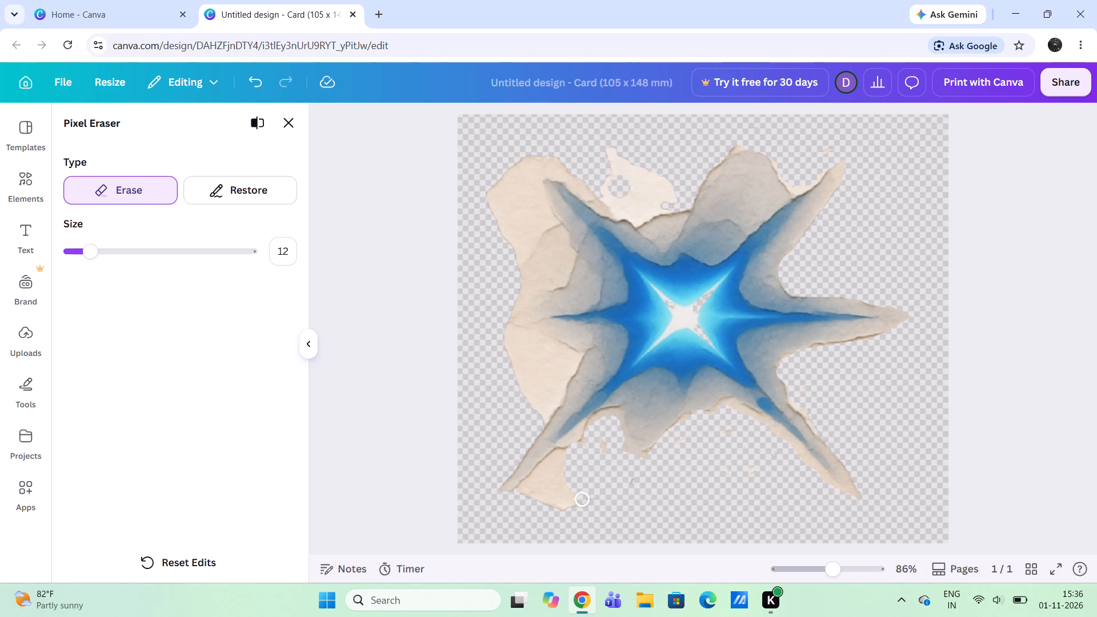
left_click_drag(580, 504, 587, 438)
left_click_drag(587, 438, 545, 469)
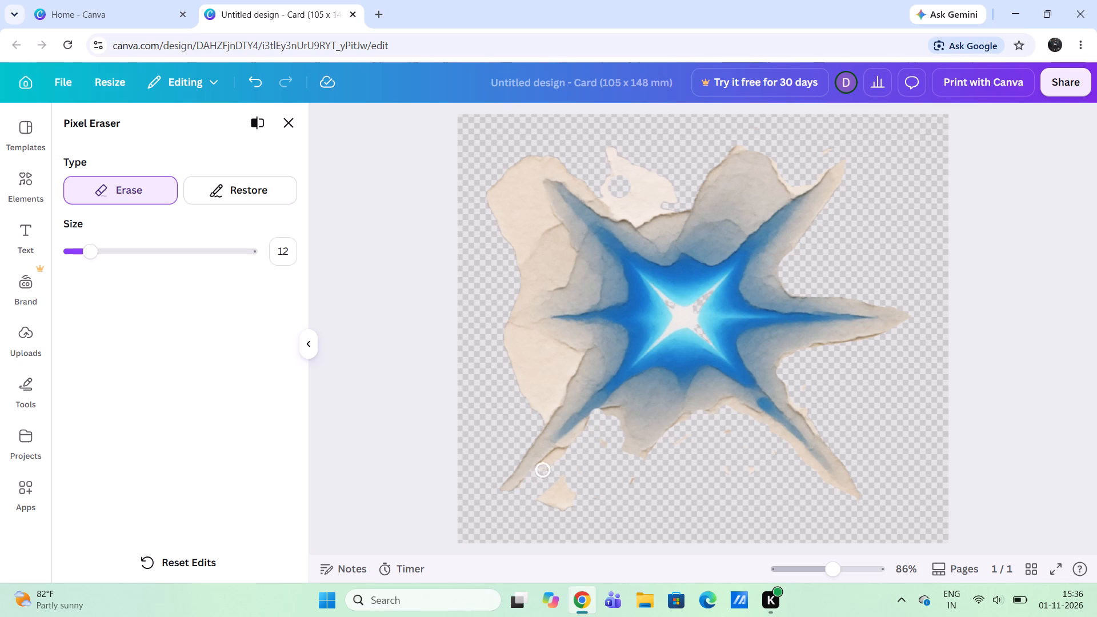
left_click_drag(545, 469, 567, 494)
left_click_drag(567, 494, 558, 492)
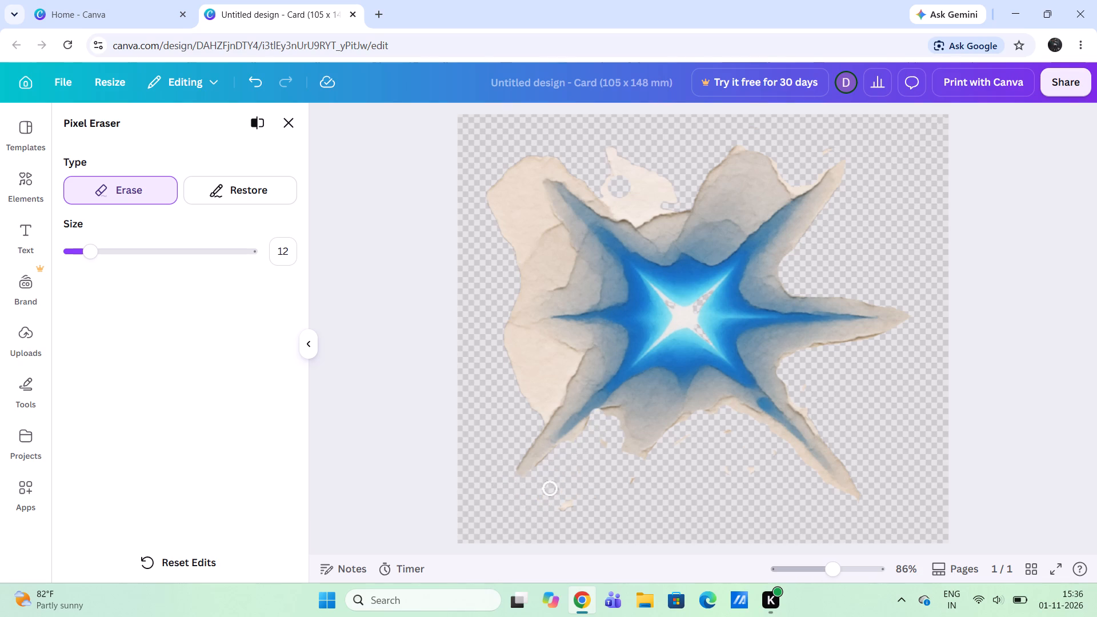
left_click_drag(558, 492, 569, 508)
left_click_drag(569, 508, 521, 459)
Erase the beige paper flap and leftover scraps between the starburst's lower-left ray and left ray.
left_click_drag(521, 459, 548, 410)
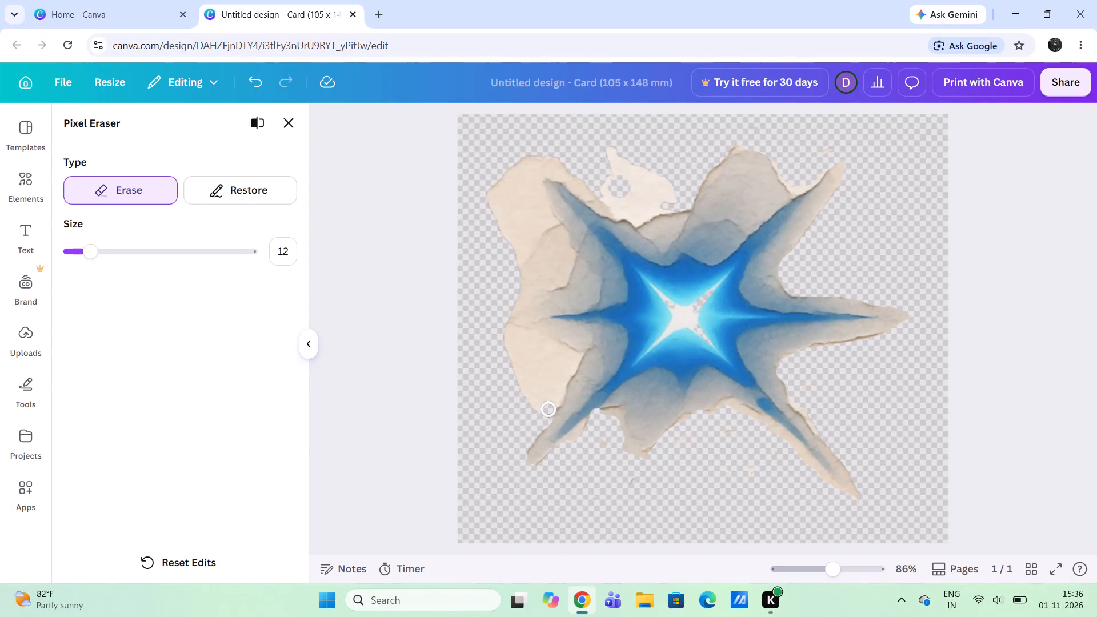
left_click_drag(548, 410, 574, 366)
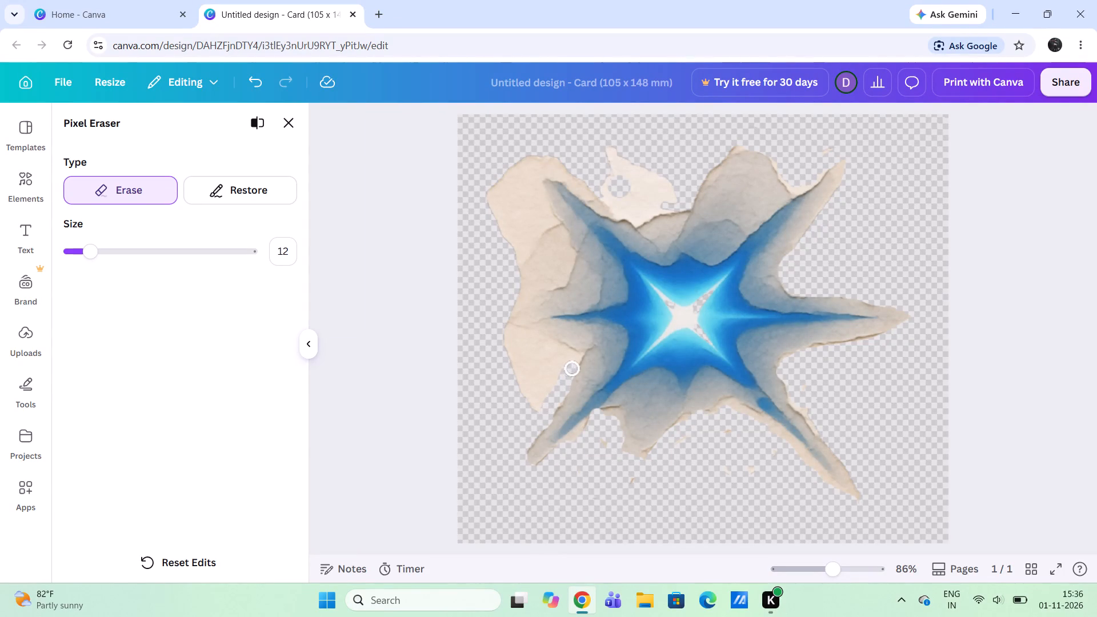
left_click_drag(574, 366, 529, 339)
left_click_drag(529, 339, 563, 342)
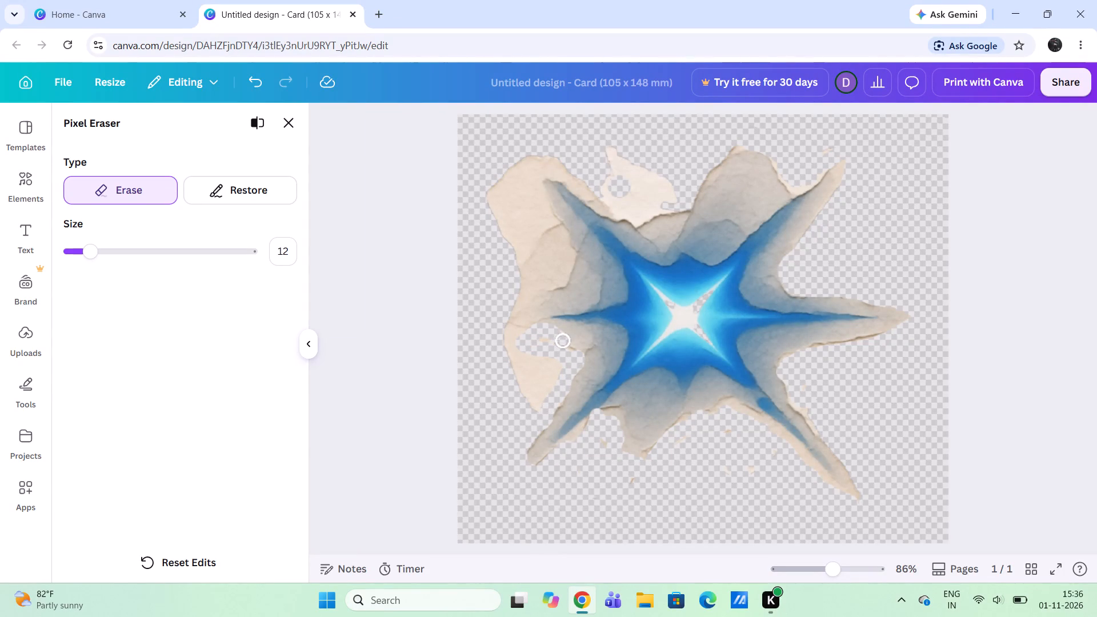
left_click_drag(563, 342, 542, 389)
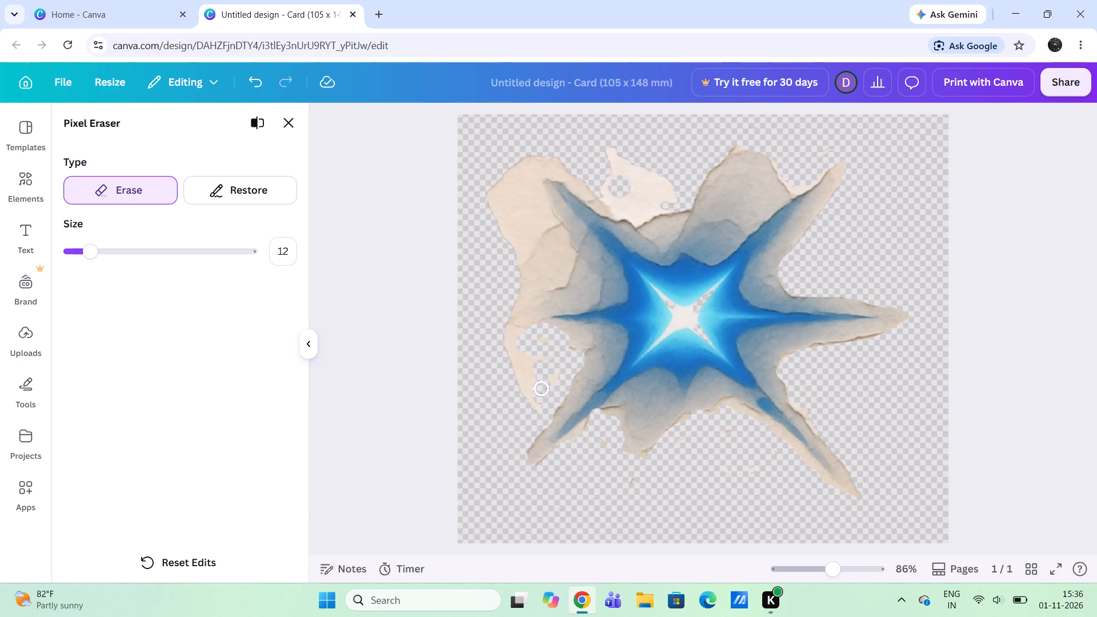
left_click_drag(542, 389, 573, 368)
left_click_drag(573, 368, 580, 358)
left_click_drag(580, 358, 582, 355)
left_click_drag(582, 355, 526, 379)
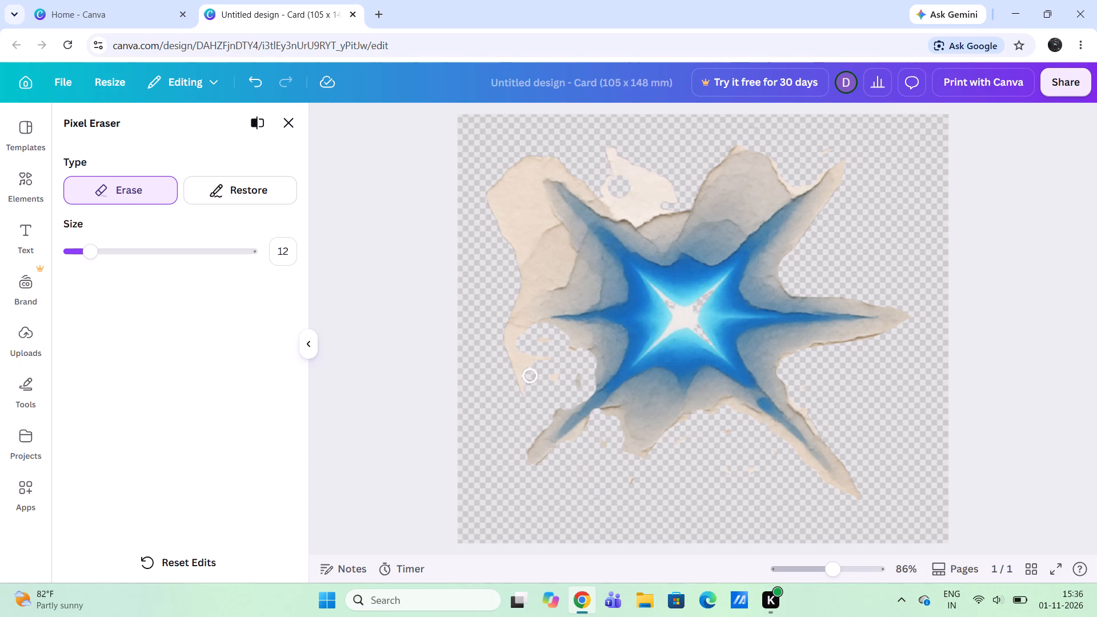
left_click_drag(526, 379, 541, 372)
left_click_drag(541, 372, 541, 367)
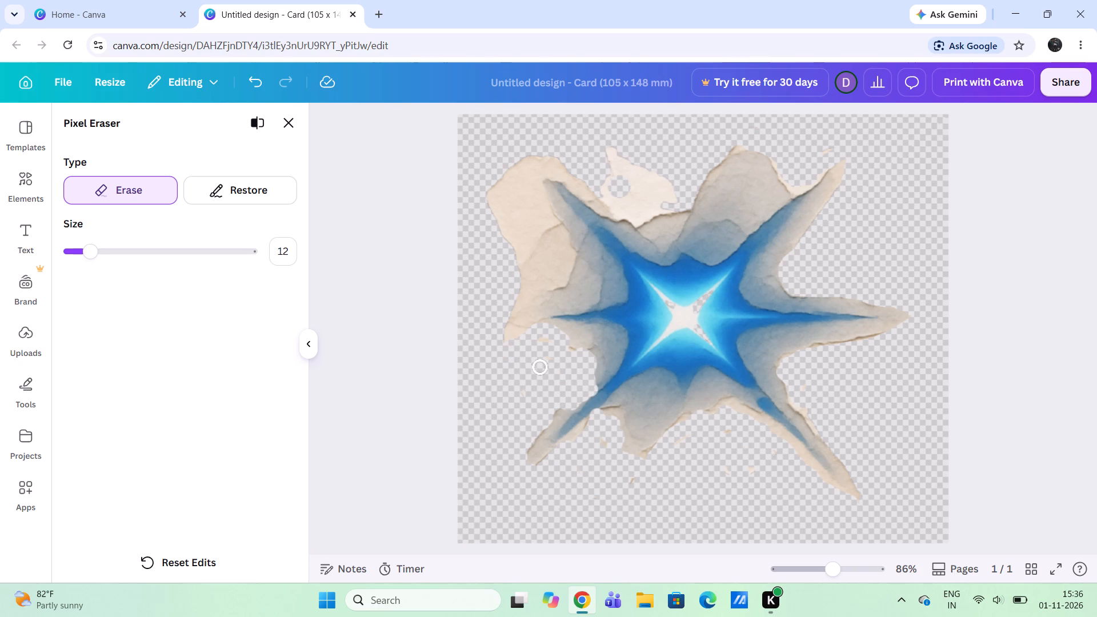
left_click_drag(541, 367, 542, 371)
left_click_drag(542, 371, 547, 393)
left_click_drag(547, 393, 524, 327)
Erase the beige paper flap between the starburst's left ray and upper-left ray, trimming around the upper-left ray's tip.
left_click_drag(524, 327, 535, 328)
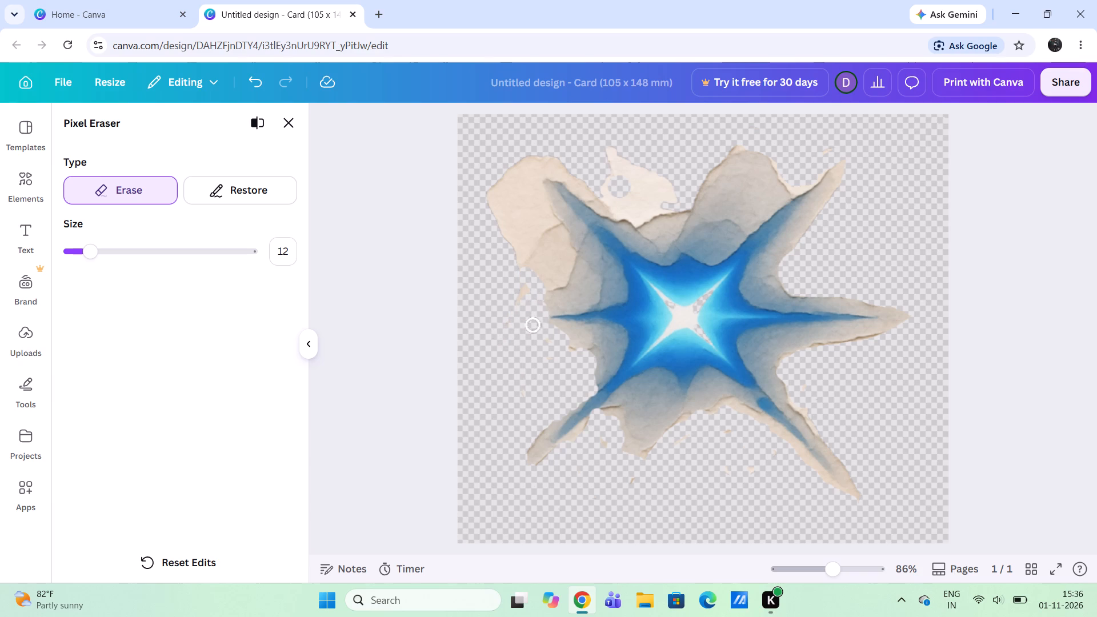
left_click_drag(535, 328, 561, 266)
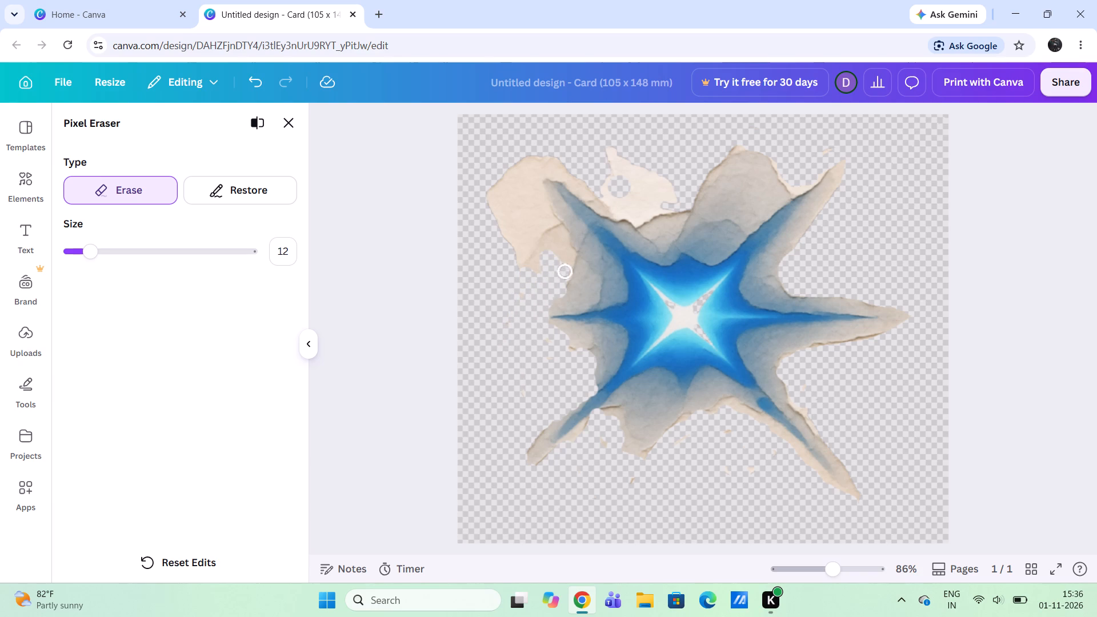
left_click_drag(561, 266, 529, 253)
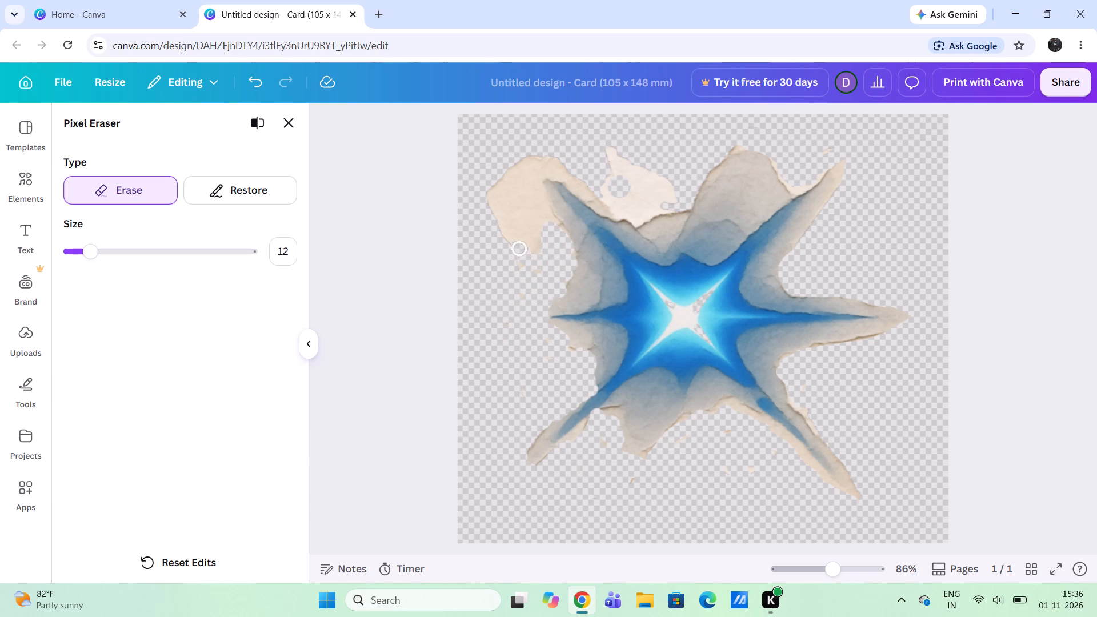
left_click_drag(529, 253, 519, 181)
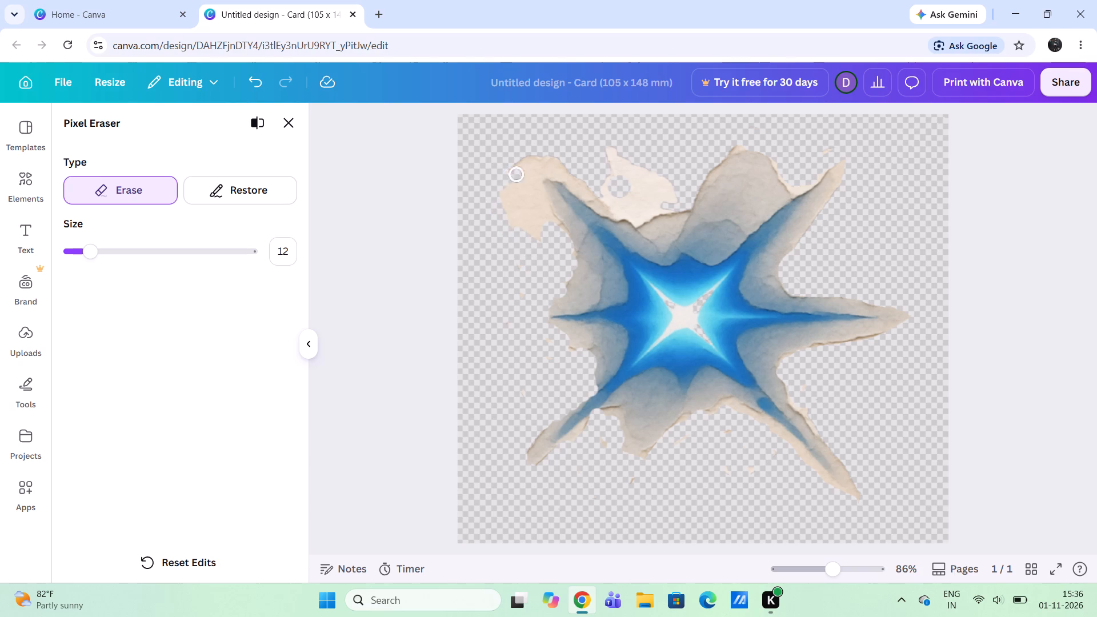
left_click_drag(519, 181, 530, 214)
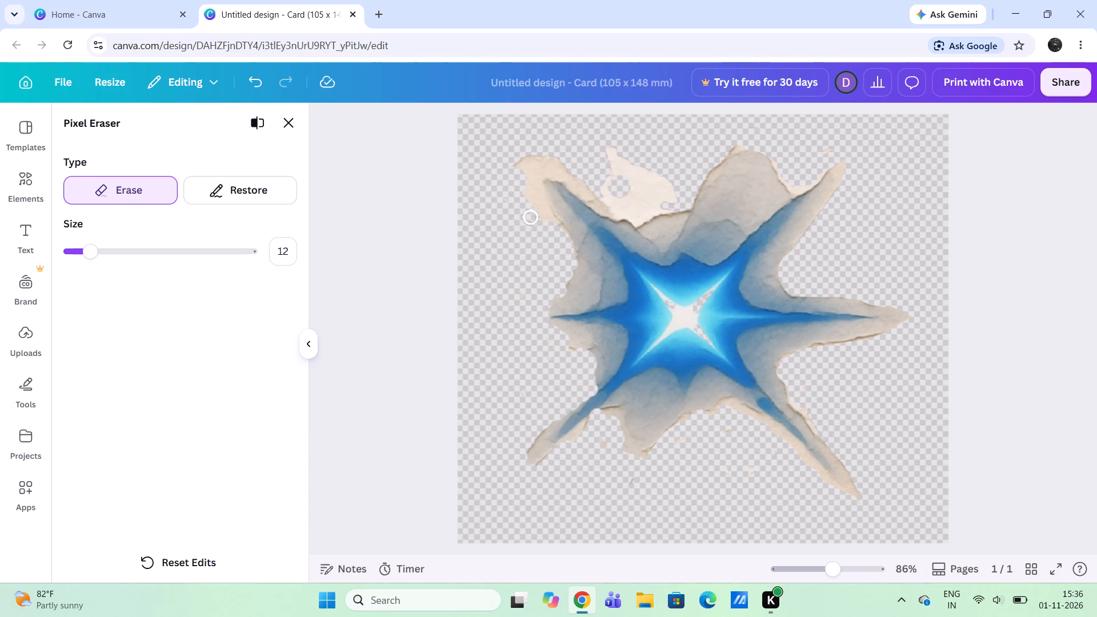
left_click_drag(530, 214, 538, 122)
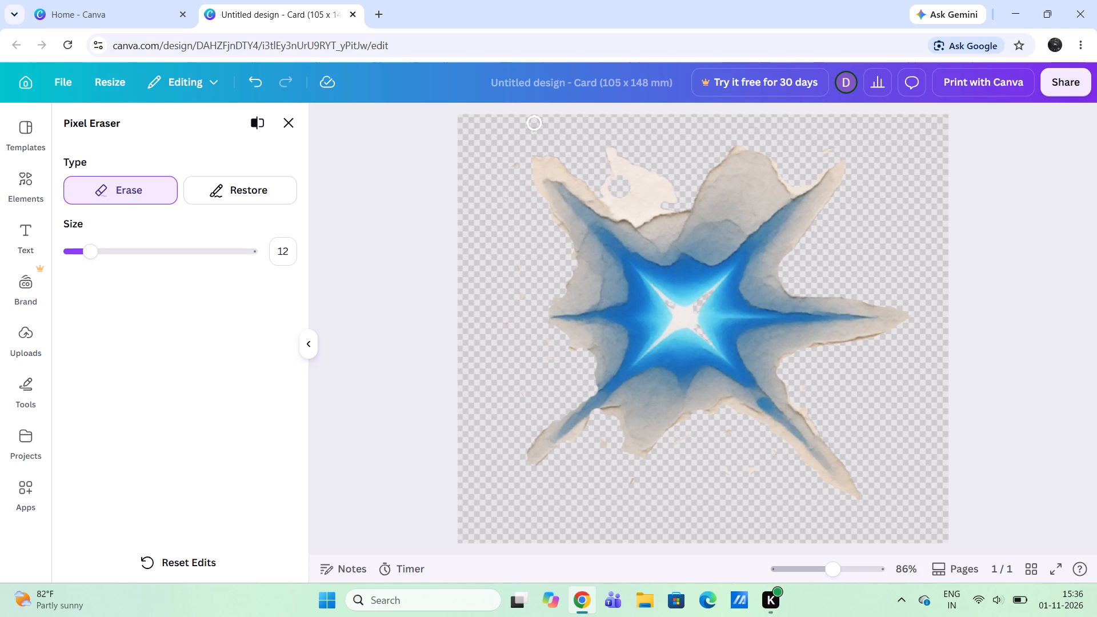
left_click_drag(538, 122, 551, 171)
left_click_drag(551, 171, 567, 245)
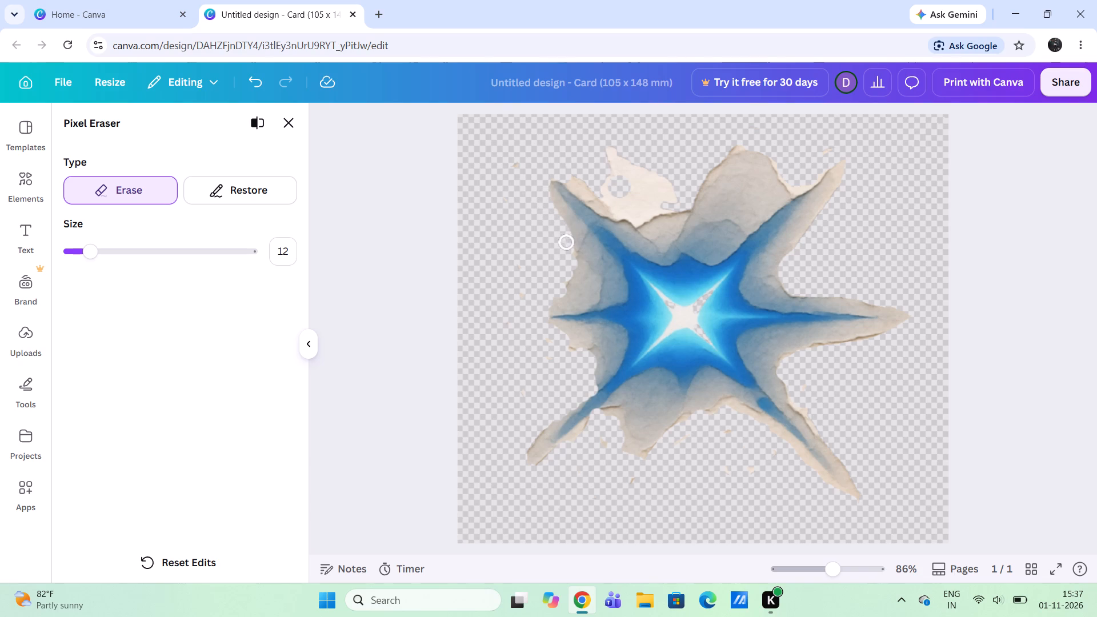
Trim the starburst's left paper edge down to the lower-left ray and erase the paper on both sides of that ray.
left_click_drag(567, 245, 543, 322)
left_click_drag(543, 322, 555, 335)
left_click_drag(555, 335, 574, 406)
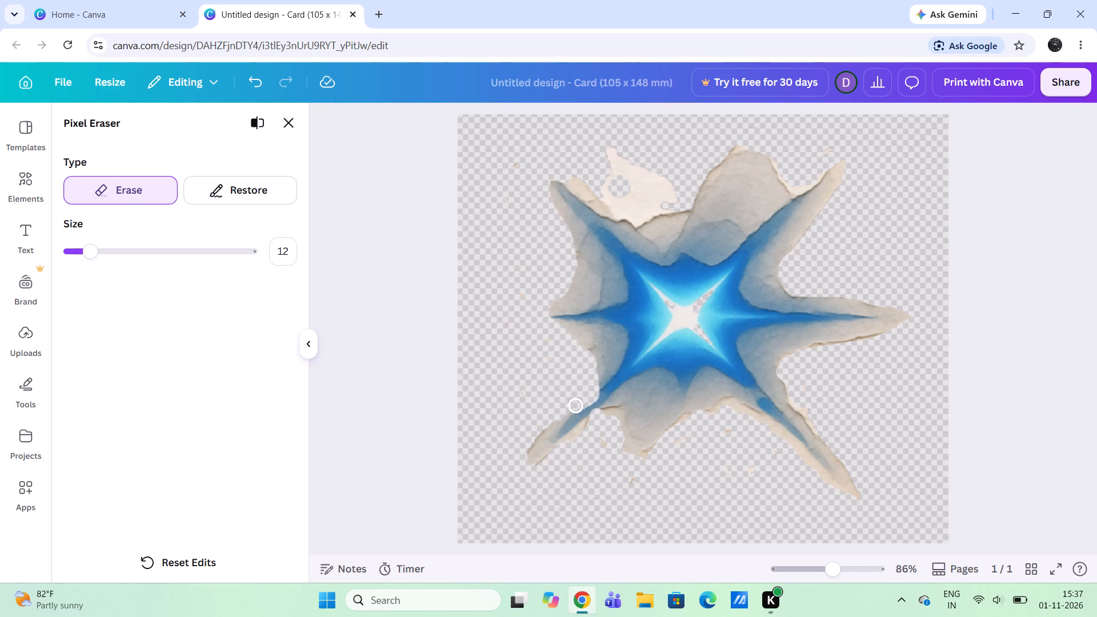
left_click_drag(574, 406, 540, 448)
left_click_drag(540, 448, 575, 434)
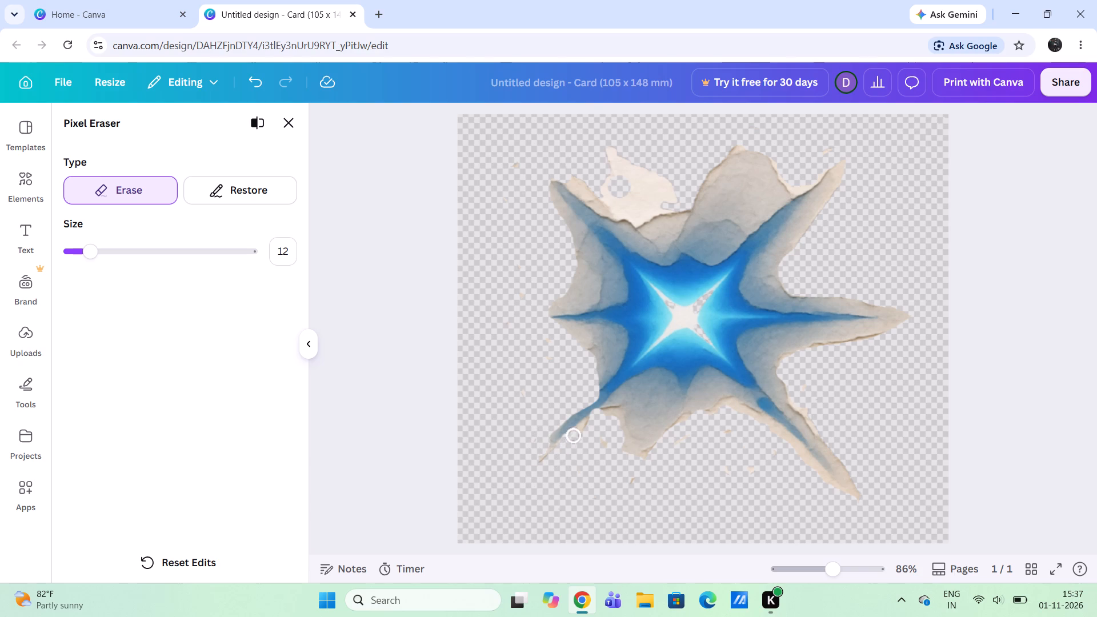
left_click_drag(575, 434, 634, 394)
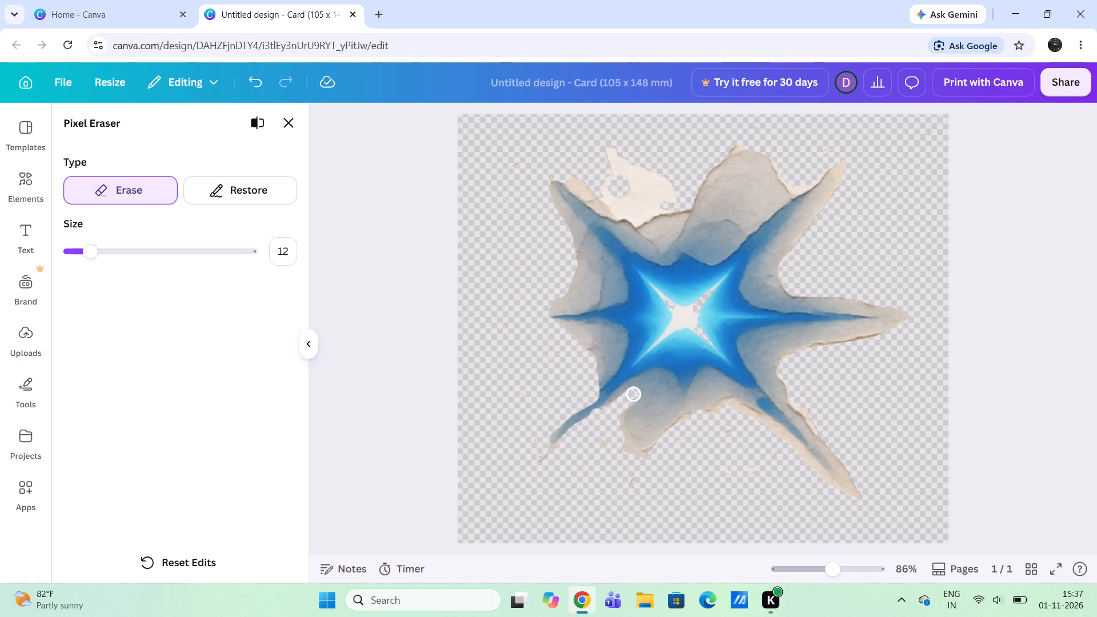
Erase the inner part of the grey paper fold beneath the starburst, beside the lower-left ray.
left_click_drag(634, 394, 642, 390)
left_click_drag(642, 390, 646, 424)
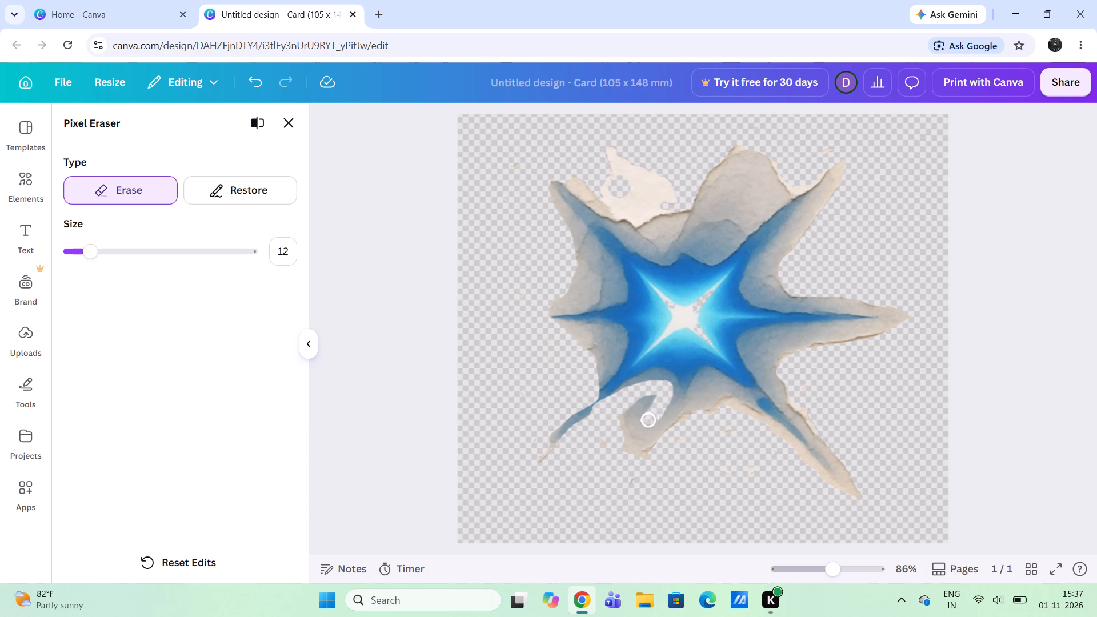
left_click_drag(646, 424, 628, 419)
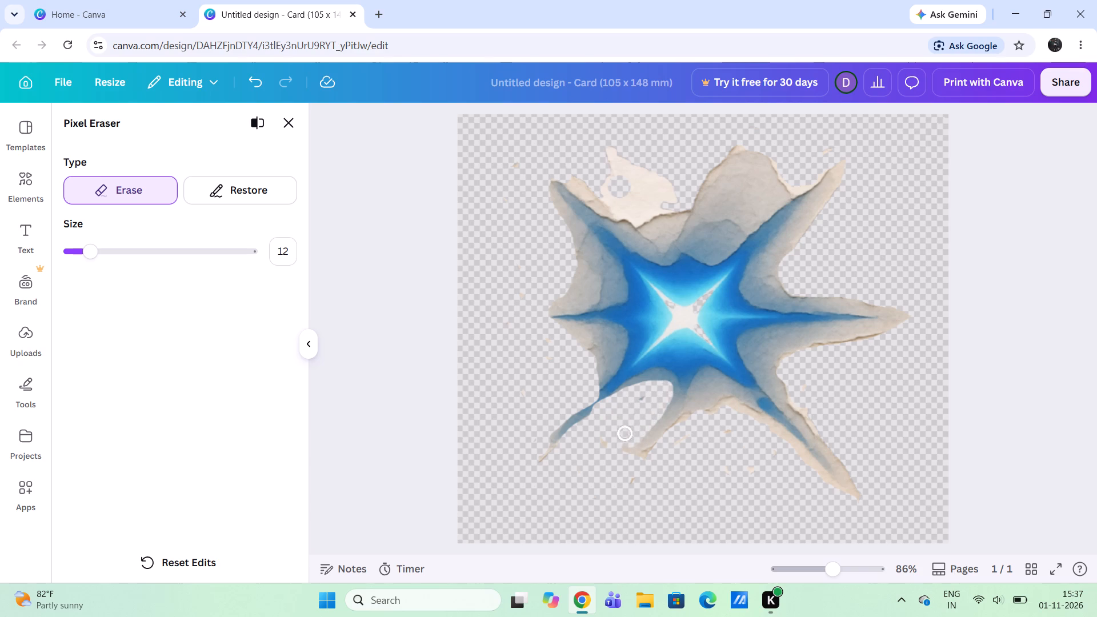
Erase long straight strips across the starburst's blue centre and leave the Pixel Eraser.
left_click_drag(628, 419, 570, 267)
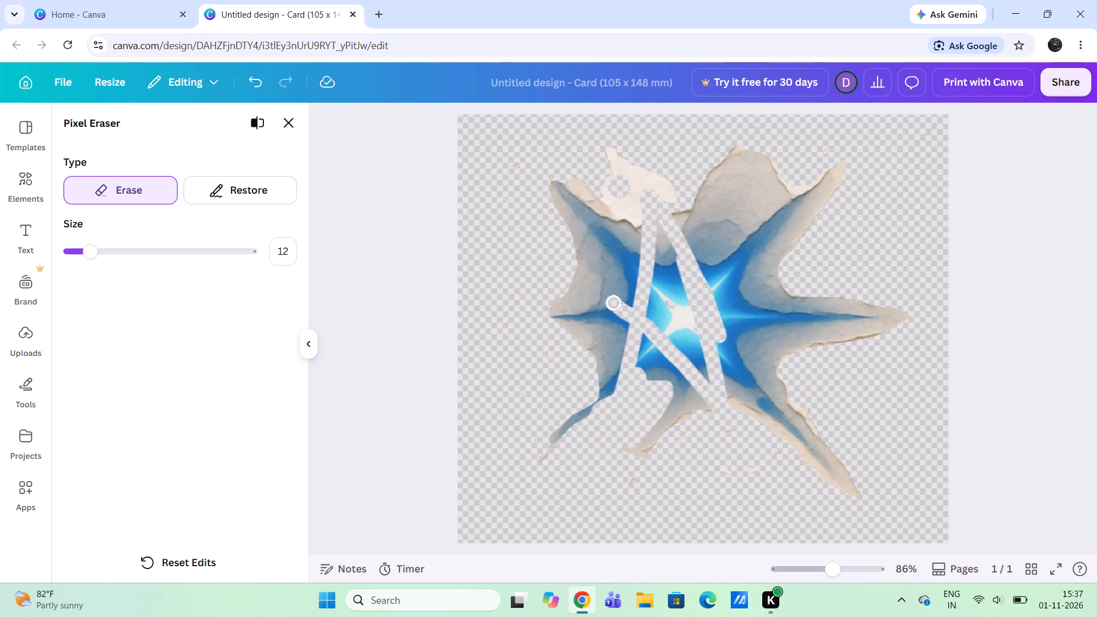
left_click_drag(570, 267, 564, 261)
left_click(175, 95)
left_click_drag(161, 84, 186, 115)
left_click(282, 121)
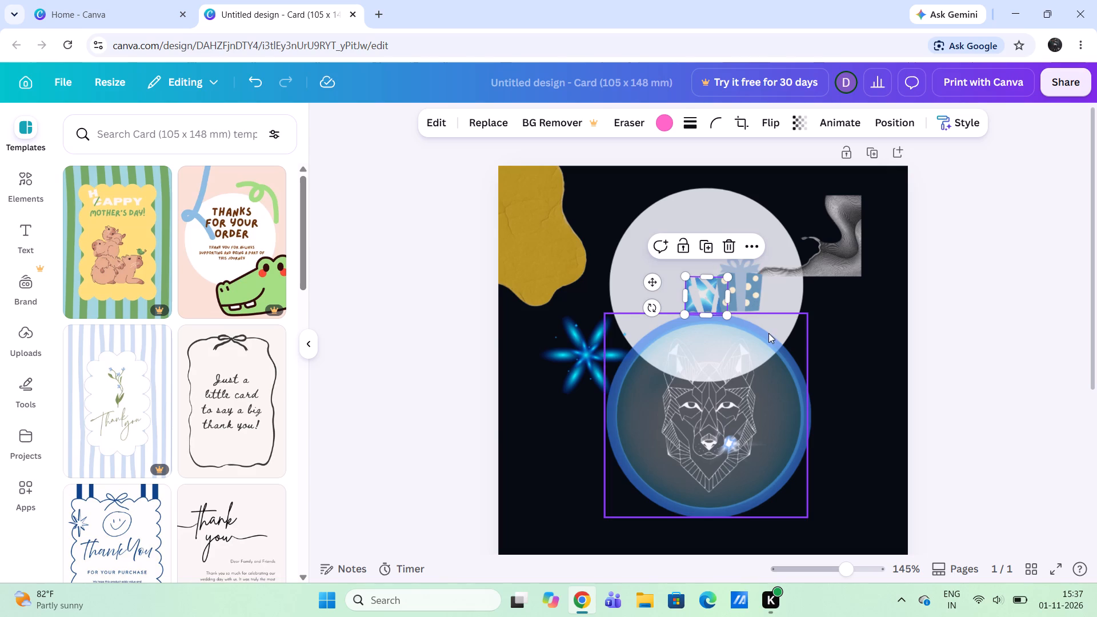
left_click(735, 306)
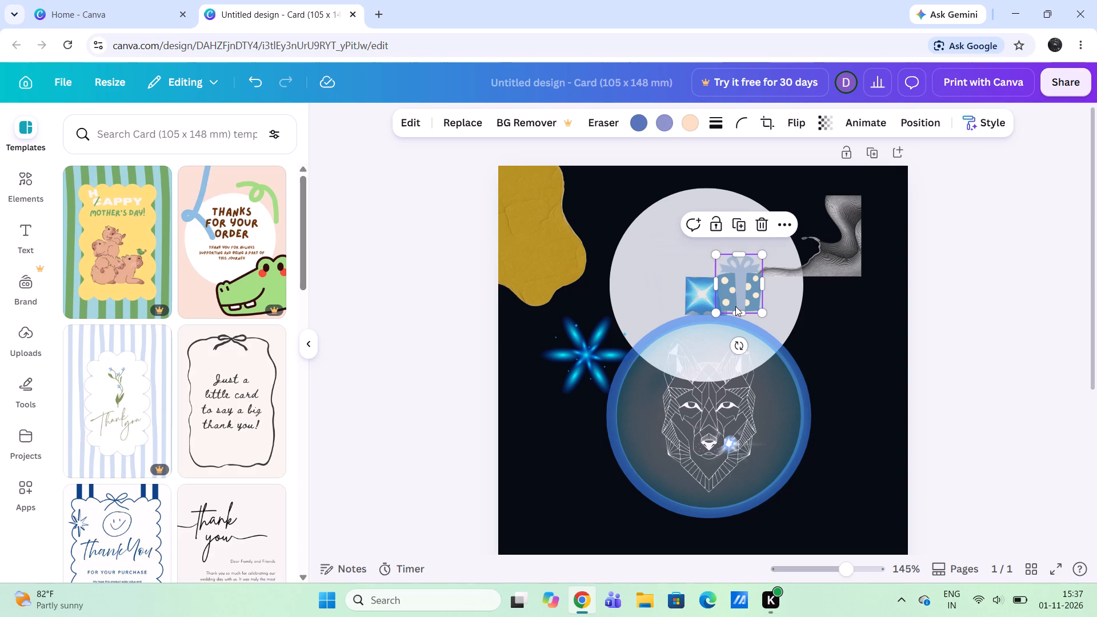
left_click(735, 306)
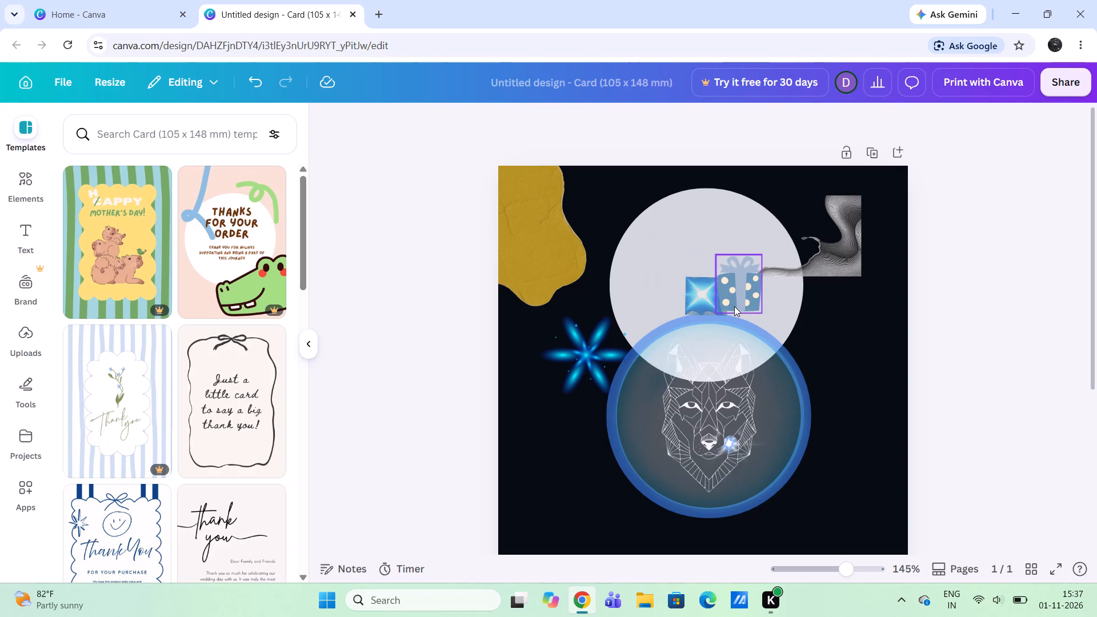
Realign the translucent teal disc inside the blue ring around the wolf head and enlarge it very slightly.
left_click_drag(738, 367, 736, 354)
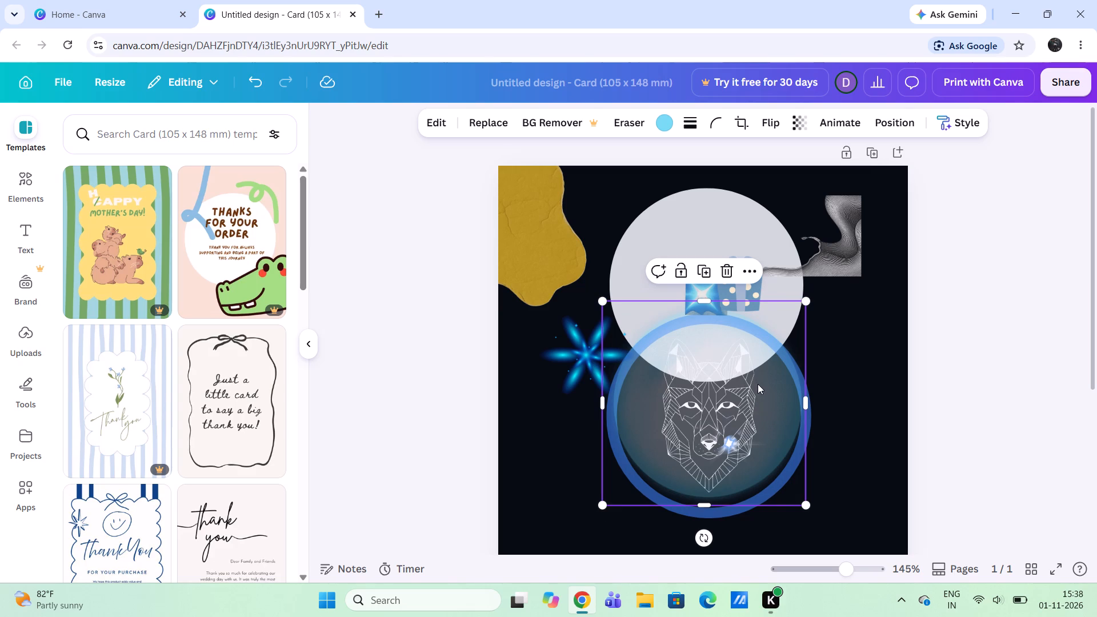
left_click_drag(779, 386, 782, 399)
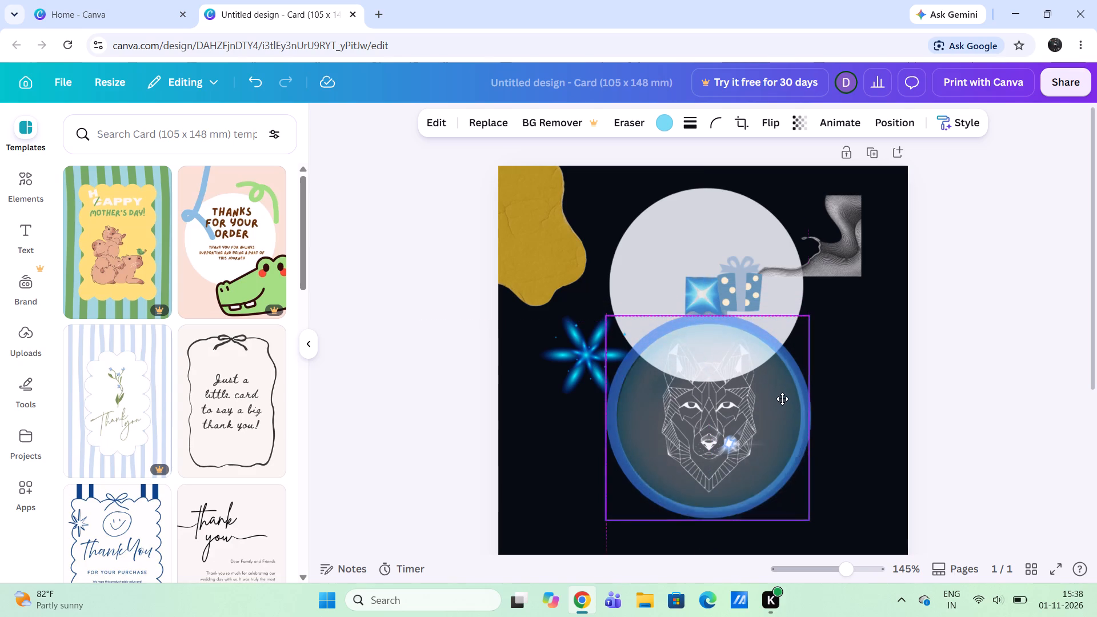
left_click_drag(782, 399, 782, 398)
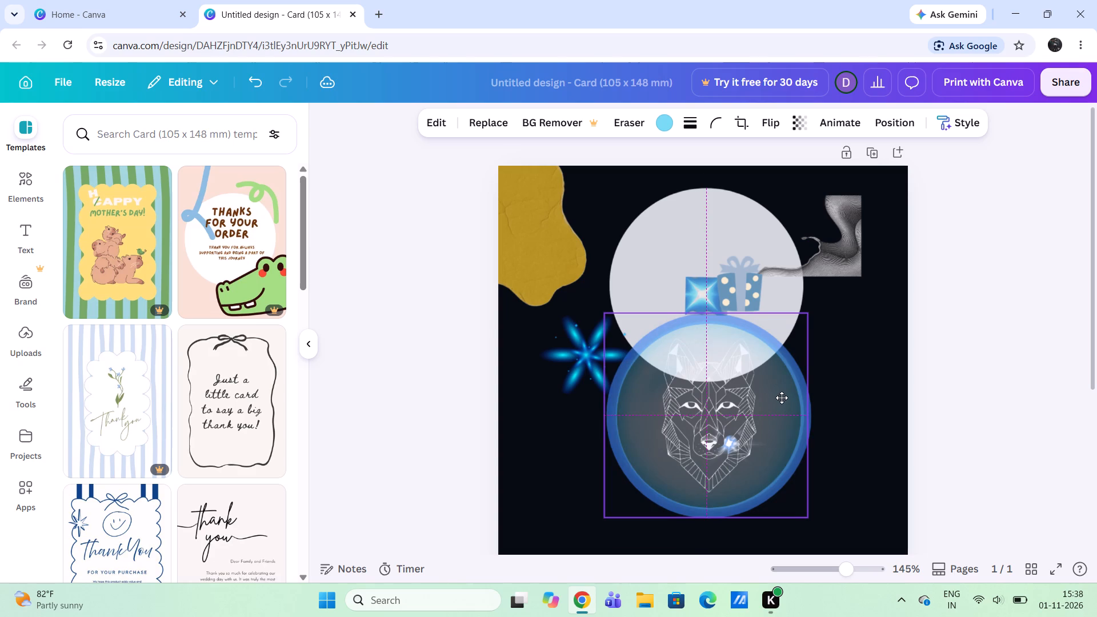
left_click_drag(782, 398, 780, 402)
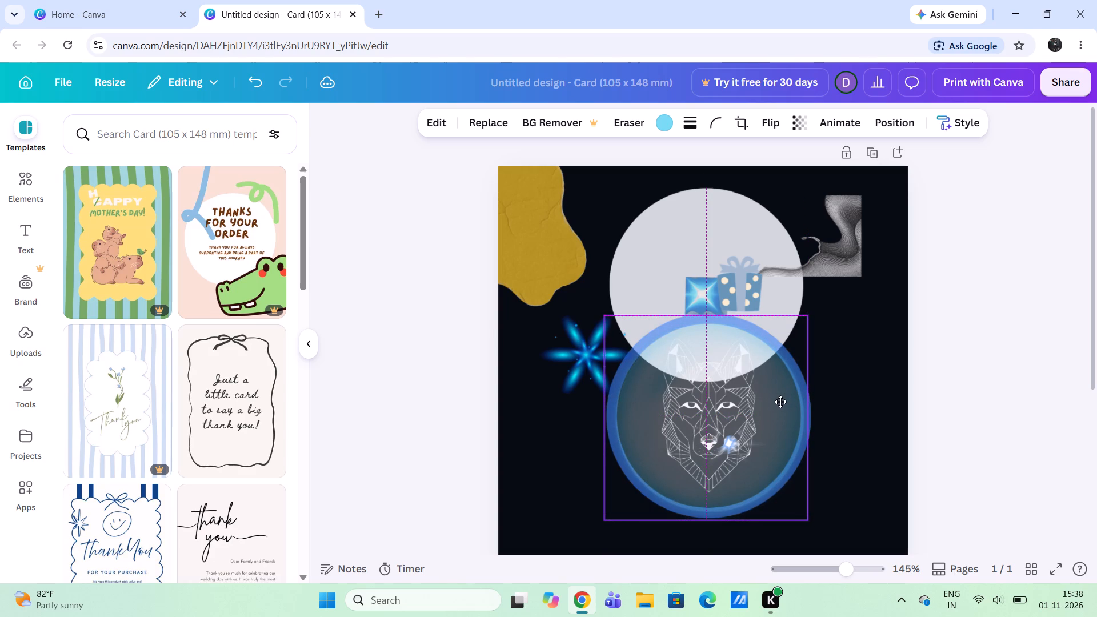
left_click_drag(780, 402, 780, 398)
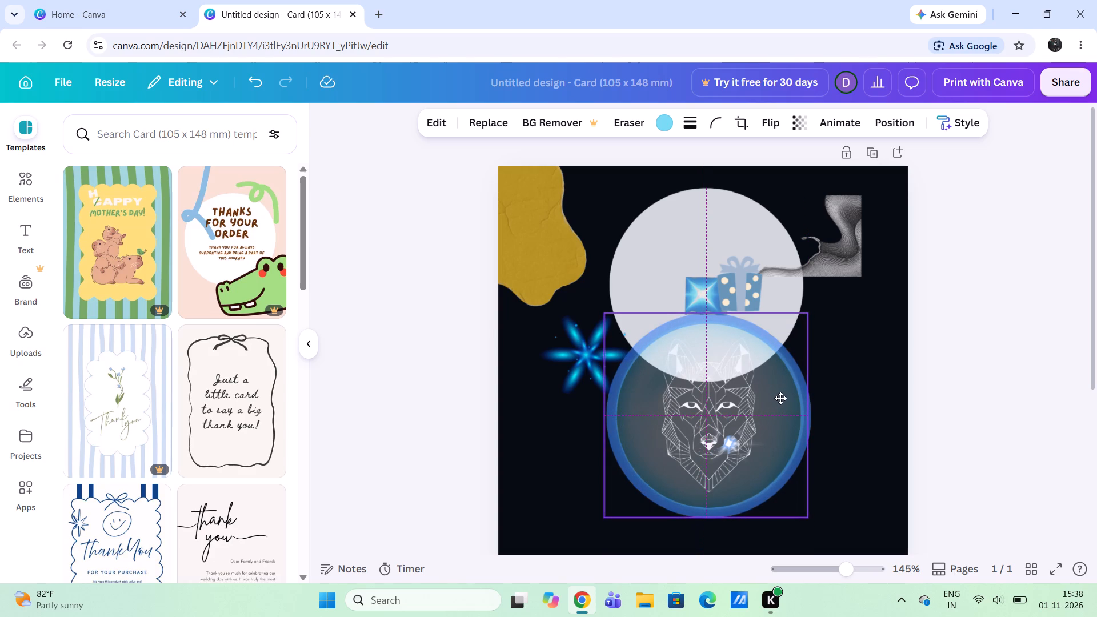
left_click_drag(780, 398, 782, 398)
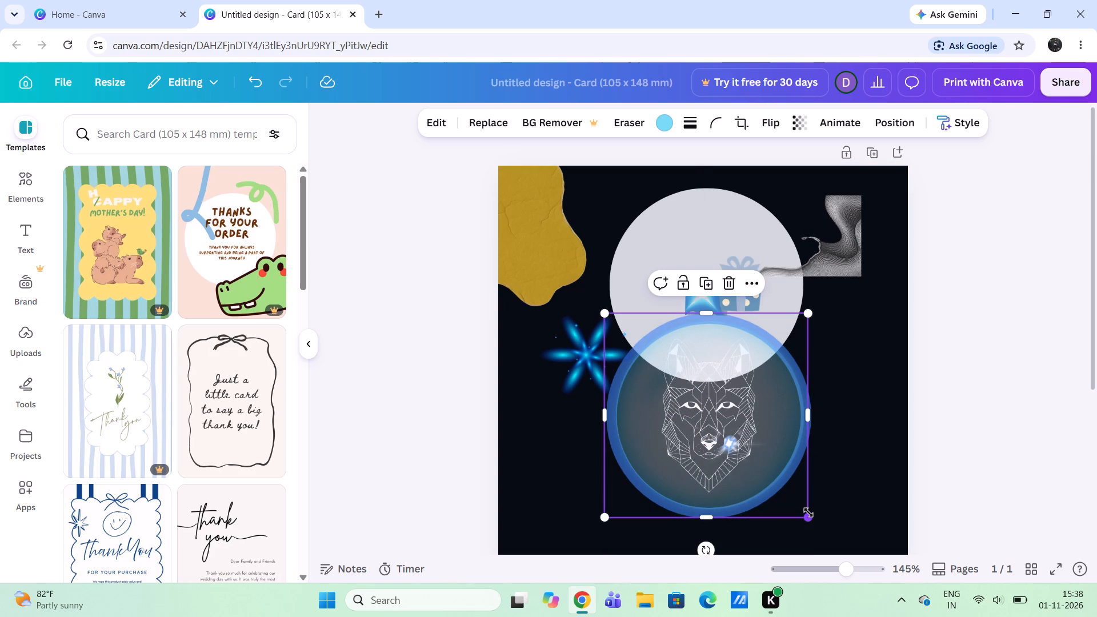
left_click(808, 512)
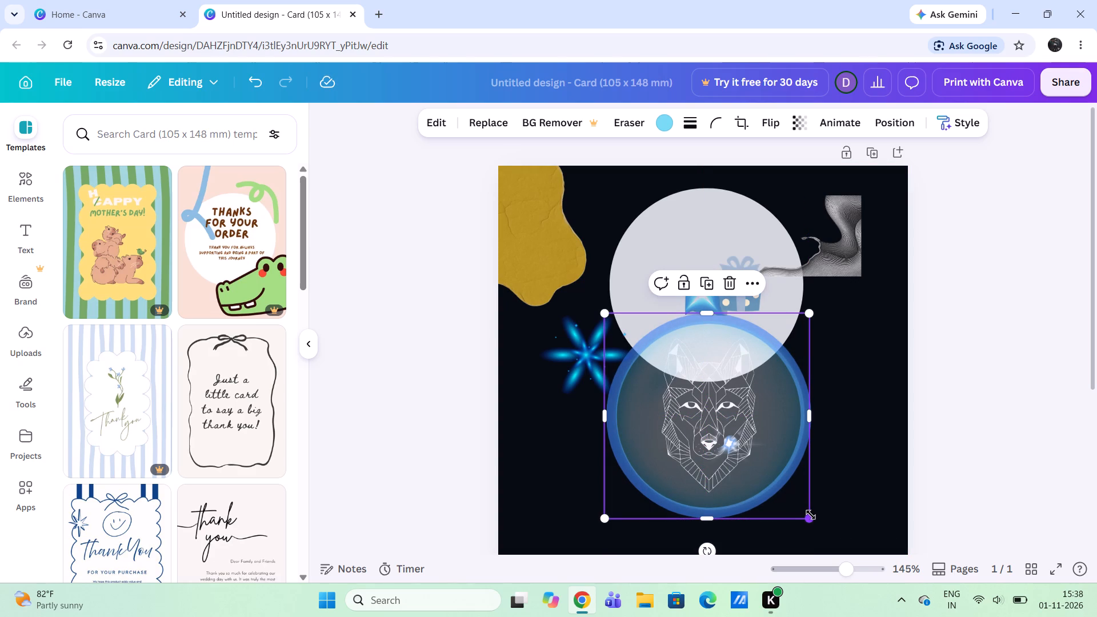
left_click(771, 384)
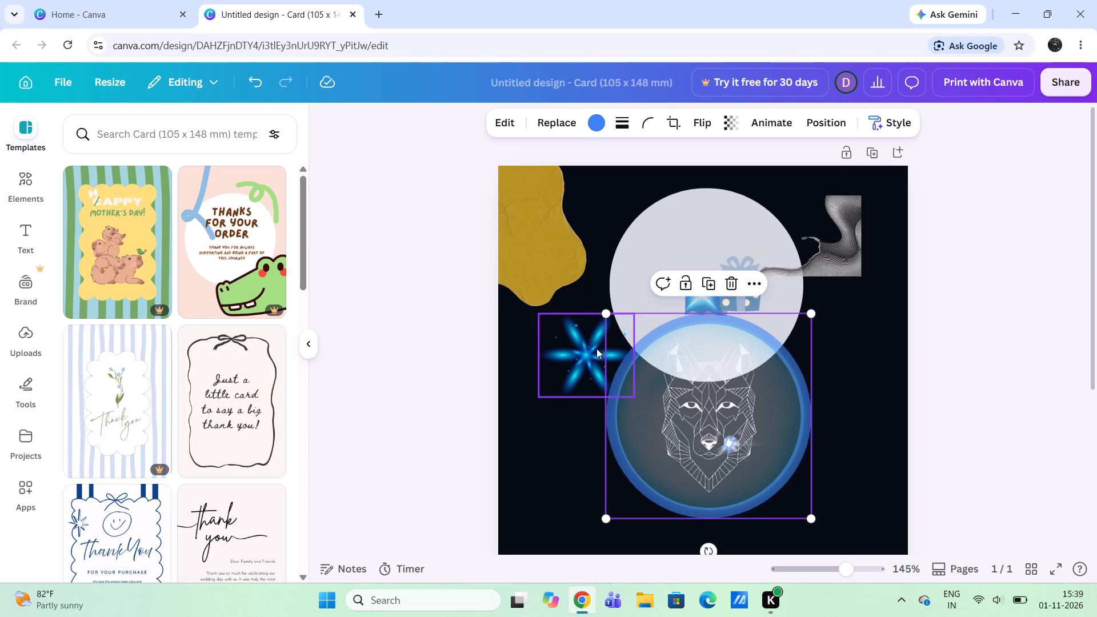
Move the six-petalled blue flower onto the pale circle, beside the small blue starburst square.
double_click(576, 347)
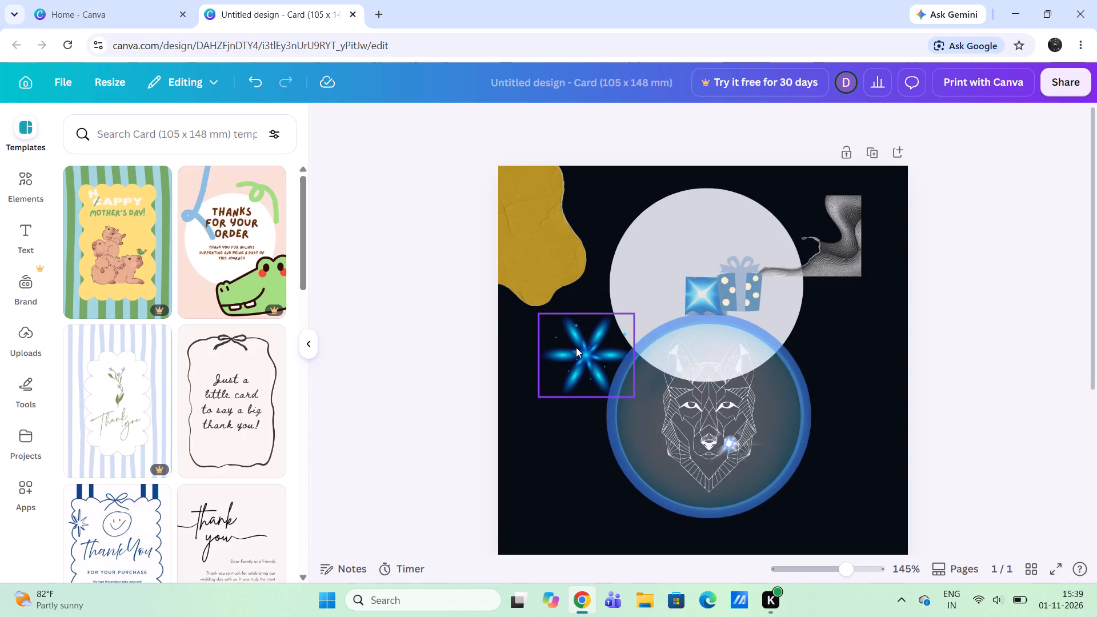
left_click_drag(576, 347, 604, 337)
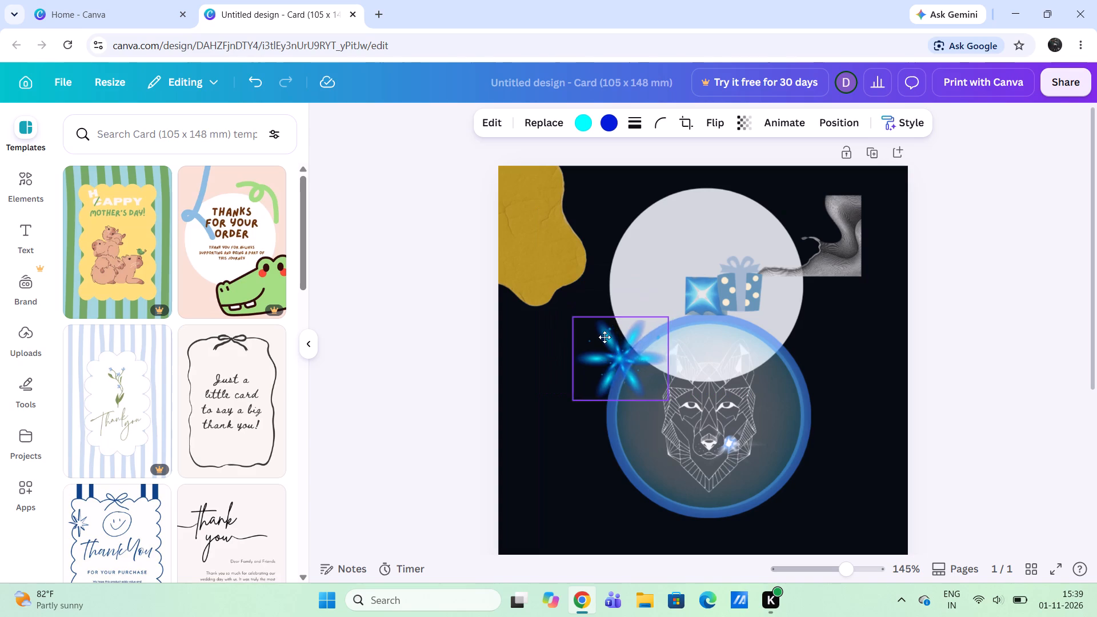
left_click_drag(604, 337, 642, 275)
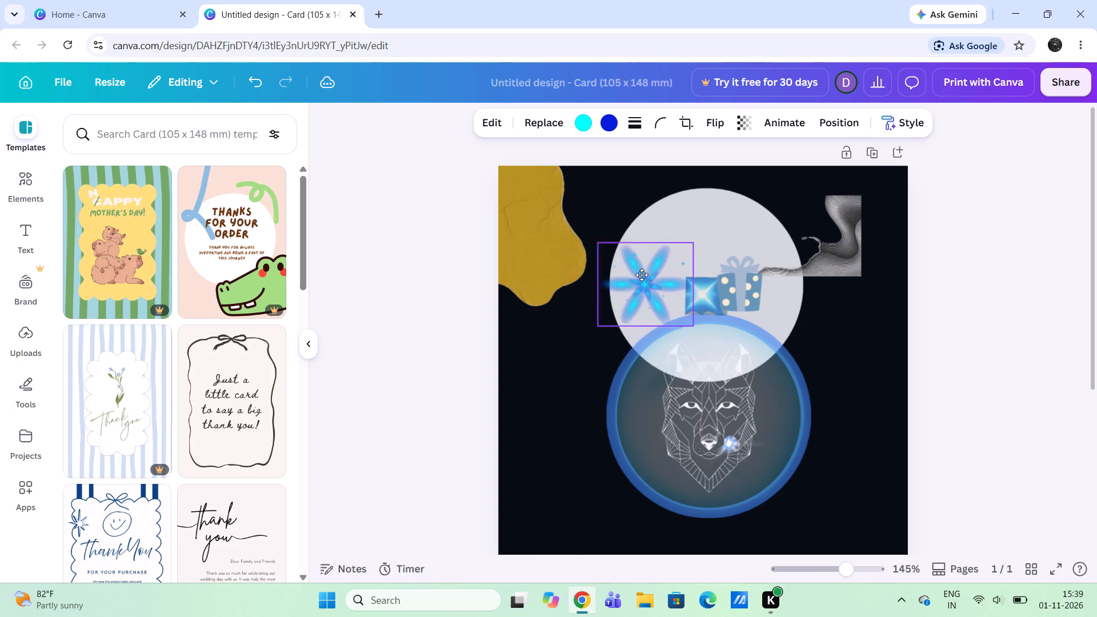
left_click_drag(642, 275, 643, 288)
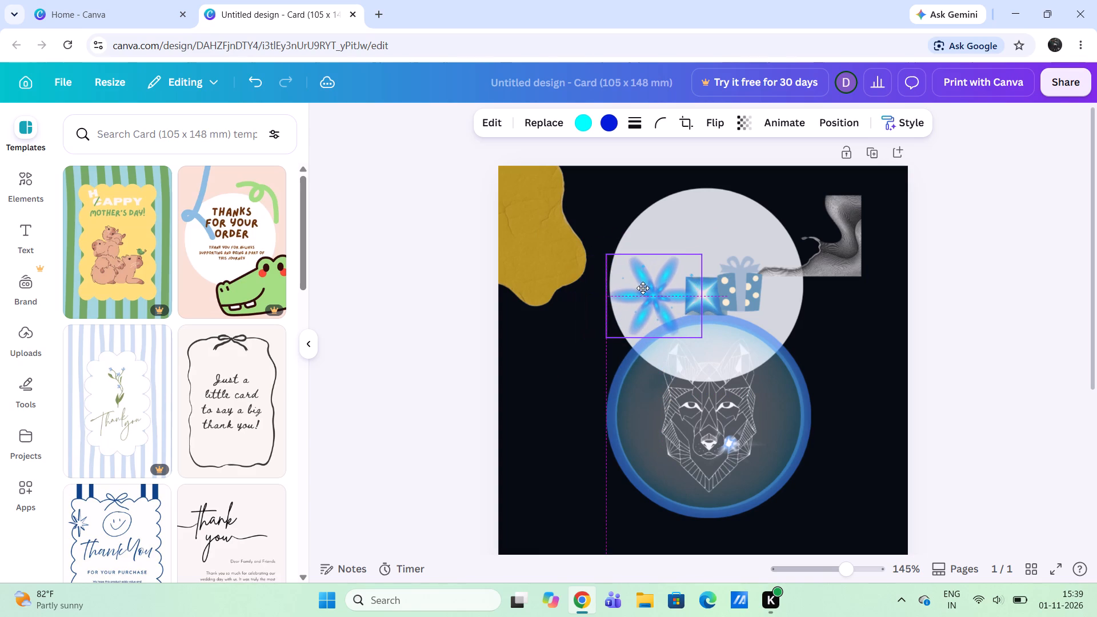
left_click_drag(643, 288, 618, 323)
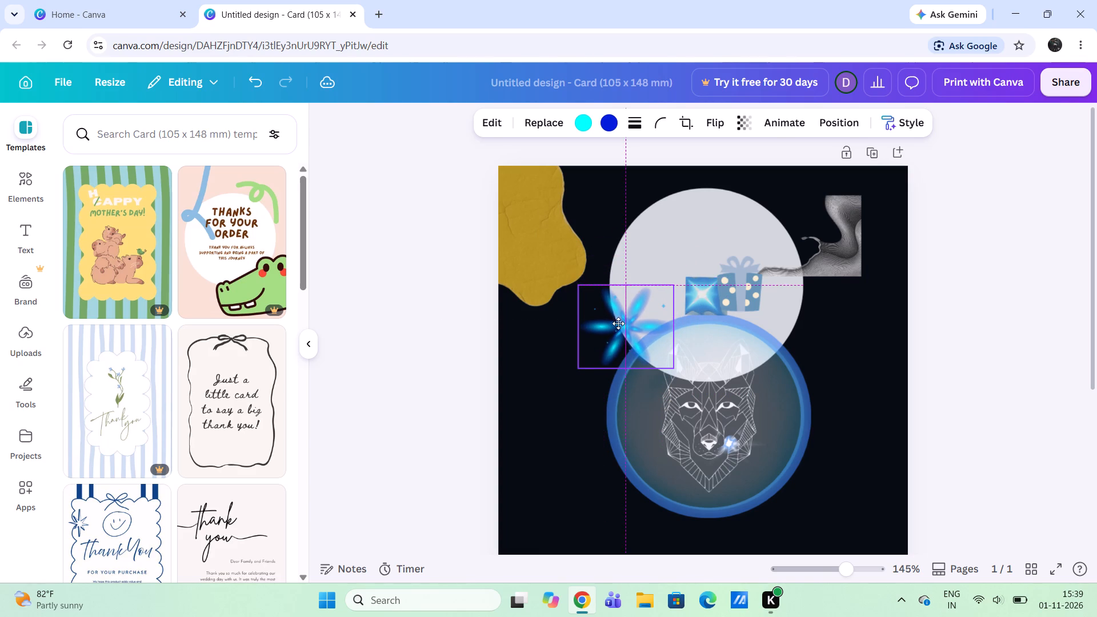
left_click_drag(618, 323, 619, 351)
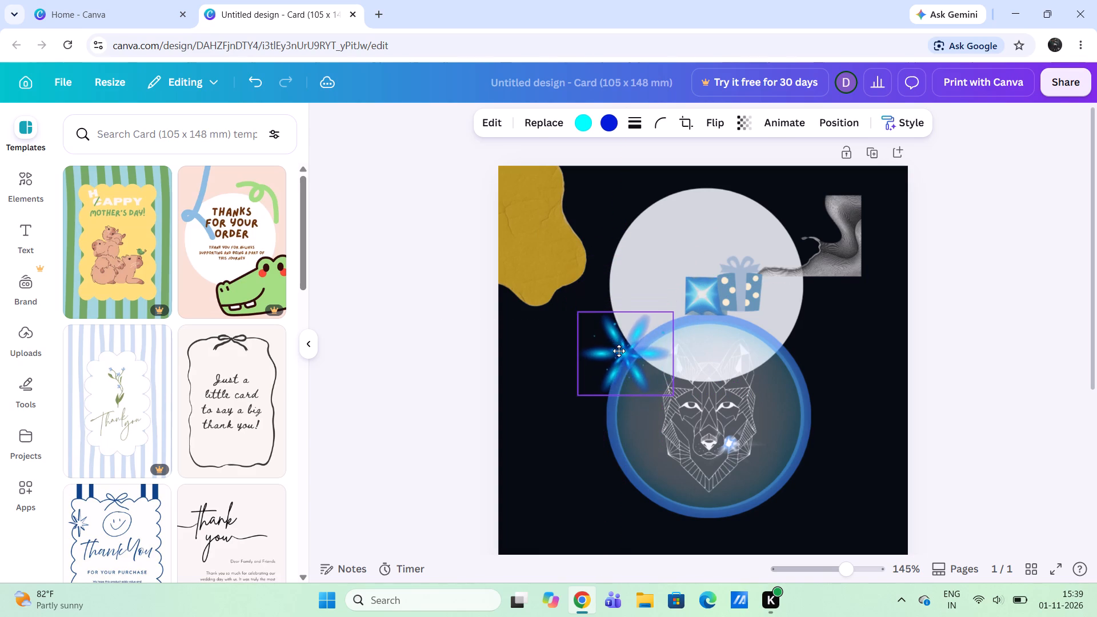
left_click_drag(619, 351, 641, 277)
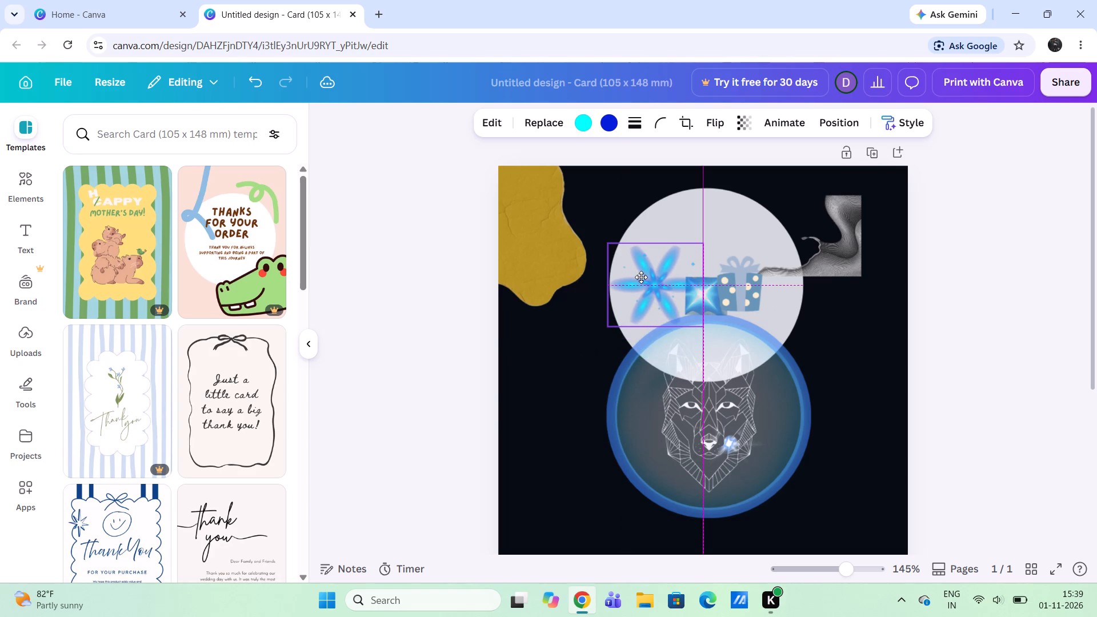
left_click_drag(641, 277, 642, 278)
Move the grey wavy image to the card's right edge beside the pale circle and enlarge it to about 21.9 by 26.9 mm.
left_click_drag(853, 262, 899, 304)
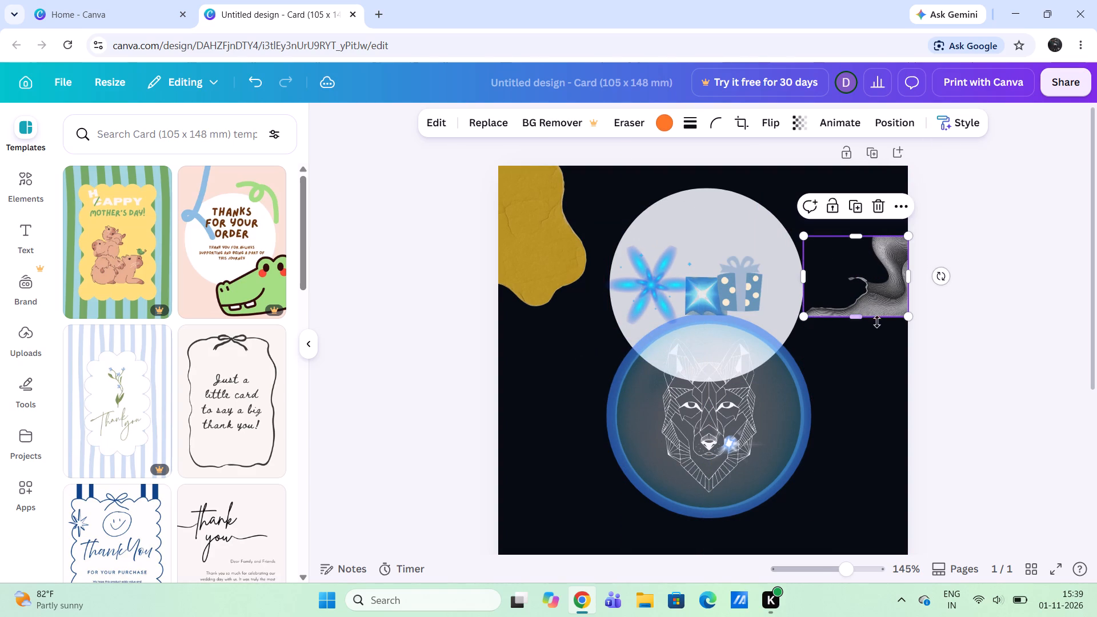
left_click_drag(860, 318, 852, 349)
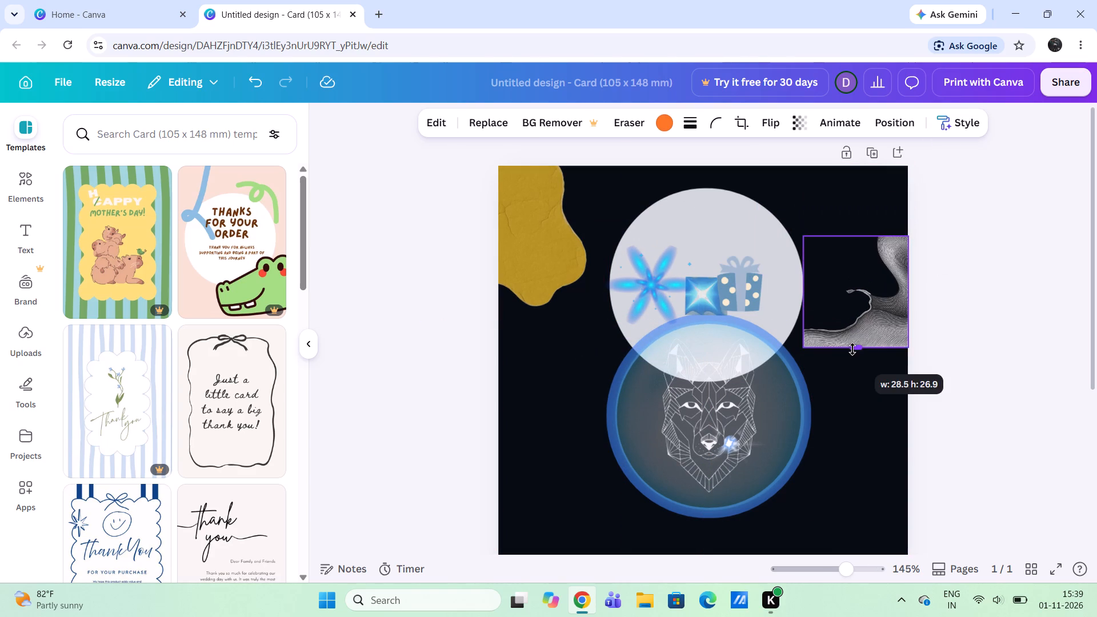
left_click_drag(852, 349, 843, 586)
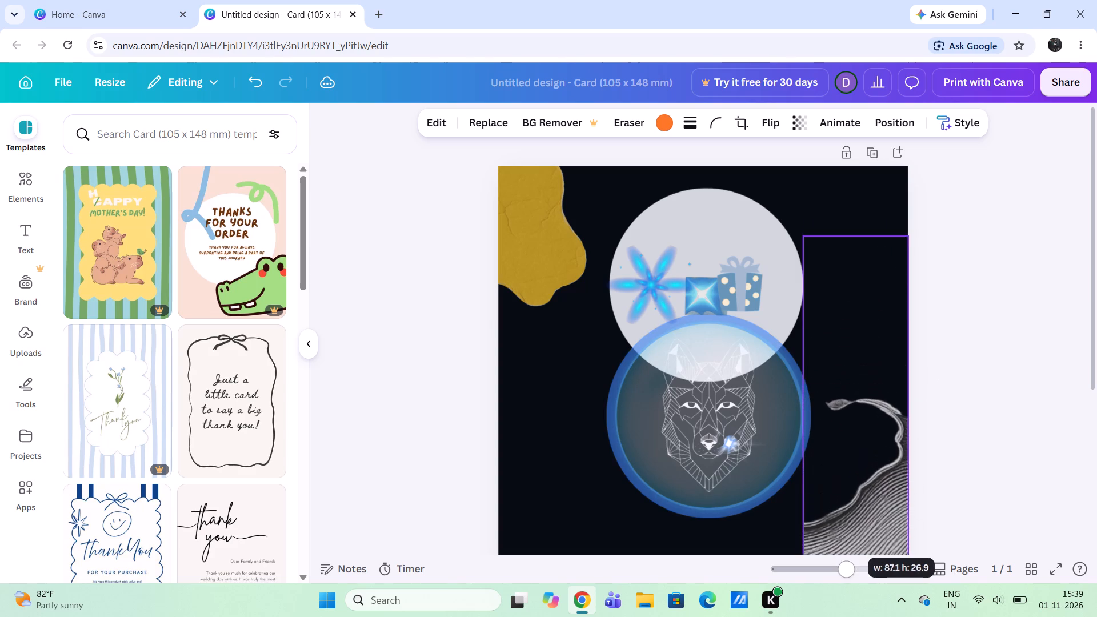
left_click_drag(843, 586, 856, 322)
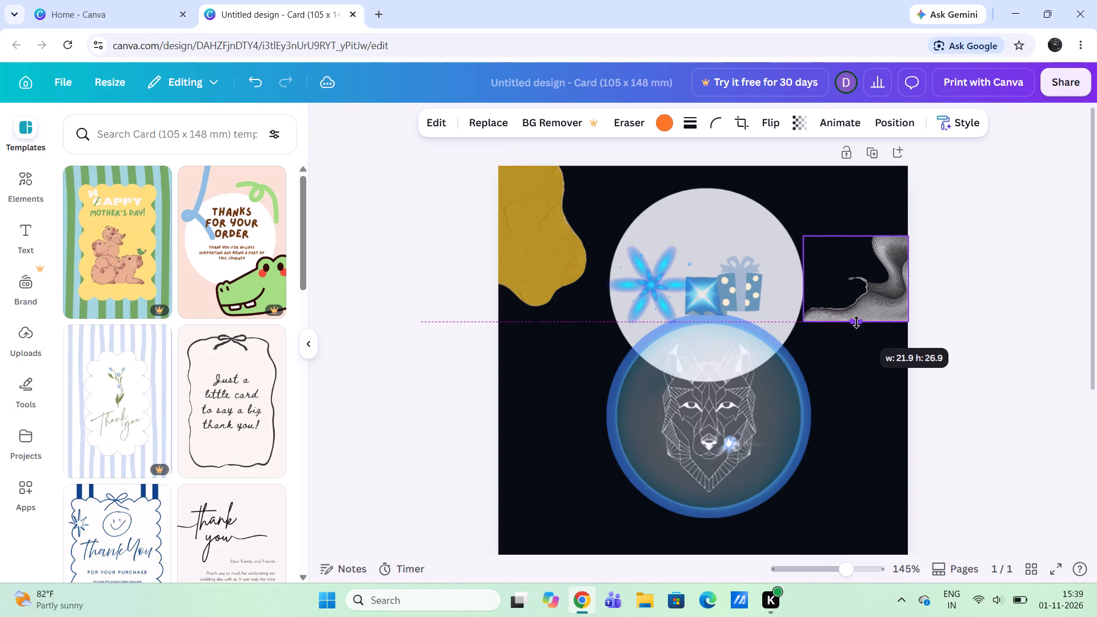
left_click_drag(856, 322, 854, 324)
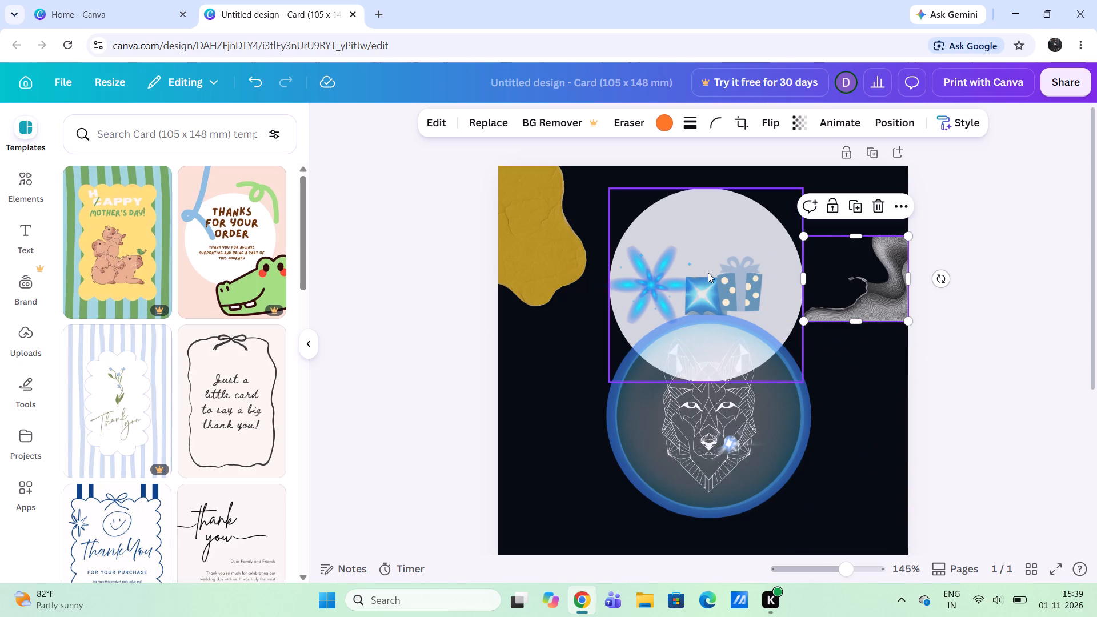
Shift the gift box to the pale circle's right edge and nudge the small blue starburst square slightly up and right.
left_click_drag(719, 280, 755, 279)
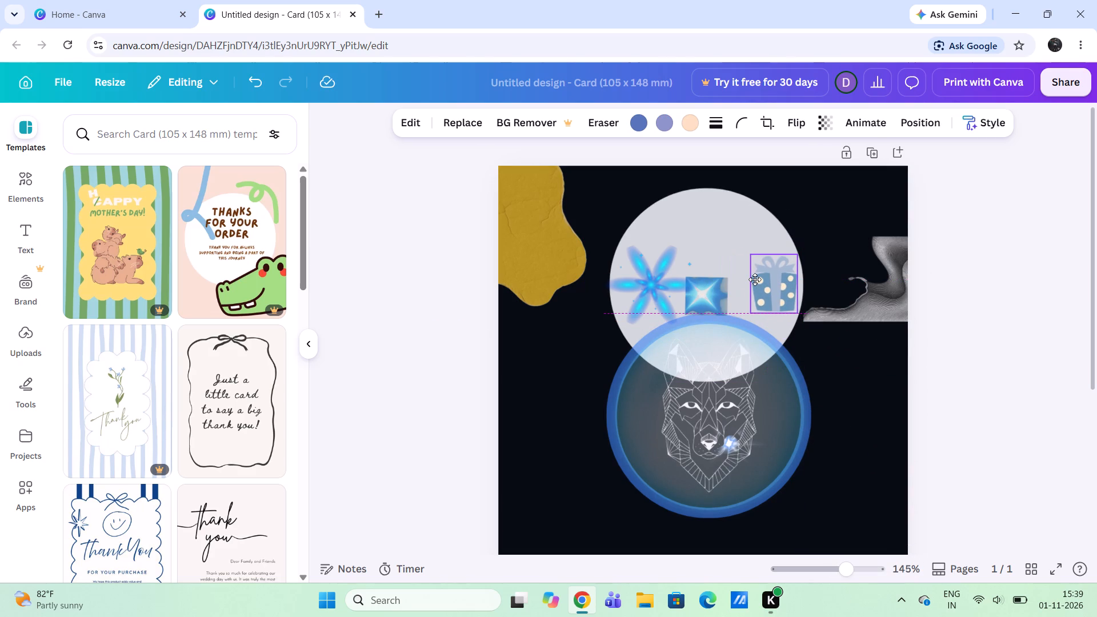
left_click_drag(755, 279, 759, 277)
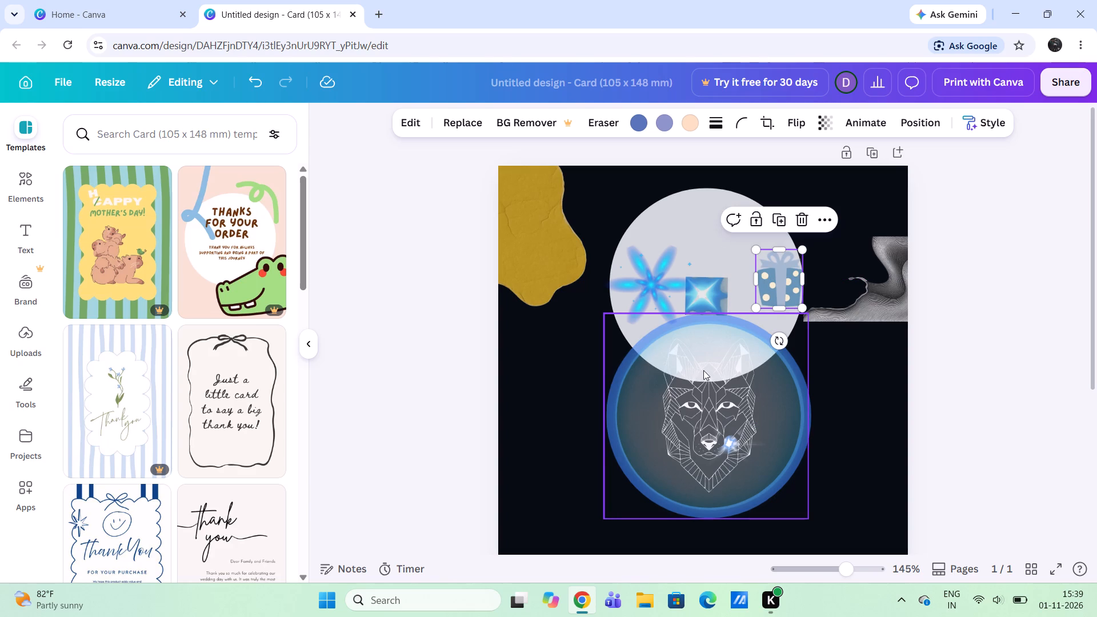
left_click_drag(704, 300, 705, 296)
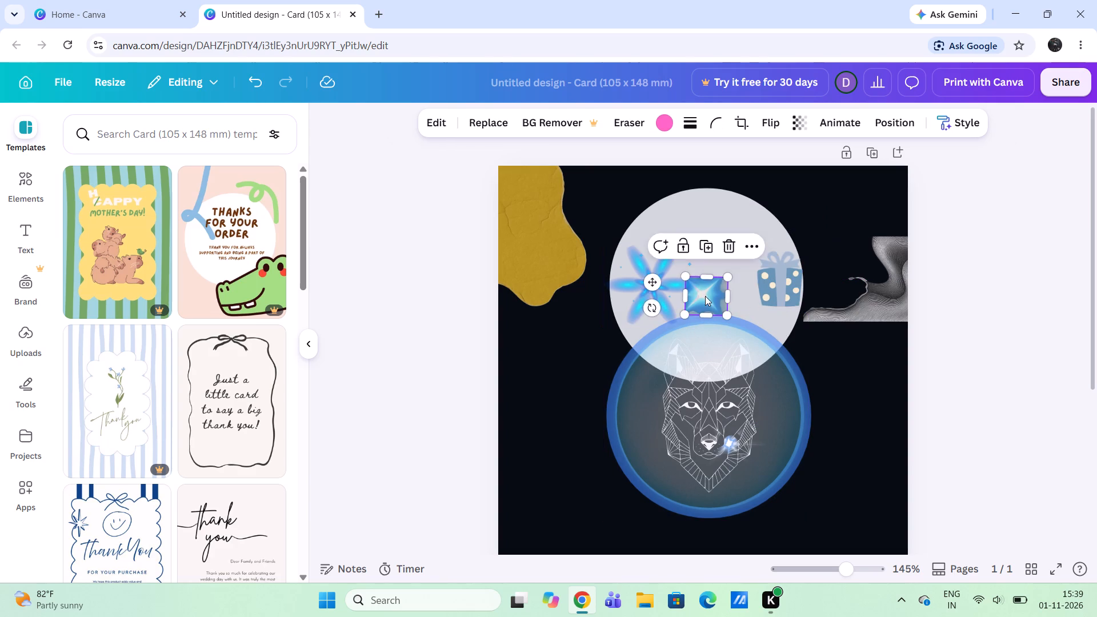
left_click_drag(705, 296, 713, 285)
Move the six-petalled blue flower off the pale circle and centre it over the wolf's face inside the blue ring.
left_click_drag(628, 299, 625, 308)
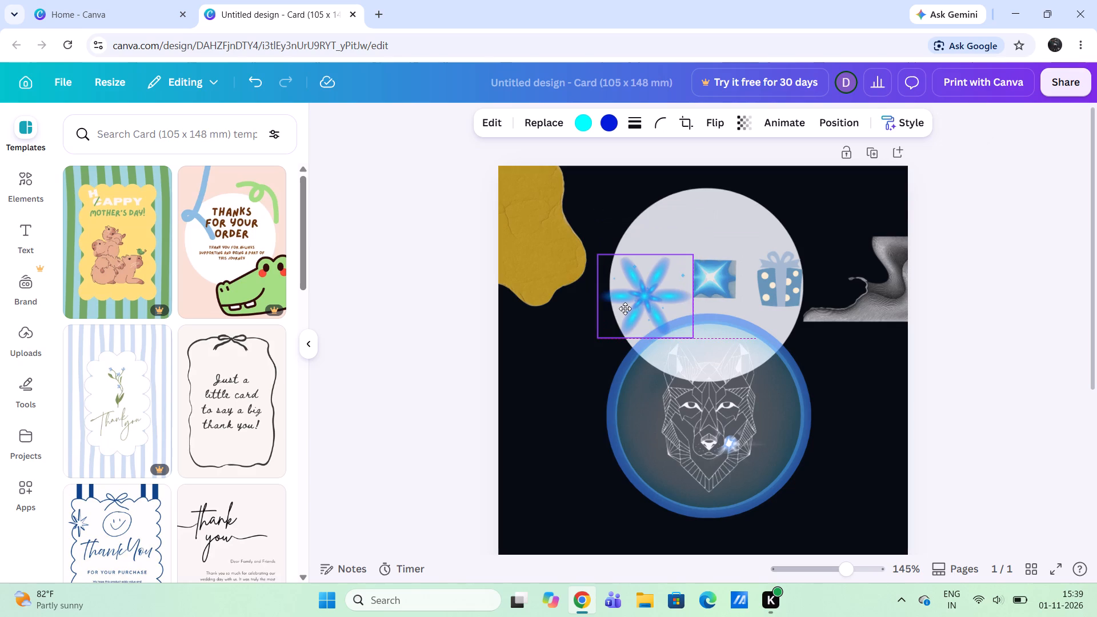
left_click_drag(625, 308, 628, 313)
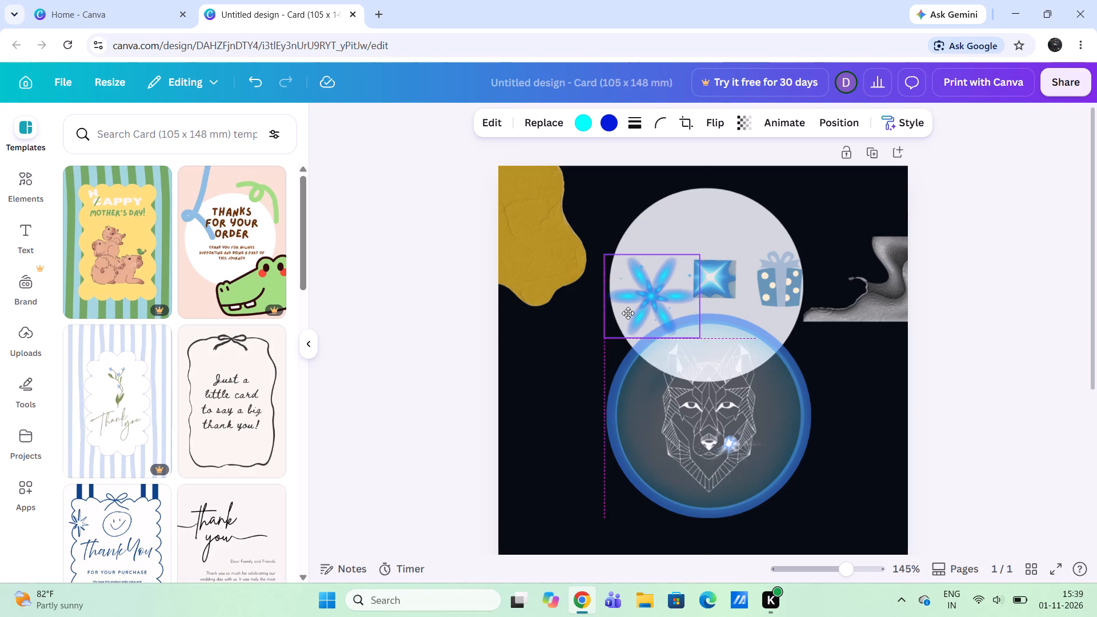
left_click_drag(628, 313, 627, 301)
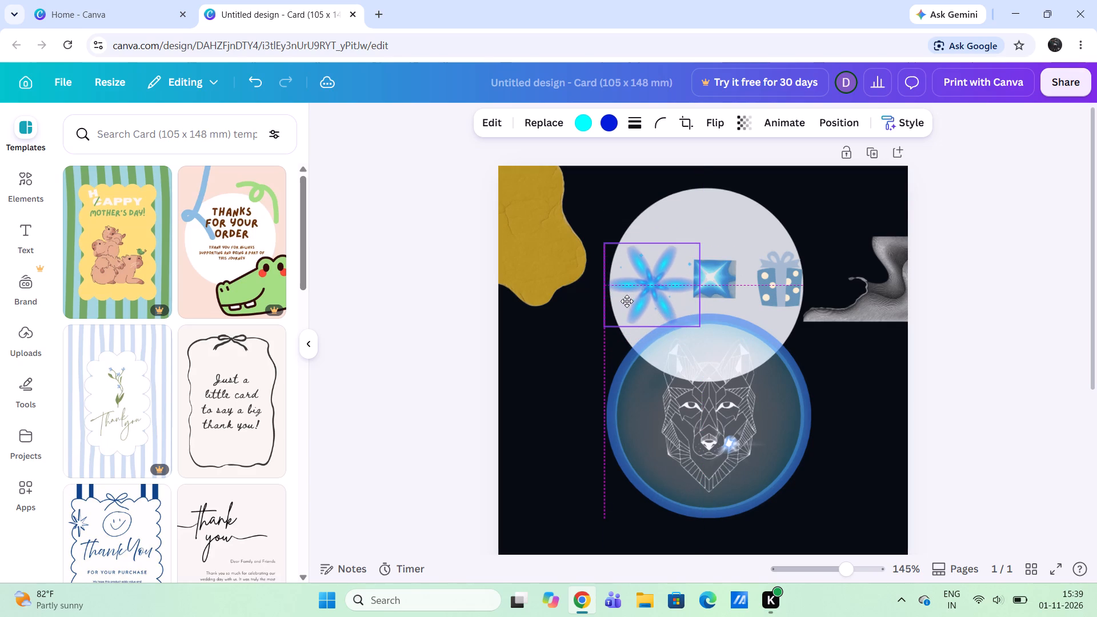
left_click_drag(627, 301, 626, 327)
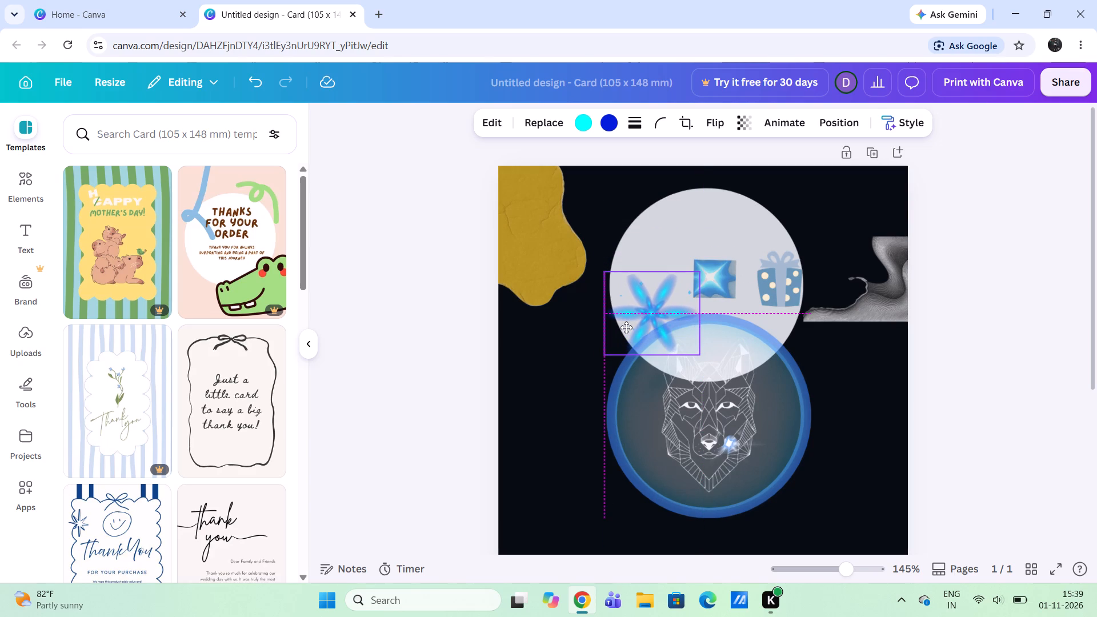
left_click_drag(626, 327, 629, 306)
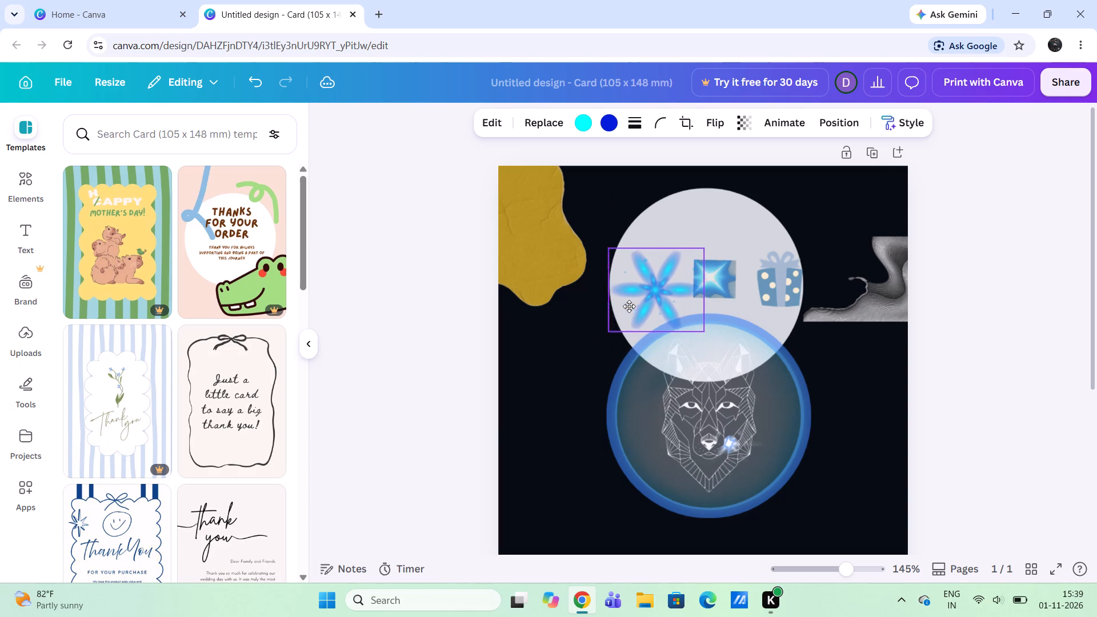
left_click_drag(629, 306, 619, 298)
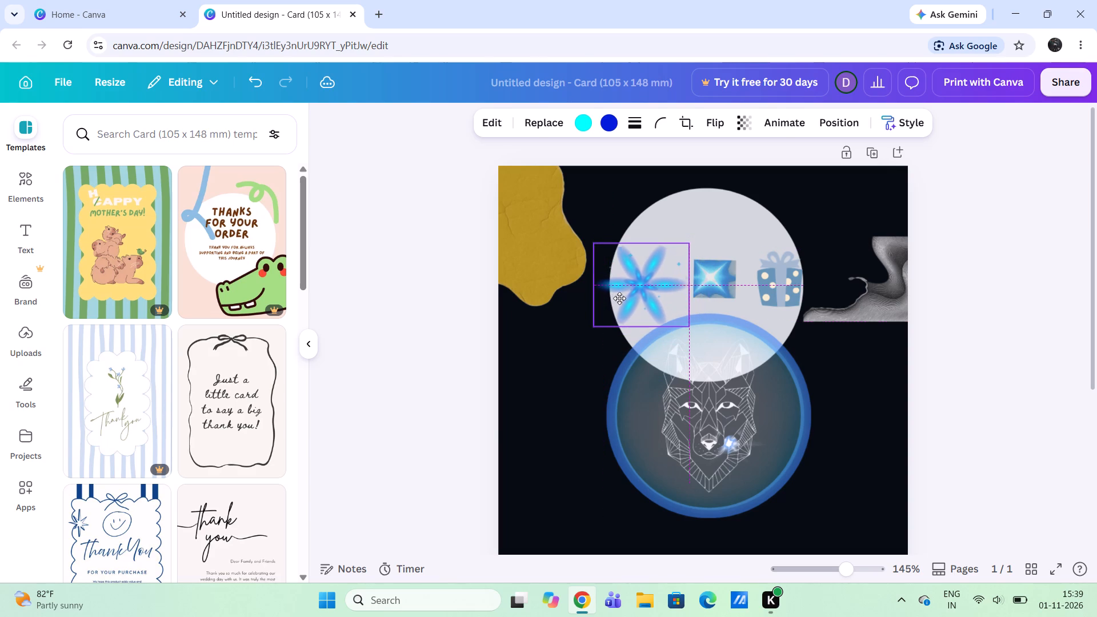
left_click_drag(619, 298, 626, 295)
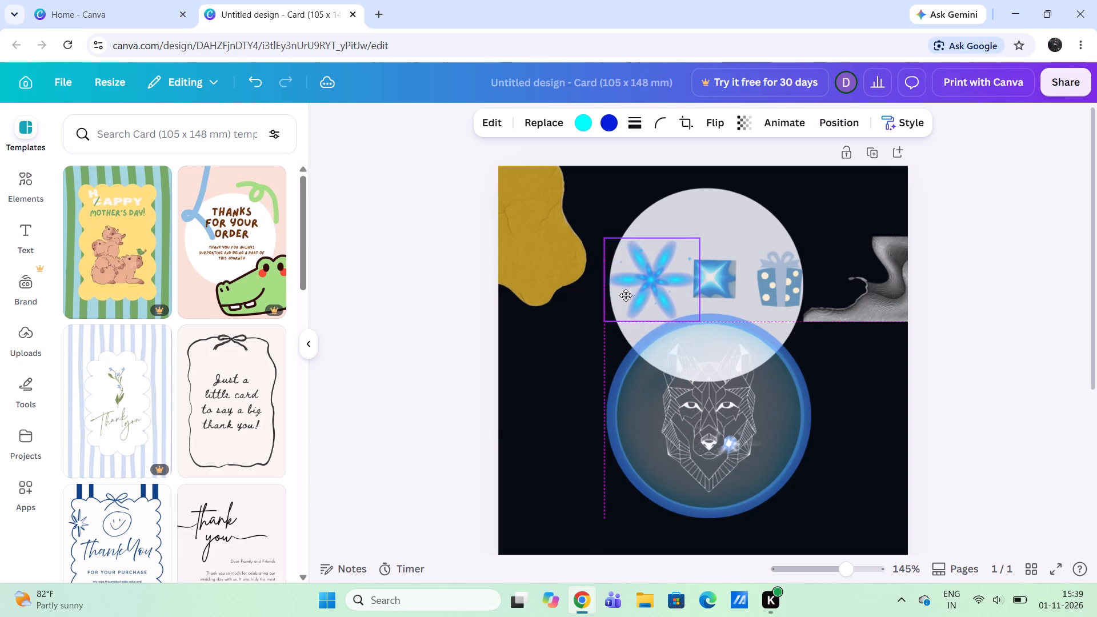
left_click_drag(626, 295, 720, 438)
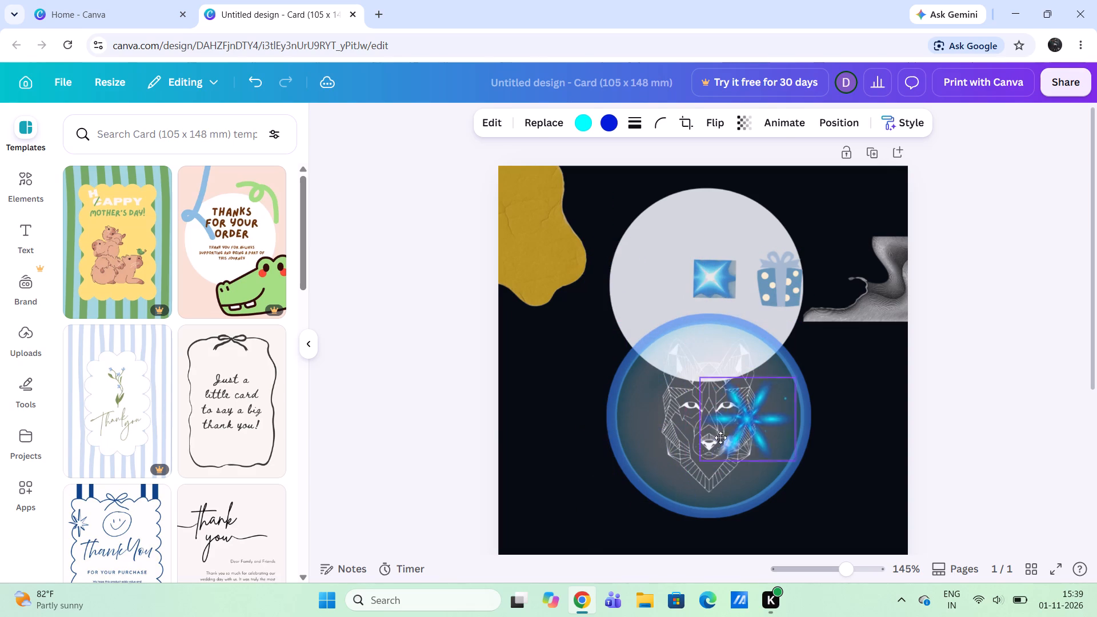
left_click_drag(720, 438, 688, 429)
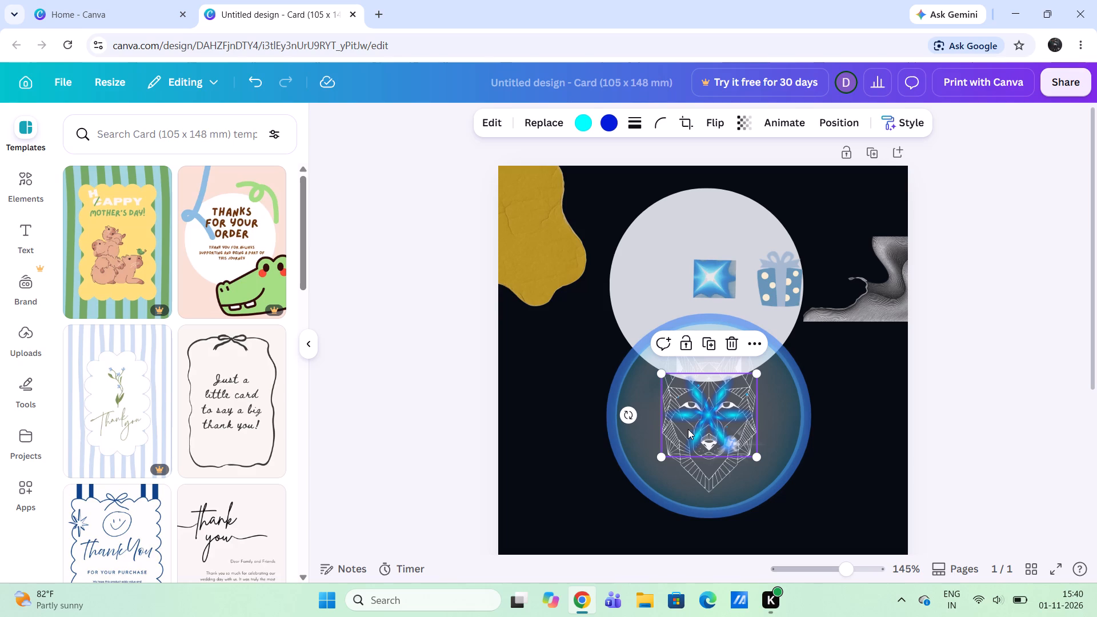
left_click(710, 414)
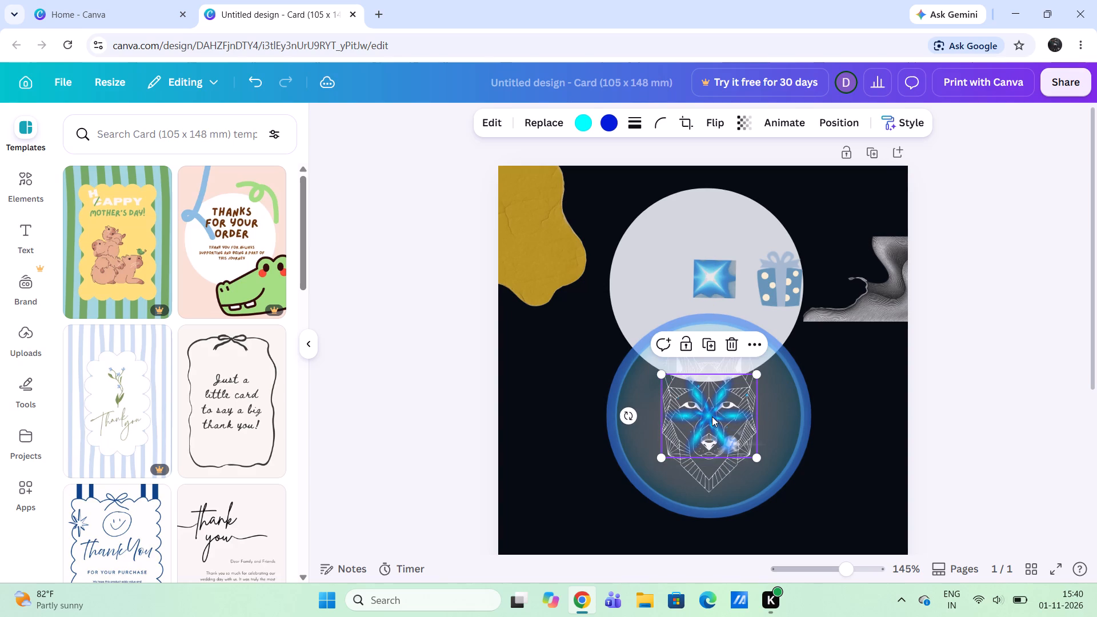
left_click(712, 412)
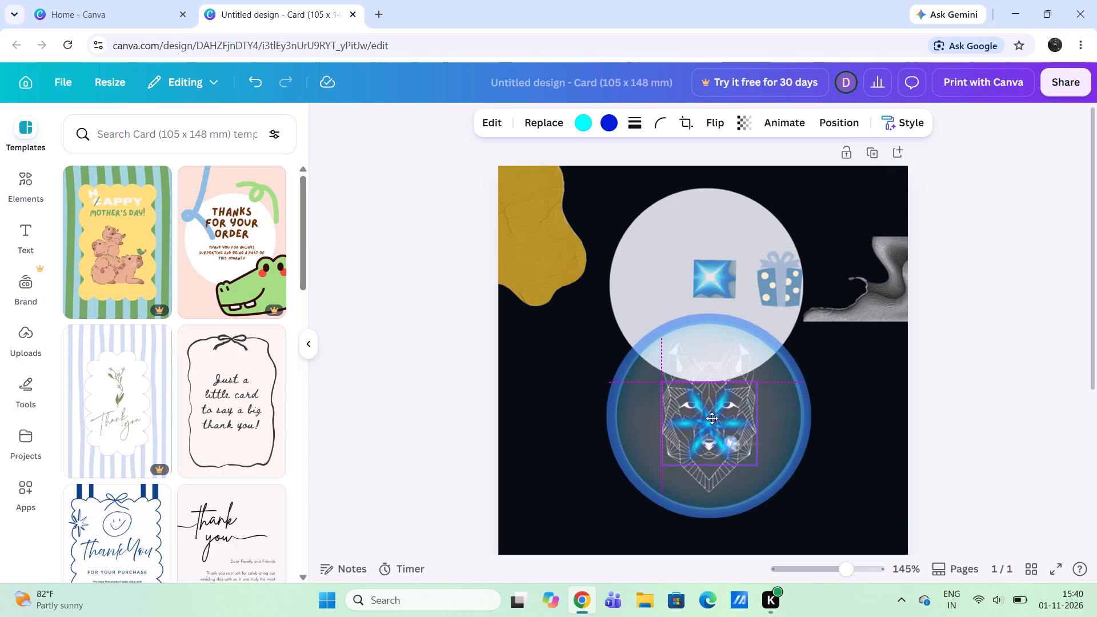
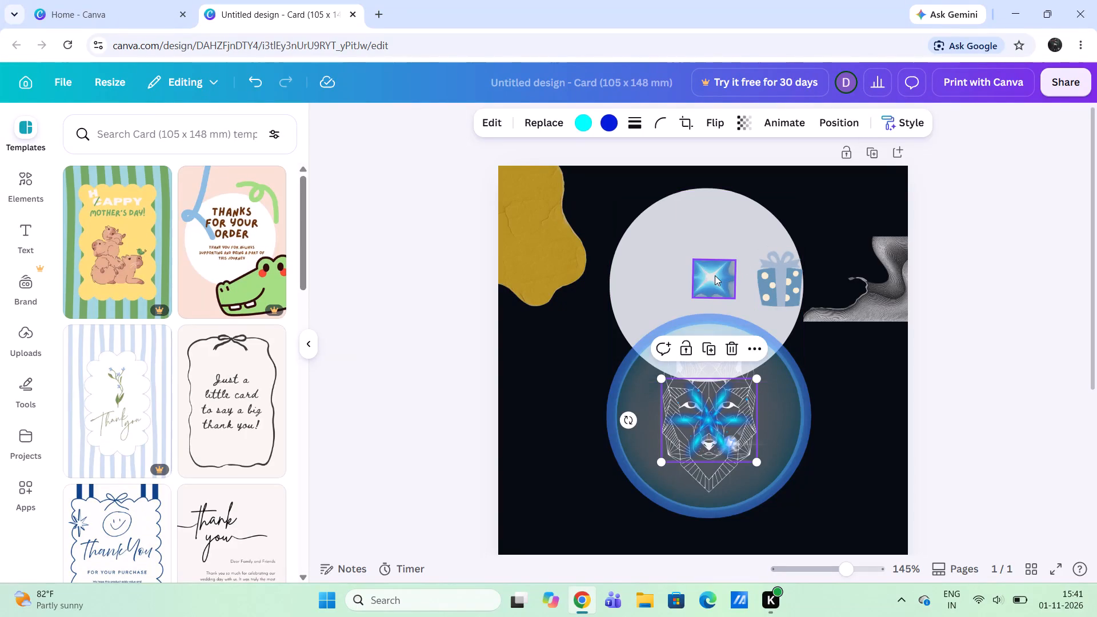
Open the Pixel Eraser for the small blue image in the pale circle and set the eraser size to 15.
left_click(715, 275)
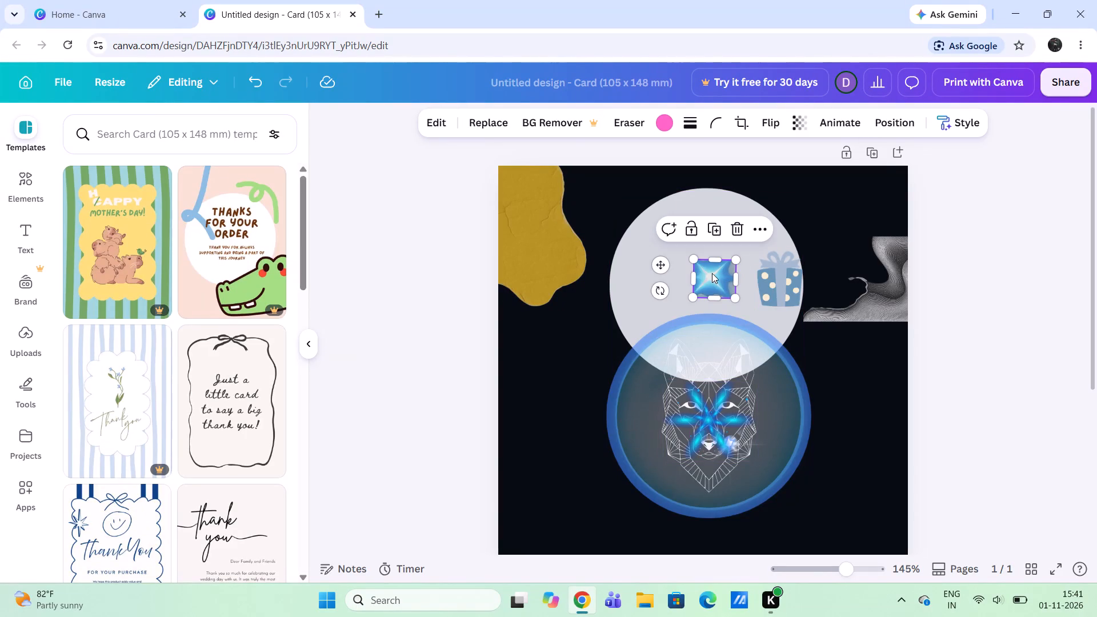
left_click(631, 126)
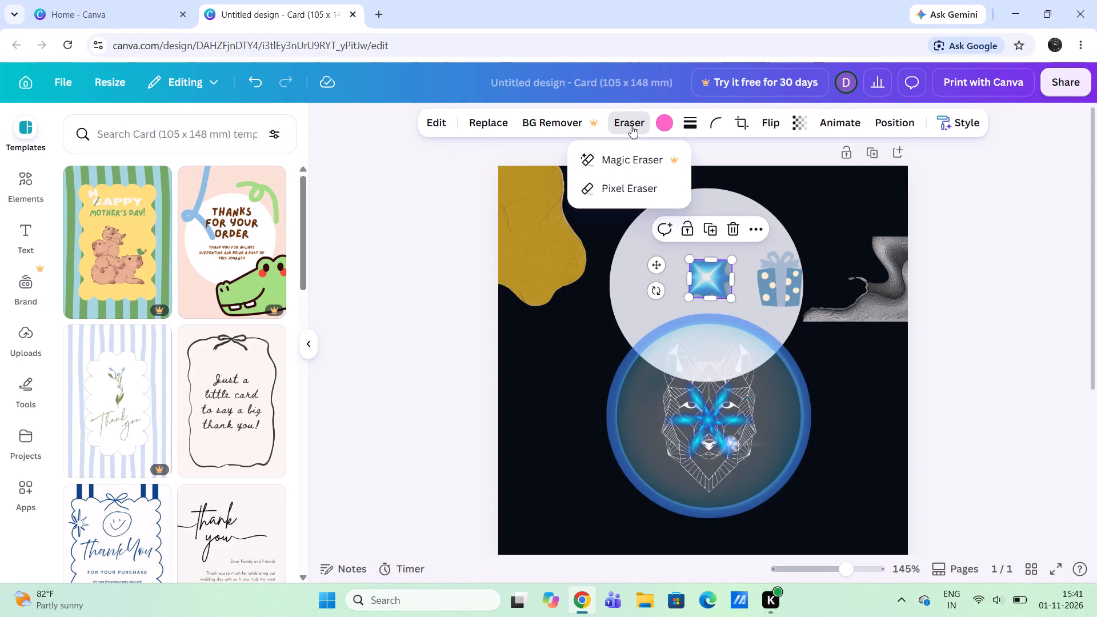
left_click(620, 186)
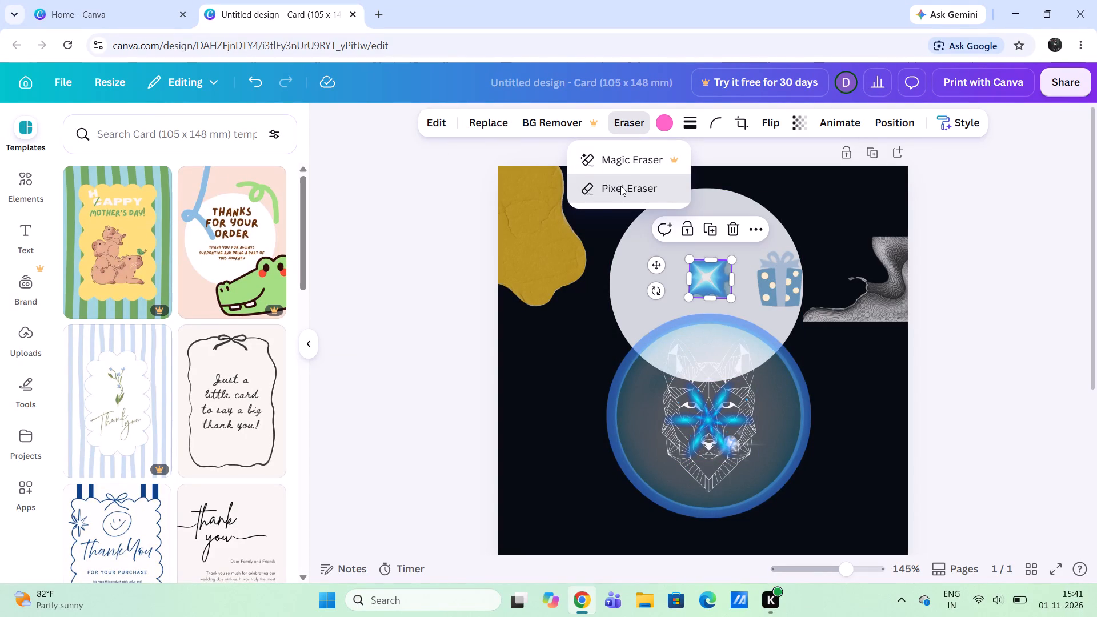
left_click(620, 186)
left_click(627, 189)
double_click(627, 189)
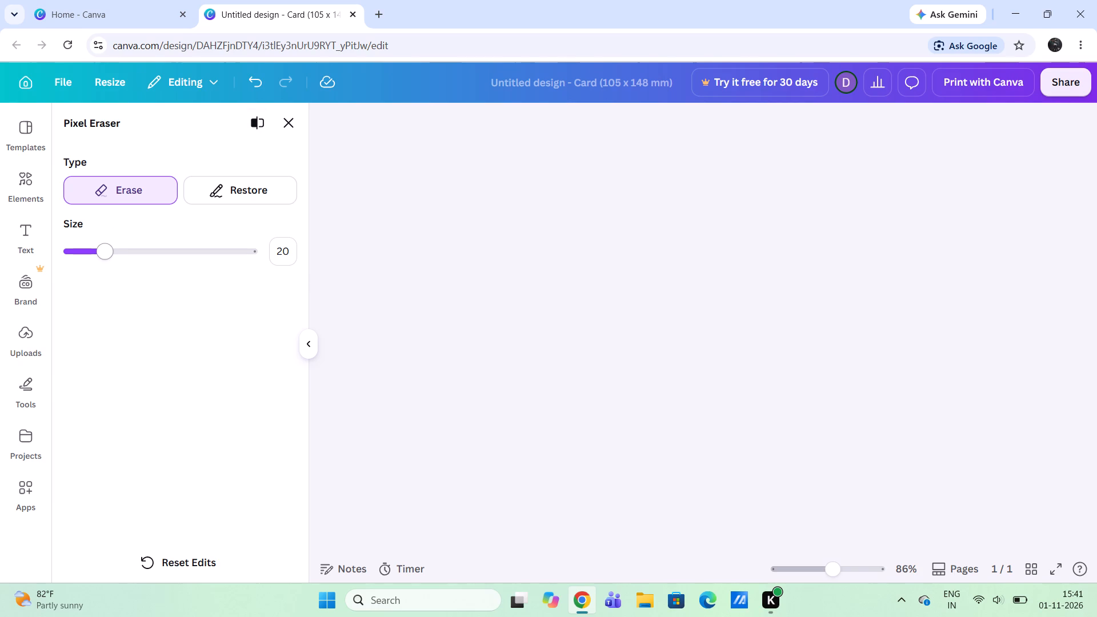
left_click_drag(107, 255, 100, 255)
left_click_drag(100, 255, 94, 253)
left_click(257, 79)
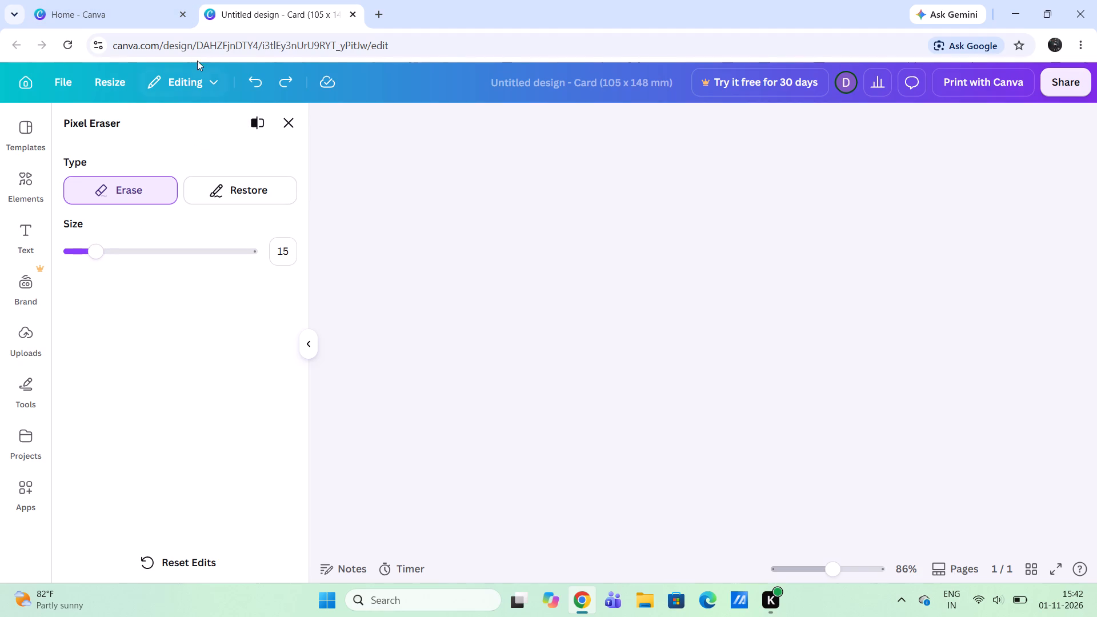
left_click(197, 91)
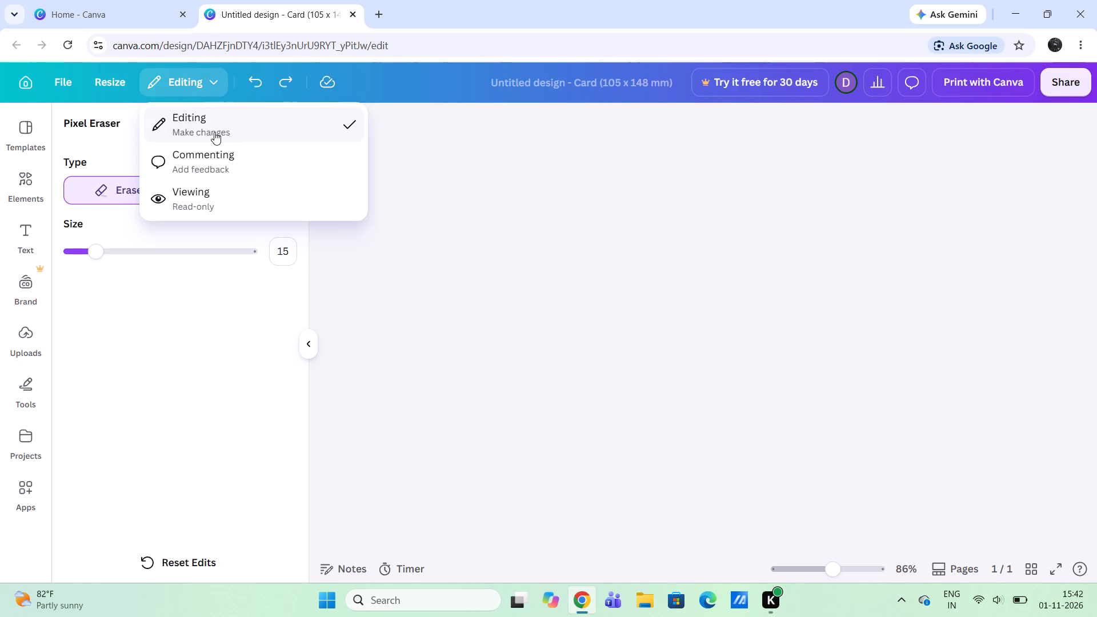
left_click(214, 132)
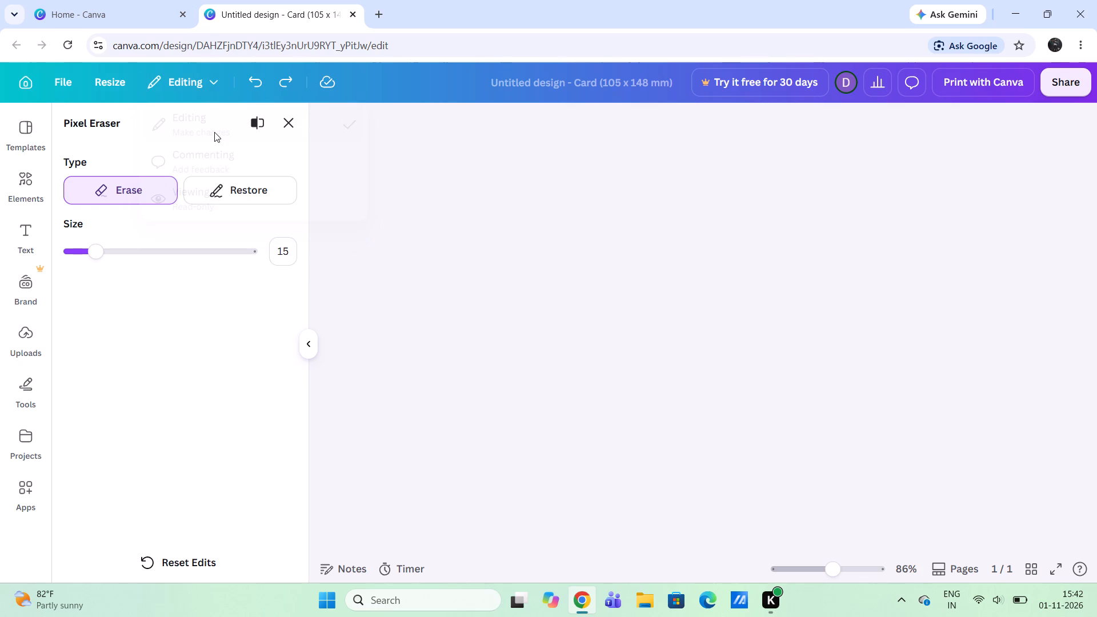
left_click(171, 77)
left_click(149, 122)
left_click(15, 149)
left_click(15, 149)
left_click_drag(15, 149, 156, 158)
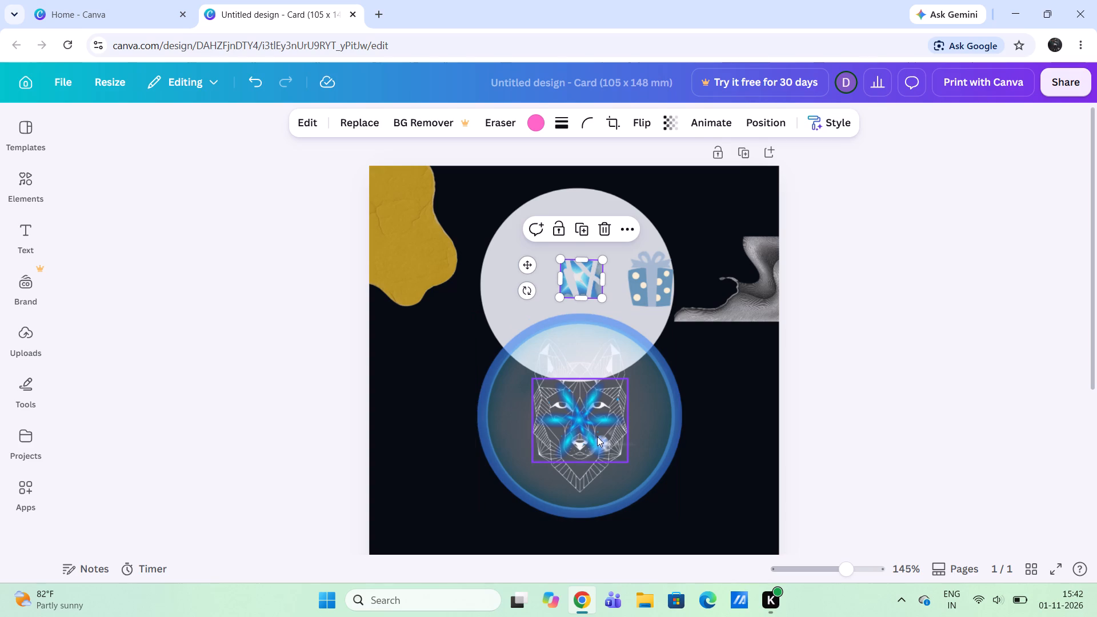
Erase the tip of the upper beige petal on the small blue image in the pale circle with the Pixel Eraser.
scroll(634, 212, "up", 1)
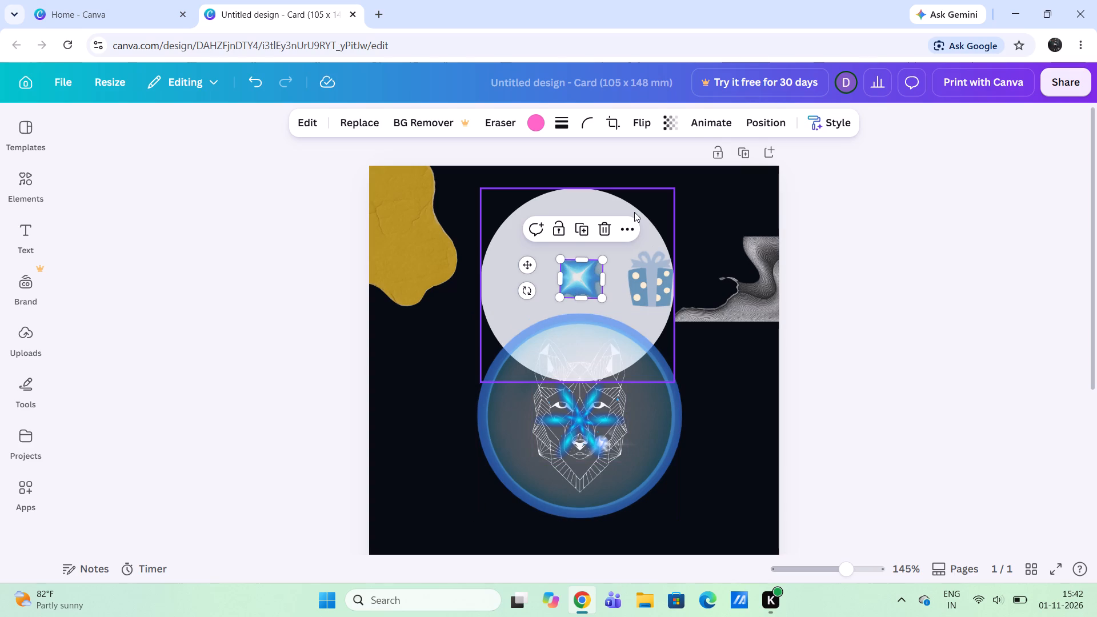
scroll(634, 212, "up", 1)
left_click(583, 265)
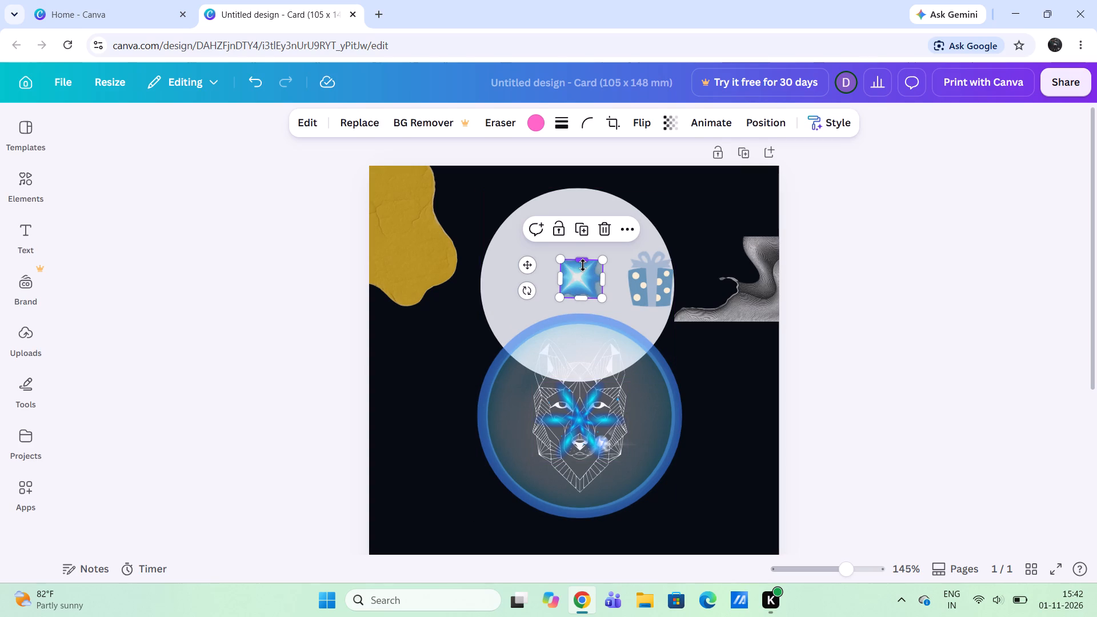
left_click(582, 283)
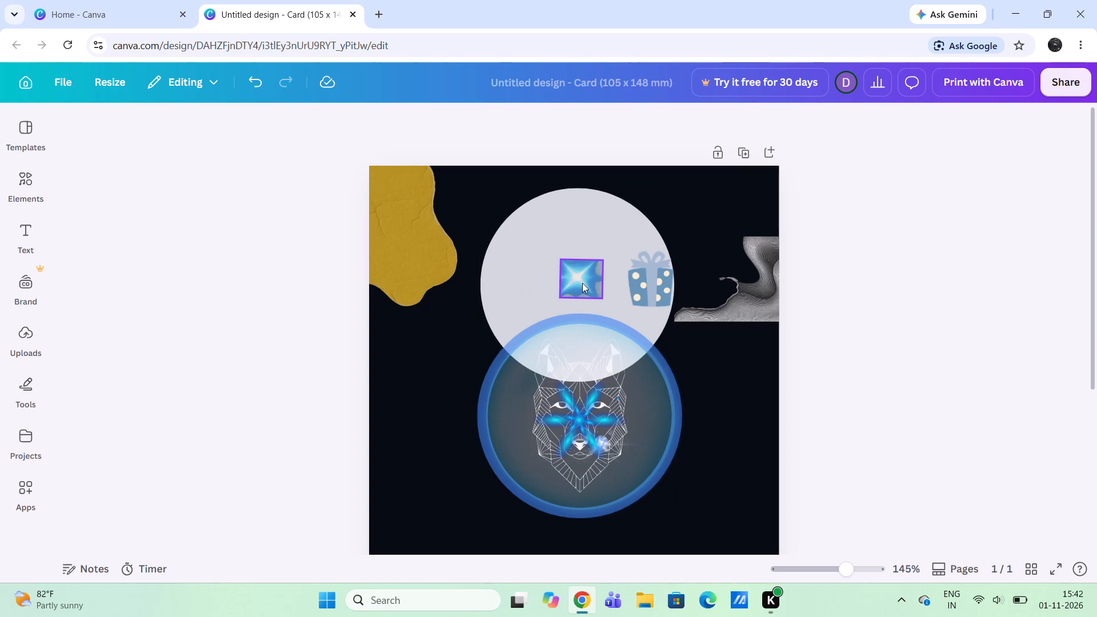
left_click(575, 279)
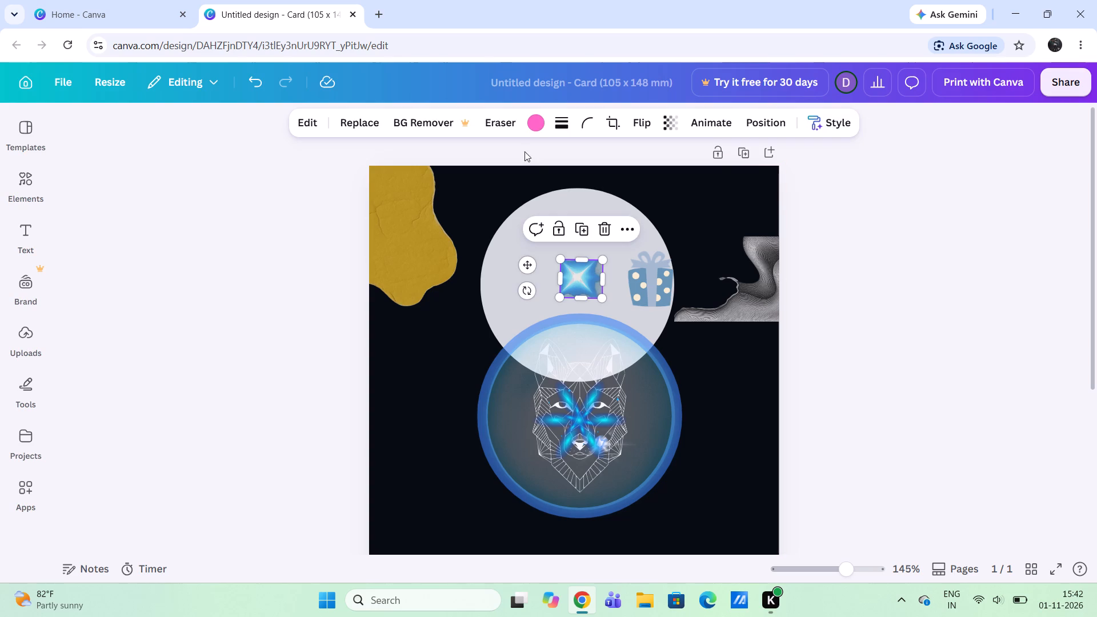
left_click(507, 123)
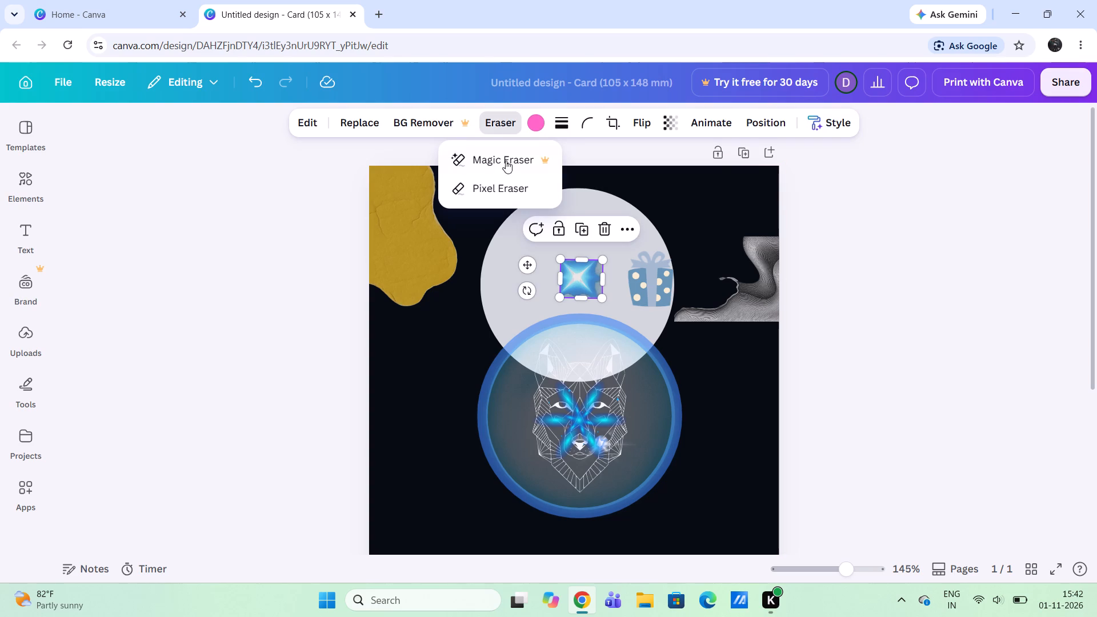
left_click(501, 187)
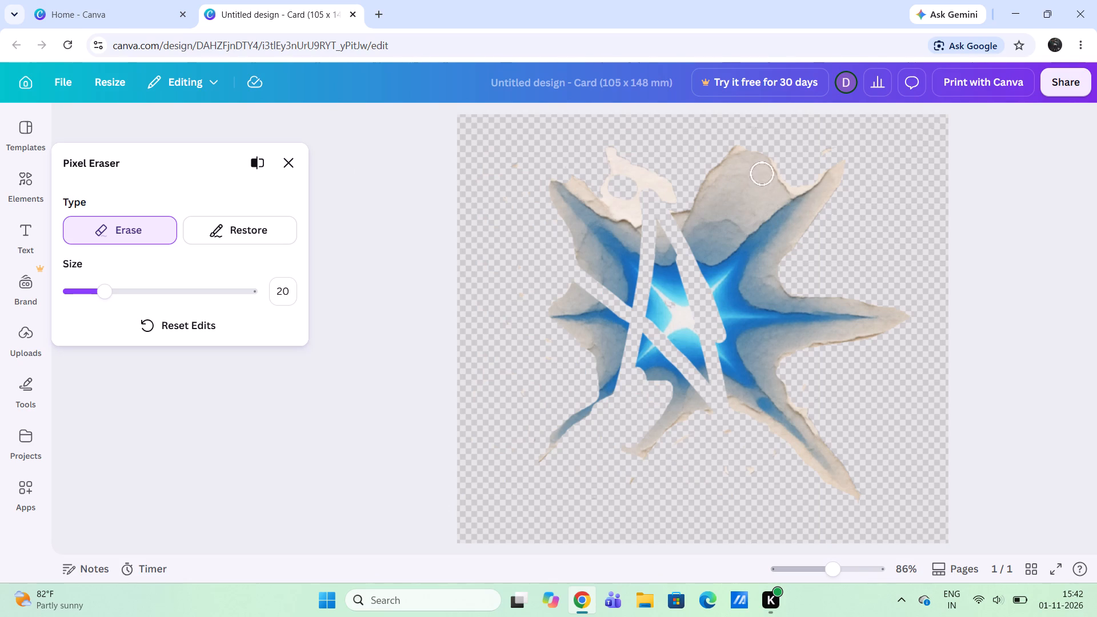
left_click_drag(786, 169, 763, 169)
left_click_drag(763, 169, 741, 167)
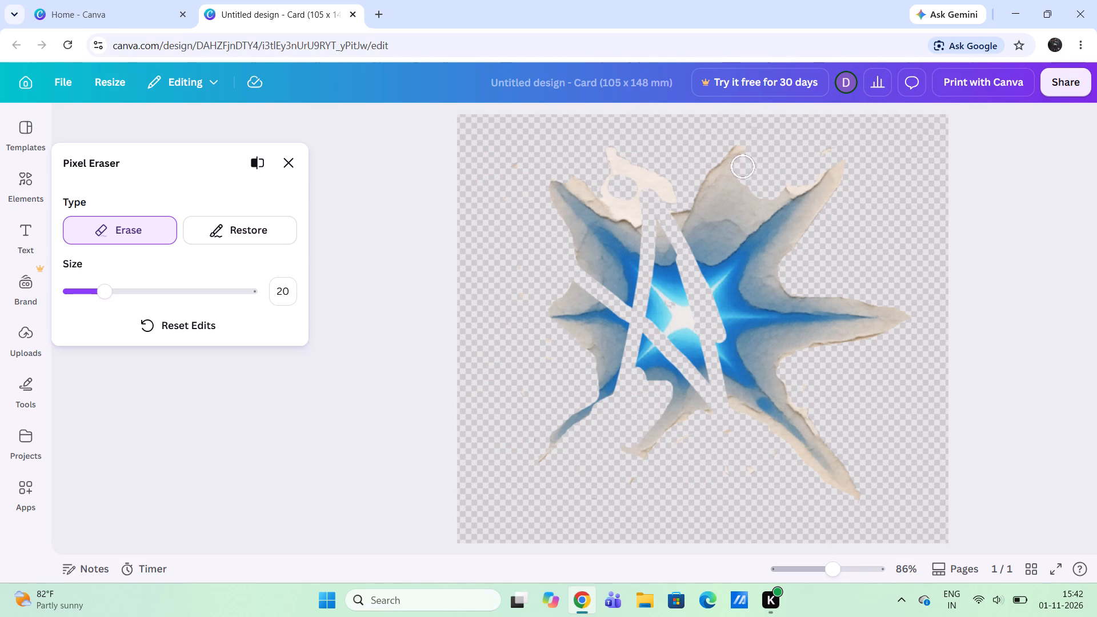
left_click_drag(741, 167, 752, 155)
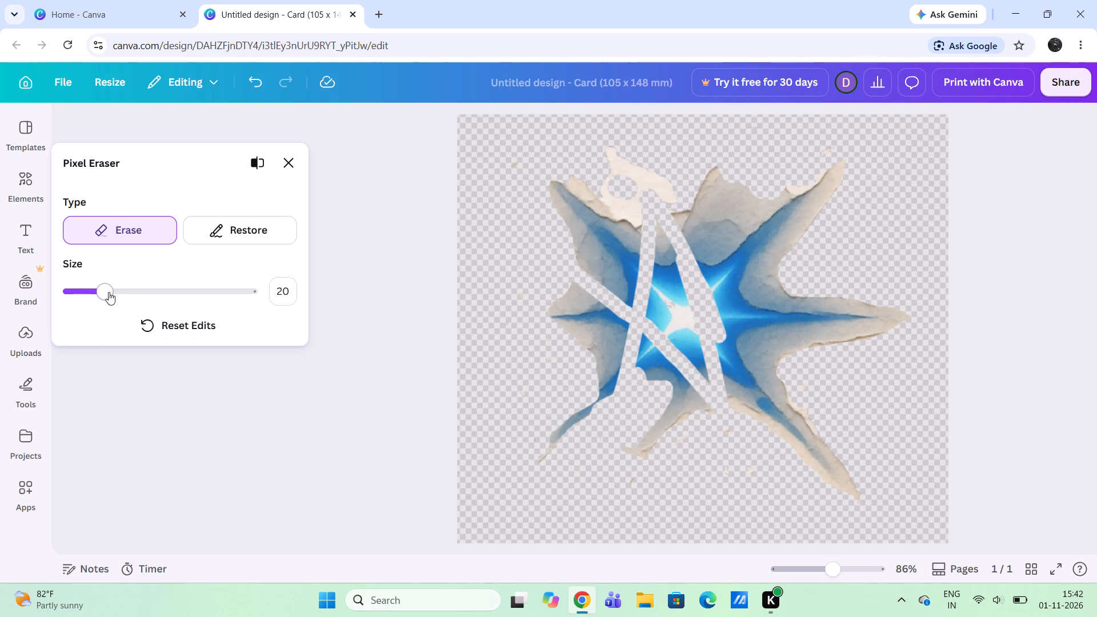
Set the eraser size to 16 and trim the torn beige tips along the star image's upper edge.
left_click_drag(109, 292, 92, 287)
left_click_drag(92, 287, 95, 288)
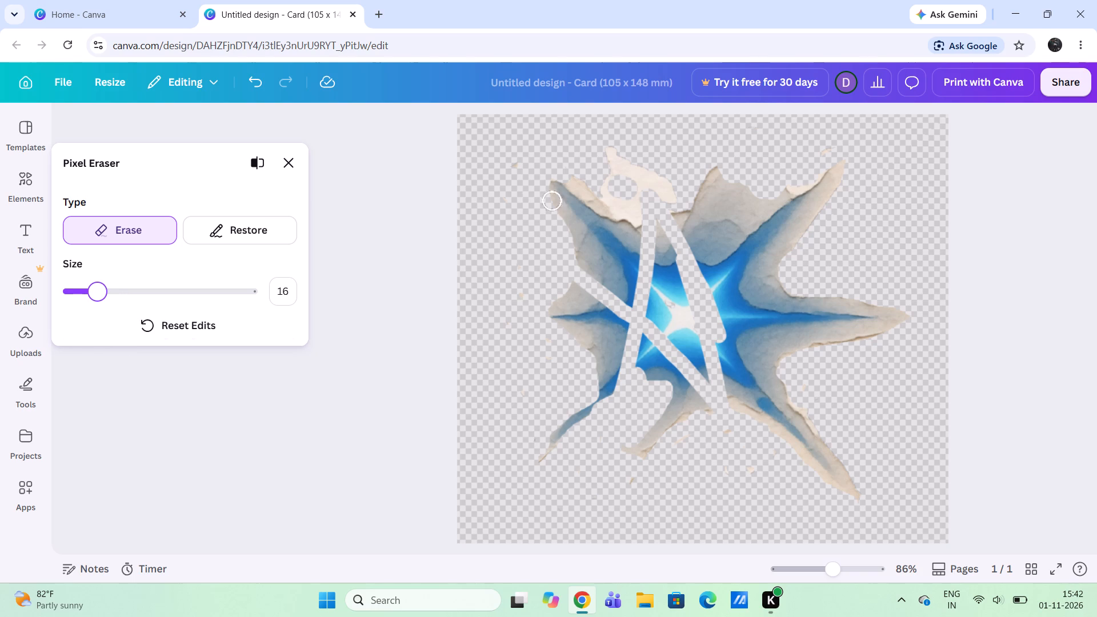
left_click_drag(640, 163, 616, 154)
left_click_drag(616, 154, 667, 179)
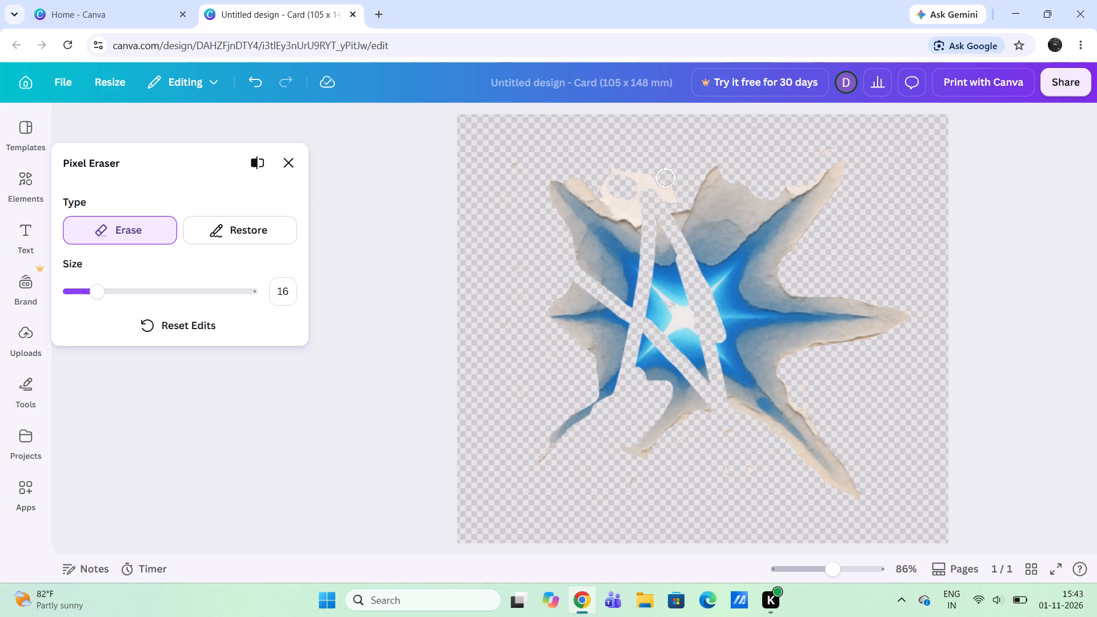
left_click_drag(667, 179, 726, 165)
left_click_drag(726, 165, 823, 177)
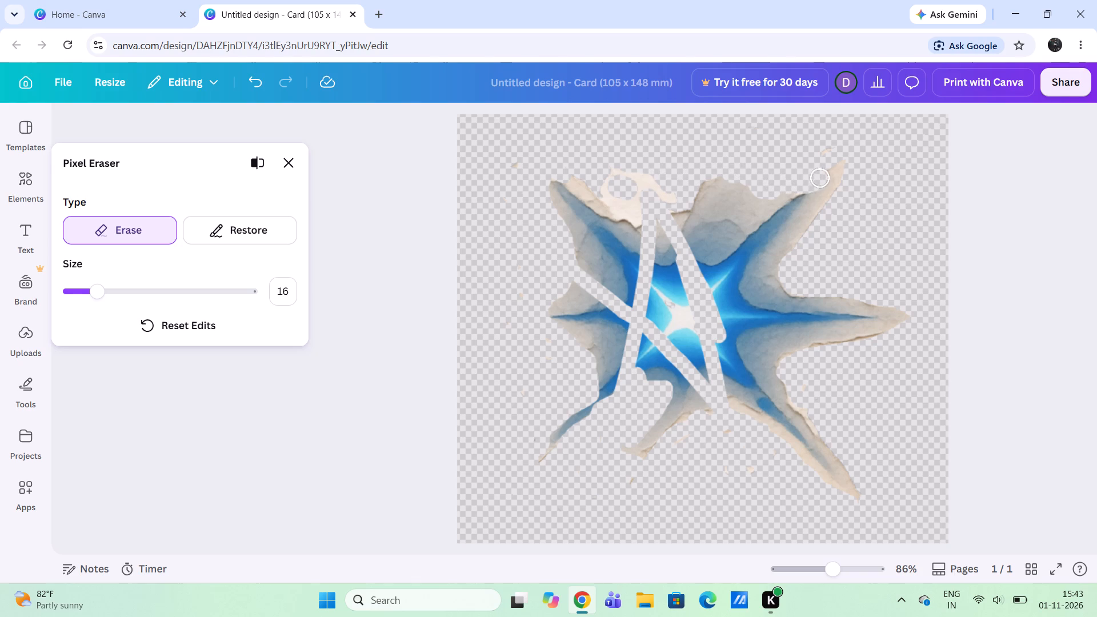
left_click_drag(823, 177, 822, 258)
Erase strokes through the star image's right arm, across its blue centre and into the left arm.
scroll(827, 250, "left", 1)
left_click_drag(822, 258, 760, 343)
scroll(822, 258, "left", 1)
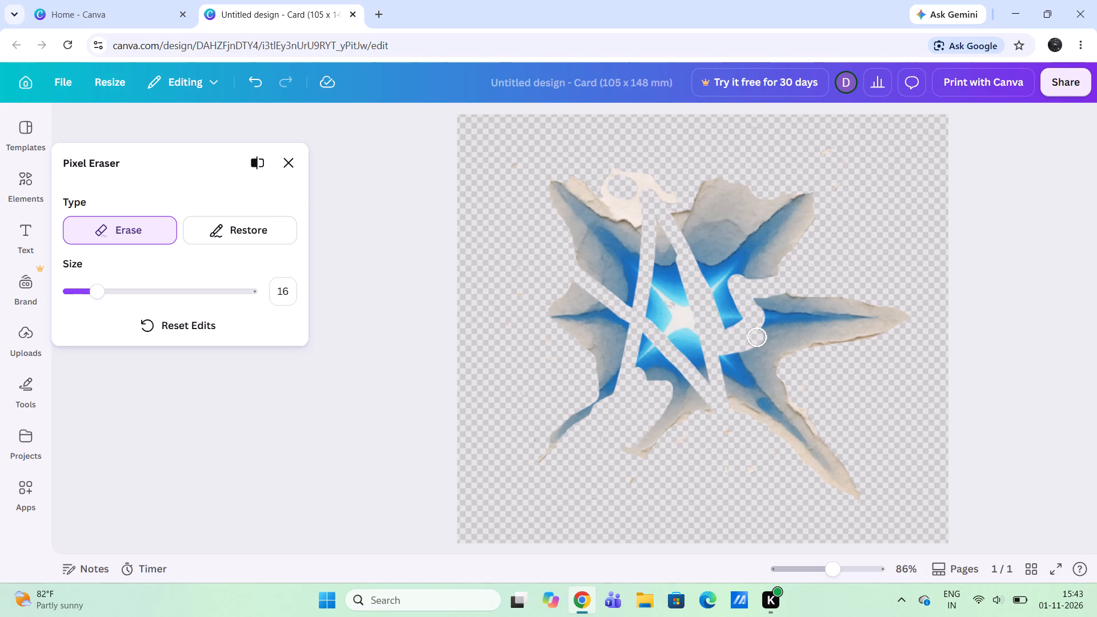
left_click_drag(760, 343, 696, 371)
scroll(760, 343, "left", 1)
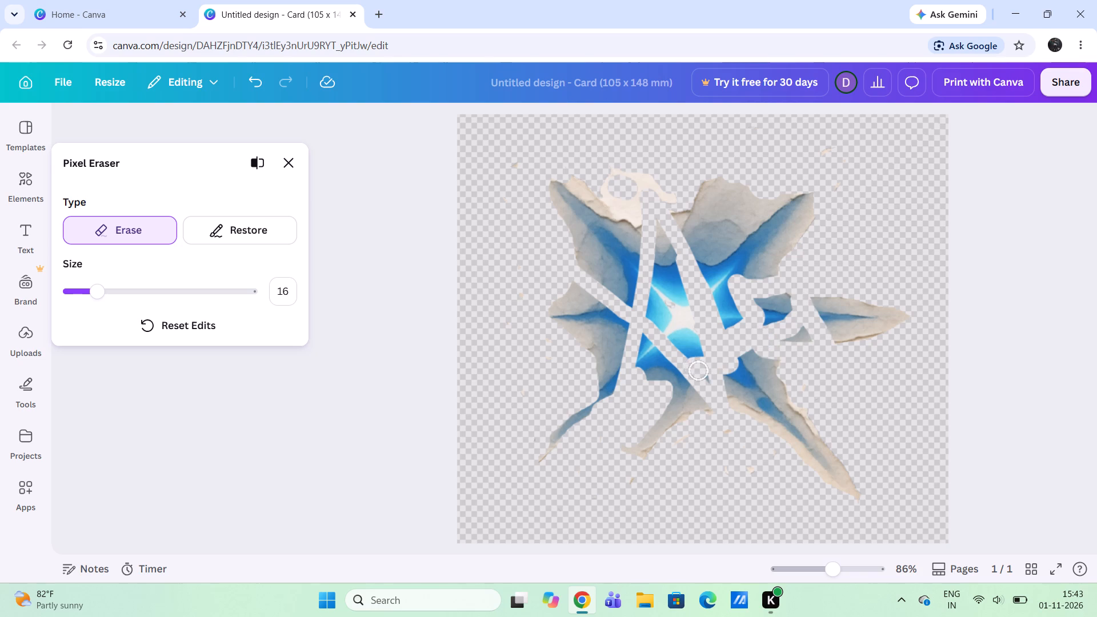
scroll(696, 371, "left", 1)
left_click_drag(696, 371, 595, 323)
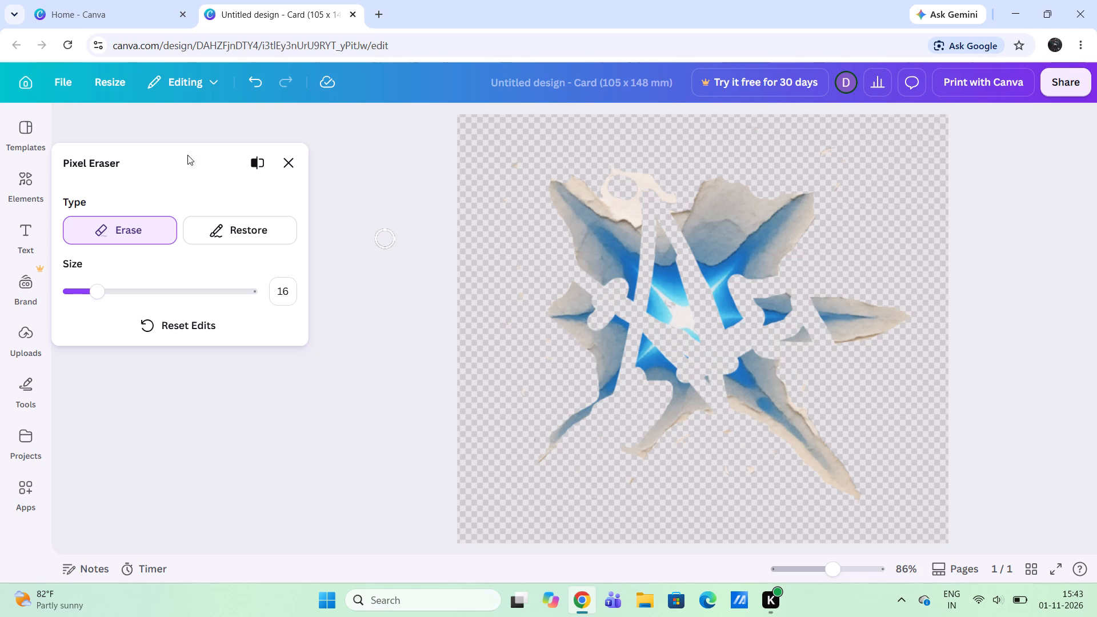
Switch the Pixel Eraser to Restore at size 16 and paint back the star image's blue centre and inner left arm.
left_click(238, 225)
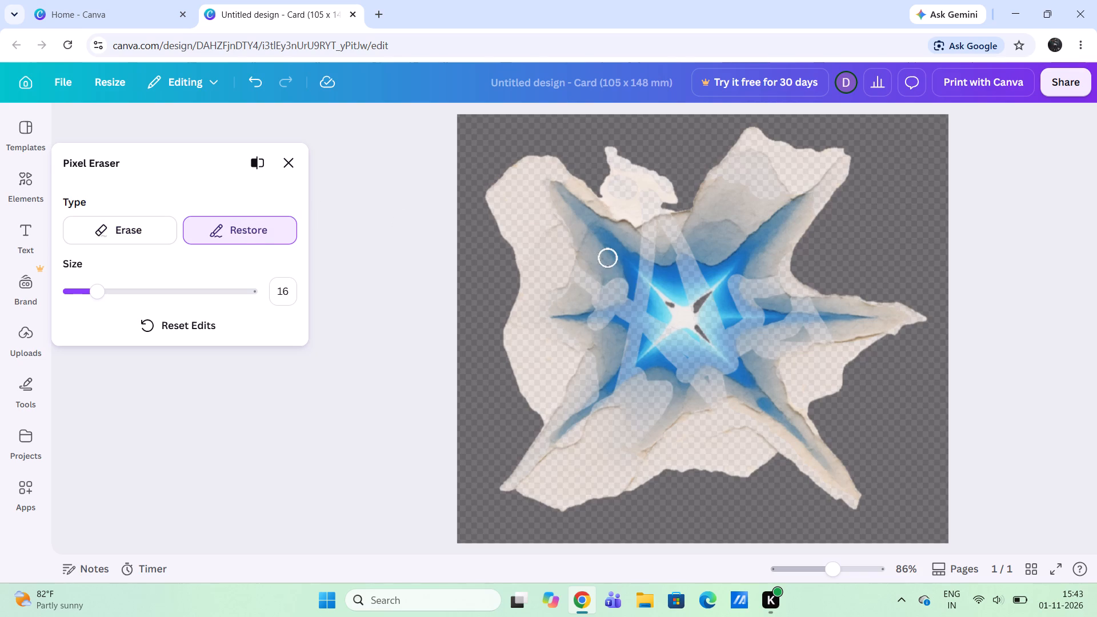
left_click_drag(698, 306, 651, 394)
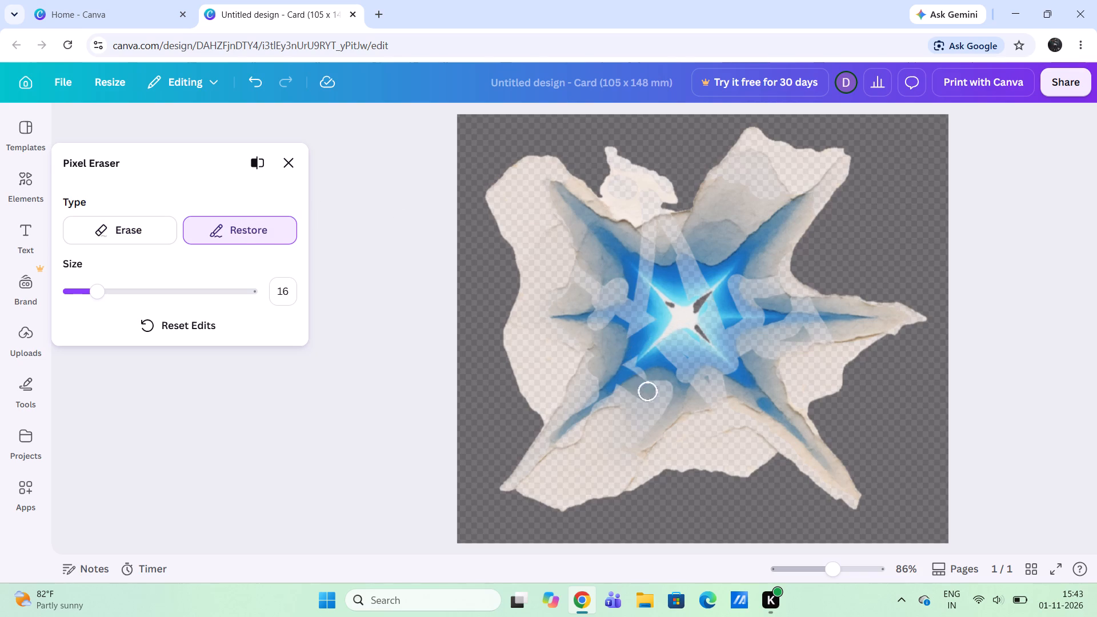
left_click_drag(651, 394, 608, 314)
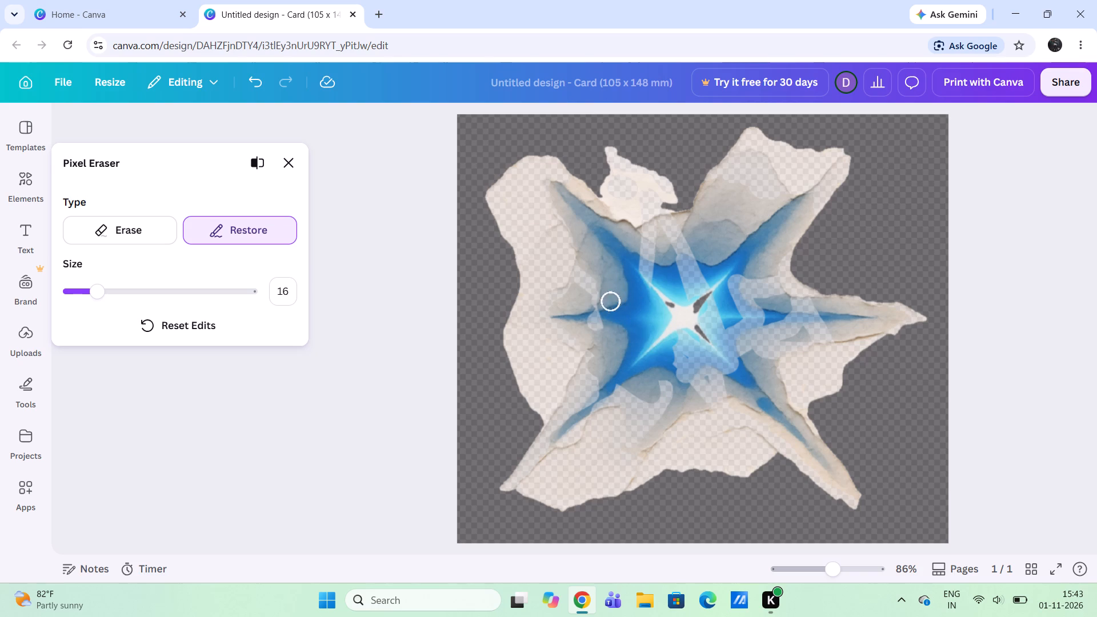
left_click_drag(608, 314, 681, 311)
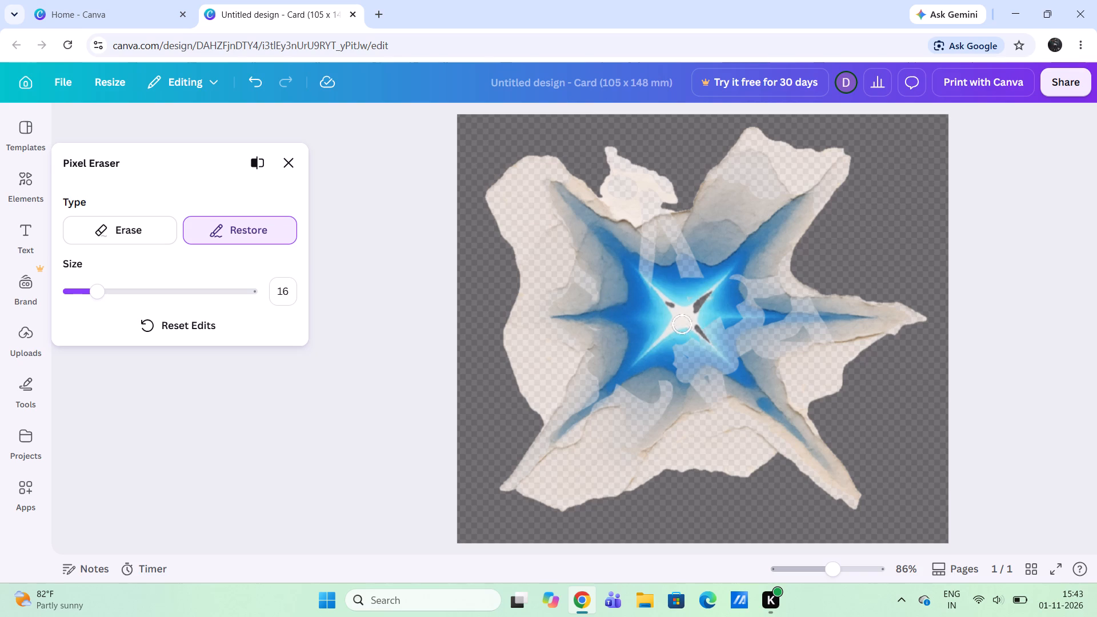
left_click_drag(681, 311, 700, 376)
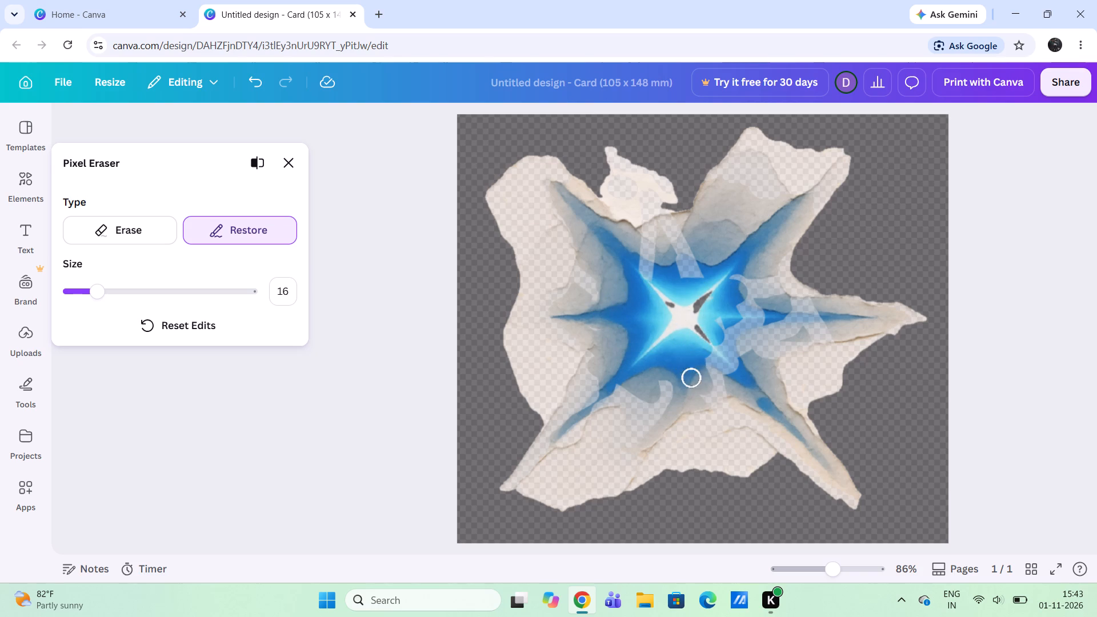
left_click_drag(700, 376, 715, 331)
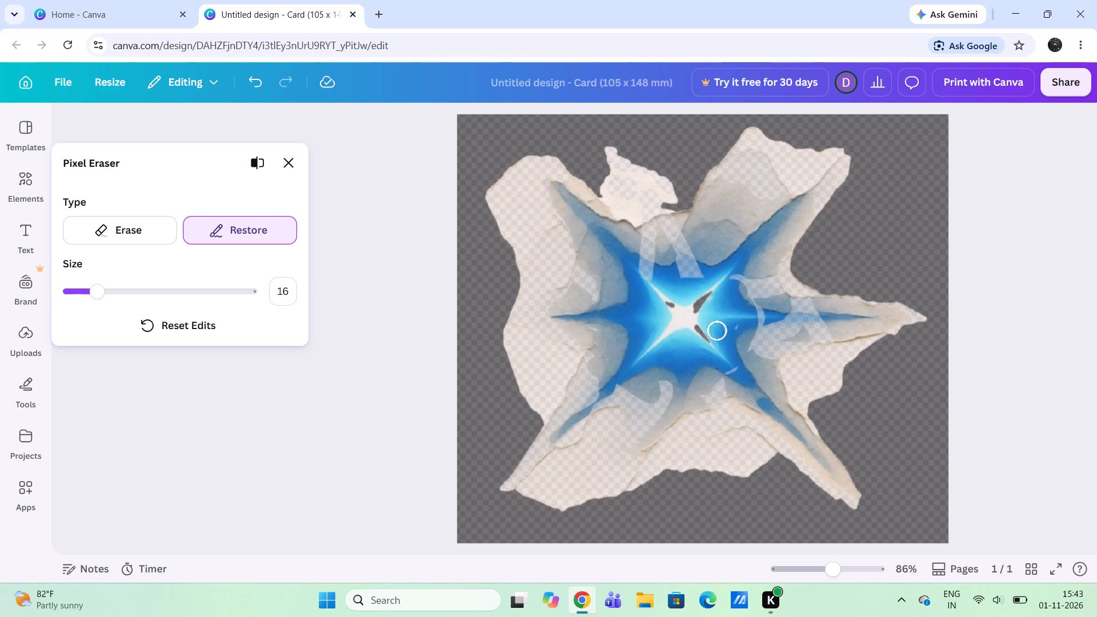
left_click_drag(715, 331, 750, 274)
Restore the erased patches in the star's right arm, along its lower petals and down the lower-left leg.
left_click_drag(750, 274, 771, 277)
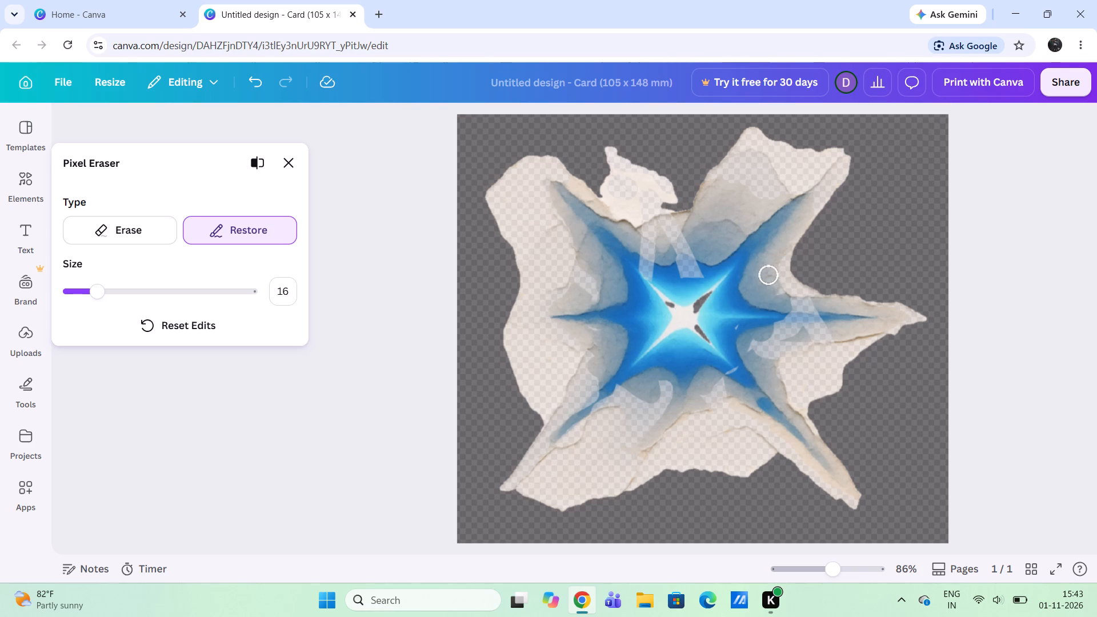
left_click_drag(771, 277, 828, 328)
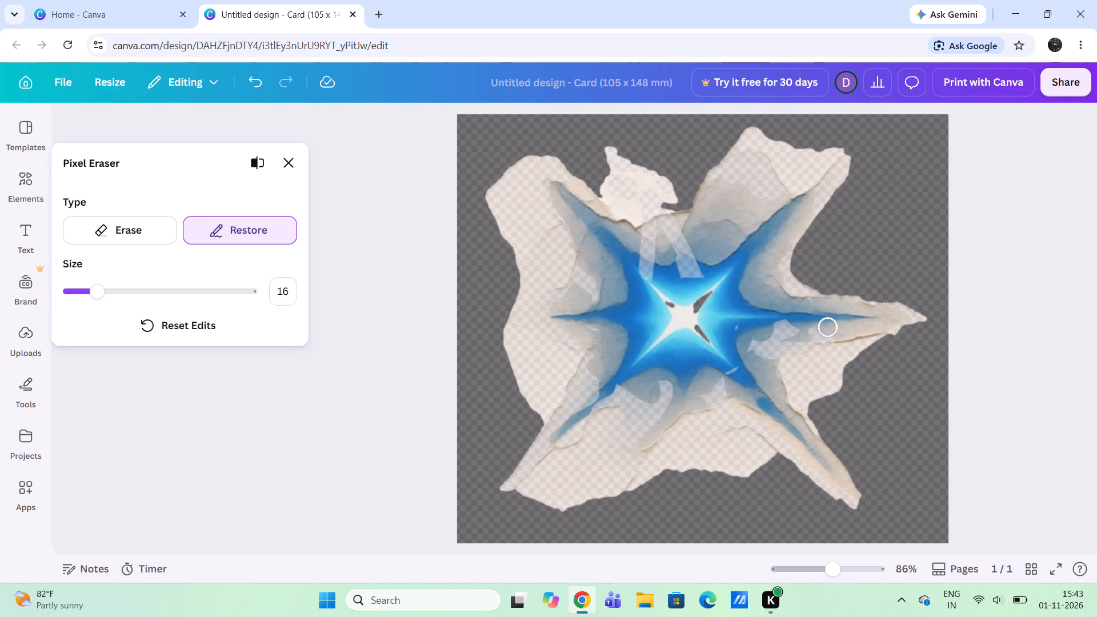
left_click_drag(828, 328, 799, 325)
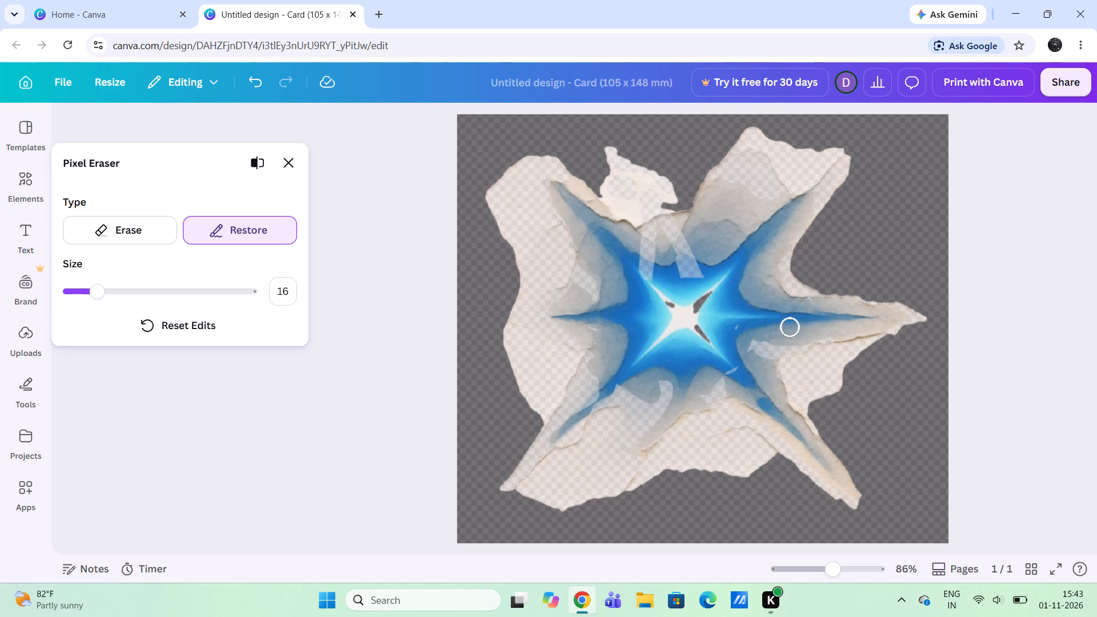
left_click_drag(799, 325, 759, 396)
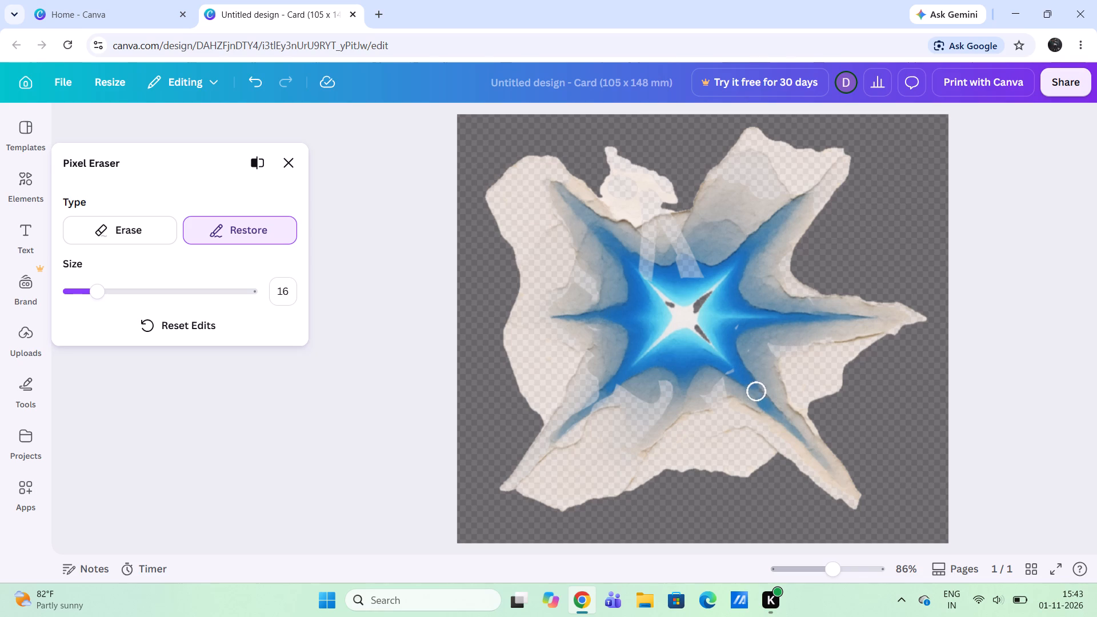
left_click_drag(759, 396, 707, 406)
left_click_drag(707, 406, 643, 402)
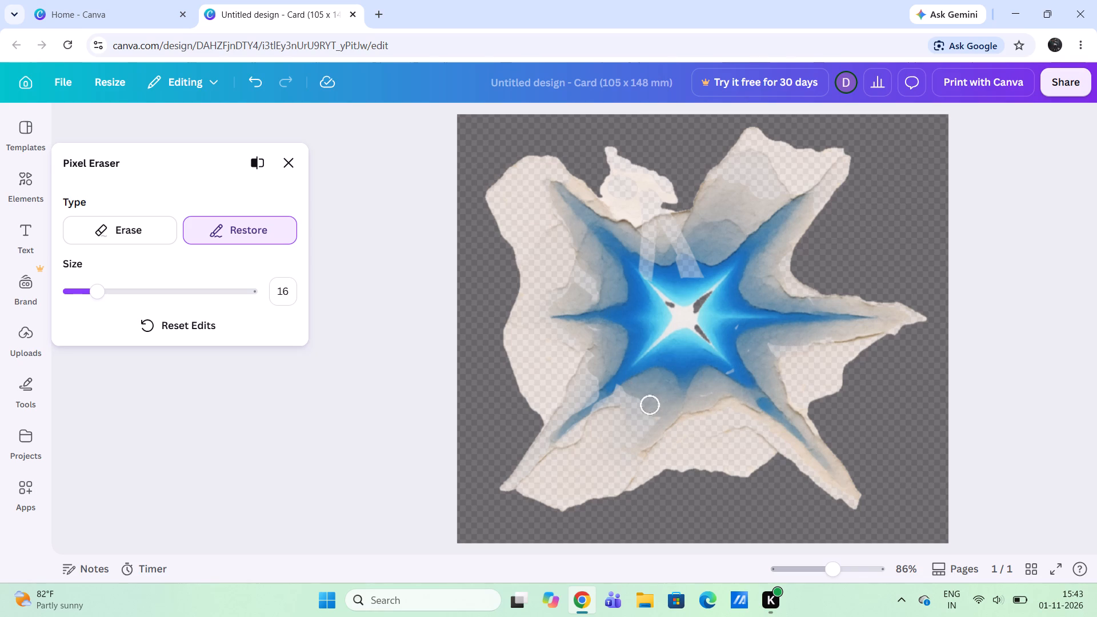
left_click_drag(643, 402, 571, 411)
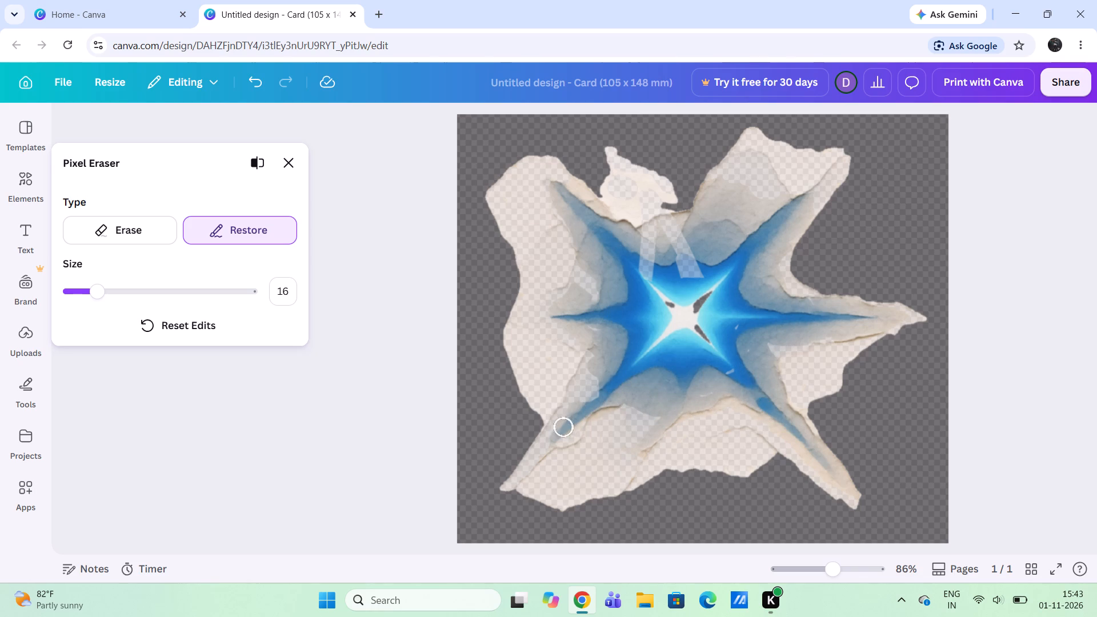
left_click_drag(571, 411, 582, 371)
Restore the erased strips above the star's blue centre, the left arm's beige tip and the gap below the centre.
left_click_drag(582, 371, 656, 261)
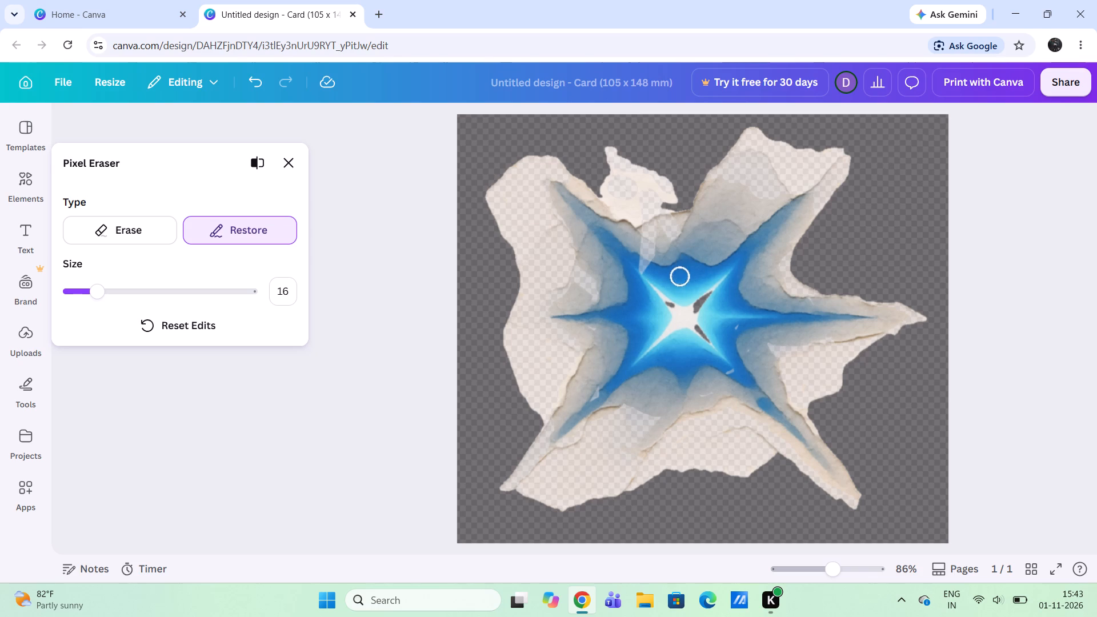
left_click_drag(656, 261, 692, 288)
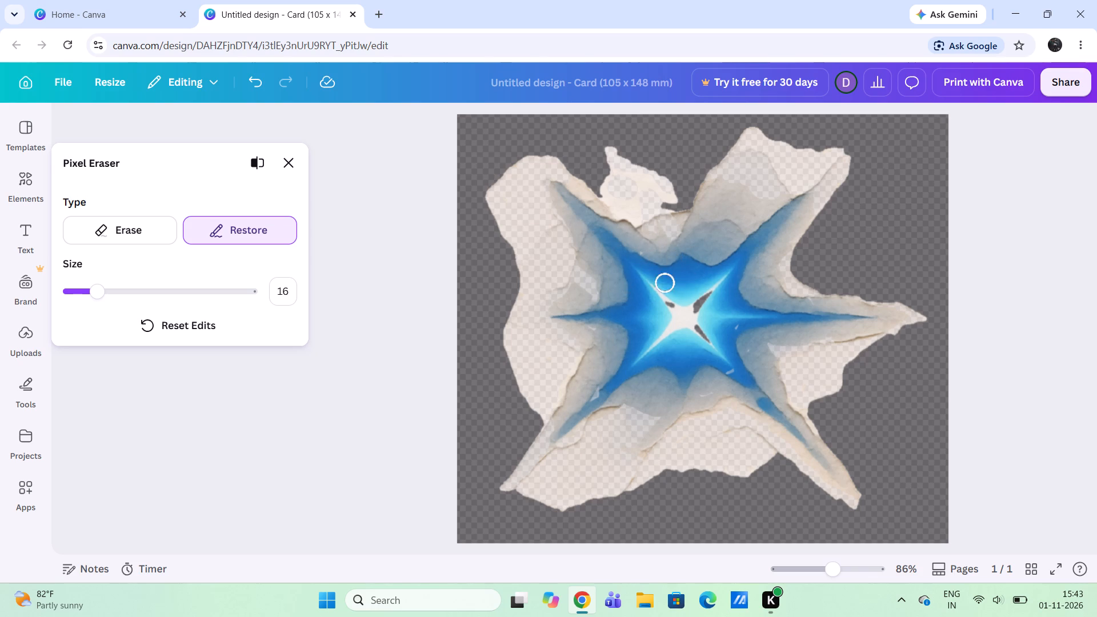
left_click_drag(692, 288, 704, 202)
left_click_drag(704, 202, 654, 388)
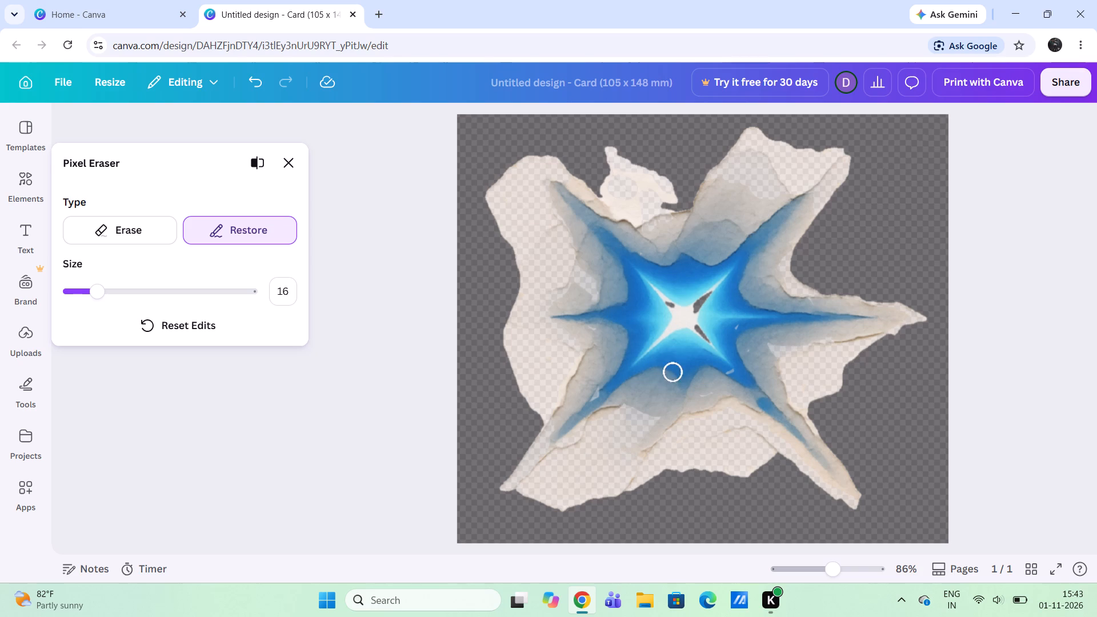
left_click_drag(654, 388, 576, 419)
left_click_drag(576, 419, 533, 320)
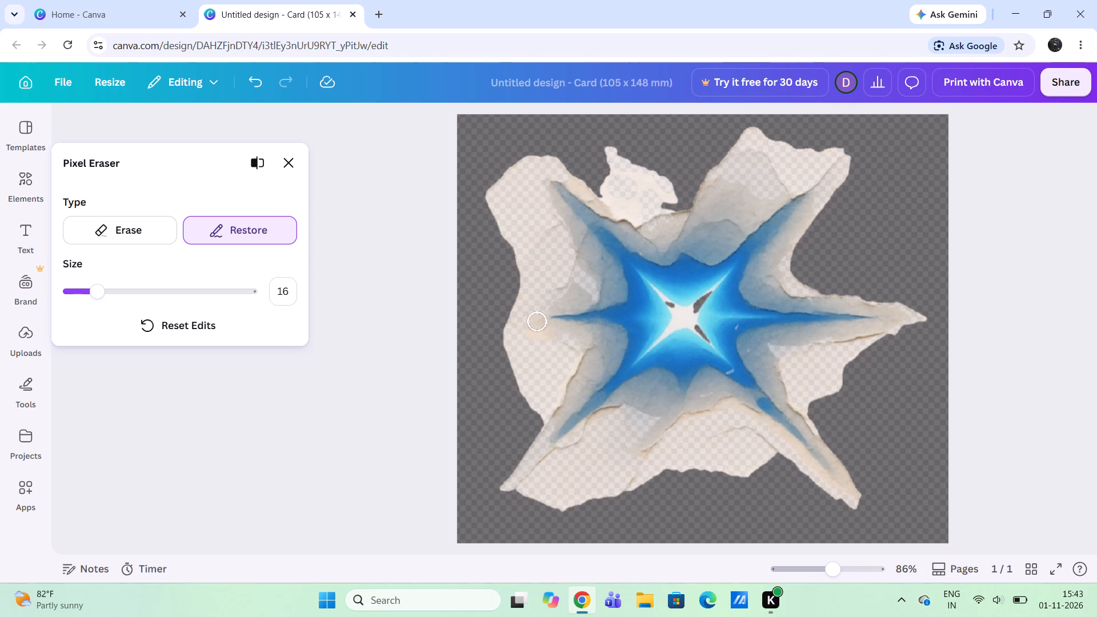
left_click_drag(533, 320, 792, 313)
left_click_drag(792, 313, 723, 379)
left_click_drag(723, 379, 723, 378)
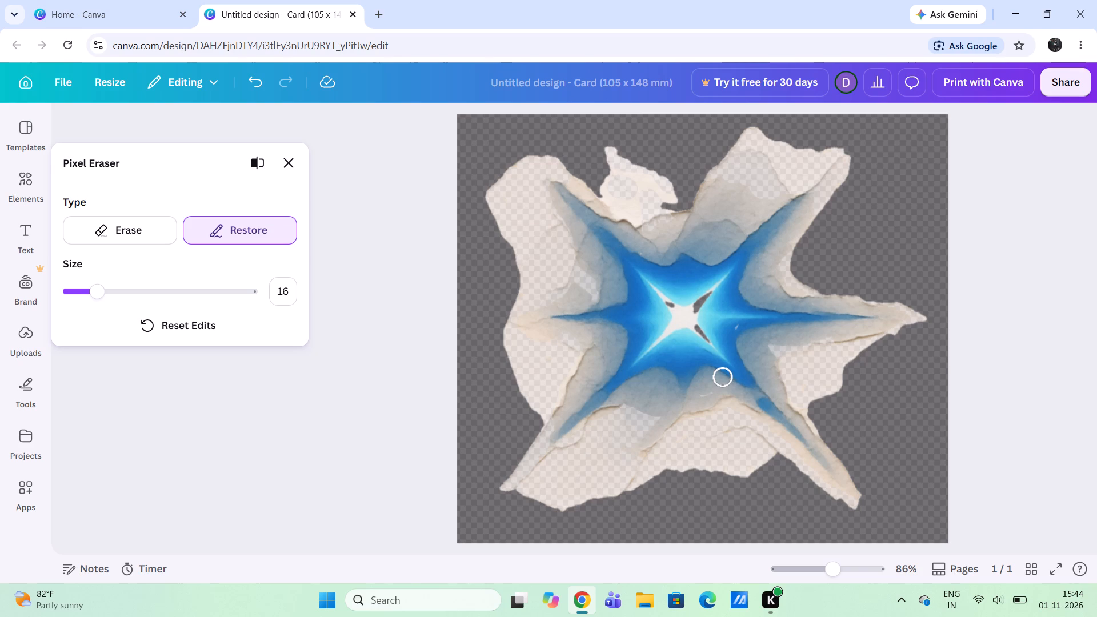
Switch back to Erase and remove the pale beige scrap left above the star's upper edge.
left_click(137, 241)
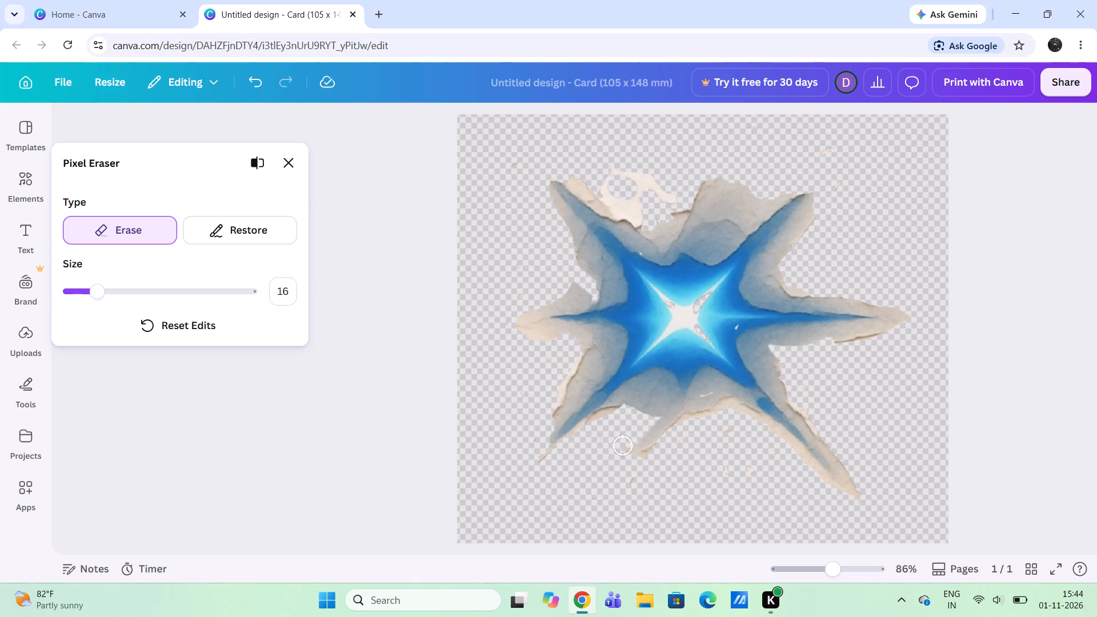
left_click_drag(620, 164, 663, 191)
left_click_drag(663, 191, 622, 191)
left_click_drag(622, 191, 628, 201)
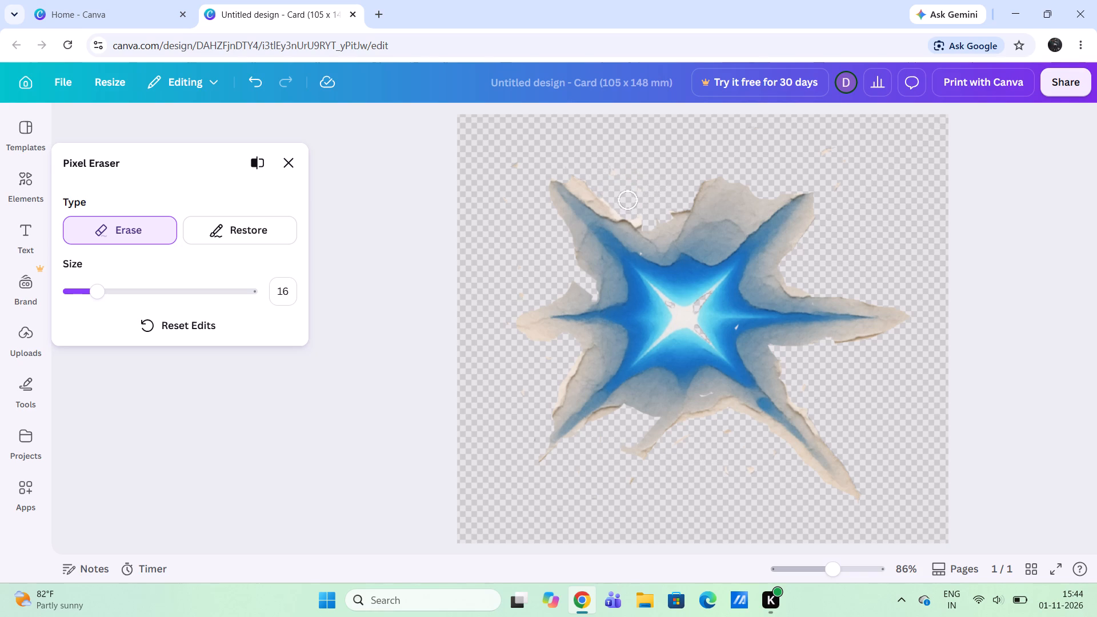
left_click_drag(628, 201, 622, 189)
Trim the beige edges at the tips of the star's lower-left leg, lower-right leg and right arm.
left_click_drag(568, 357, 574, 367)
left_click_drag(574, 367, 582, 468)
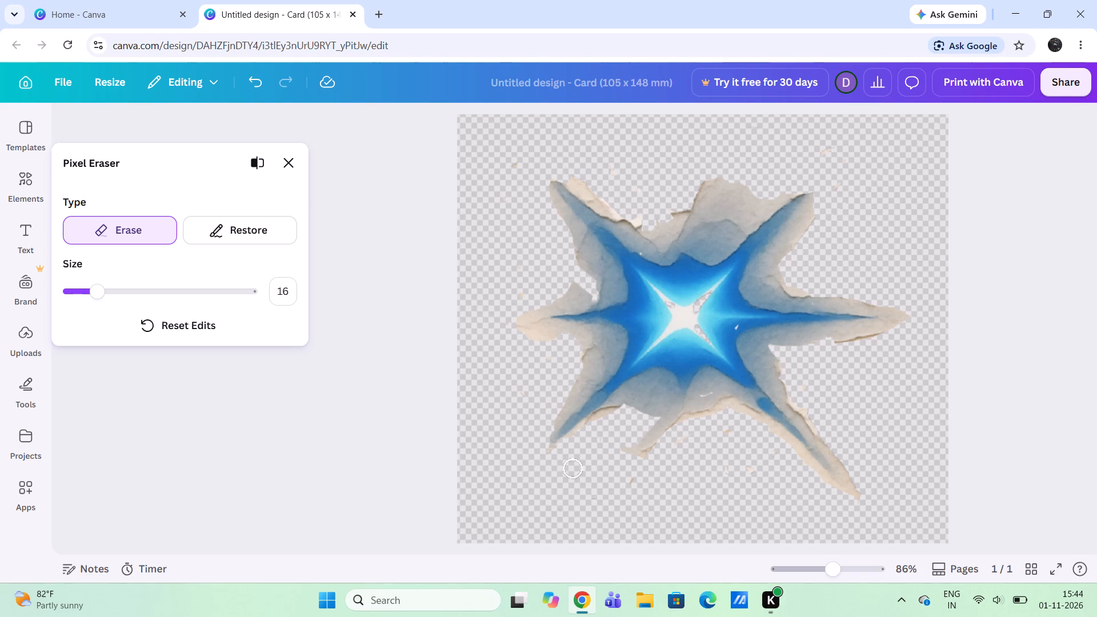
left_click_drag(582, 468, 975, 321)
left_click_drag(975, 321, 863, 341)
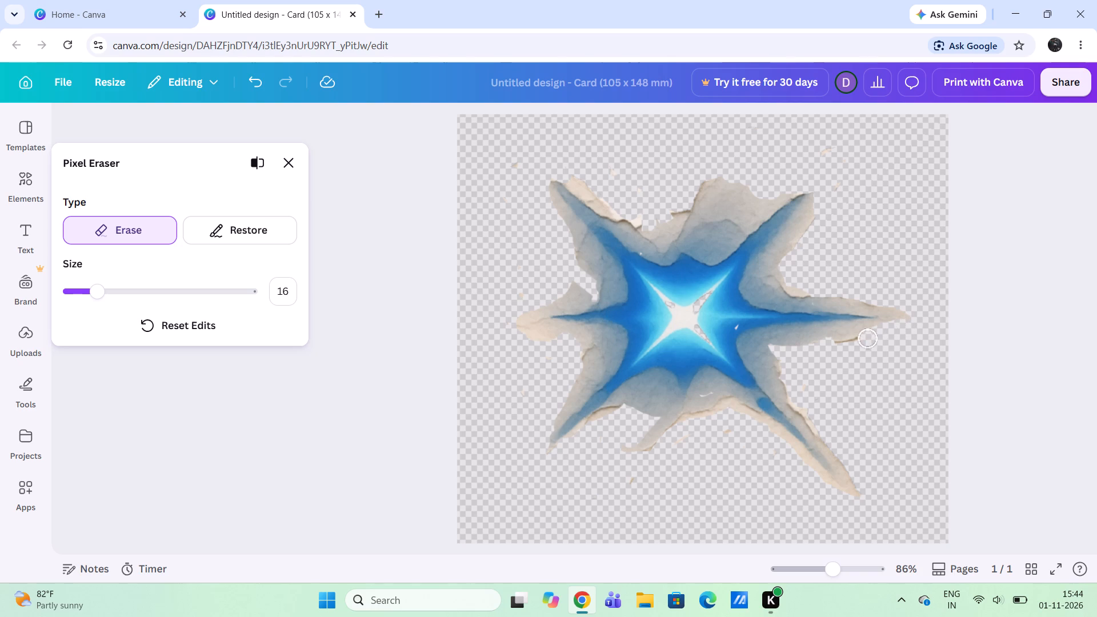
left_click_drag(863, 341, 806, 350)
left_click_drag(858, 195, 796, 287)
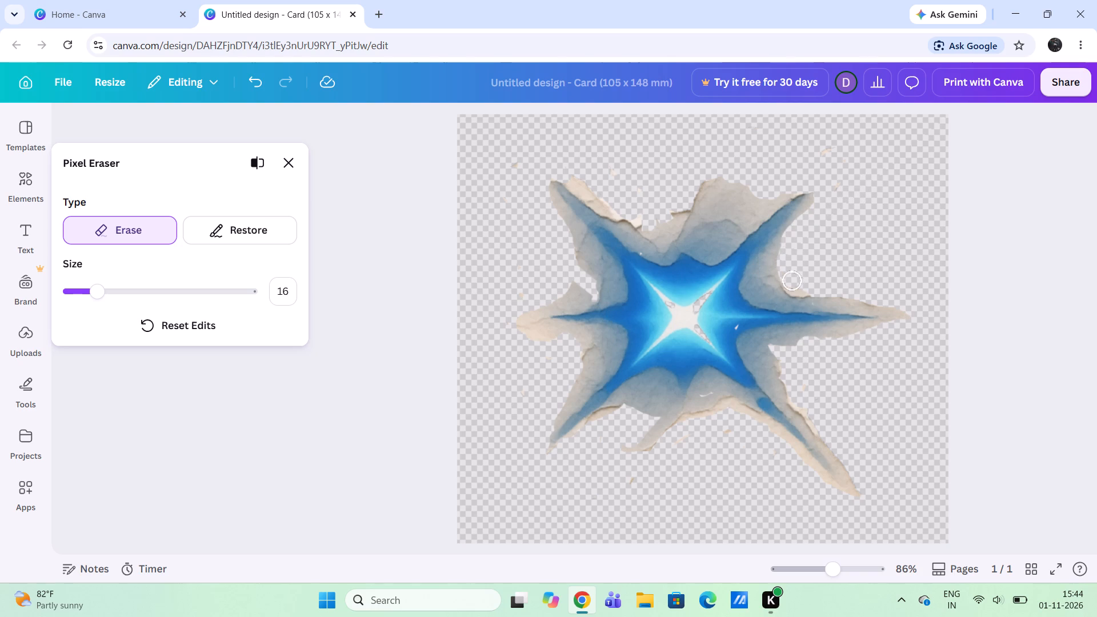
left_click_drag(796, 287, 919, 310)
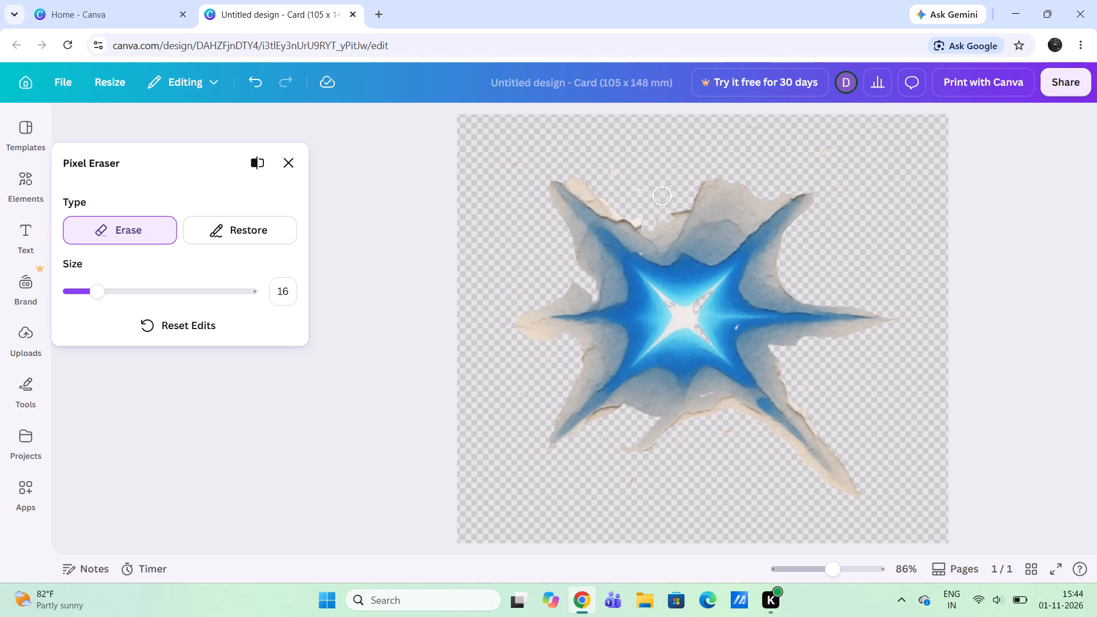
Erase the rounded top of the star's upper beige petal, between the two upper arms.
left_click_drag(669, 159, 722, 191)
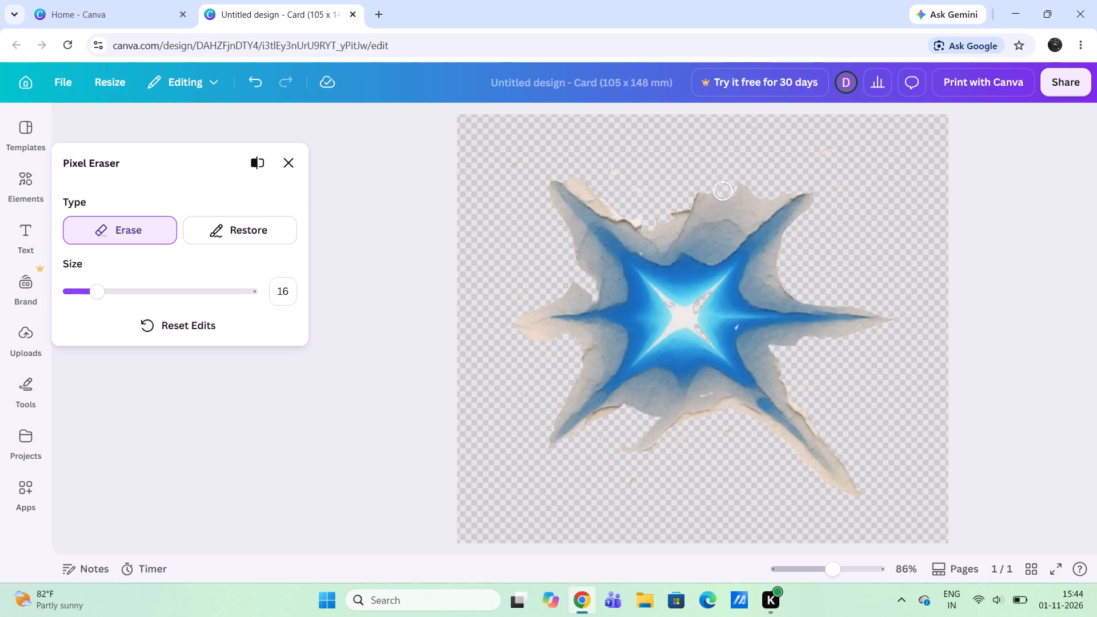
left_click_drag(722, 191, 696, 211)
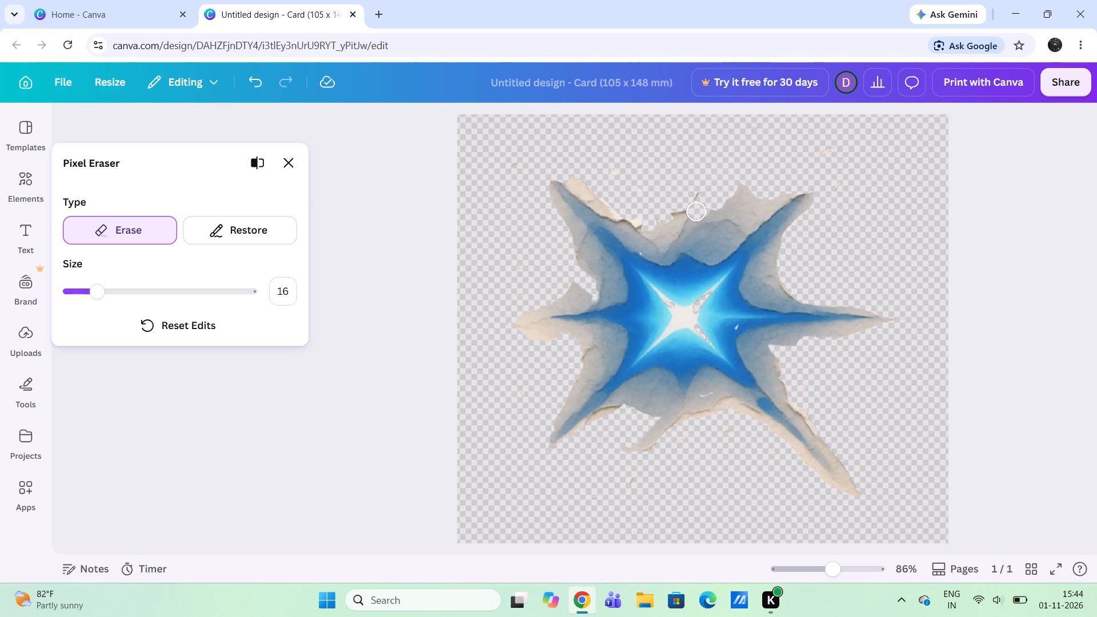
left_click_drag(696, 211, 689, 193)
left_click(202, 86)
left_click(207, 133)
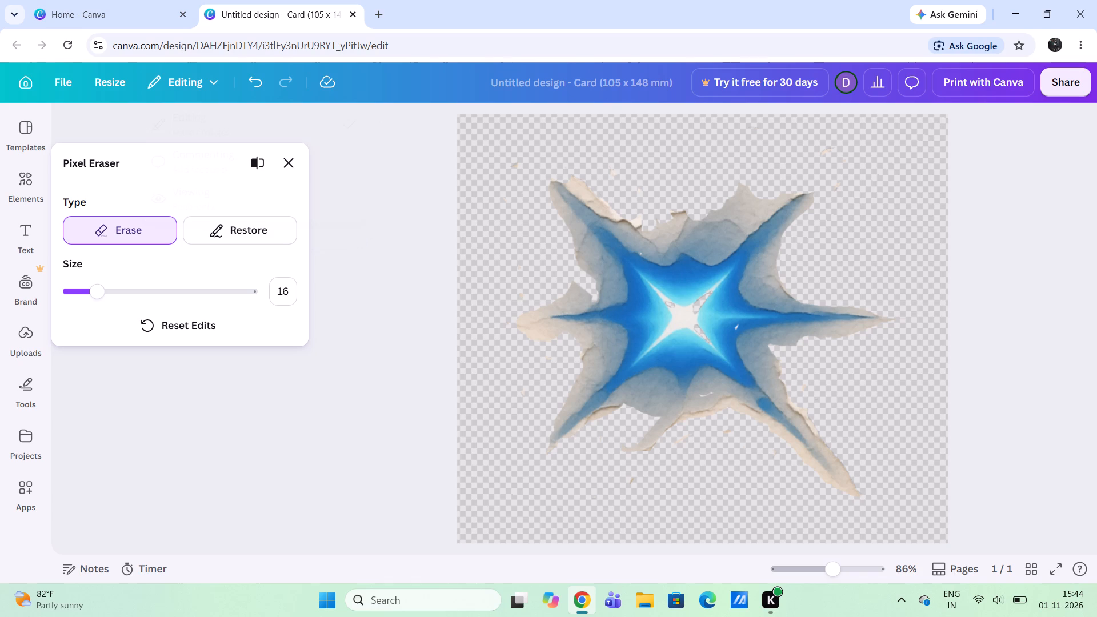
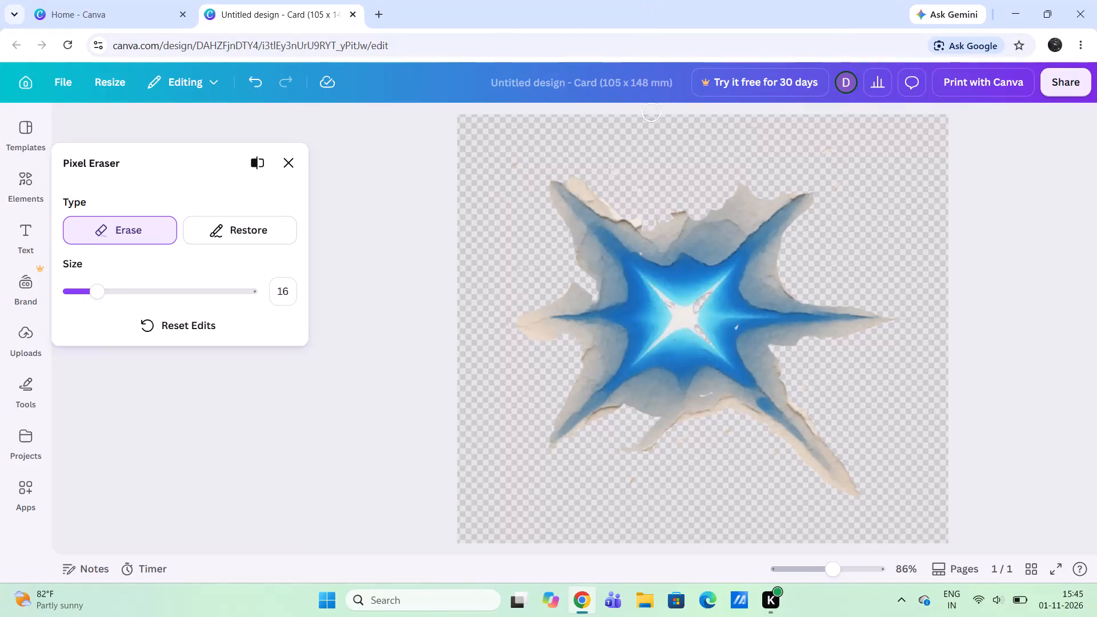
Erase the ragged beige edge along the upper side of the star's upper-left arm, up to the upper petal.
left_click_drag(646, 220, 575, 182)
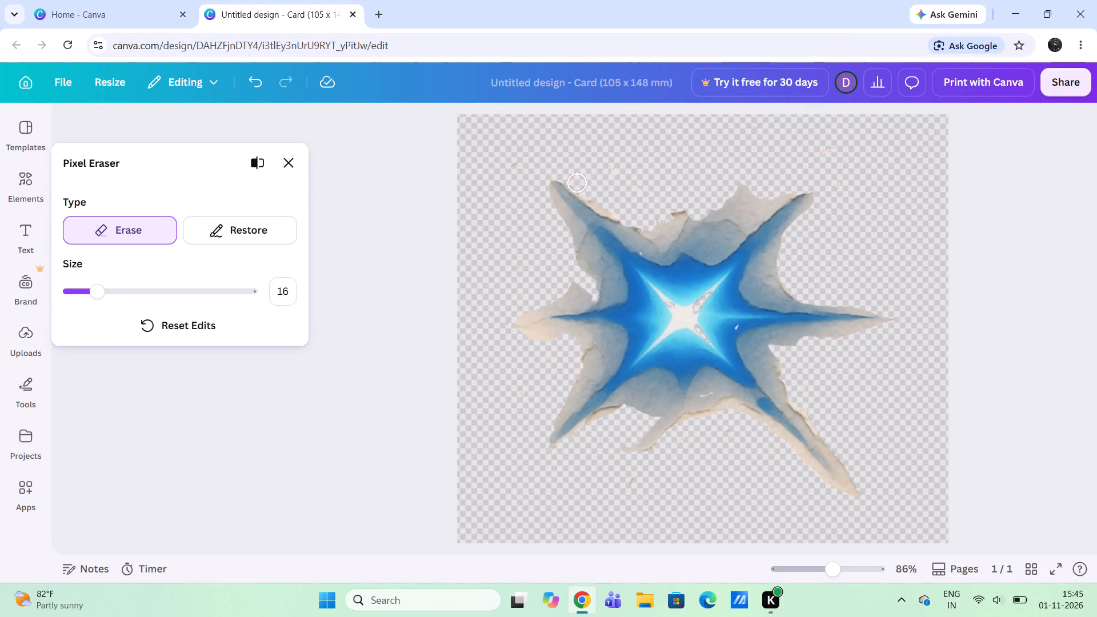
left_click_drag(575, 182, 655, 214)
left_click_drag(655, 214, 672, 222)
left_click_drag(672, 222, 663, 238)
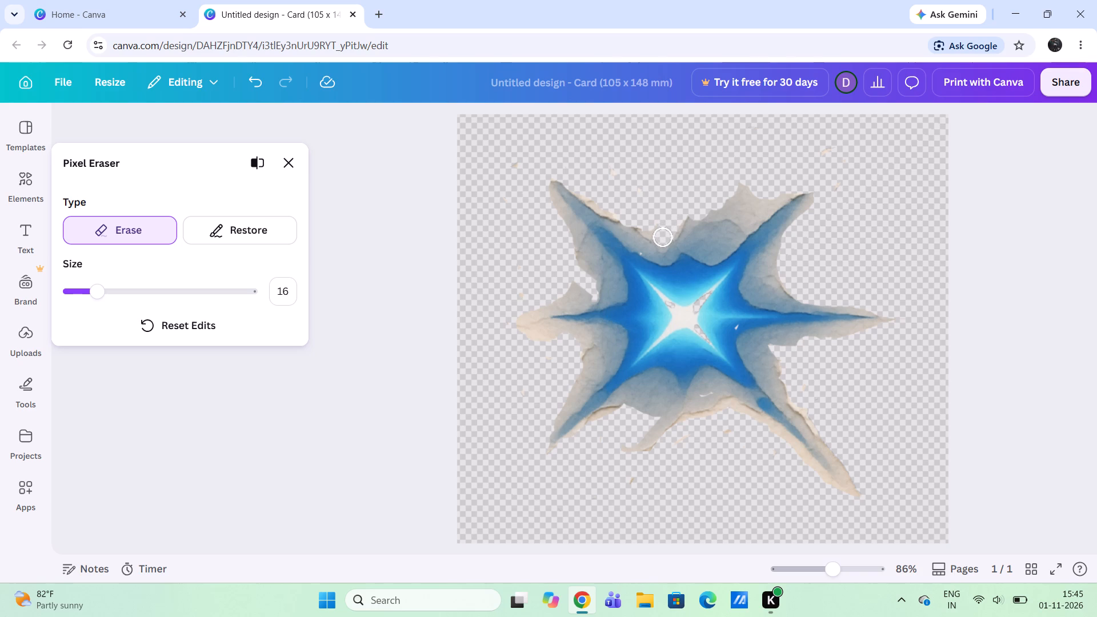
left_click_drag(663, 238, 627, 216)
left_click_drag(627, 216, 588, 193)
Erase the beige along the outer side of the star's upper-left arm, from its tip down towards the left arm.
left_click_drag(588, 193, 547, 193)
left_click_drag(547, 193, 565, 219)
left_click_drag(565, 219, 582, 247)
left_click_drag(582, 247, 591, 268)
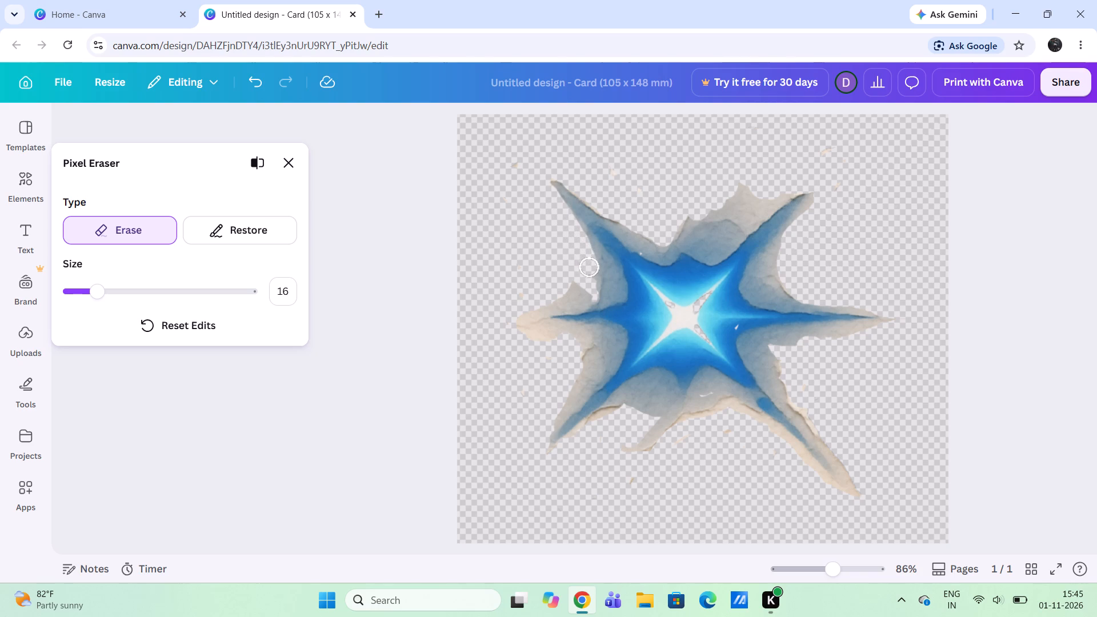
left_click_drag(591, 268, 596, 282)
Erase the beige bump above the star's left arm and the rounded beige tip around its blue point.
left_click_drag(596, 282, 582, 291)
left_click_drag(582, 291, 534, 305)
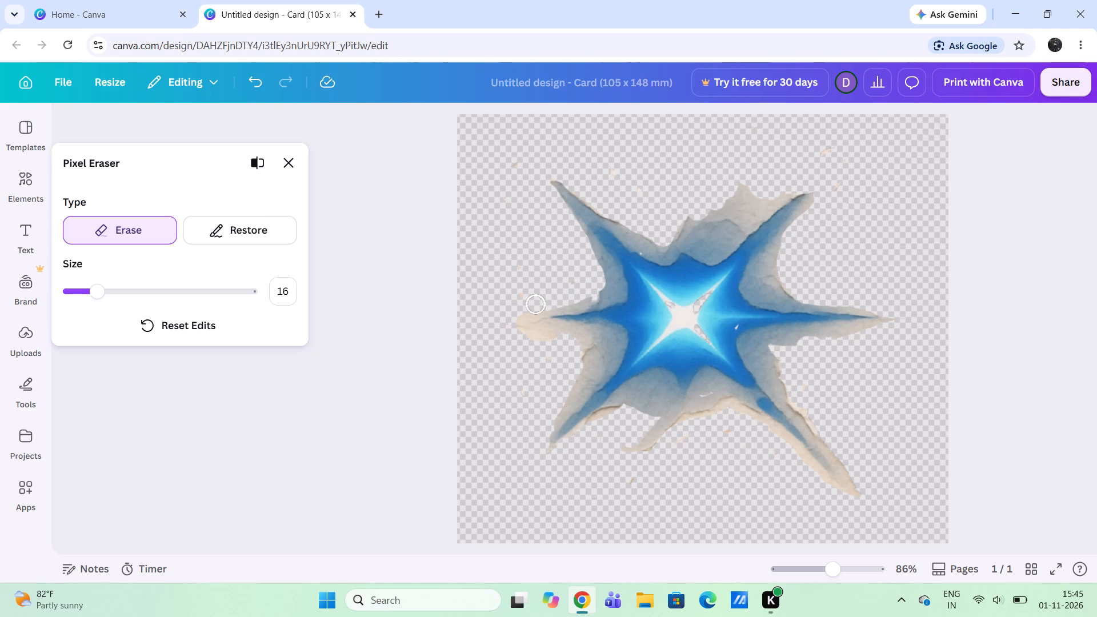
left_click_drag(534, 305, 531, 316)
left_click_drag(531, 316, 552, 331)
left_click_drag(552, 331, 542, 328)
left_click_drag(542, 328, 558, 302)
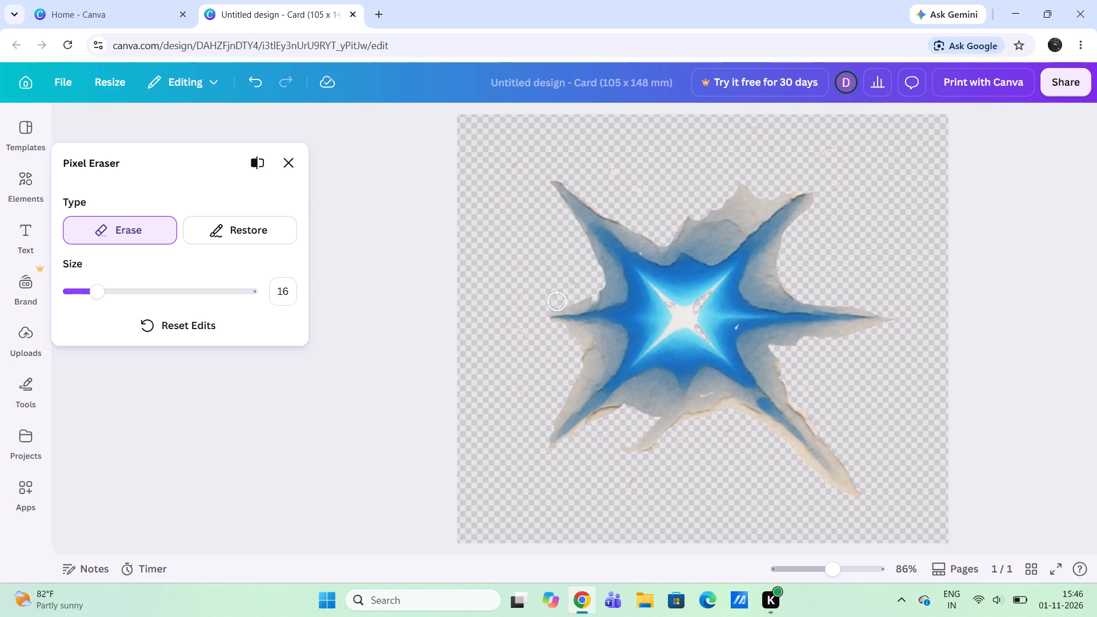
left_click_drag(558, 302, 602, 289)
Trim the outer edge of the star's upper-left arm closer to the blue, up to its tip.
left_click_drag(602, 289, 589, 246)
left_click_drag(589, 246, 537, 172)
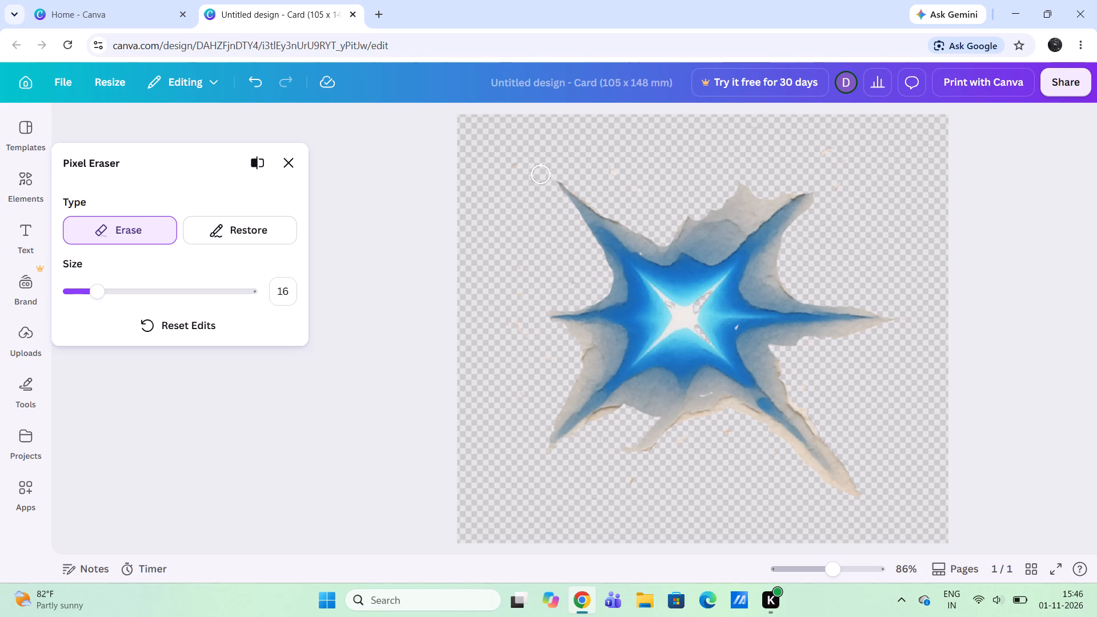
Erase the beige along the underside of the star's left arm, down to the lower-left leg.
left_click_drag(537, 172, 554, 344)
left_click_drag(554, 344, 589, 335)
left_click_drag(589, 335, 603, 354)
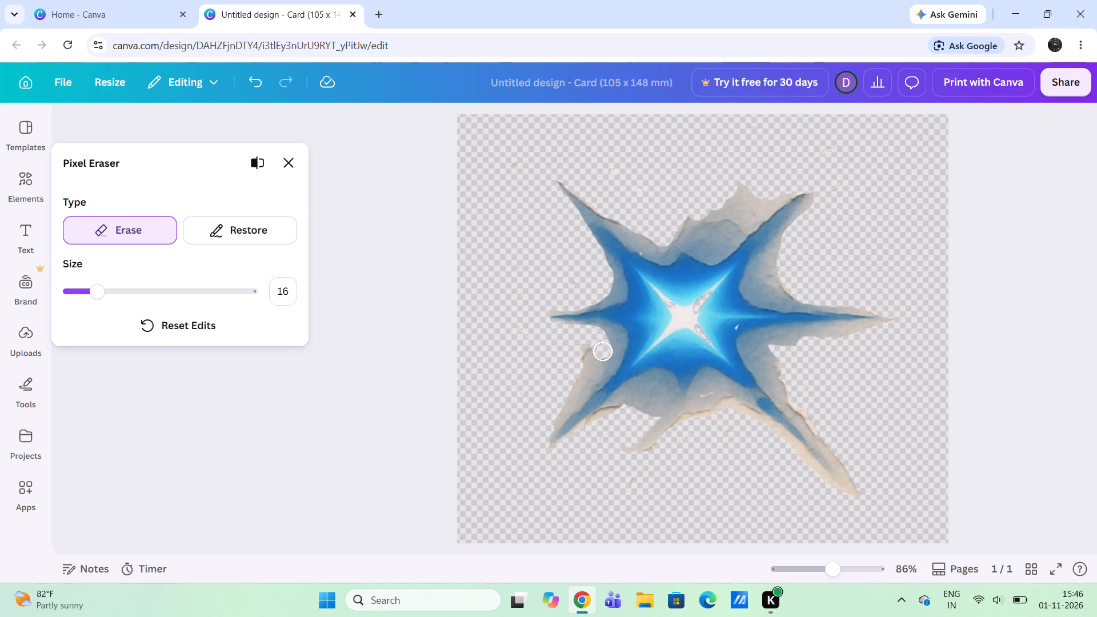
Erase the beige along both sides and the tip of the lower-left leg, including the loose scrap beside it.
left_click_drag(603, 354, 580, 391)
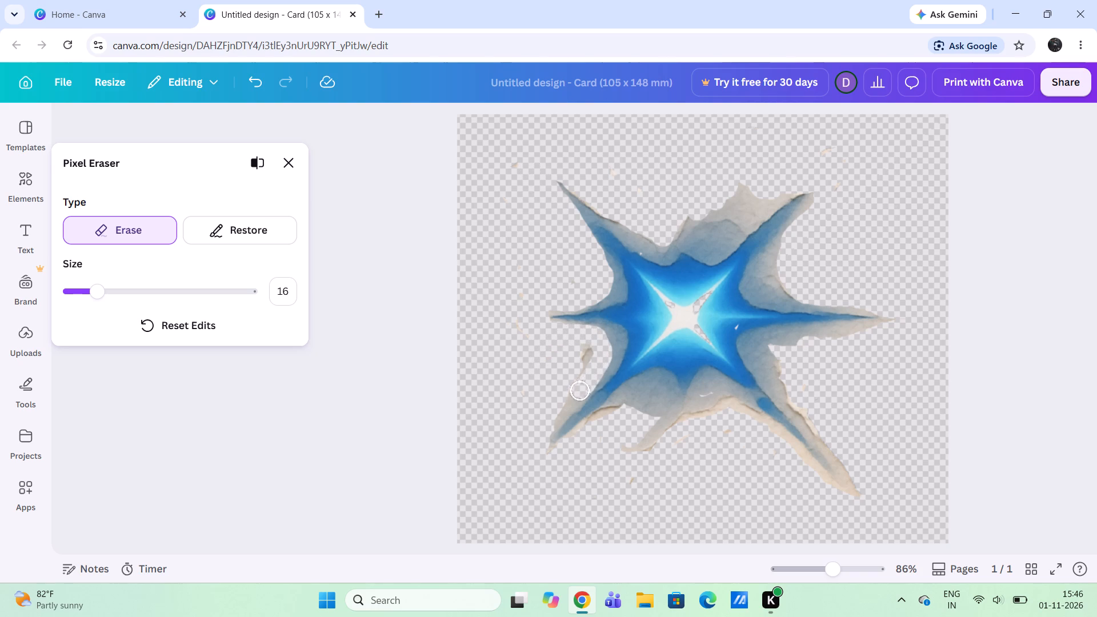
left_click_drag(580, 391, 558, 460)
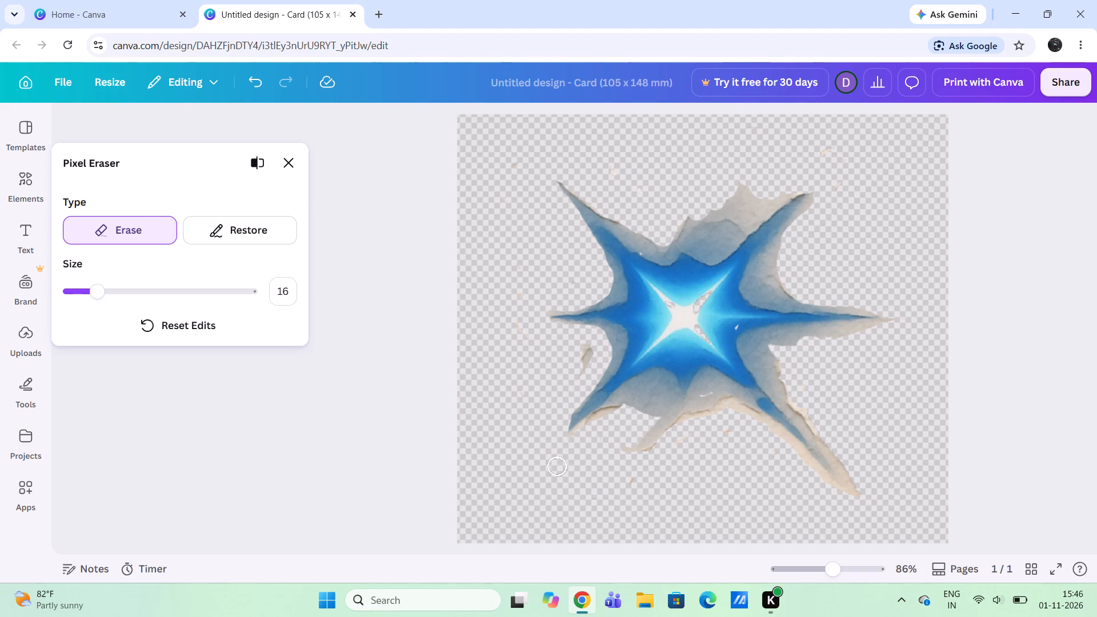
left_click_drag(558, 460, 524, 438)
left_click_drag(524, 438, 615, 417)
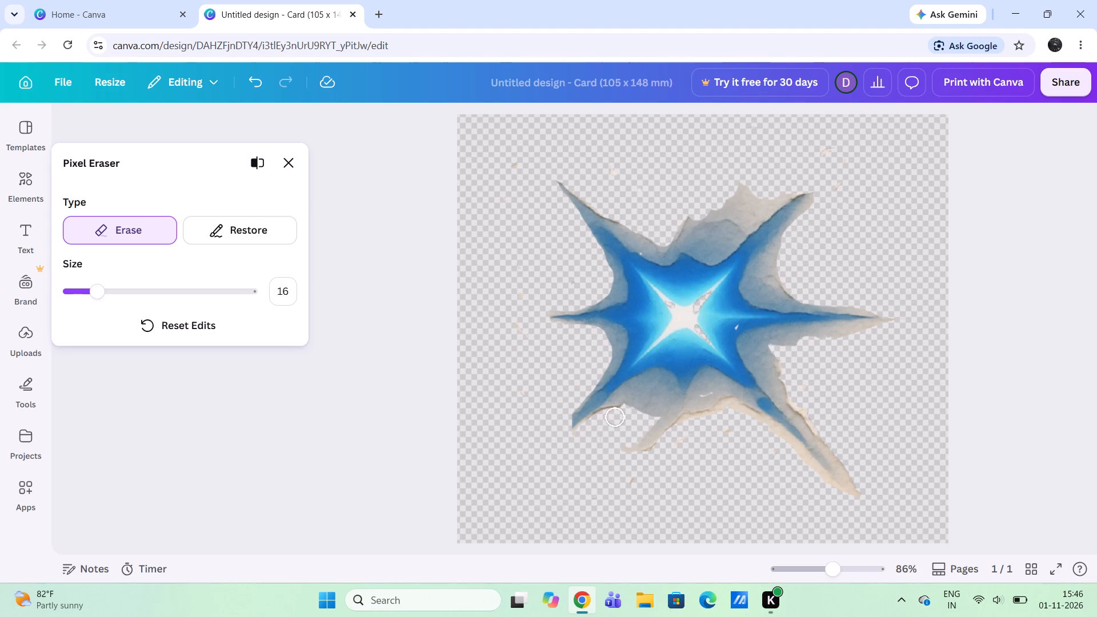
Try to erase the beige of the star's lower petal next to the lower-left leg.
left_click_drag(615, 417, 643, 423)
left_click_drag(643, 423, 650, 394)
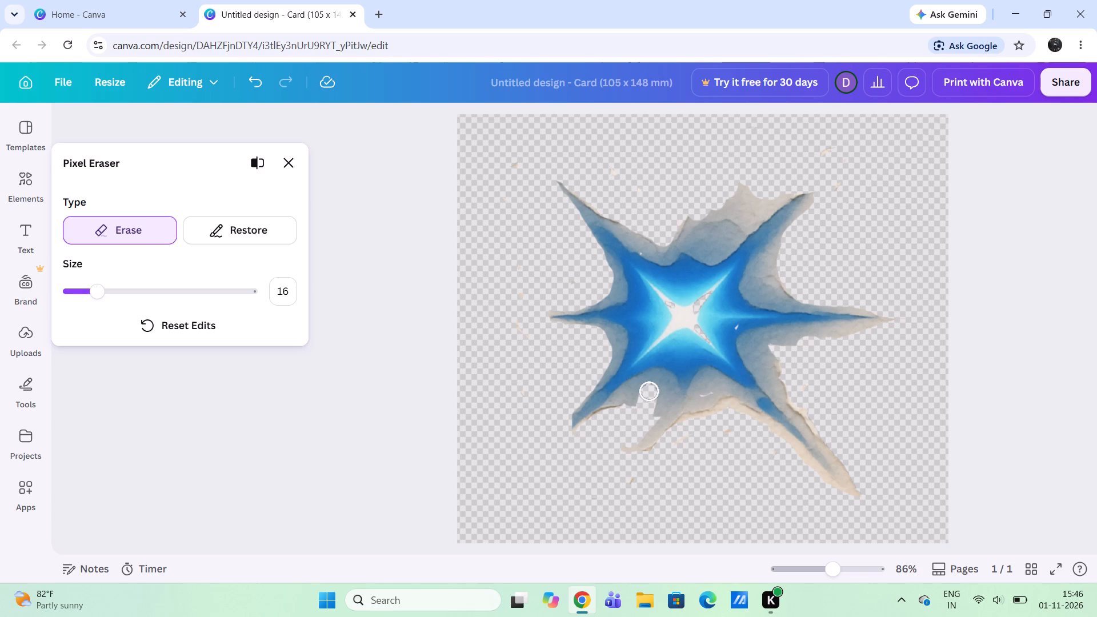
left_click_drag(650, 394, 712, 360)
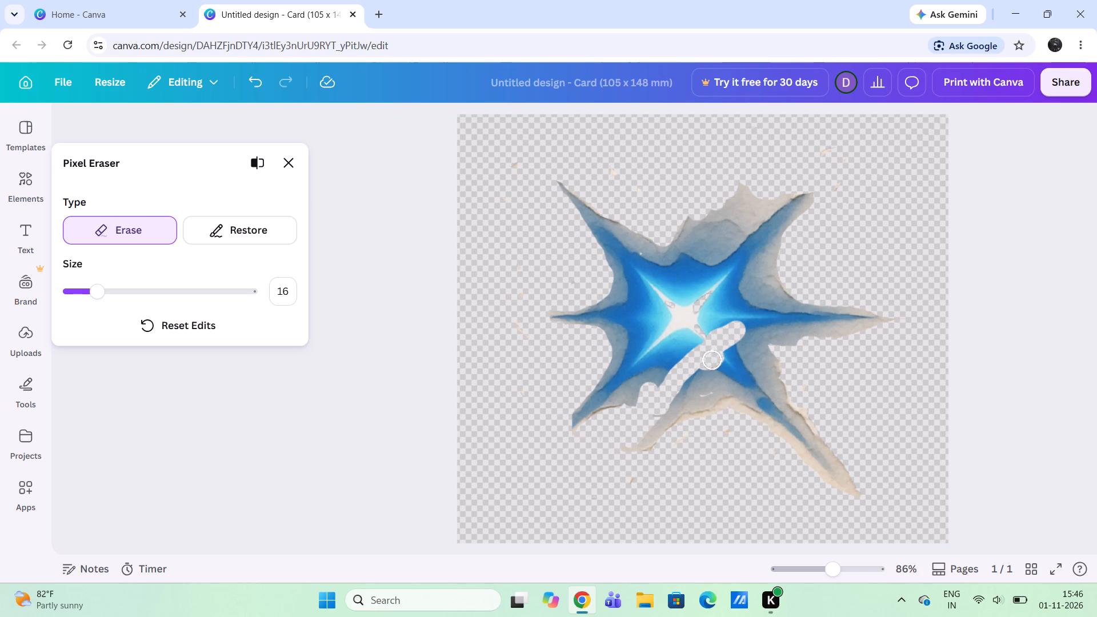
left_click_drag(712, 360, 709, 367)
Switch to Restore and bring back the erased strip running from the blue centre down through the lower petal.
left_click(250, 231)
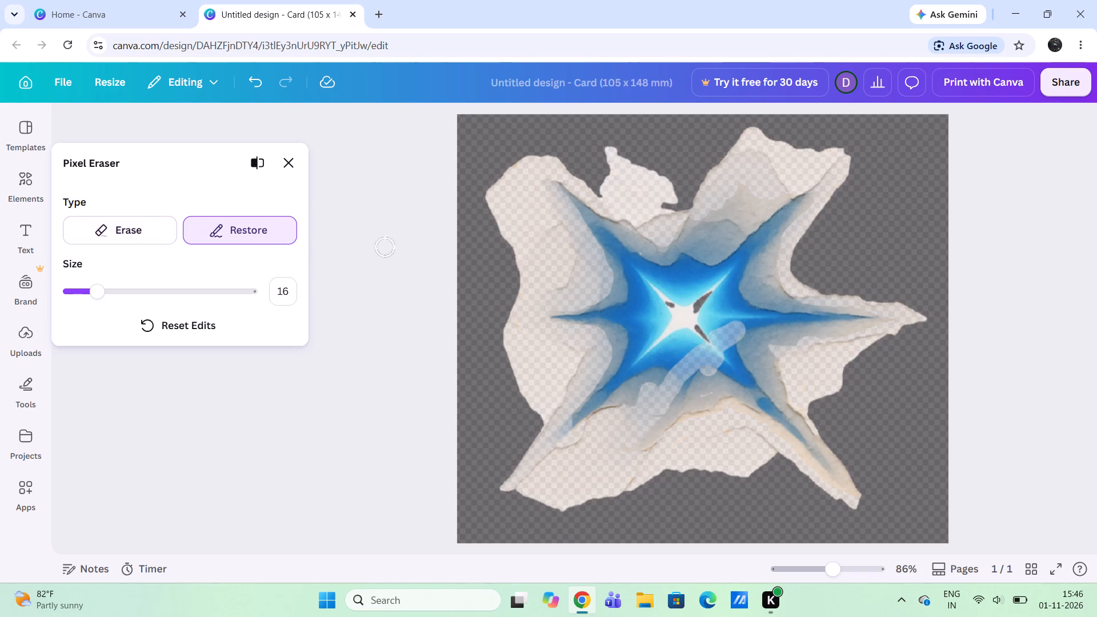
left_click_drag(761, 345, 746, 323)
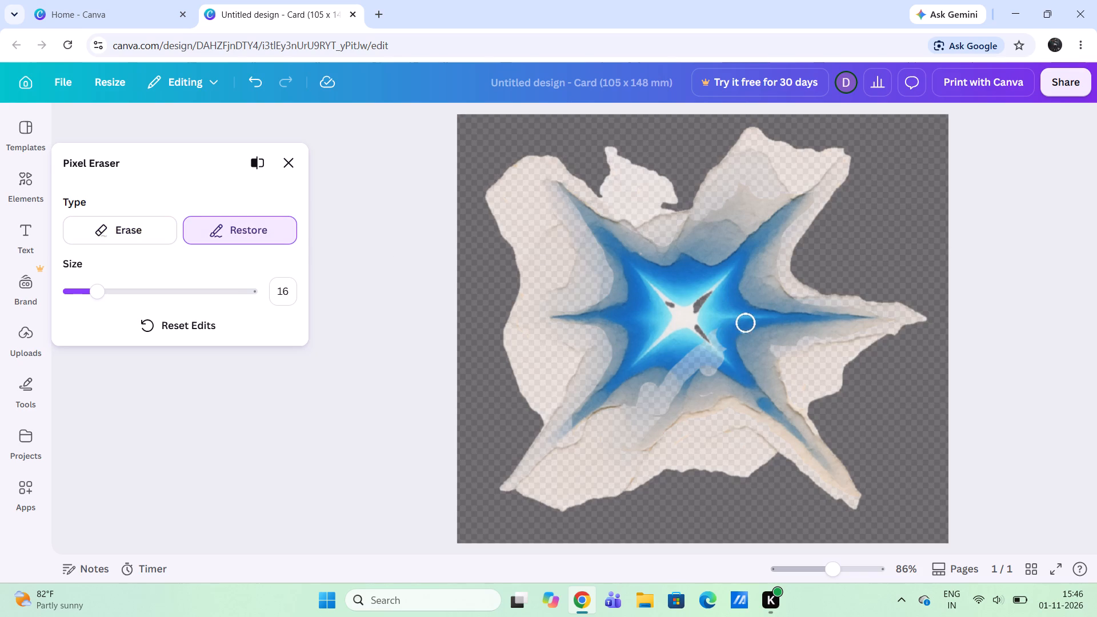
left_click_drag(746, 323, 728, 349)
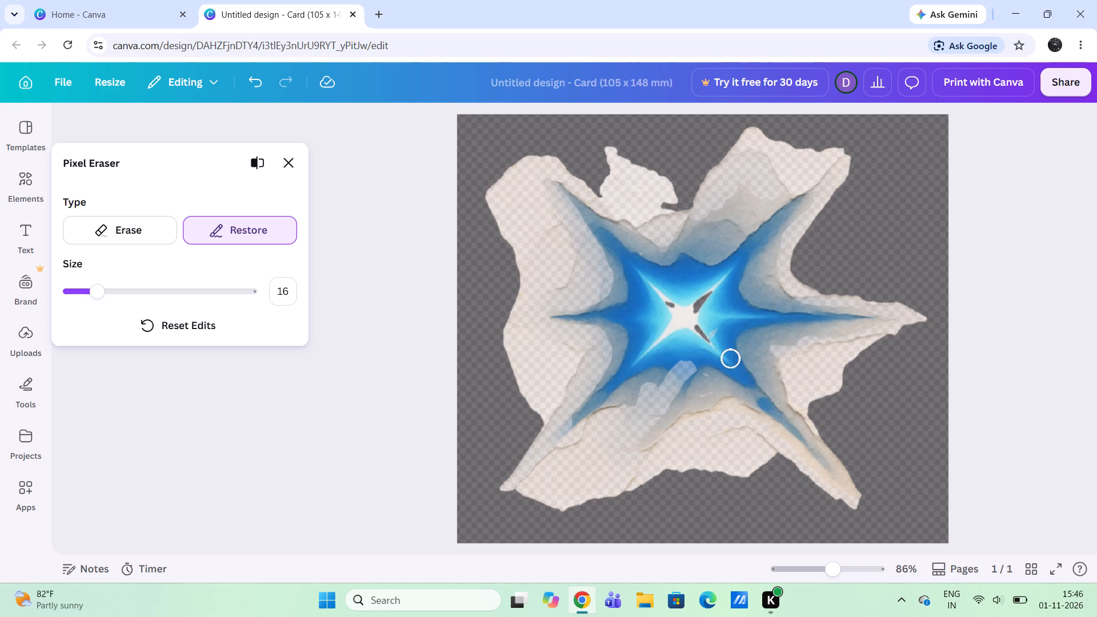
left_click_drag(728, 349, 647, 380)
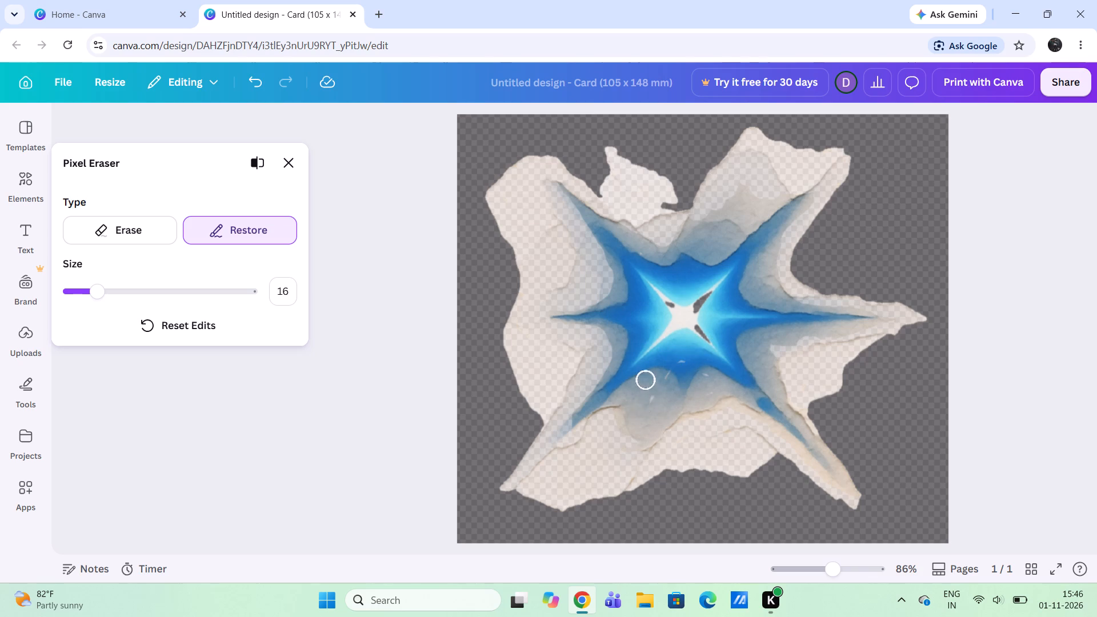
left_click_drag(647, 380, 647, 434)
Restore the erased beige patch between the star's right arm and its lower-right leg.
left_click_drag(647, 434, 740, 360)
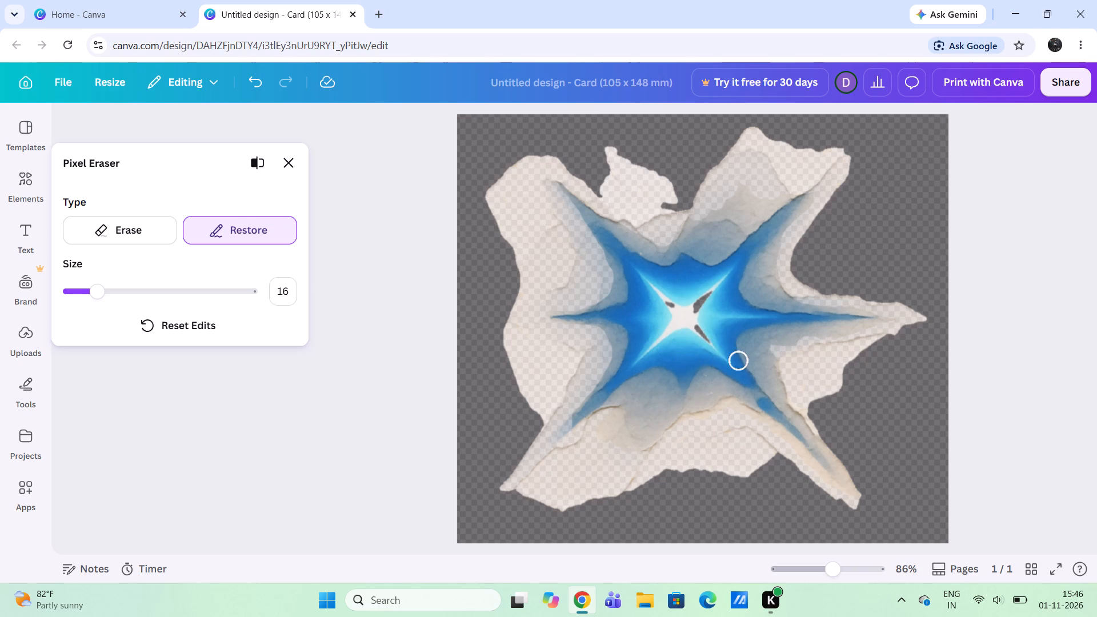
left_click_drag(740, 360, 814, 392)
left_click_drag(814, 392, 679, 322)
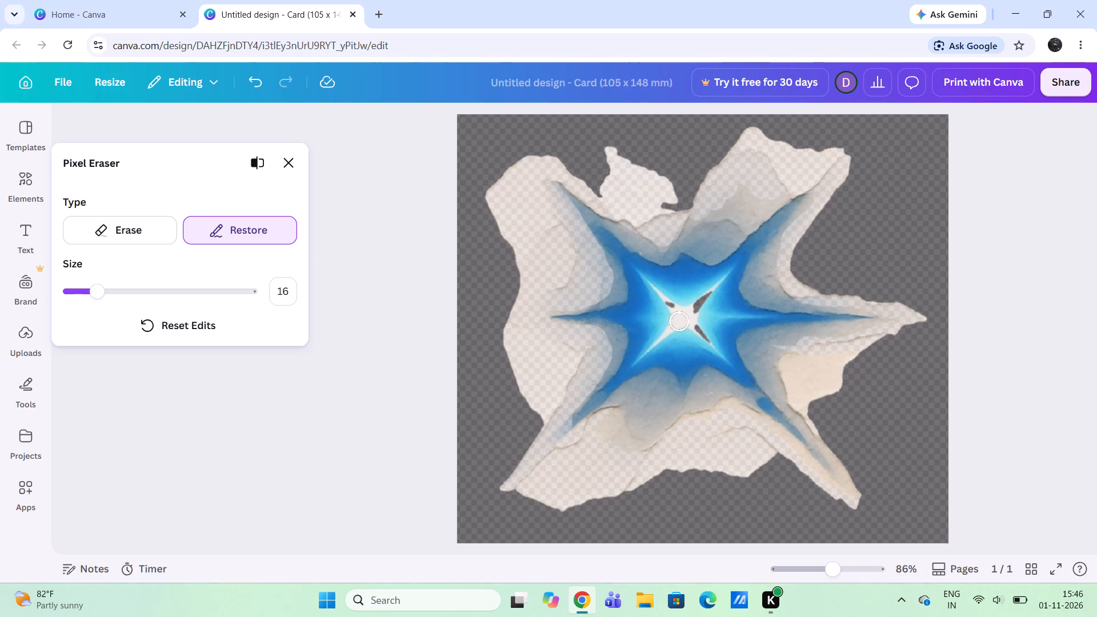
Restore the erased grey shading directly below the blue centre and the upper middle of the lower beige petal.
left_click_drag(679, 322, 699, 385)
left_click_drag(699, 385, 699, 386)
left_click_drag(699, 386, 699, 387)
left_click_drag(699, 387, 684, 404)
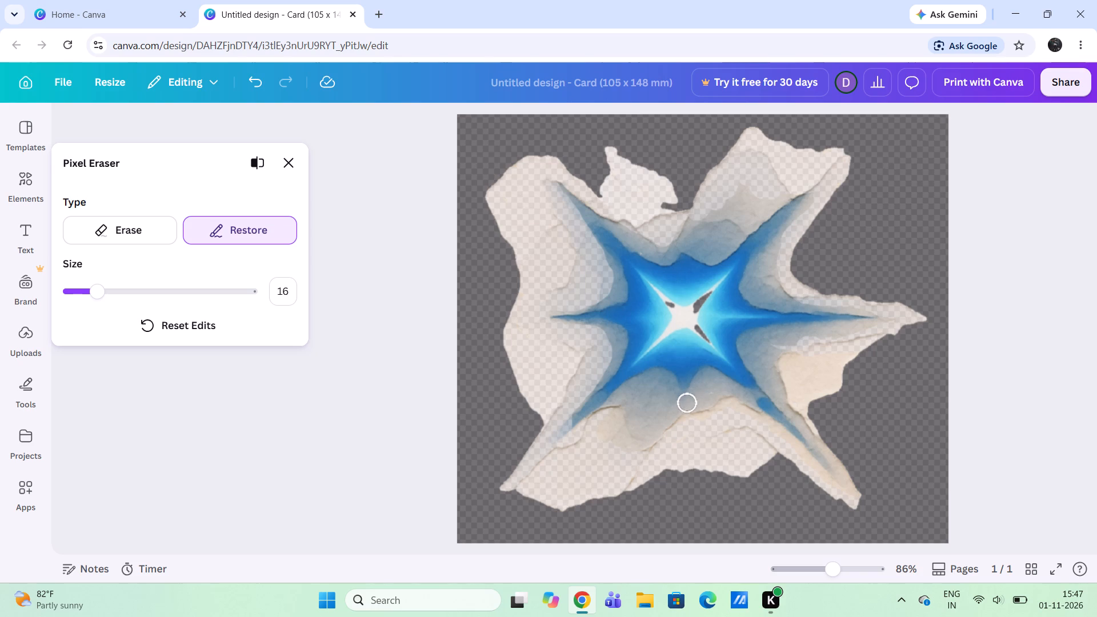
left_click_drag(684, 404, 675, 406)
left_click_drag(675, 406, 679, 410)
left_click_drag(679, 410, 678, 411)
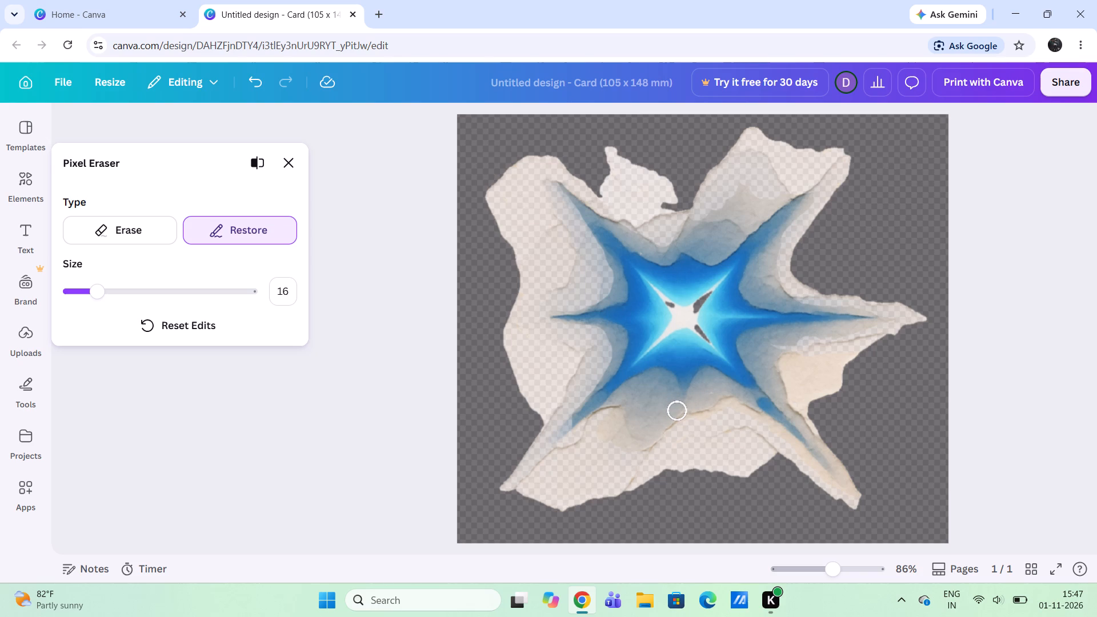
left_click_drag(678, 411, 703, 427)
left_click_drag(703, 427, 702, 427)
left_click_drag(702, 427, 692, 368)
Restore the erased beige along the underside of the star's right arm out to its tip.
left_click_drag(692, 368, 828, 349)
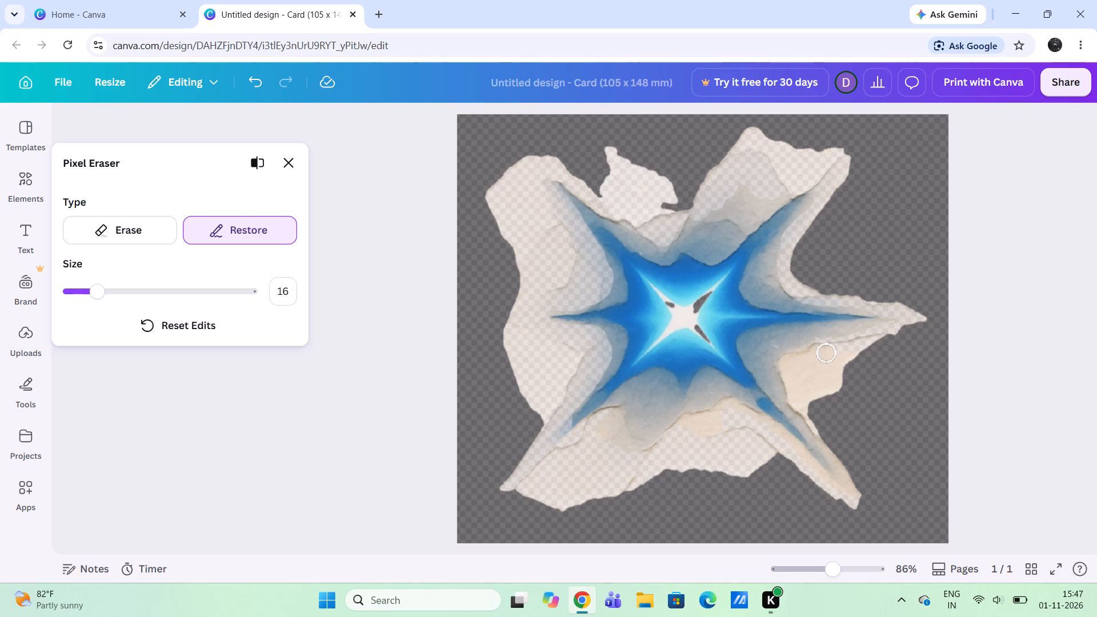
left_click_drag(828, 349, 903, 320)
left_click_drag(903, 320, 822, 376)
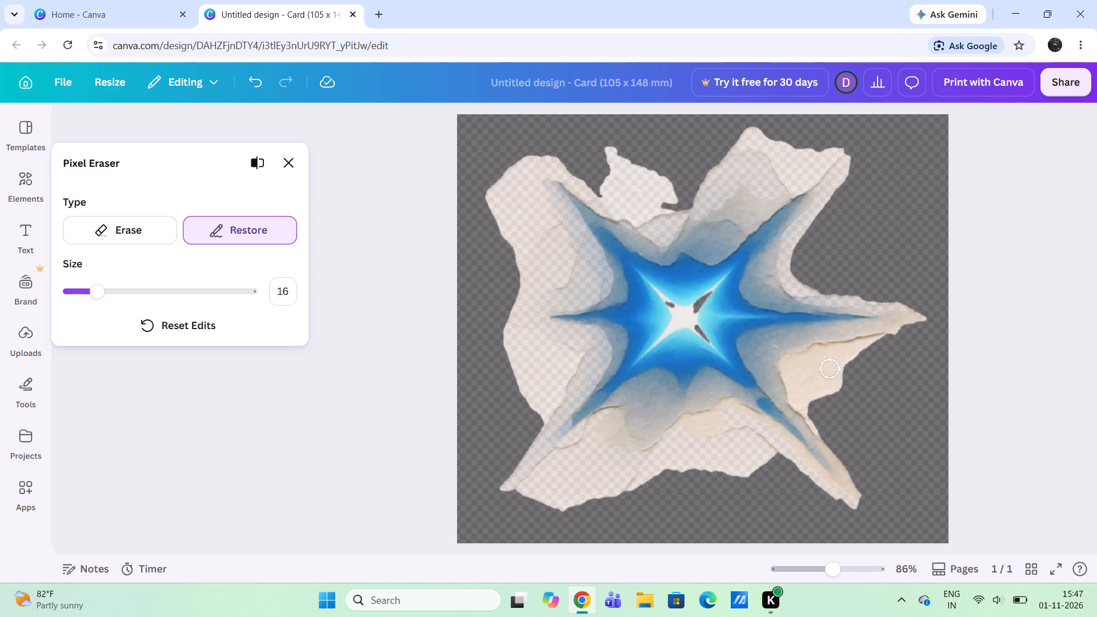
Restore the erased beige across the whole lower petal, from the lower-right leg to the lower-left leg.
left_click_drag(822, 376, 750, 407)
left_click_drag(750, 407, 586, 471)
left_click_drag(586, 471, 564, 471)
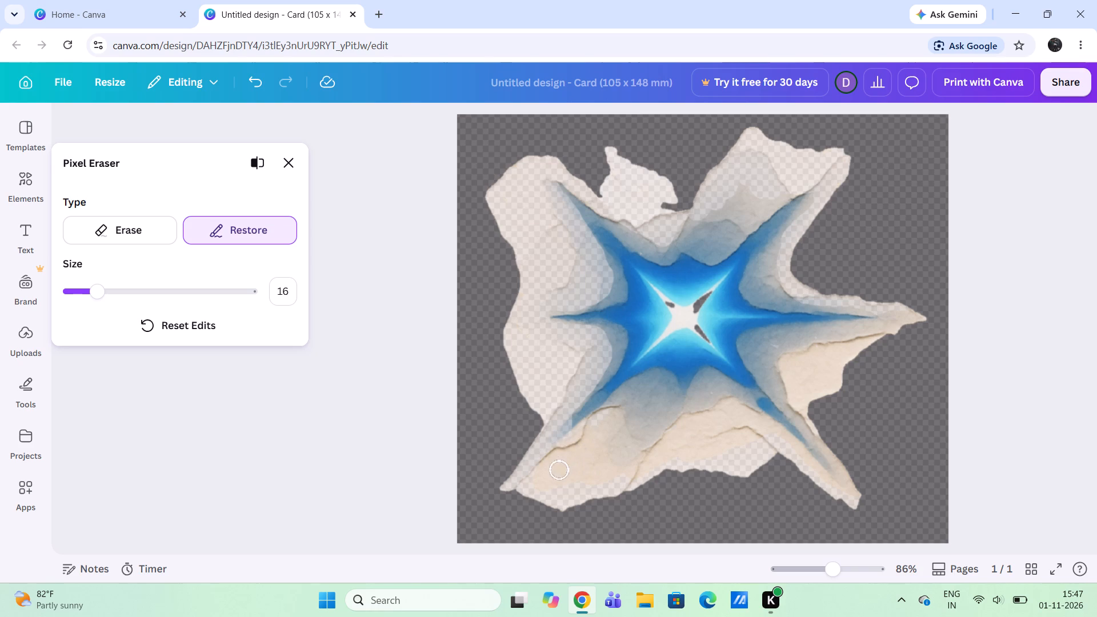
left_click_drag(564, 471, 751, 440)
left_click_drag(751, 440, 747, 440)
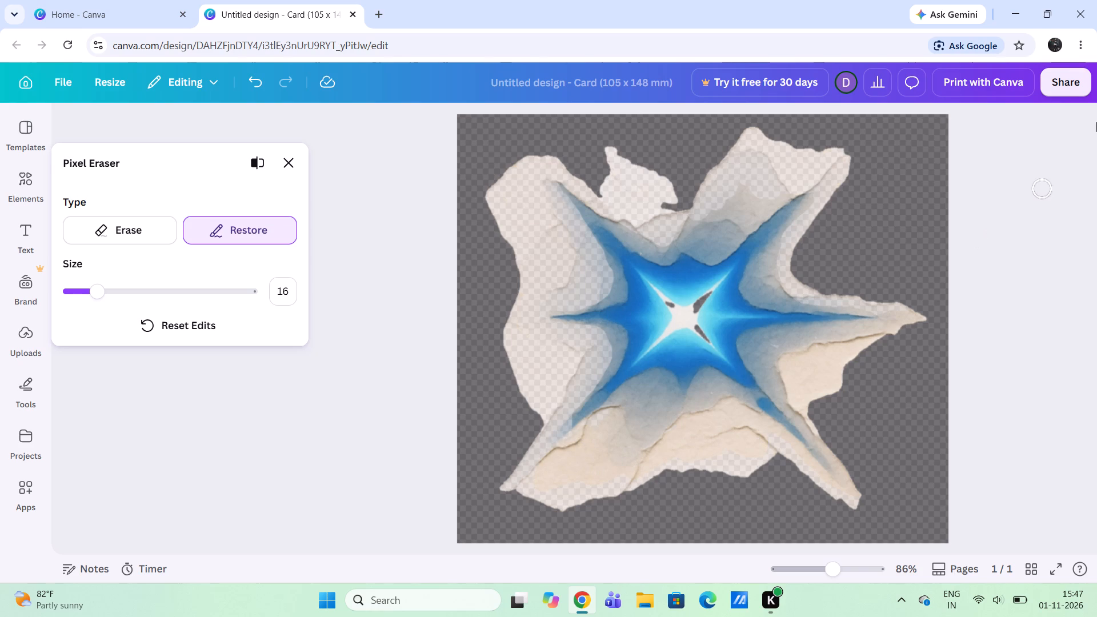
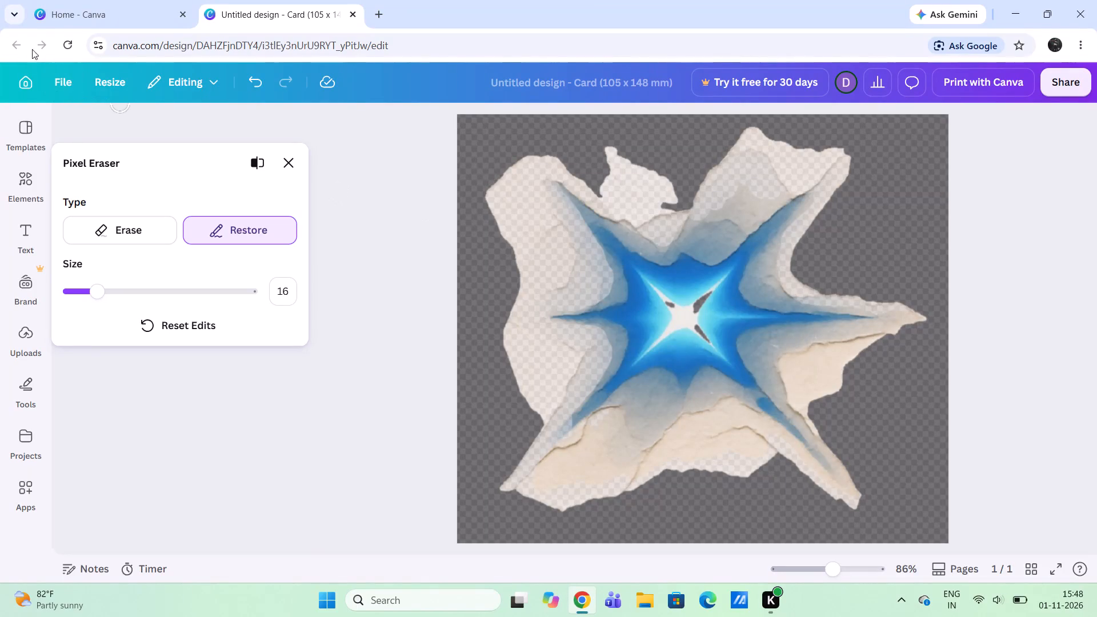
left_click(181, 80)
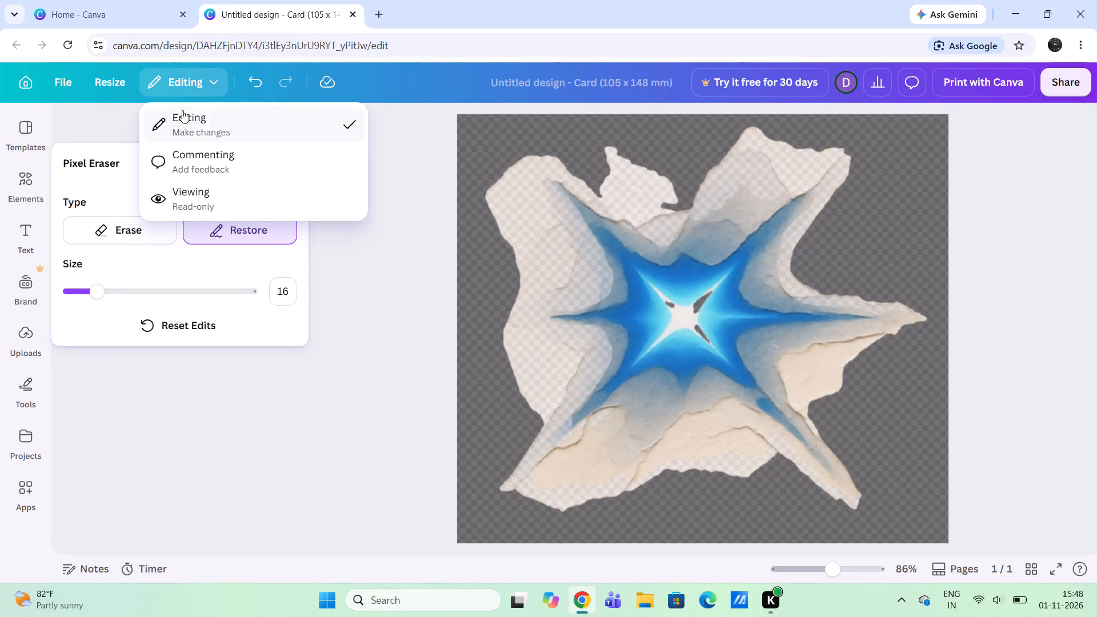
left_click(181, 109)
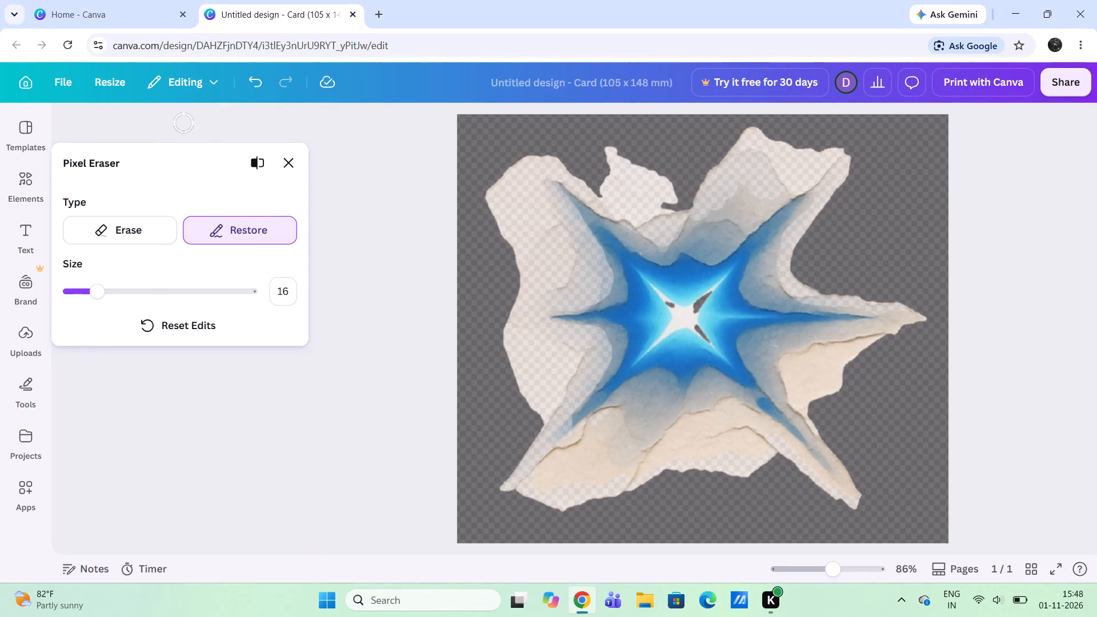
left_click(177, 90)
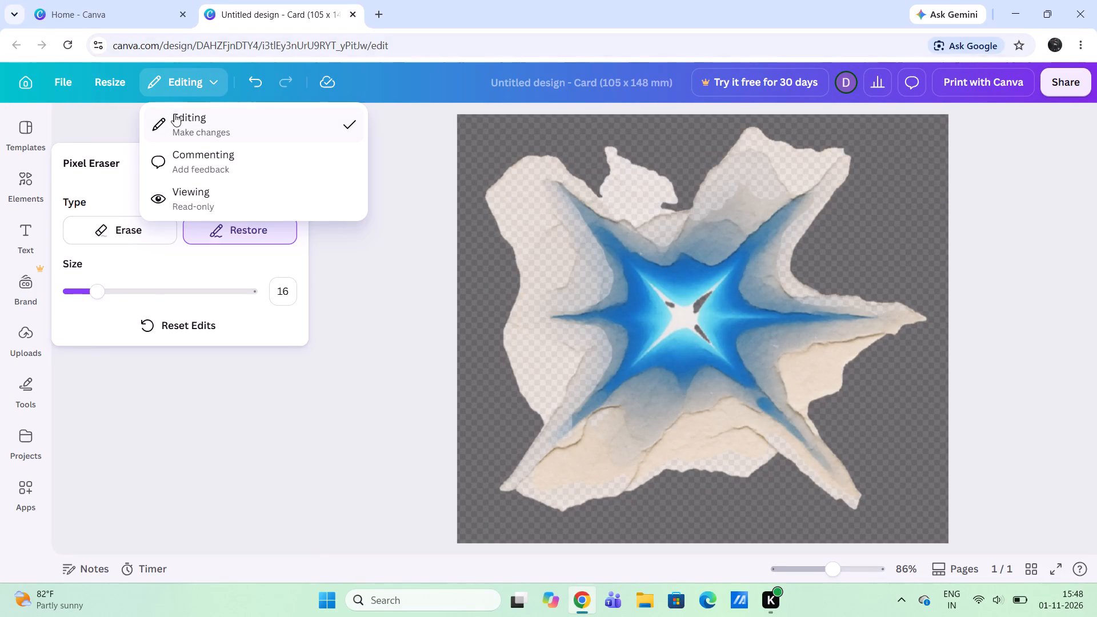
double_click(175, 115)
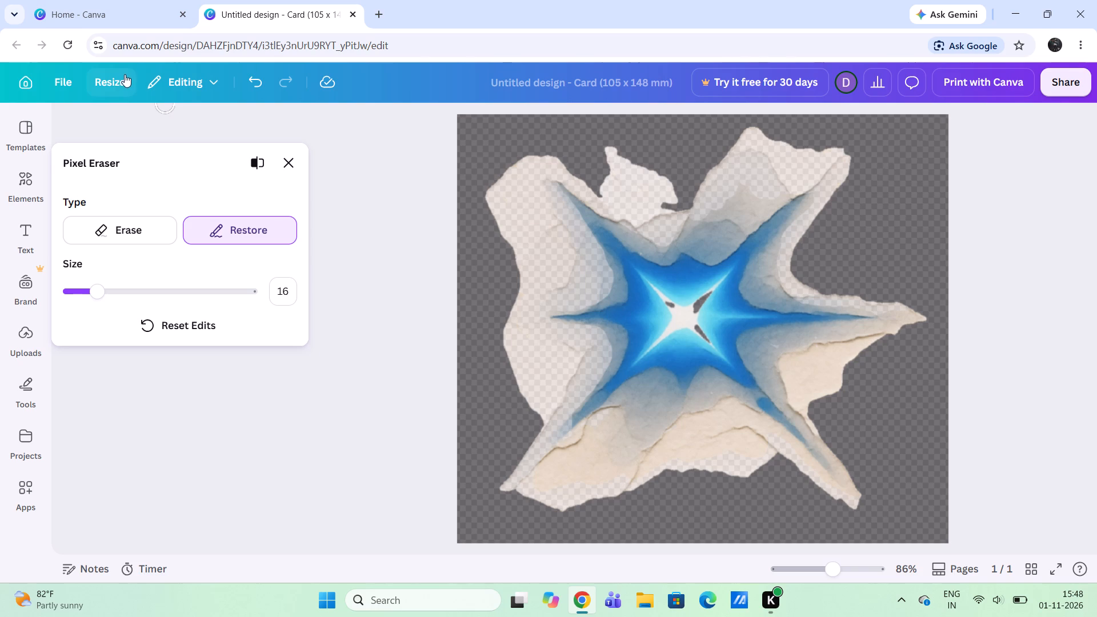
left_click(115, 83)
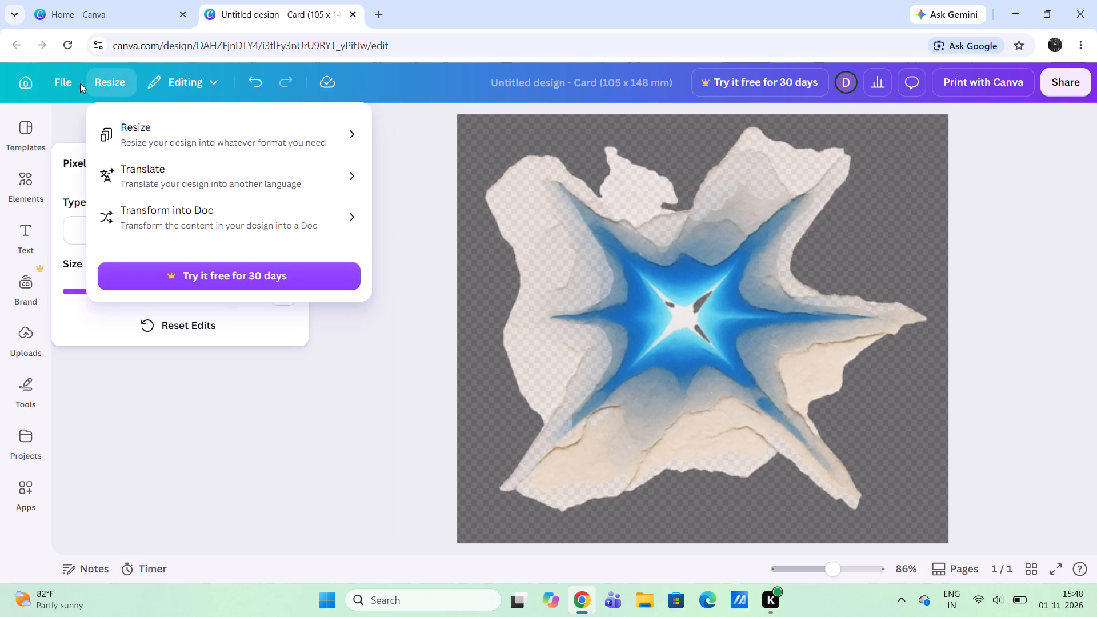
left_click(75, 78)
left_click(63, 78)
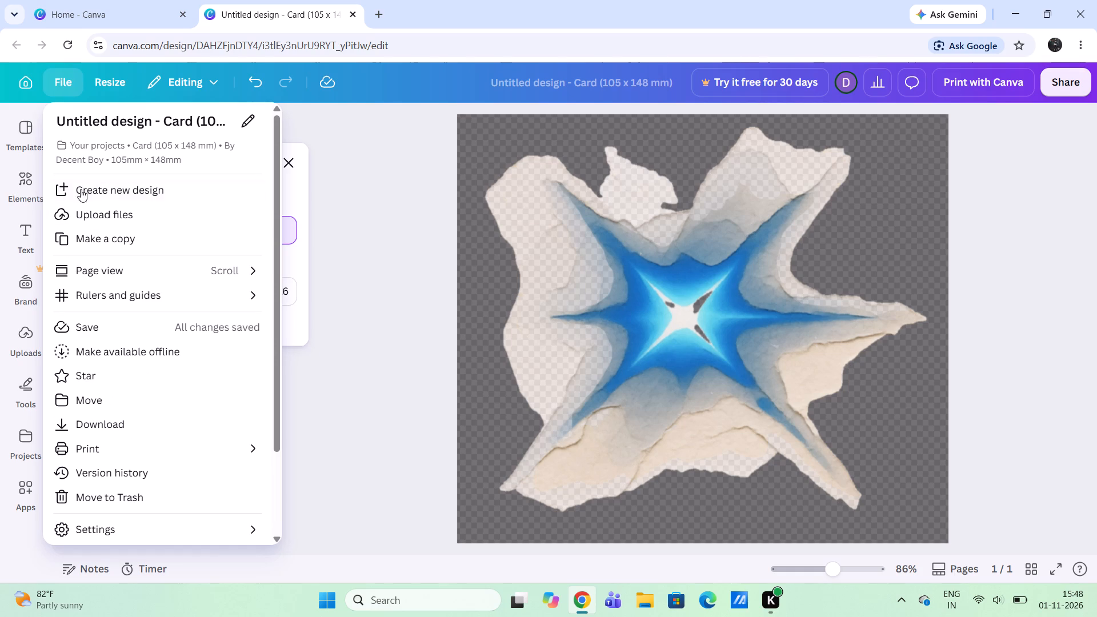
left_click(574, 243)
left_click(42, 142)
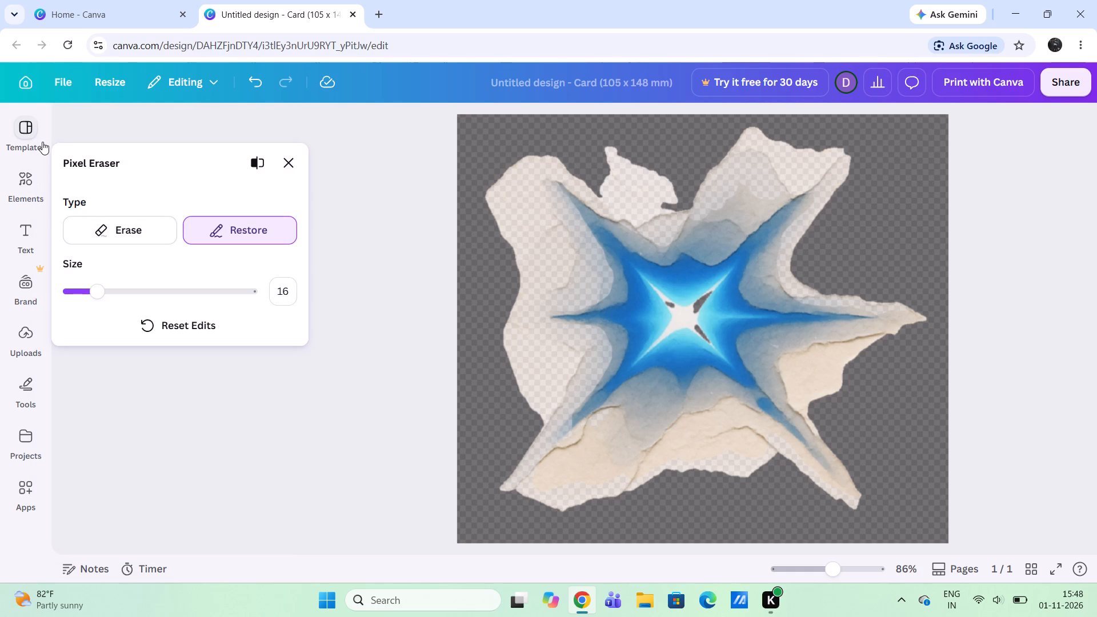
Leave the Pixel Eraser and return to the full card design.
left_click(26, 138)
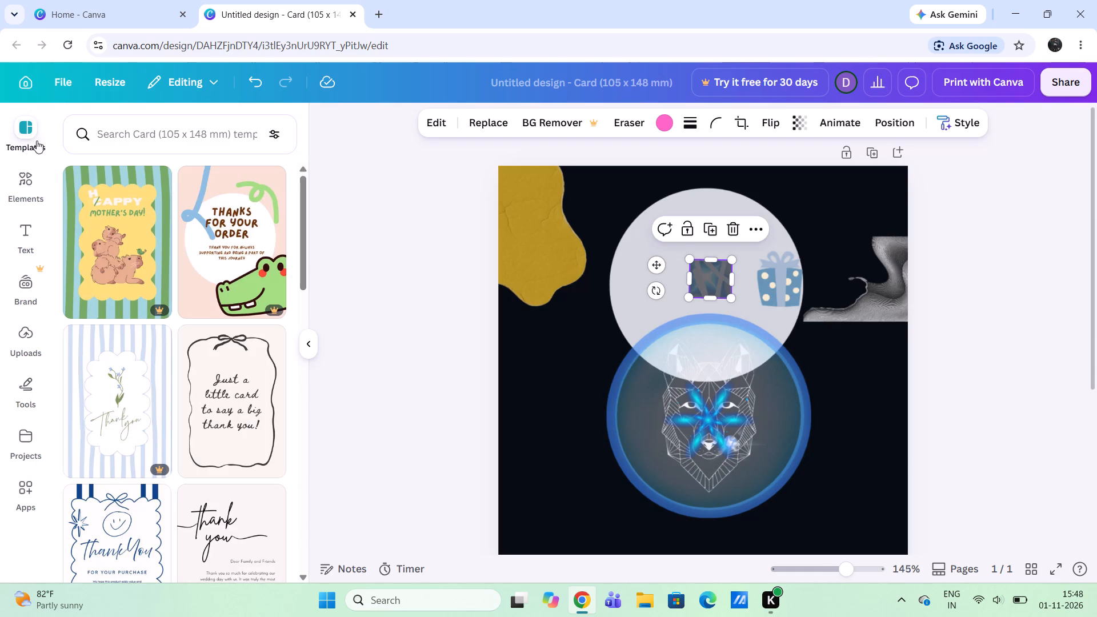
left_click(245, 230)
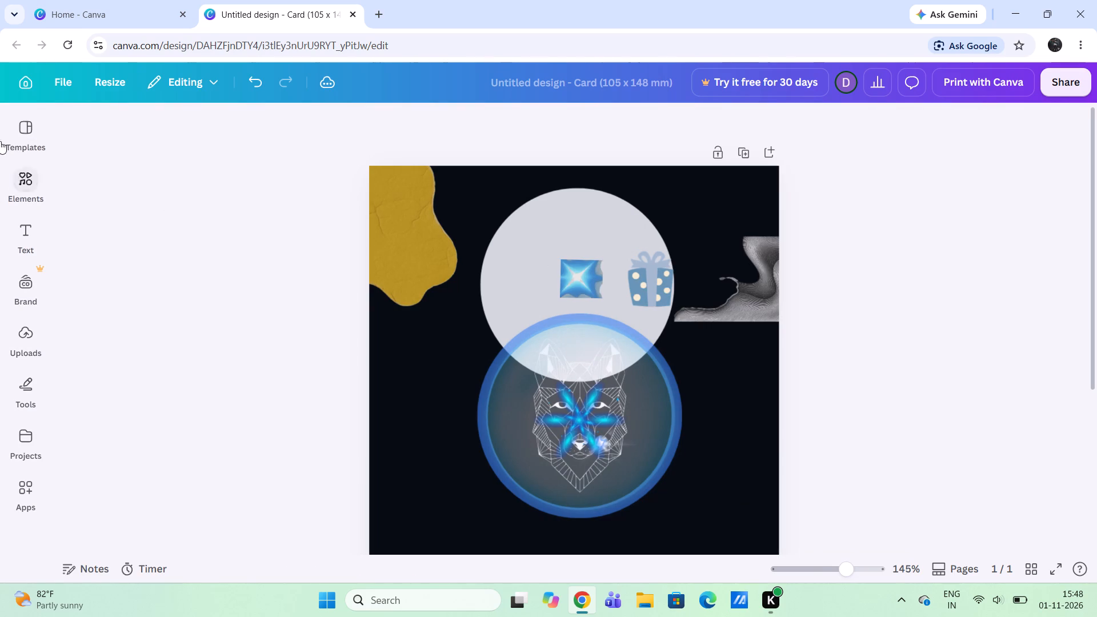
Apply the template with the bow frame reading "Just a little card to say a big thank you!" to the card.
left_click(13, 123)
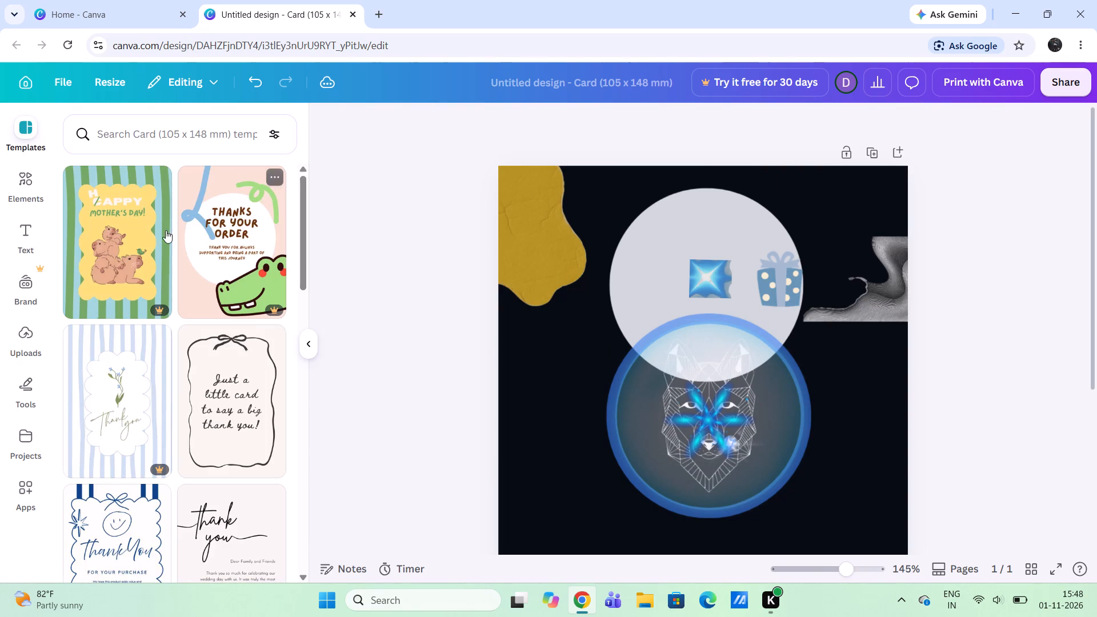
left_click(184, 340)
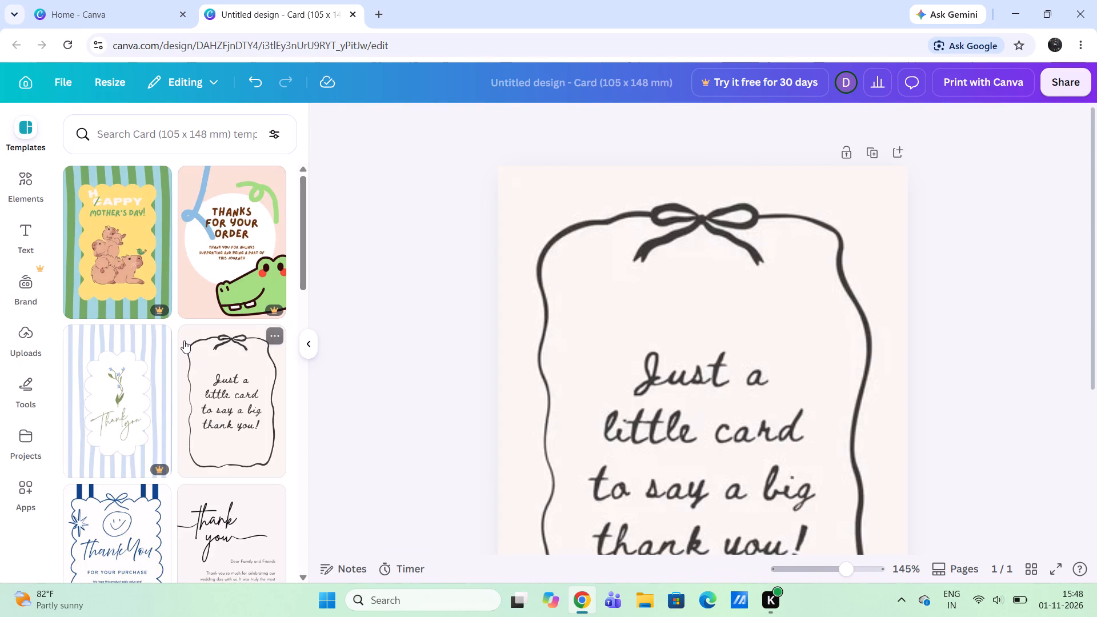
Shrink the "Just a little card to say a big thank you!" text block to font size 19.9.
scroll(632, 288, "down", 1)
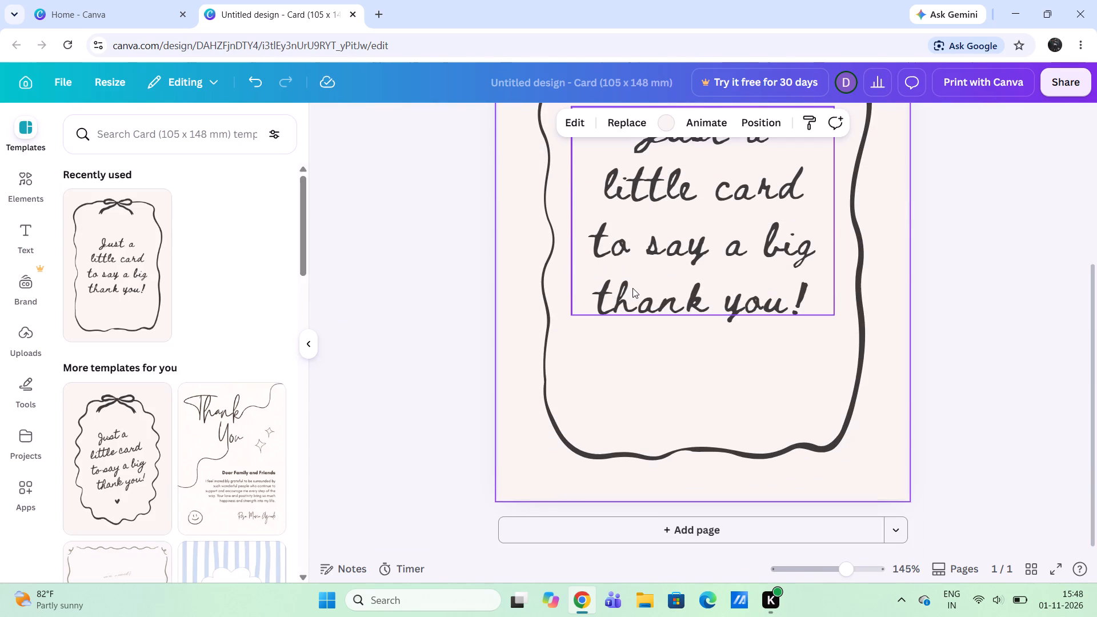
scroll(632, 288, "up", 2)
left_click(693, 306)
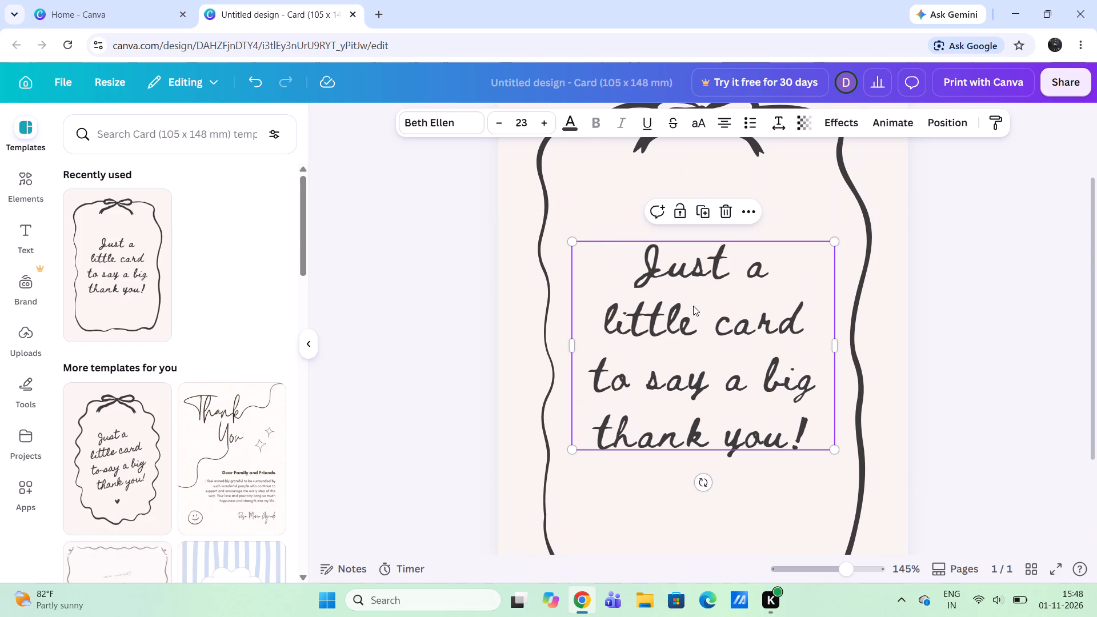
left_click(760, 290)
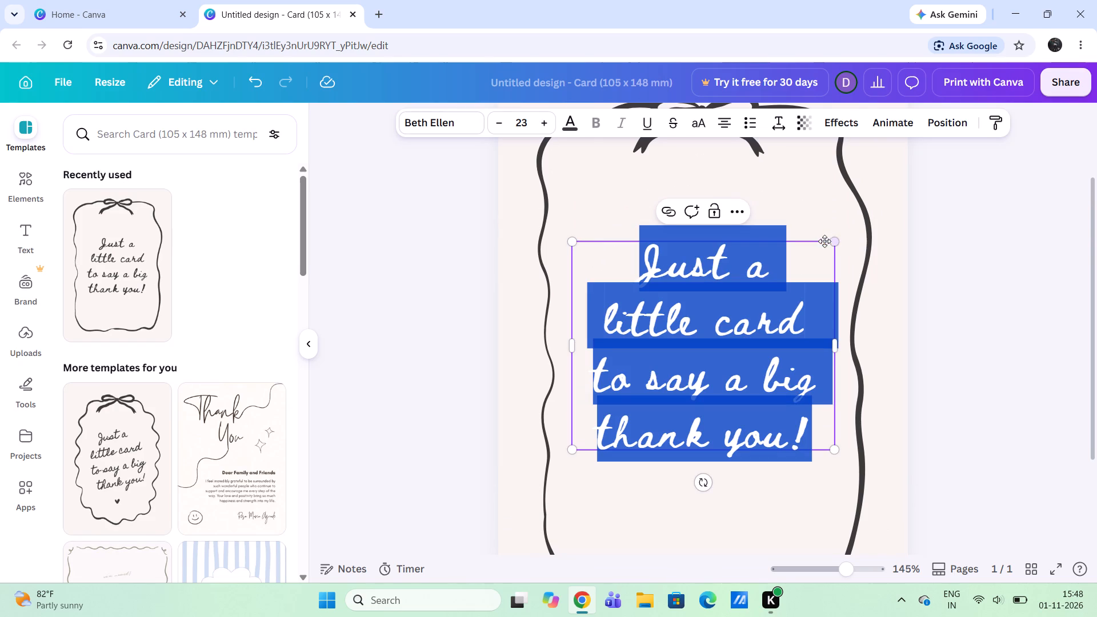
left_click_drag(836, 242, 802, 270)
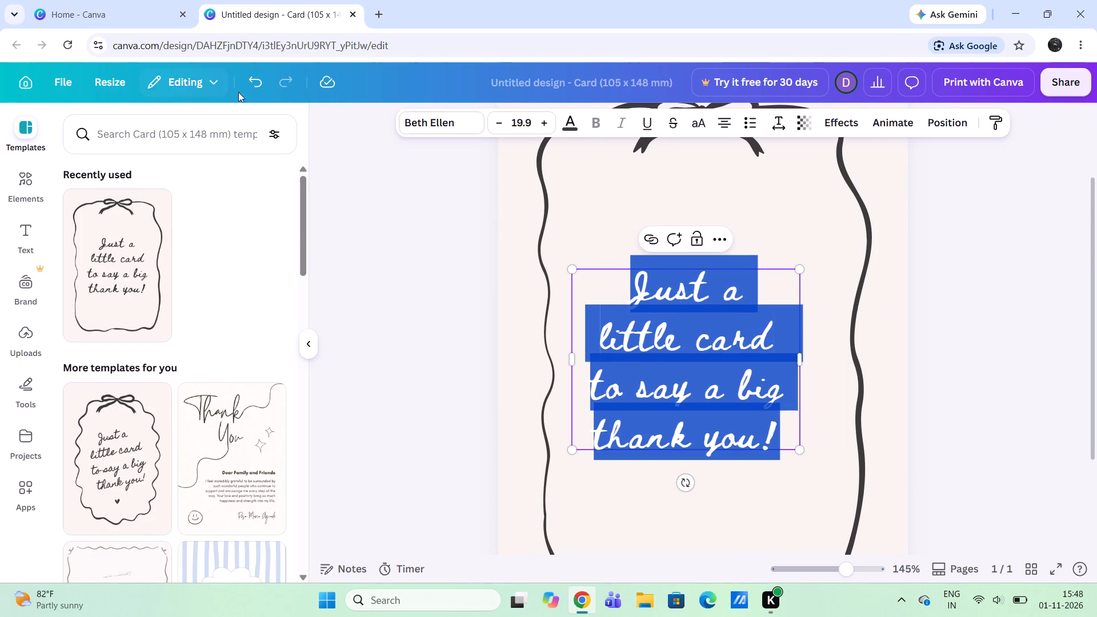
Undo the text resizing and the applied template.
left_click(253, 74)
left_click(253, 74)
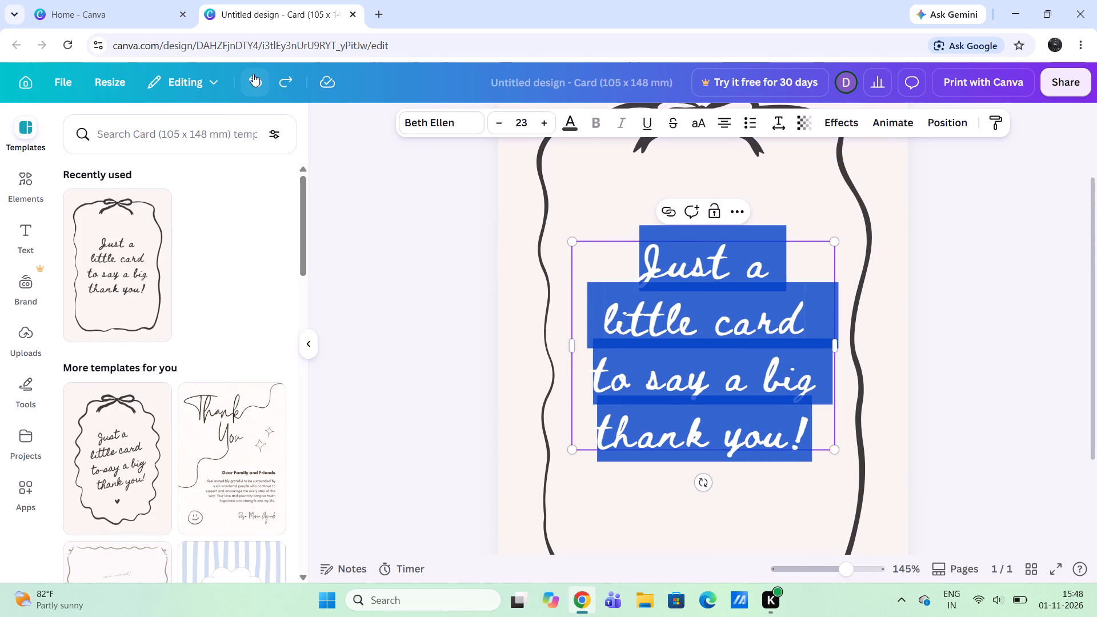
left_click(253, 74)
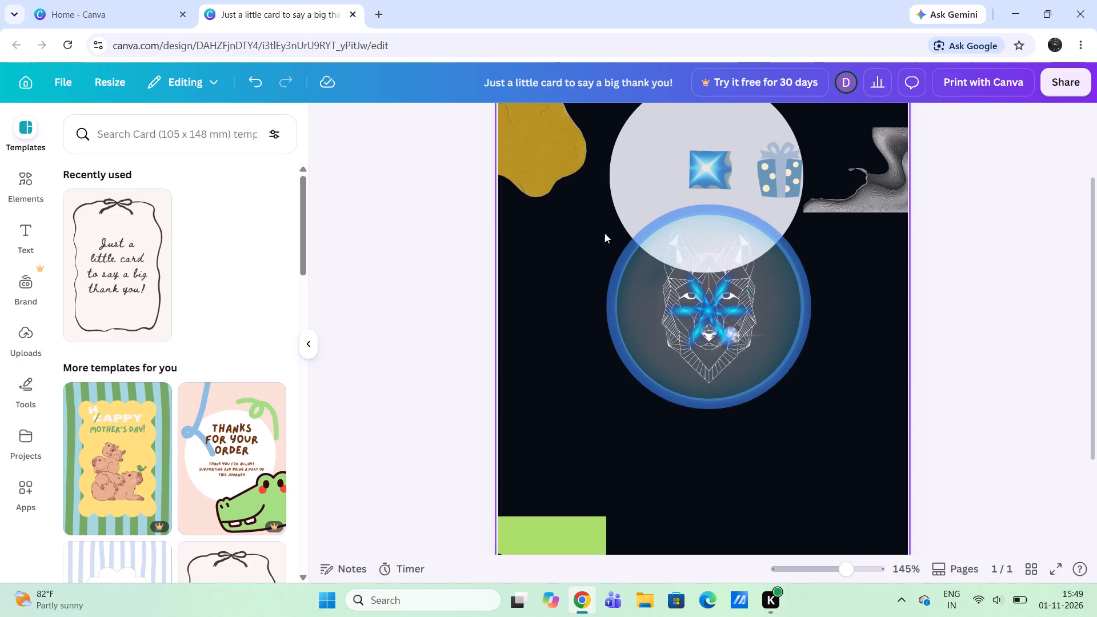
Add the blue-violet starburst flare from the recommended elements and shrink it to about a third of its inserted size.
left_click(11, 178)
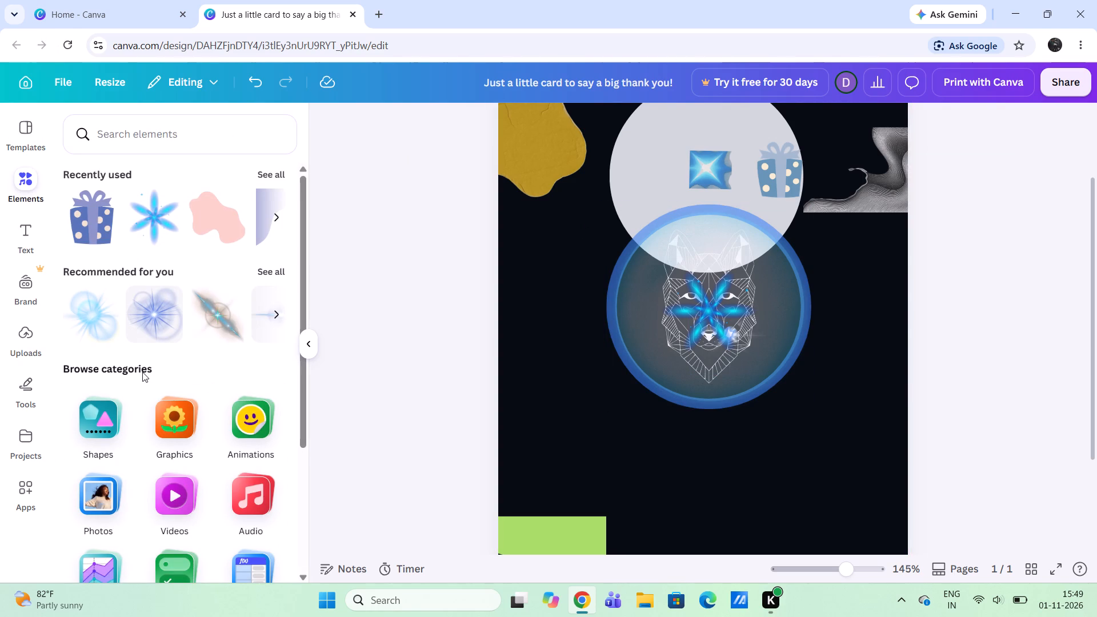
scroll(142, 372, "down", 1)
left_click(140, 292)
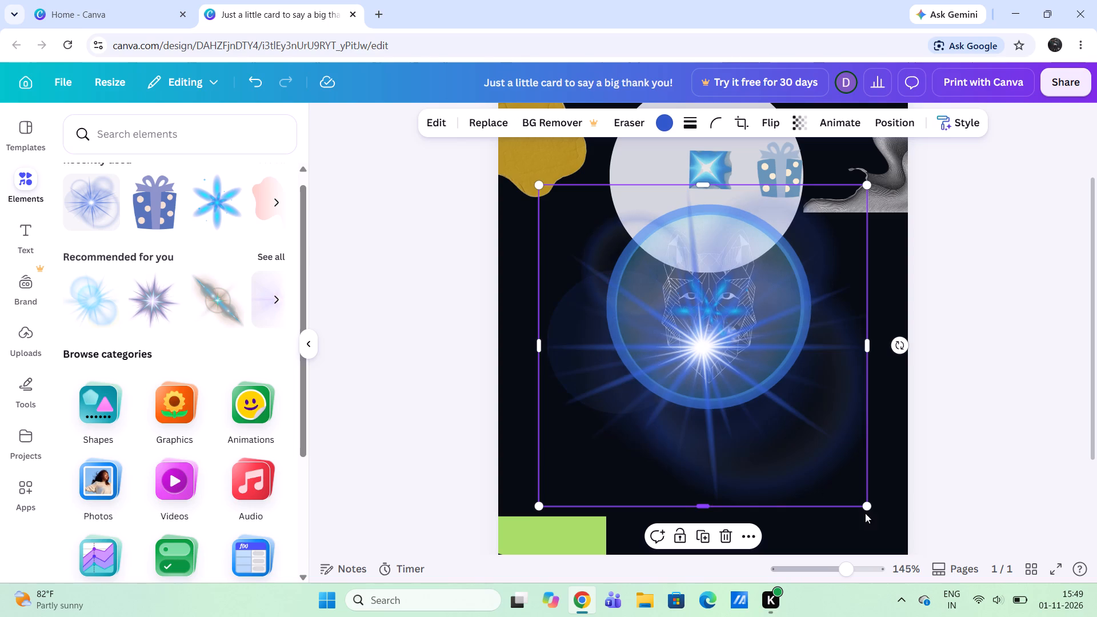
left_click_drag(871, 510, 662, 383)
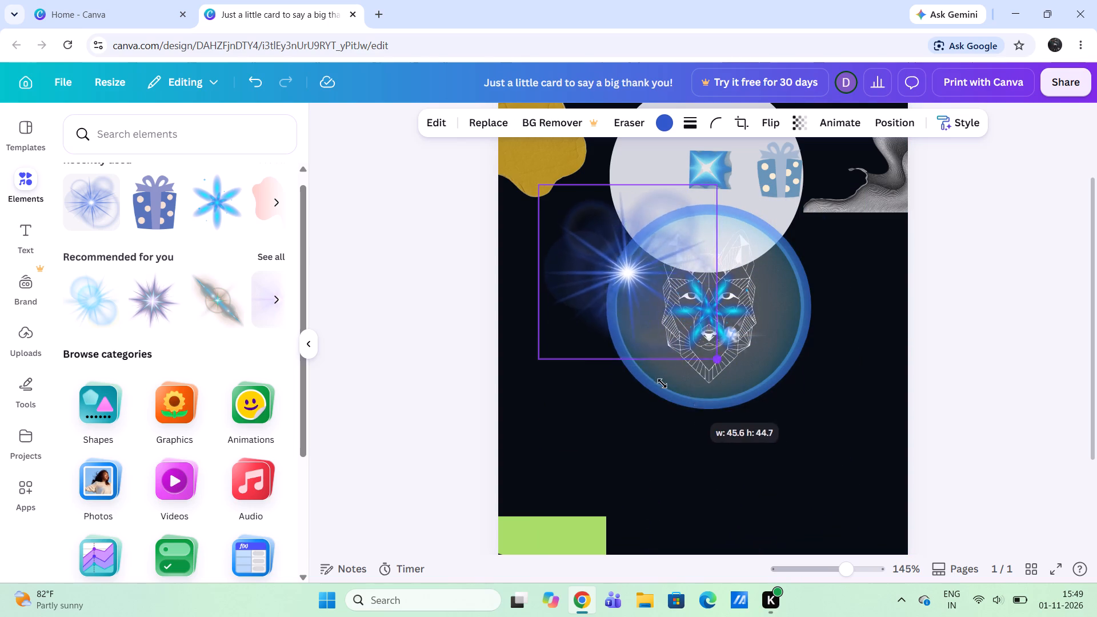
left_click_drag(662, 383, 597, 347)
Move the starburst flare onto the wolf's forehead inside the blue-ringed circle.
left_click_drag(587, 267, 634, 363)
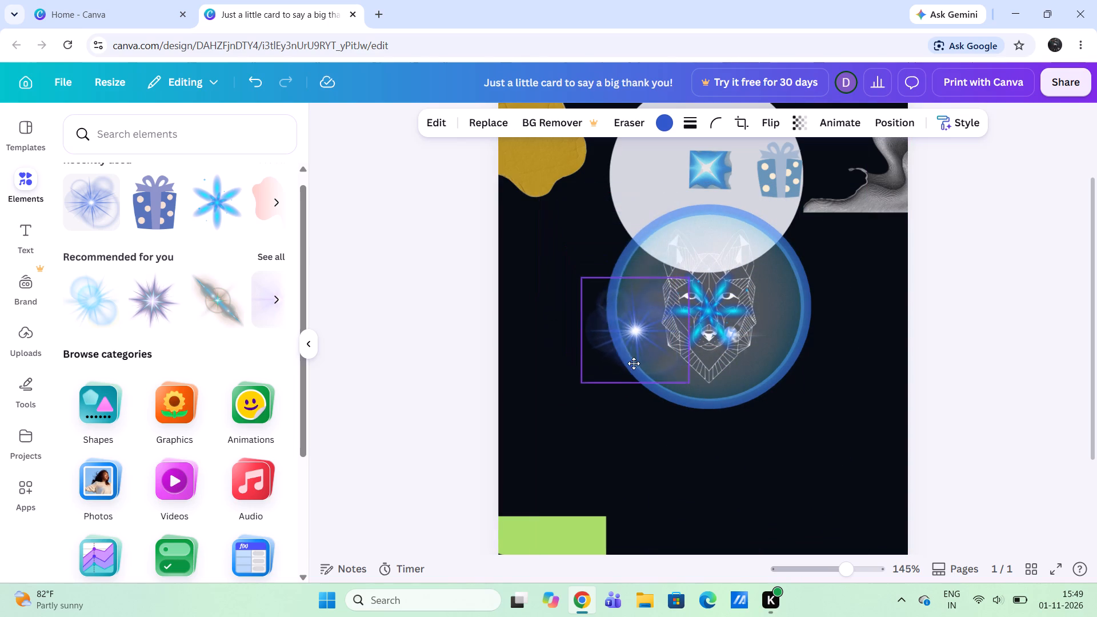
left_click_drag(634, 363, 707, 282)
scroll(642, 335, "right", 1)
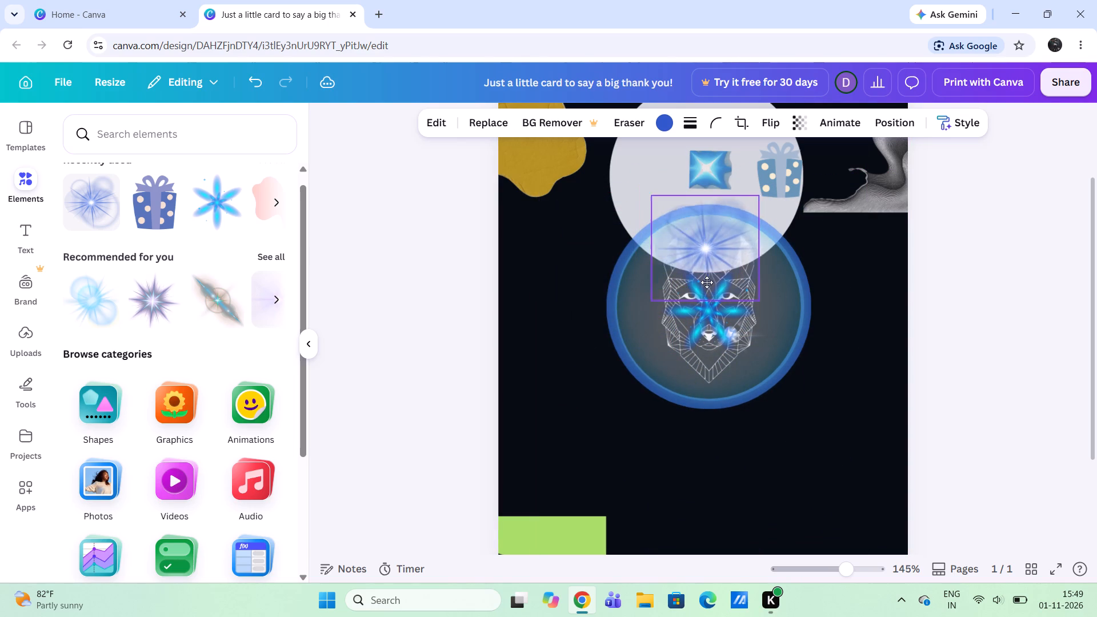
left_click_drag(707, 282, 702, 309)
scroll(707, 282, "right", 1)
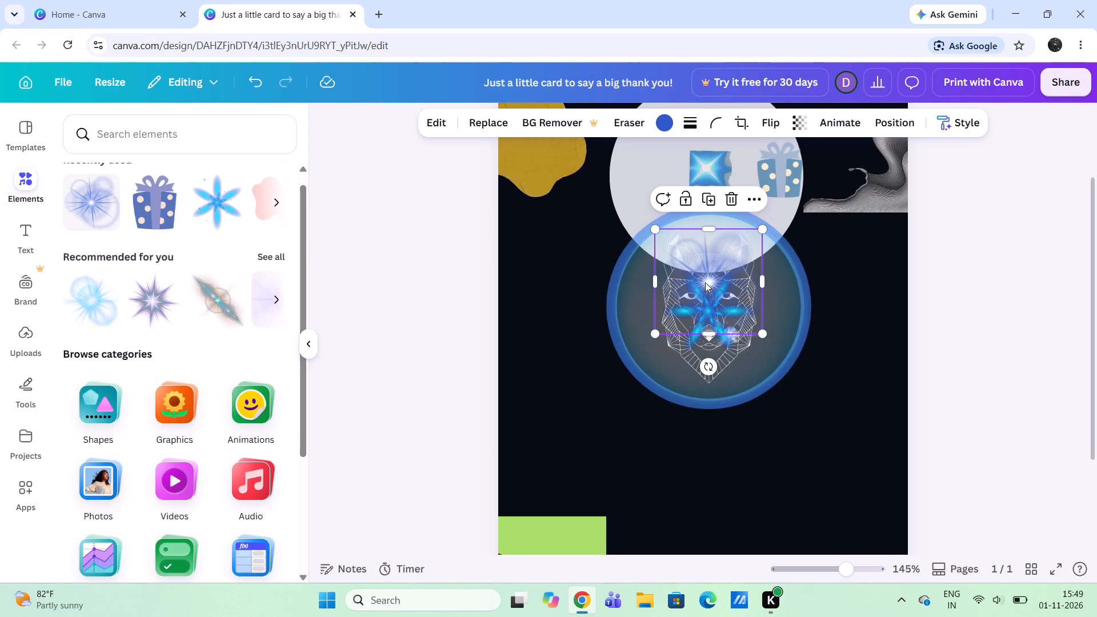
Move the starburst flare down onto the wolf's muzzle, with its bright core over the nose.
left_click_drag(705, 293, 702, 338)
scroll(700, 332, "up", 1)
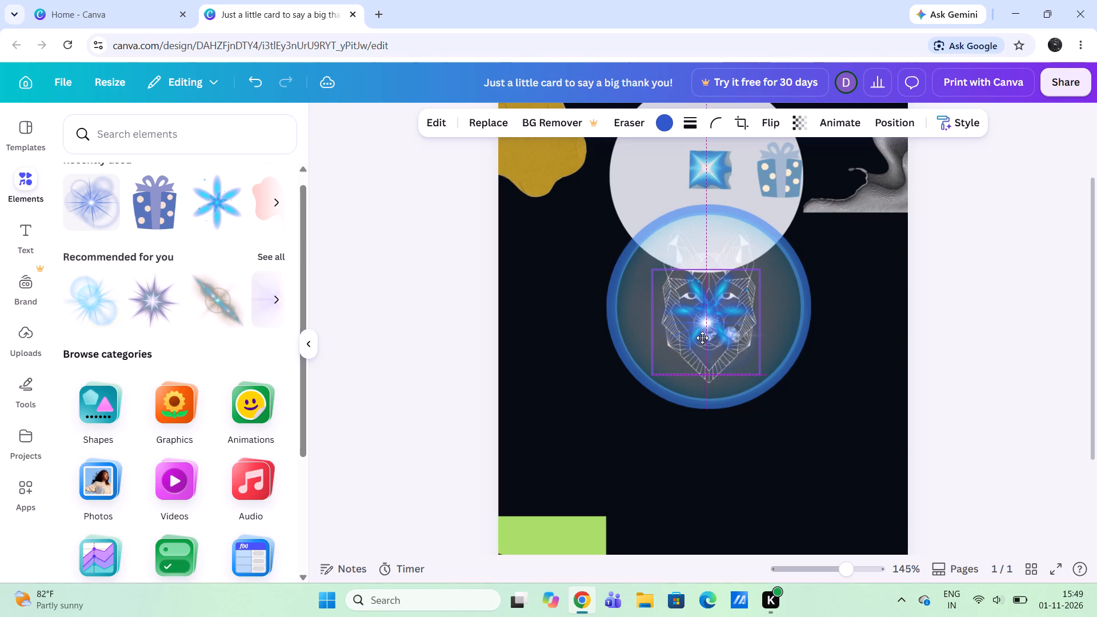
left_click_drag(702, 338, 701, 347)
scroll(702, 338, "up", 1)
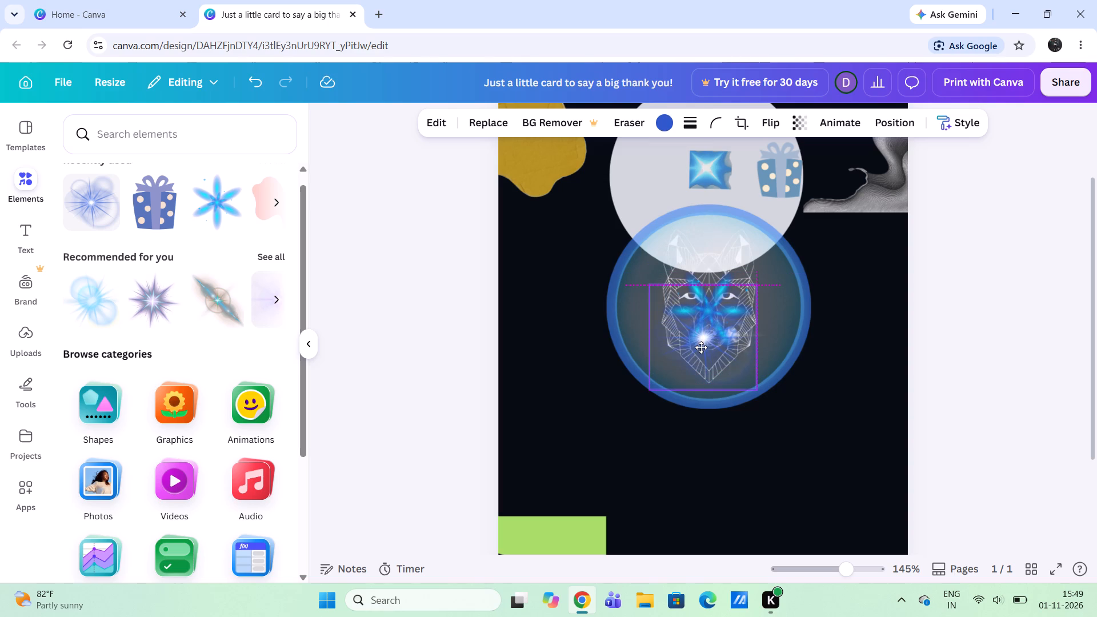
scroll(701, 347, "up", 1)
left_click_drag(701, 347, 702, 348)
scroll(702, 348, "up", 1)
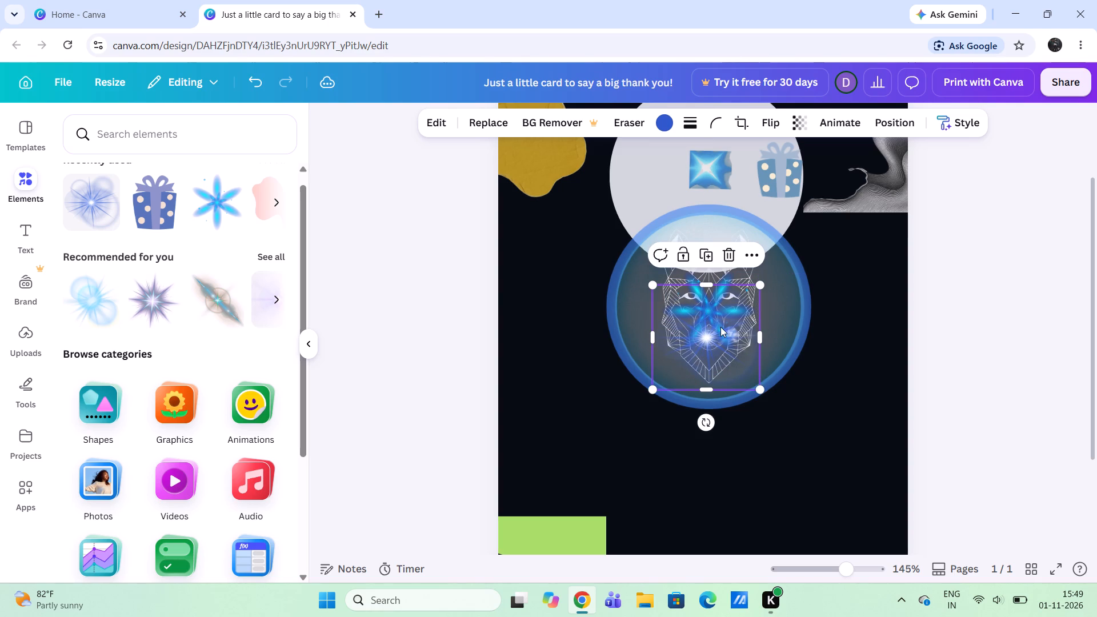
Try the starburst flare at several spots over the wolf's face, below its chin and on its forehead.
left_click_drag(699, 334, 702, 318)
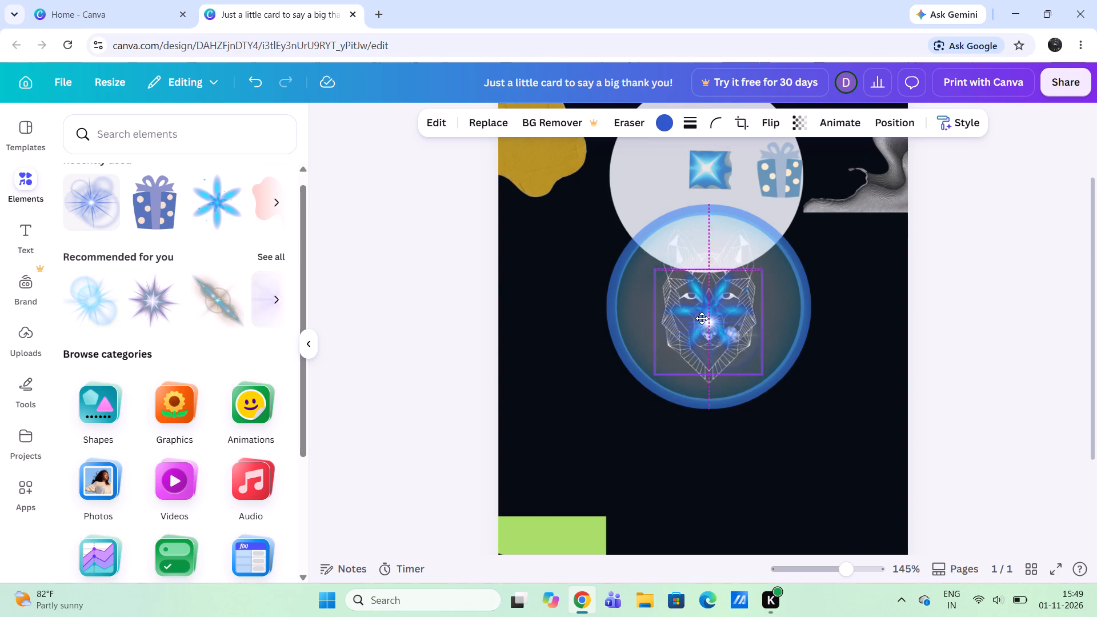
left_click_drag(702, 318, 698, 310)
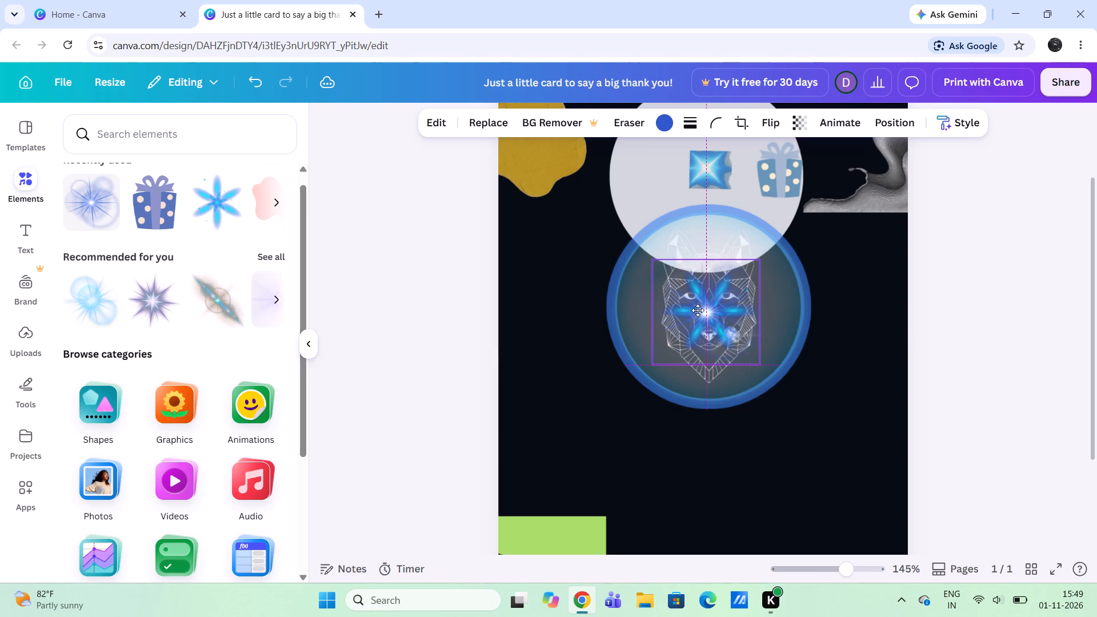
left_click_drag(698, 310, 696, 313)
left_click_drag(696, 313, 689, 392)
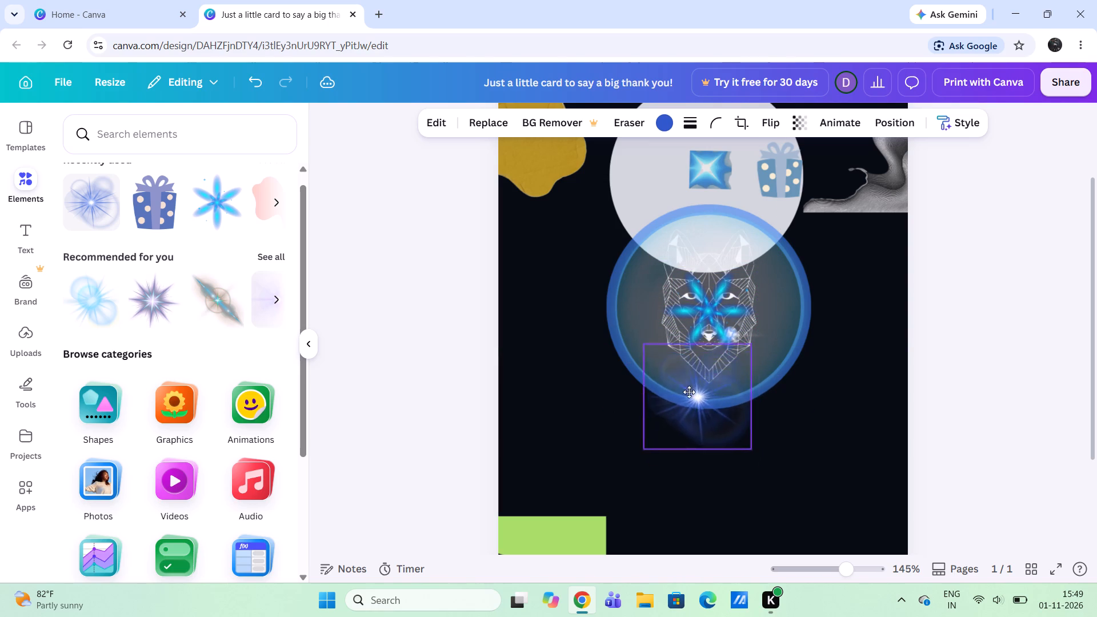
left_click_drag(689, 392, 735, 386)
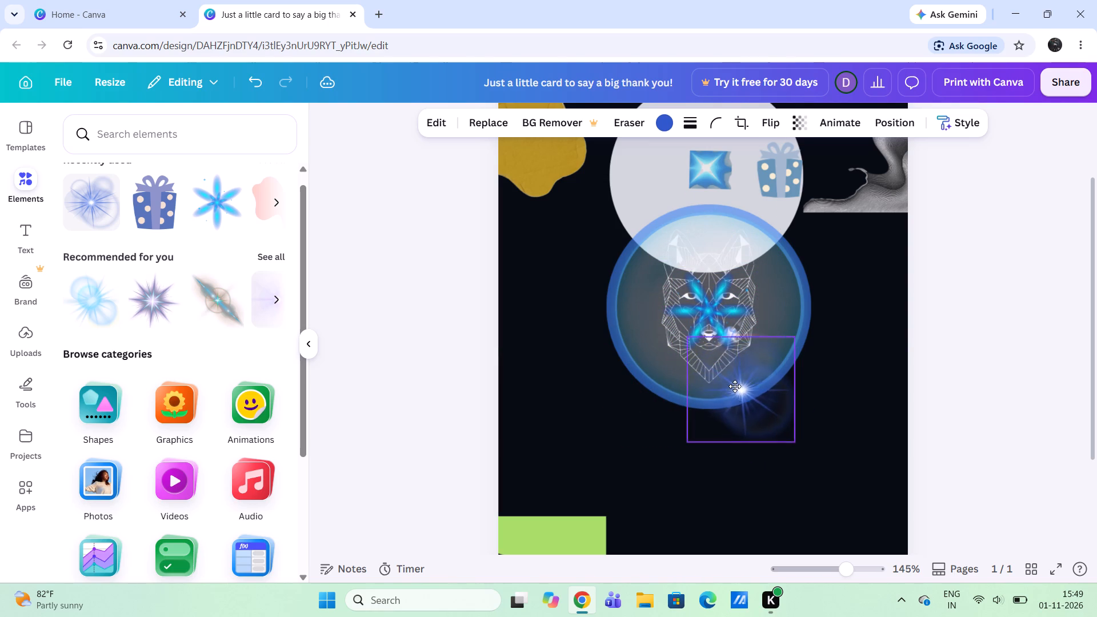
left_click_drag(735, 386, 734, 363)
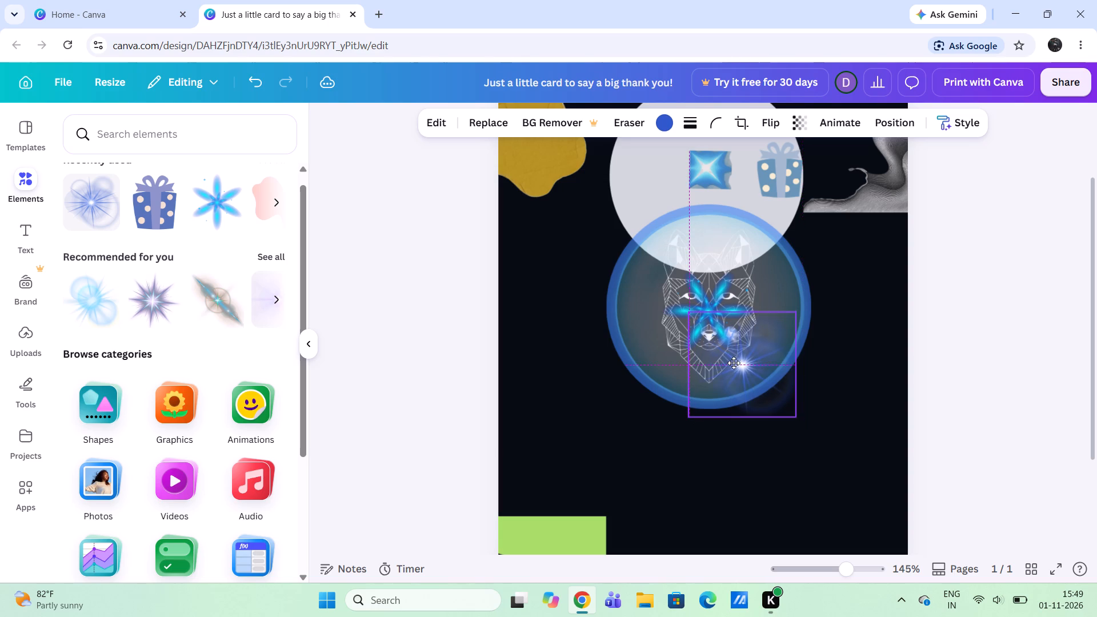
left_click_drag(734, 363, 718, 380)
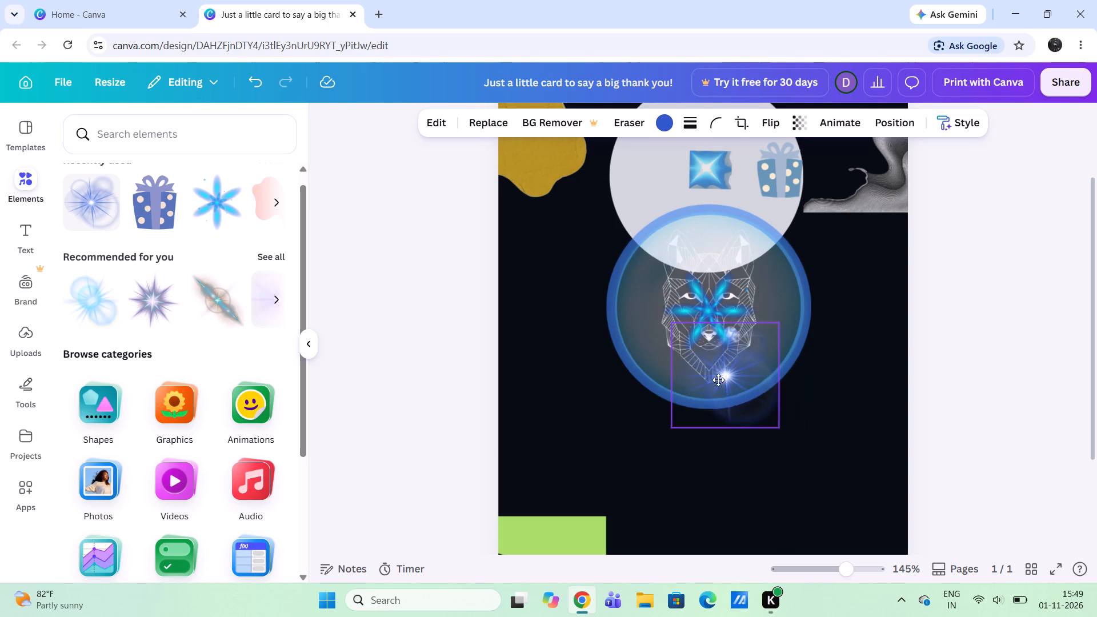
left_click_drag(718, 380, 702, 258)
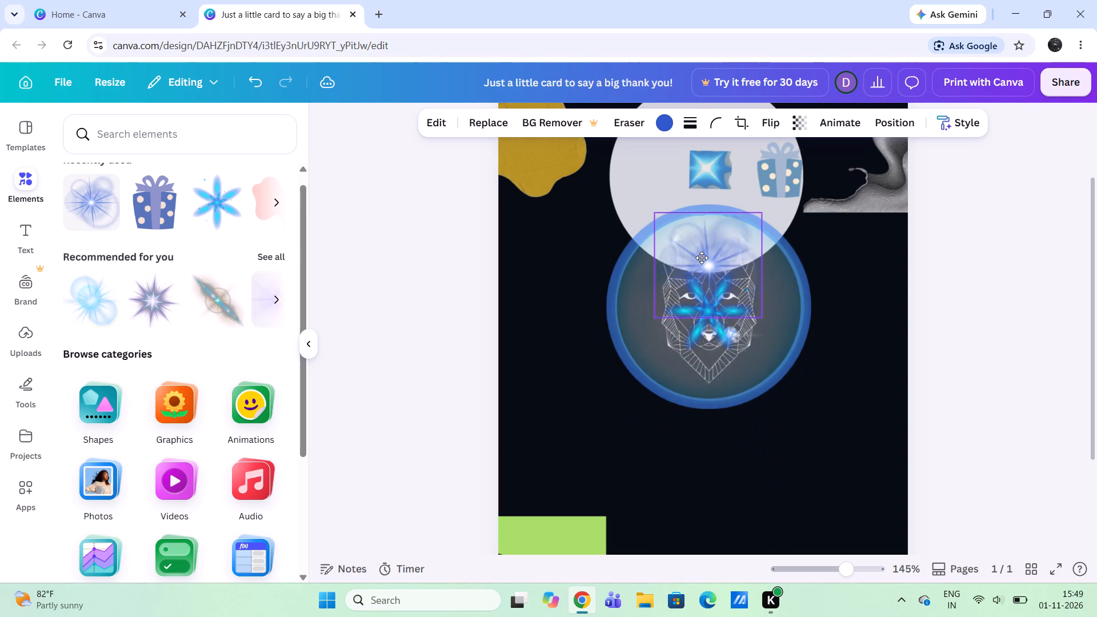
Move the starburst flare over the green rectangle at the card's lower-left and trim its left side just inside the card edge.
left_click_drag(702, 258, 623, 457)
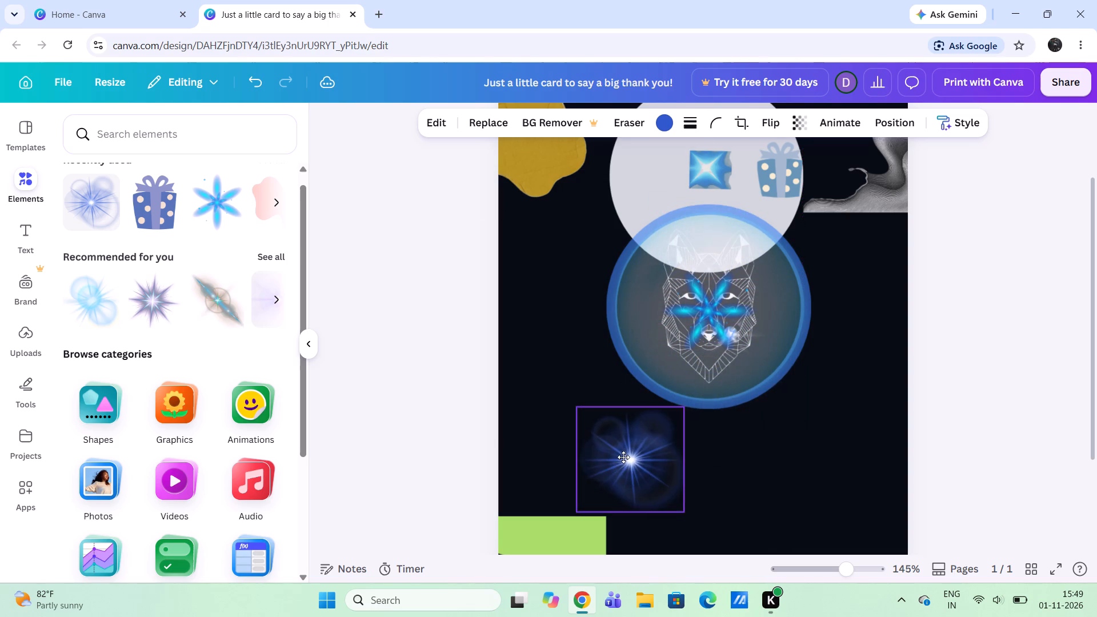
left_click_drag(623, 457, 531, 511)
scroll(599, 462, "left", 1)
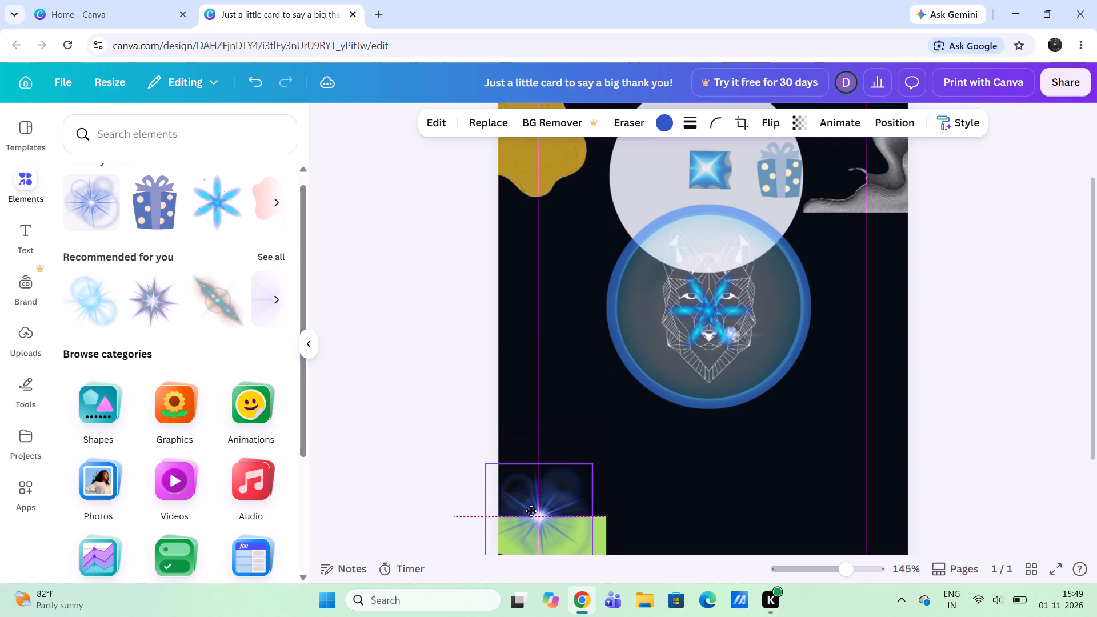
left_click_drag(531, 511, 533, 515)
scroll(531, 511, "left", 1)
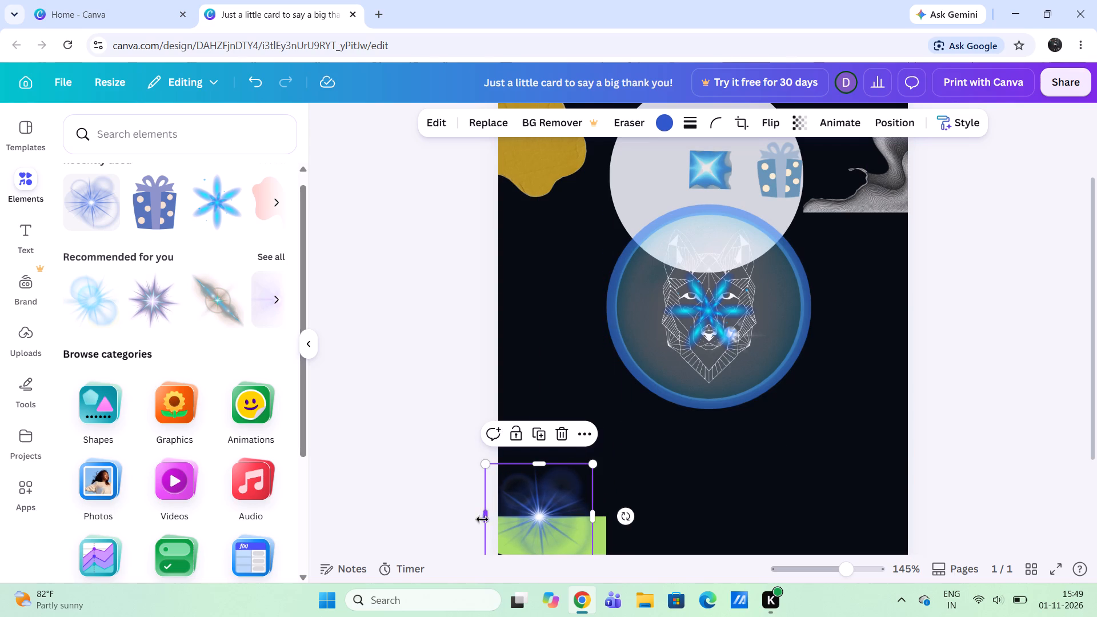
left_click_drag(486, 518, 503, 515)
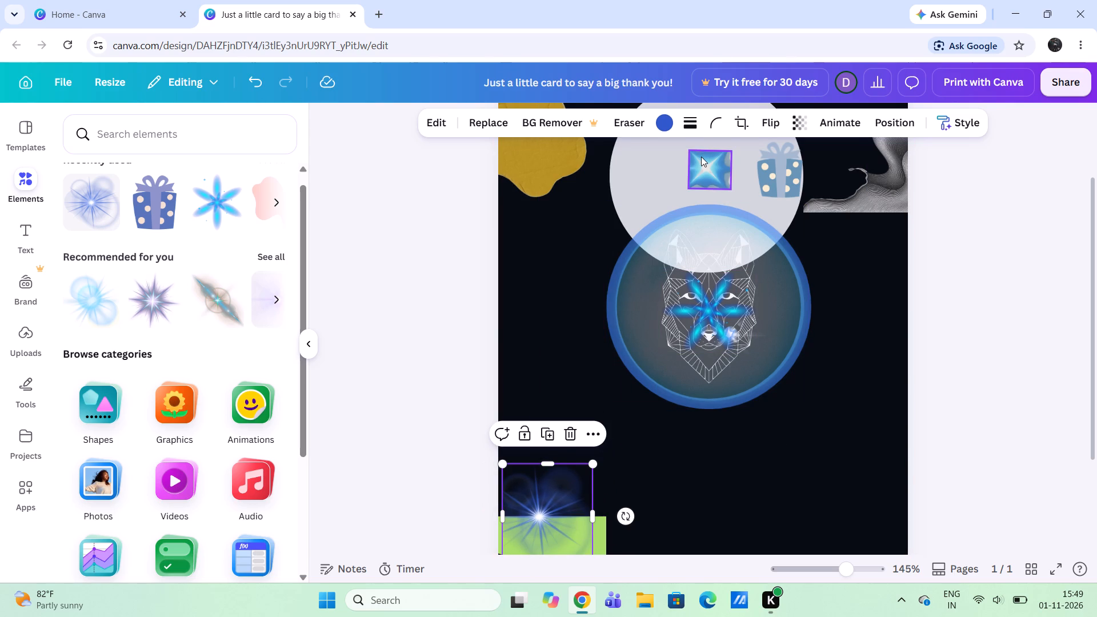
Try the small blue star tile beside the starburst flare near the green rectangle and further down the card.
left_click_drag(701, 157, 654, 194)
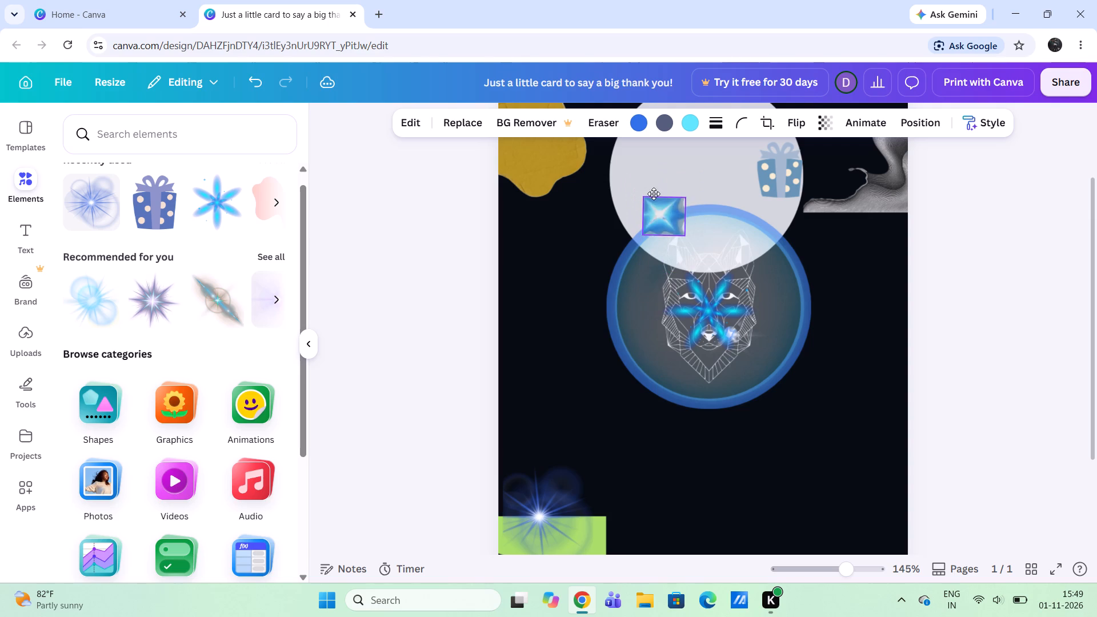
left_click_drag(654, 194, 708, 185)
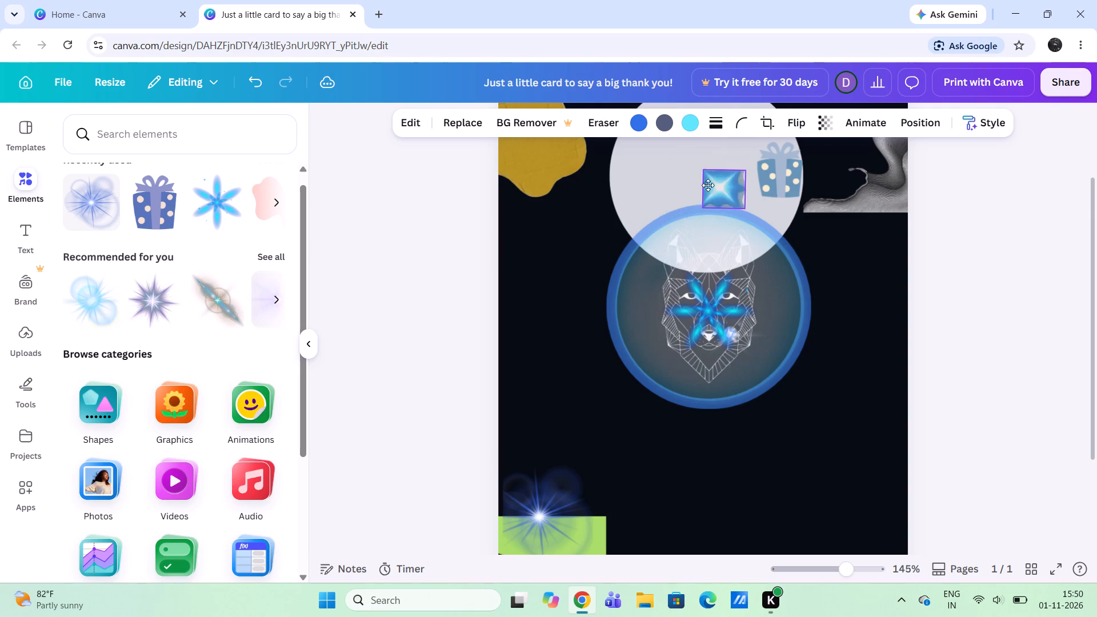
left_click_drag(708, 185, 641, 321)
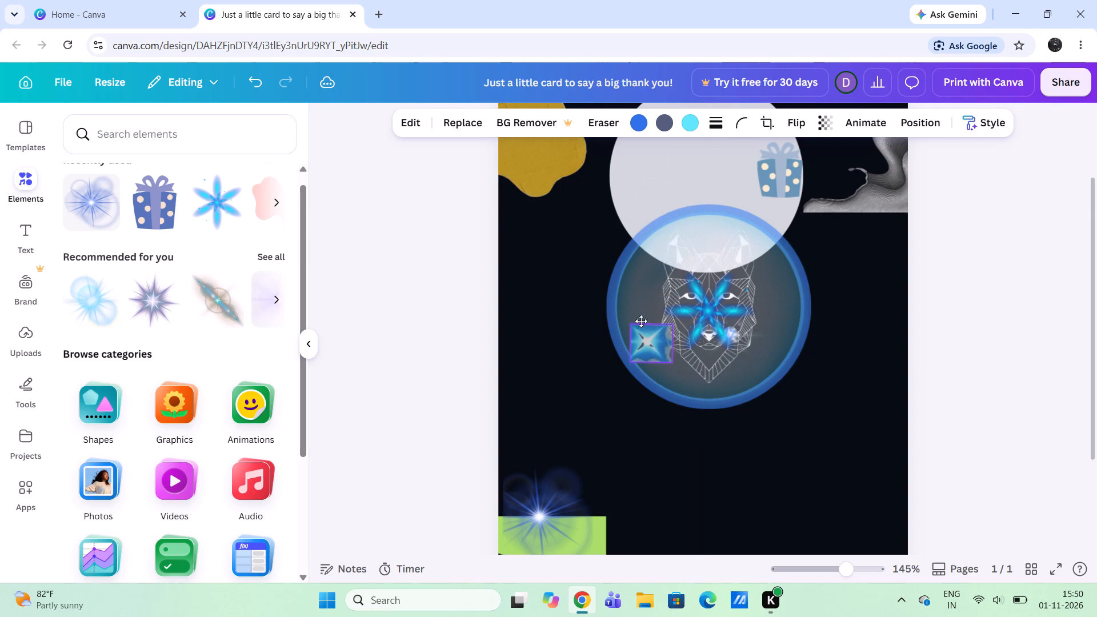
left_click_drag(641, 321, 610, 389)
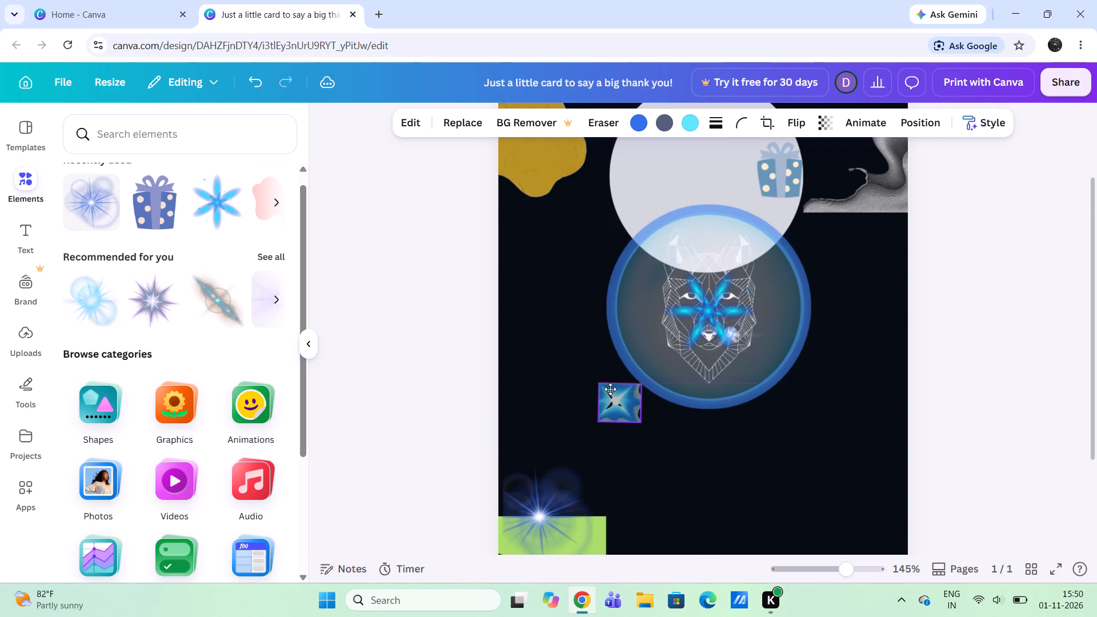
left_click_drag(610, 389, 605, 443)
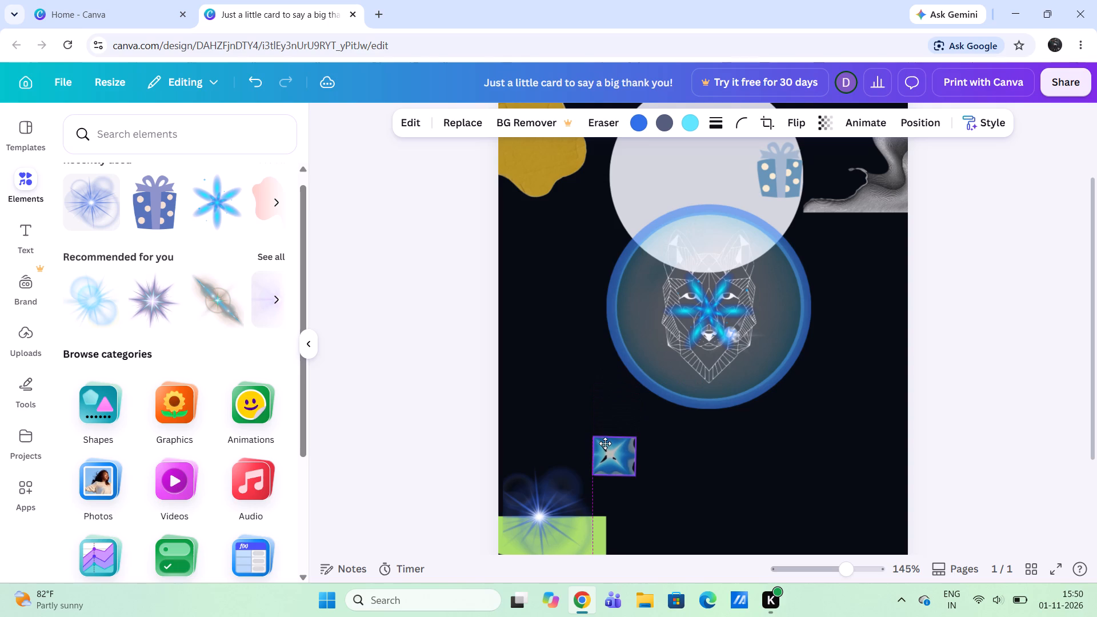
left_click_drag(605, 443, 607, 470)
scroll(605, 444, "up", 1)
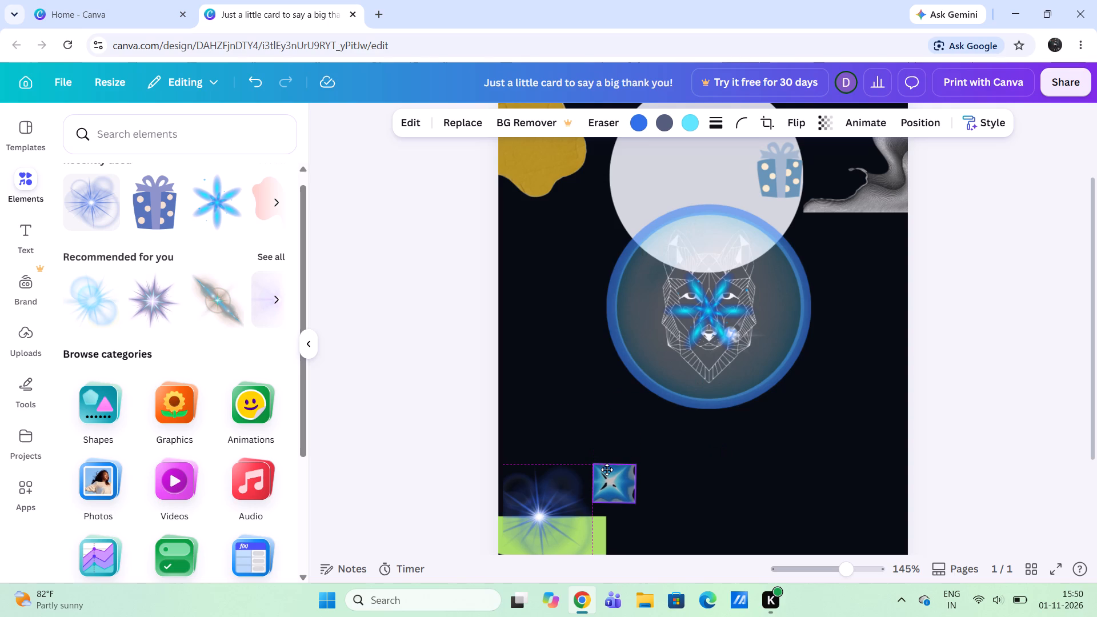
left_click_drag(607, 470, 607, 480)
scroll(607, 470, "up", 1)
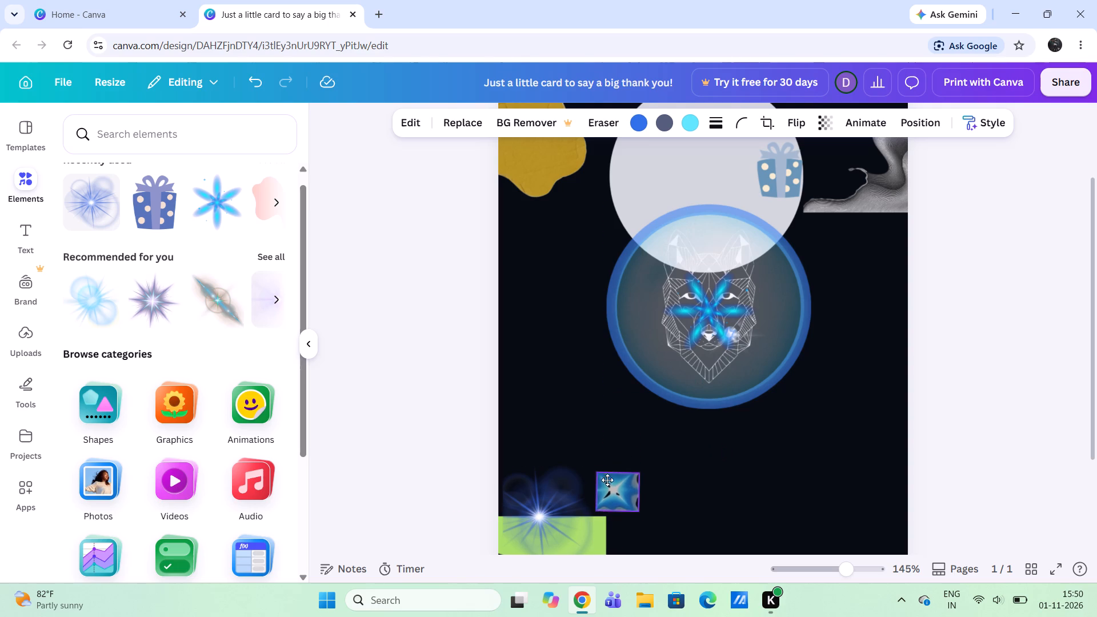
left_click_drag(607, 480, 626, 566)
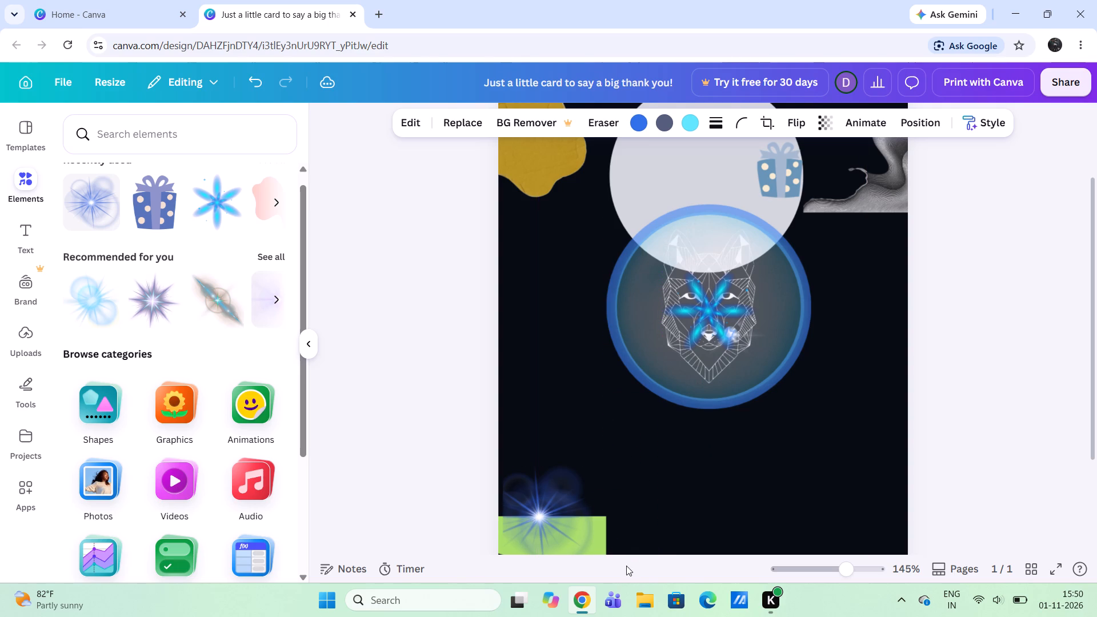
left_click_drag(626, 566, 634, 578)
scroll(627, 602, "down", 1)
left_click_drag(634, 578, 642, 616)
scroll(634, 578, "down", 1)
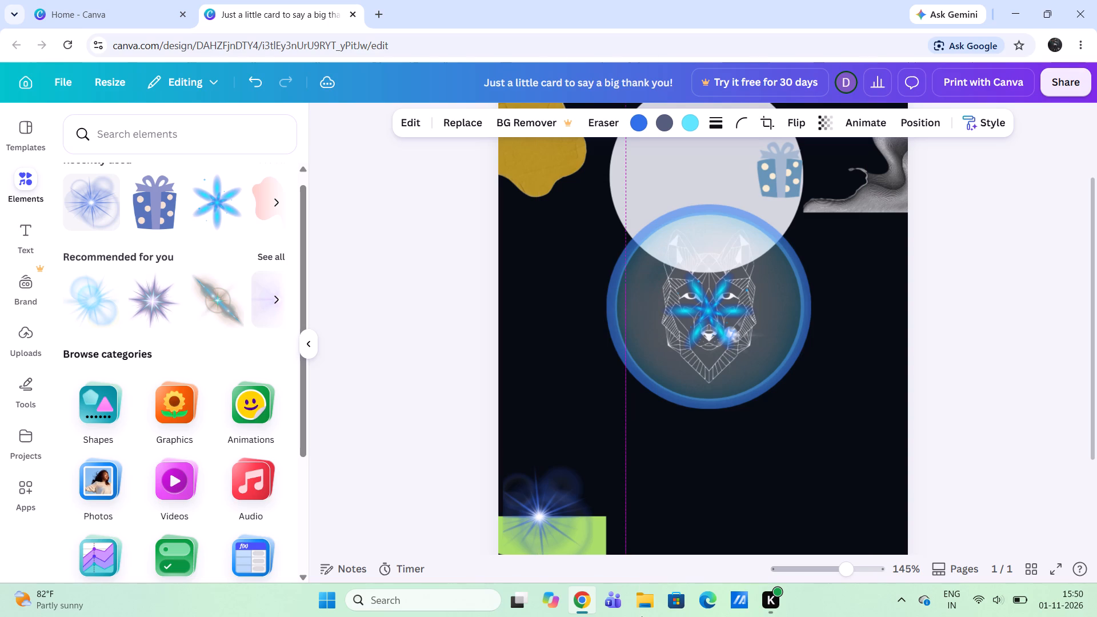
Place the small blue star tile against the outer lower-left edge of the blue-ringed circle.
left_click_drag(642, 616, 635, 320)
scroll(642, 616, "down", 1)
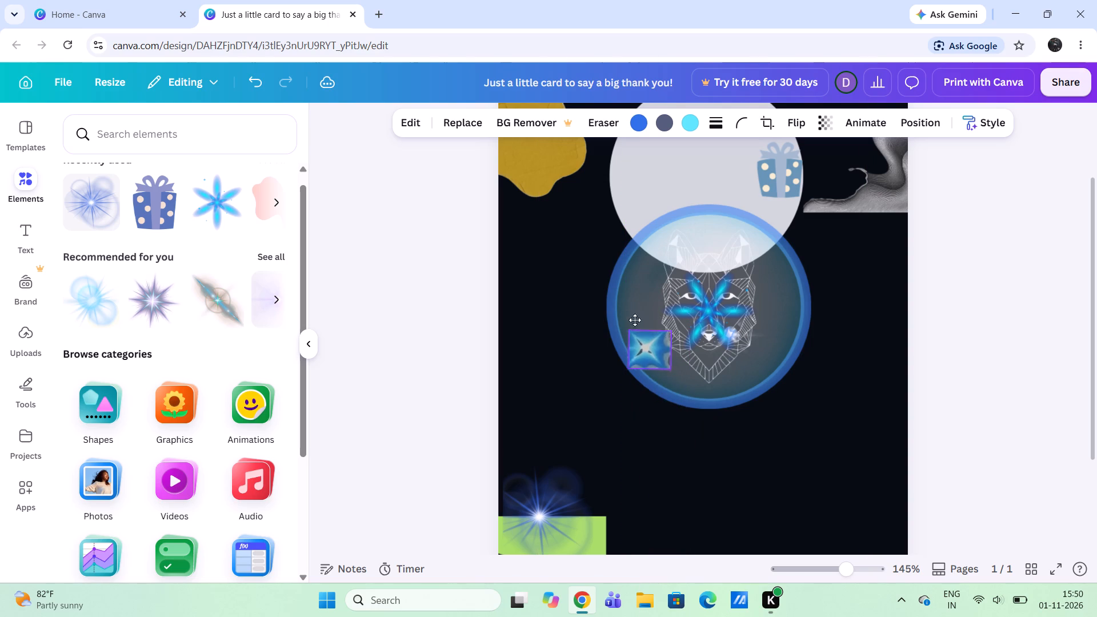
left_click_drag(635, 320, 589, 356)
scroll(635, 320, "down", 1)
Move the gift box to the middle of the white circle, centred on the card's width just above the blue-ringed circle.
scroll(699, 215, "up", 2)
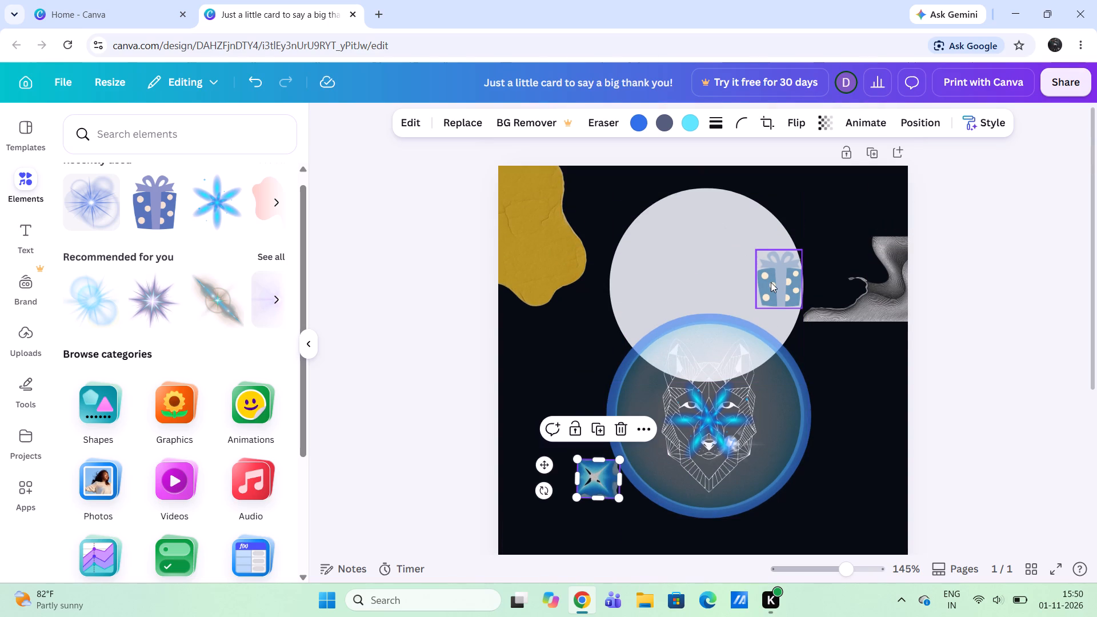
left_click_drag(761, 285, 674, 297)
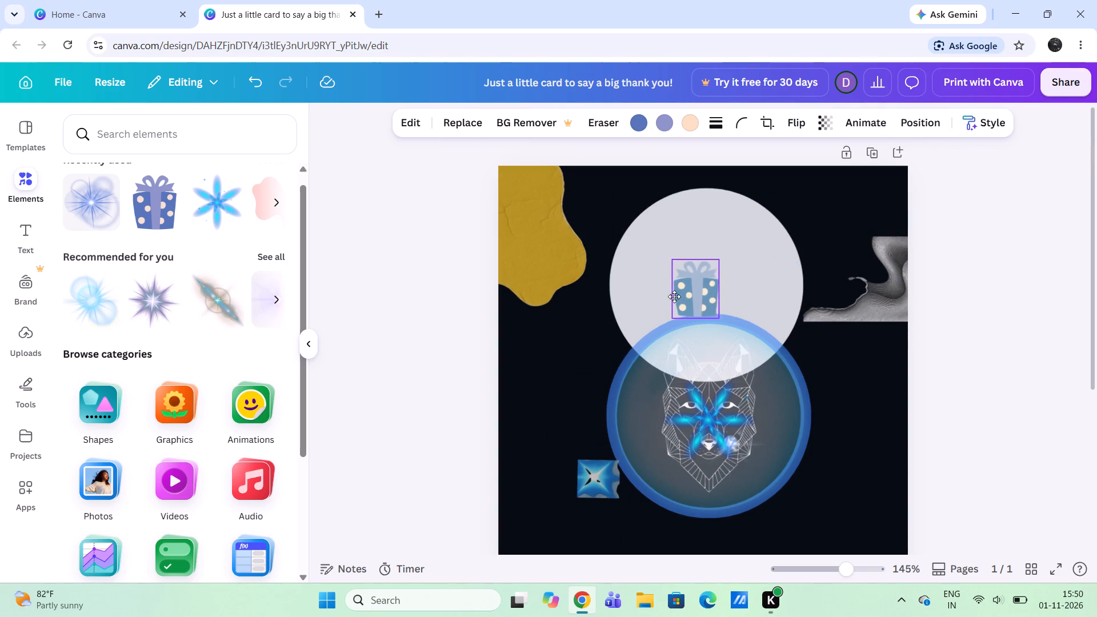
left_click_drag(674, 297, 672, 289)
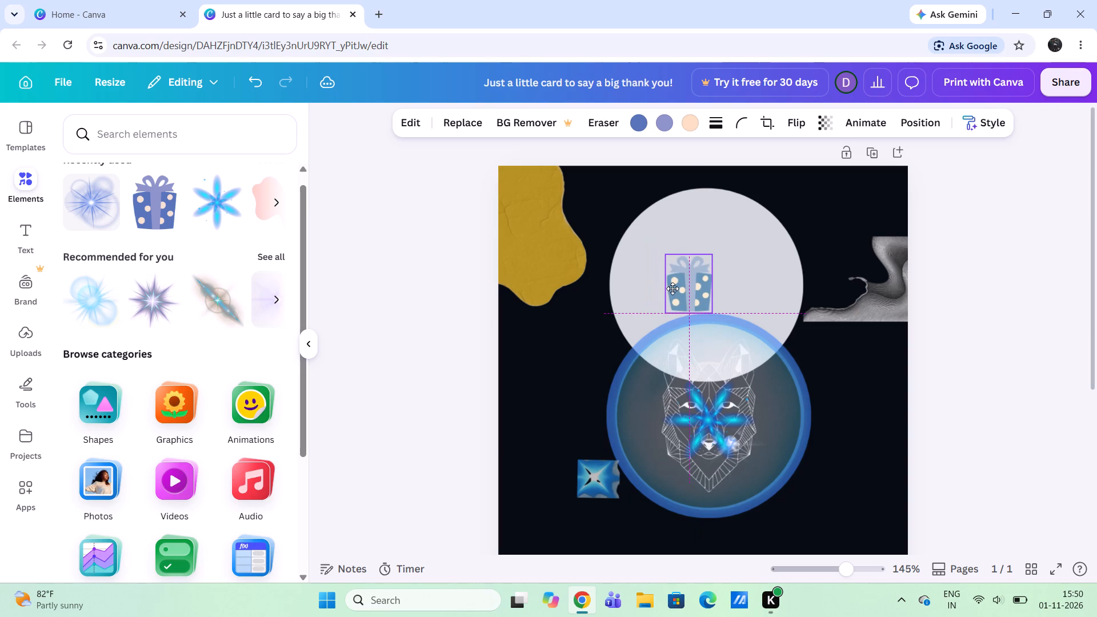
left_click_drag(672, 289, 673, 291)
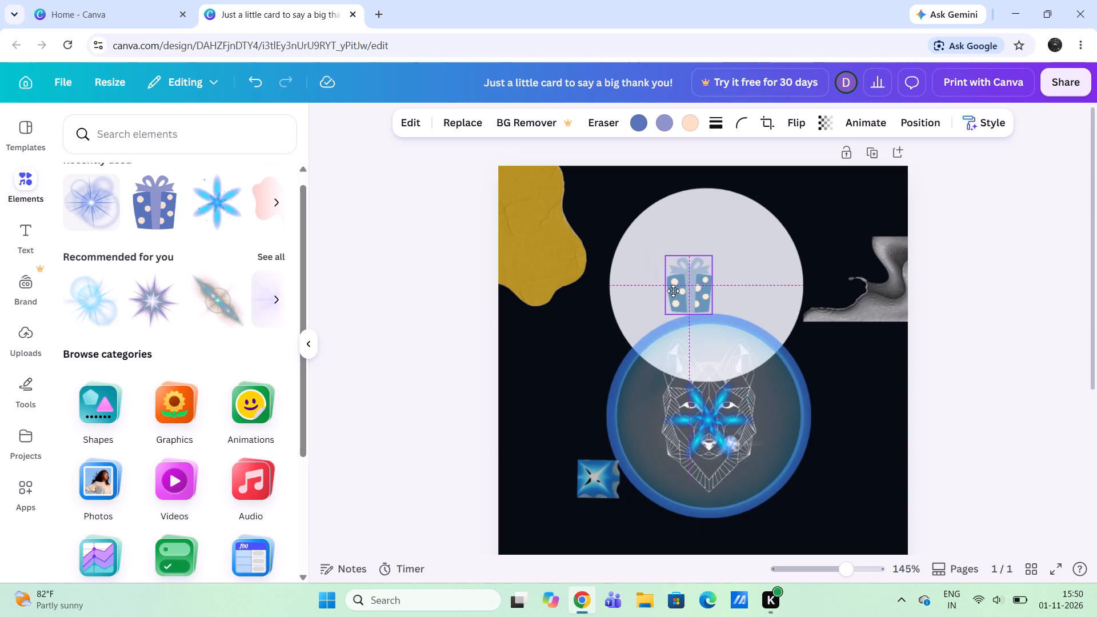
left_click_drag(673, 291, 676, 307)
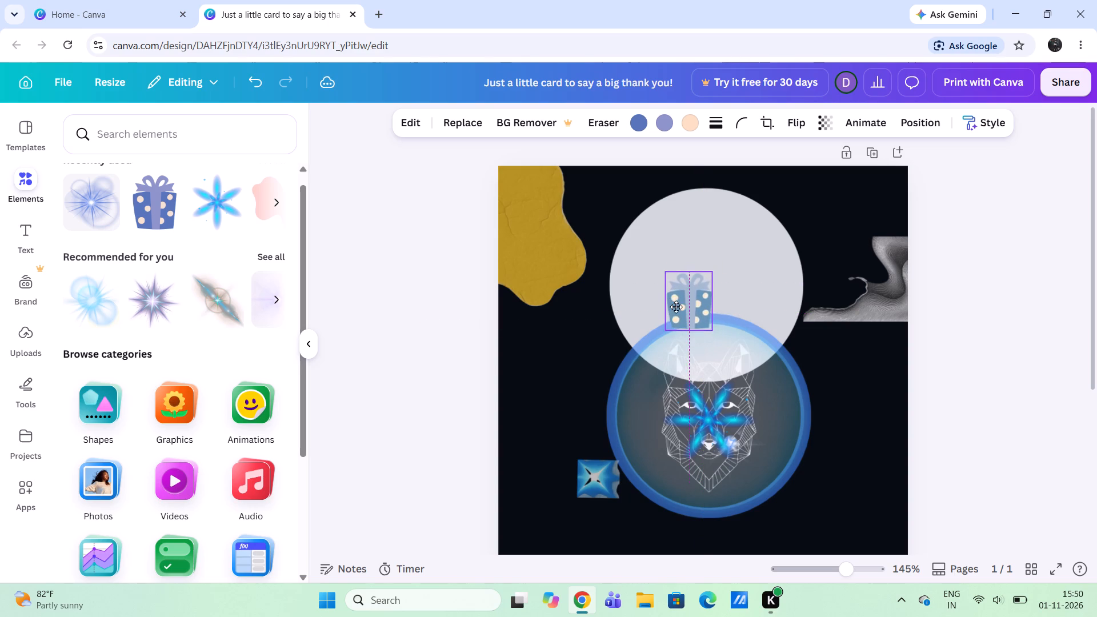
left_click_drag(676, 307, 682, 306)
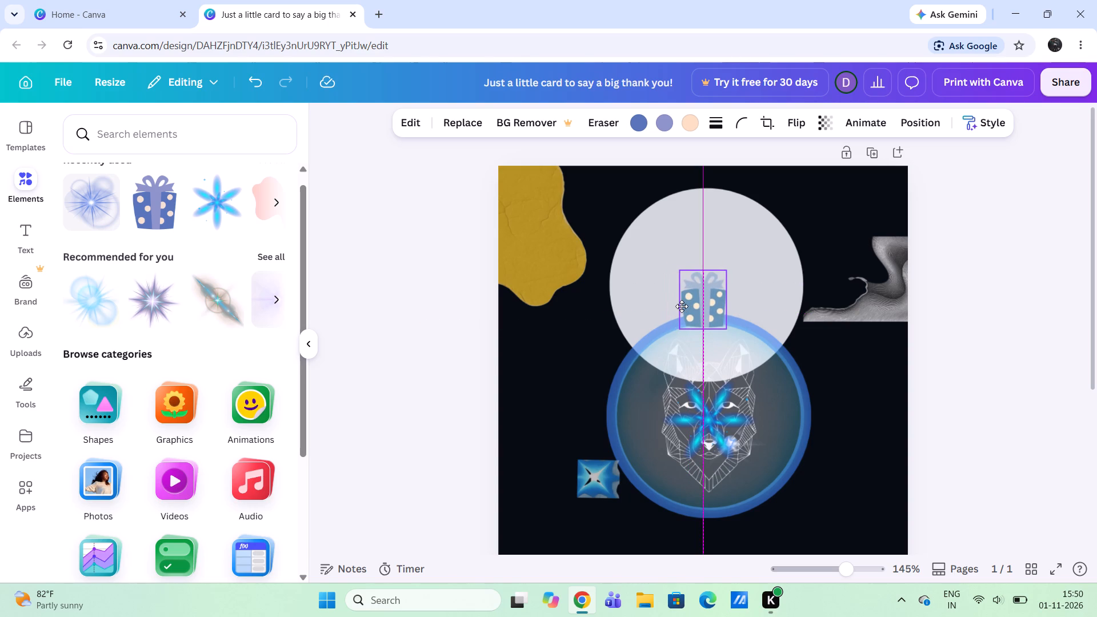
left_click_drag(682, 306, 678, 329)
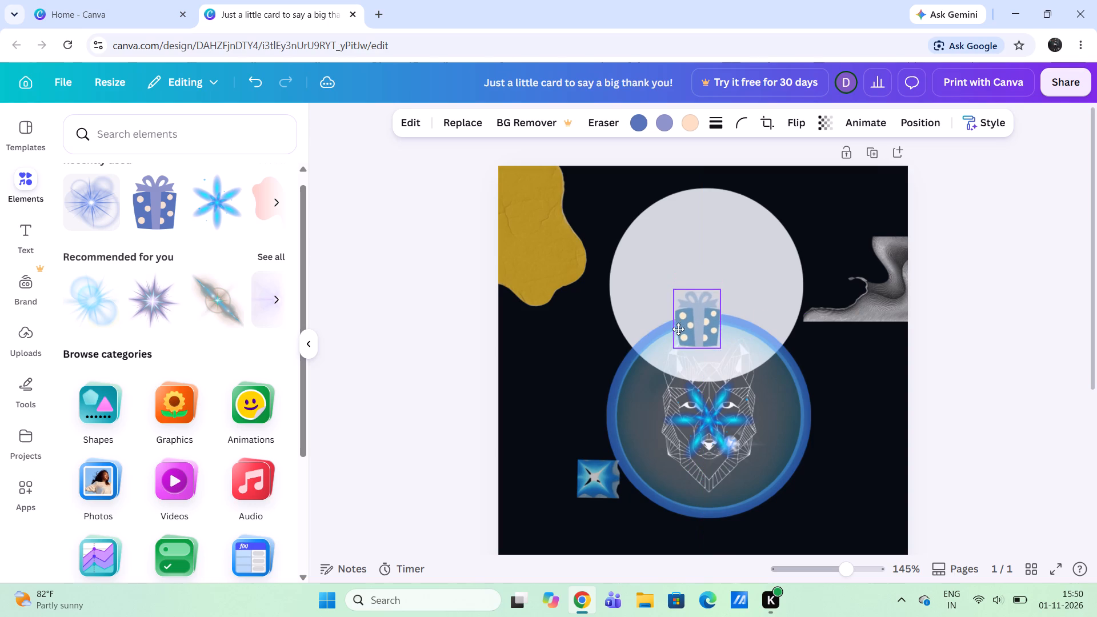
left_click_drag(678, 329, 680, 287)
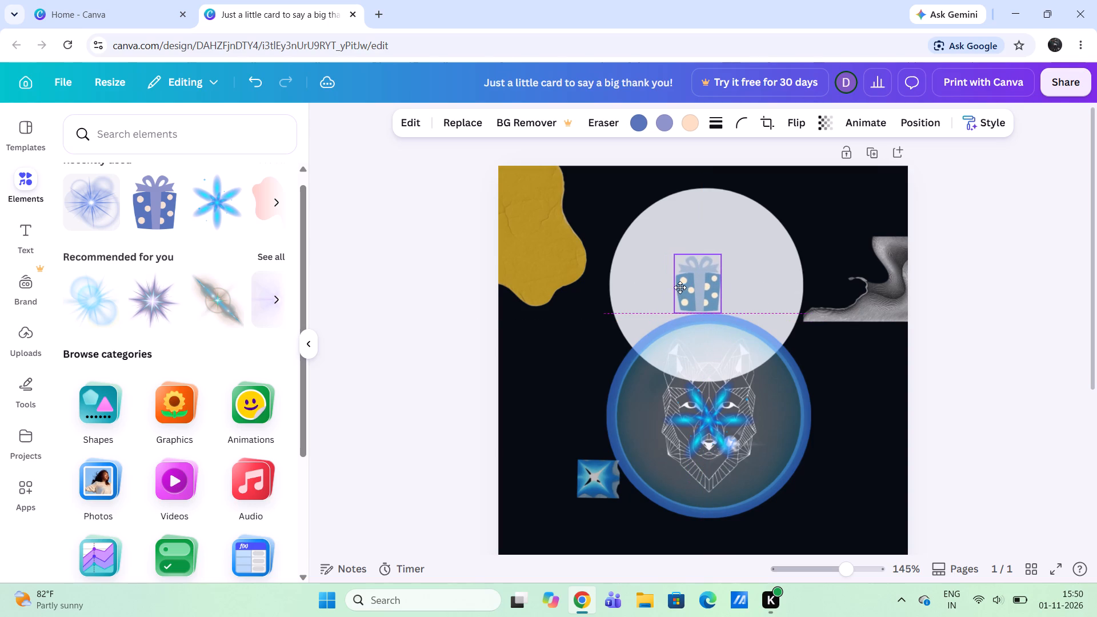
left_click_drag(680, 287, 678, 287)
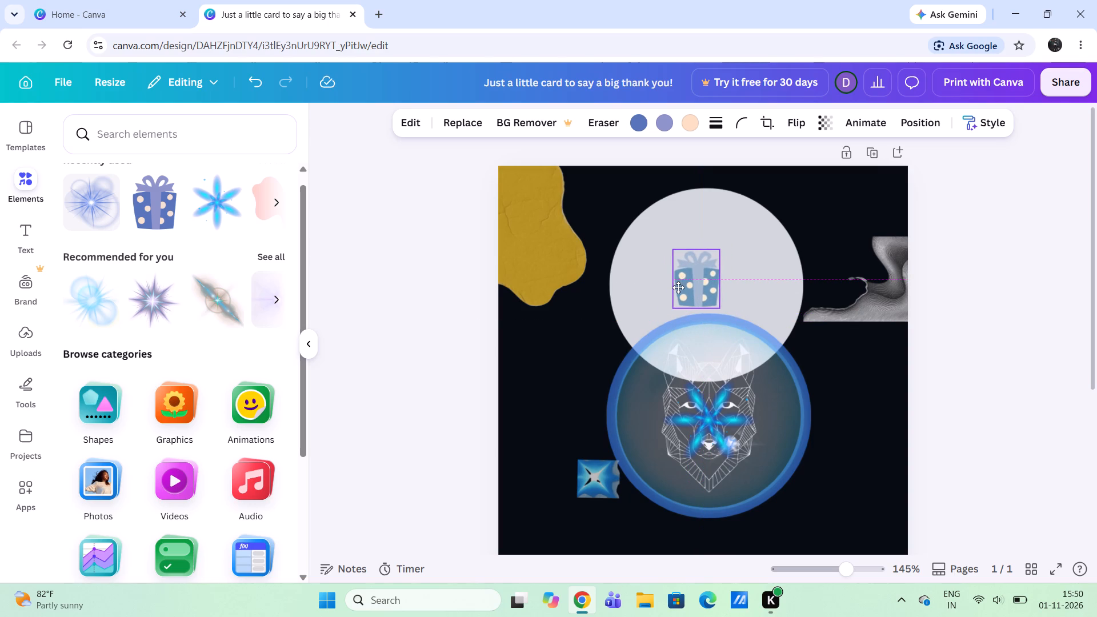
left_click_drag(678, 287, 678, 293)
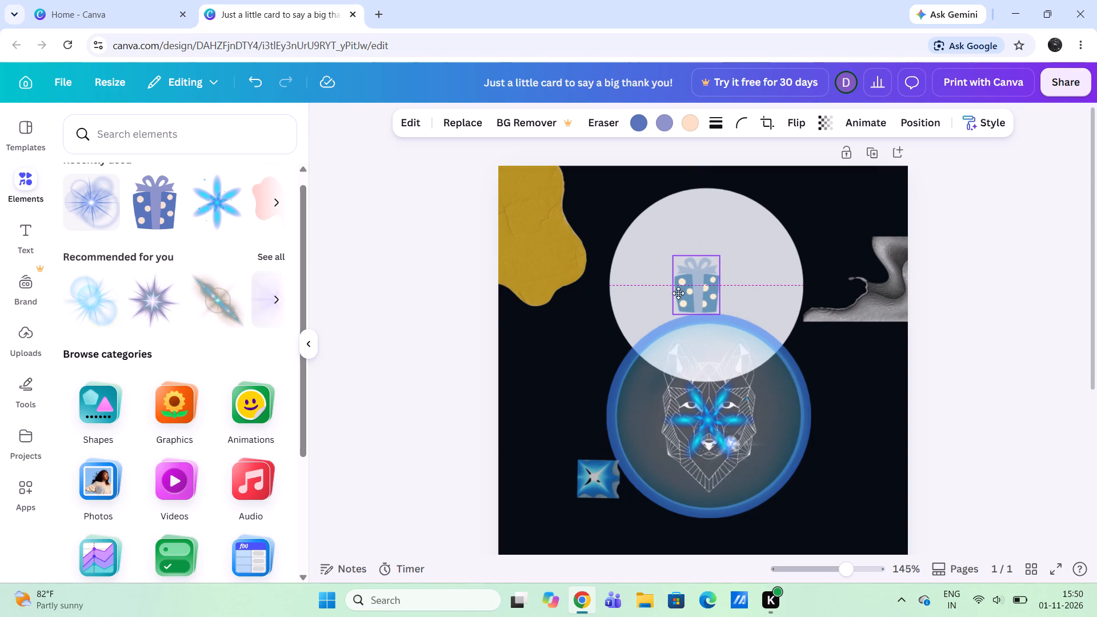
left_click_drag(678, 293, 683, 322)
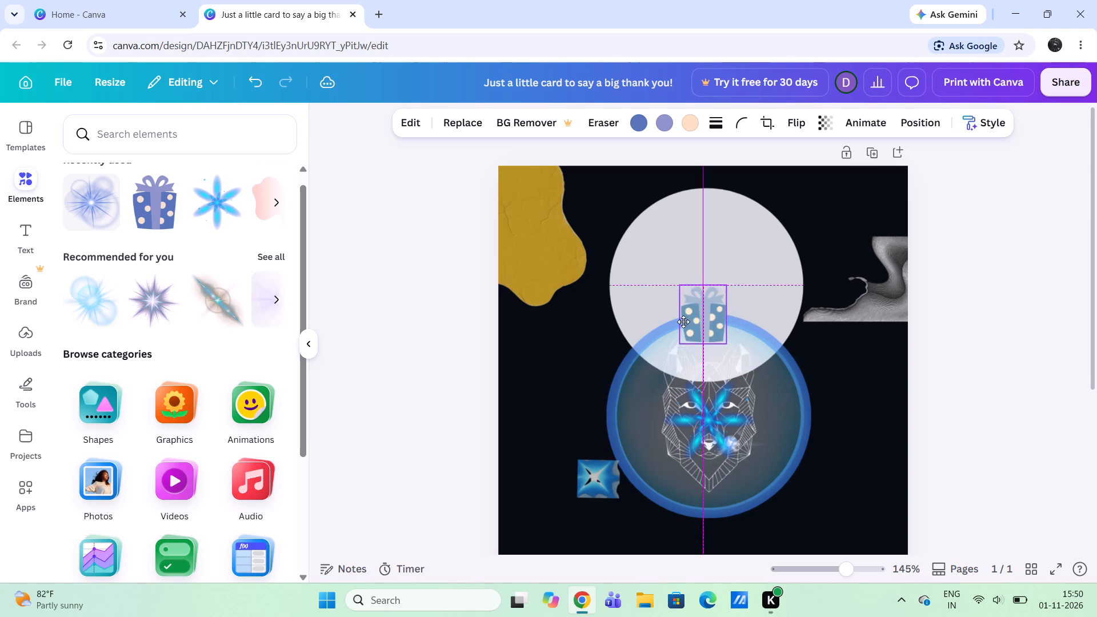
left_click_drag(683, 322, 682, 289)
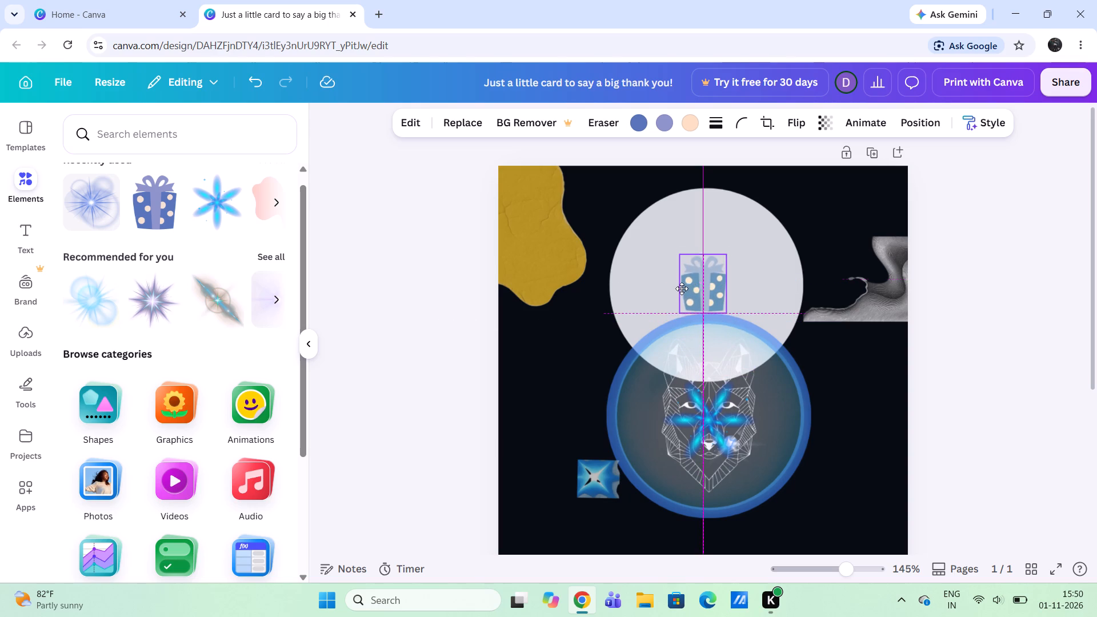
left_click_drag(682, 289, 684, 290)
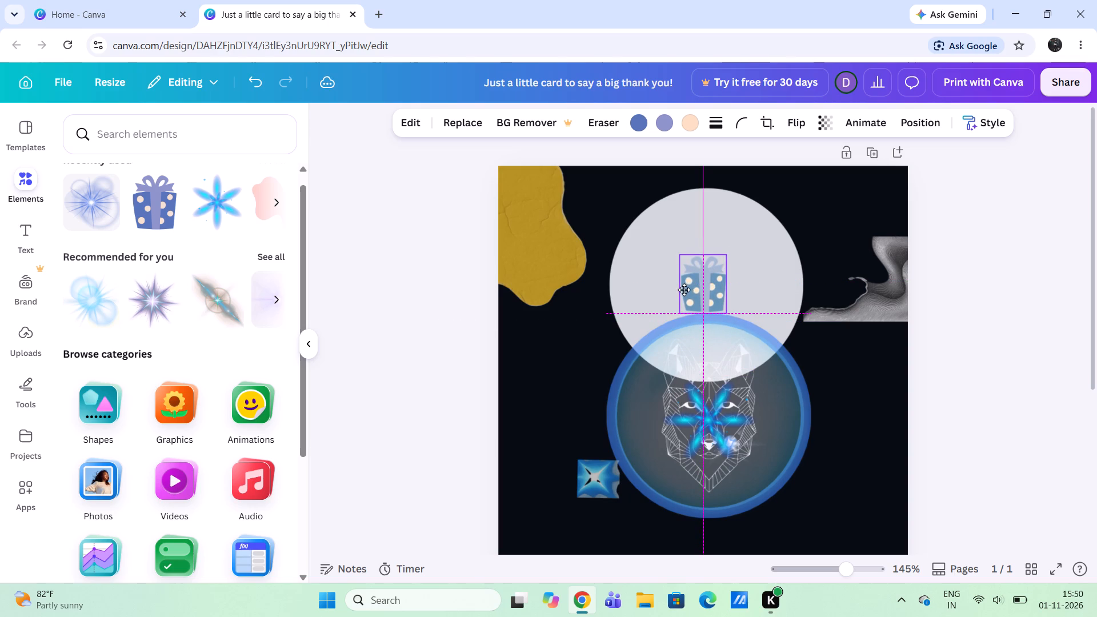
left_click_drag(684, 290, 682, 292)
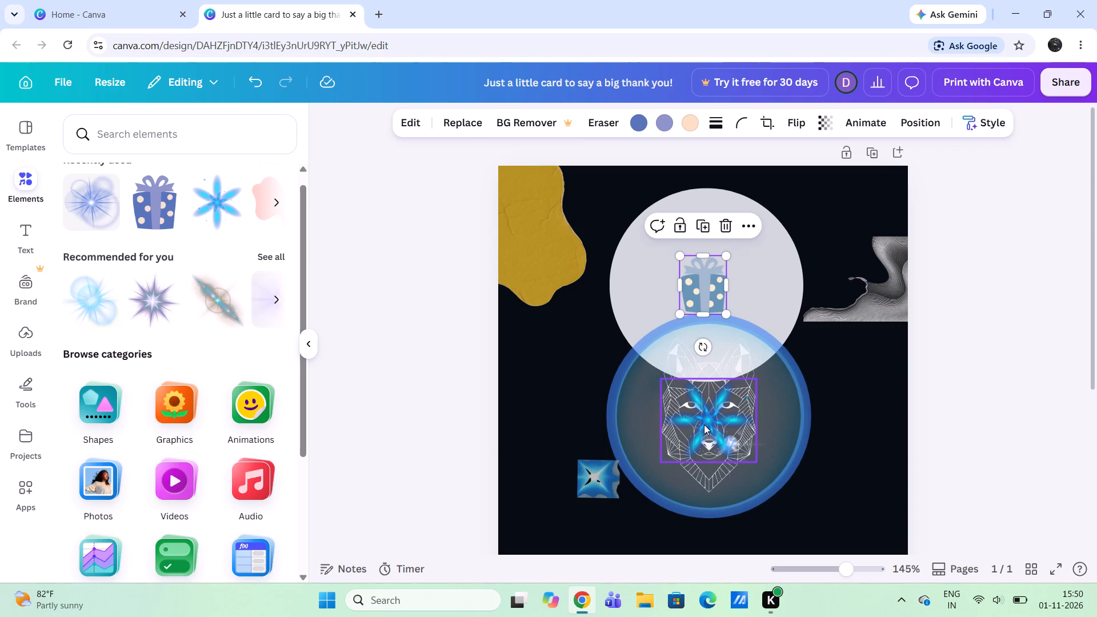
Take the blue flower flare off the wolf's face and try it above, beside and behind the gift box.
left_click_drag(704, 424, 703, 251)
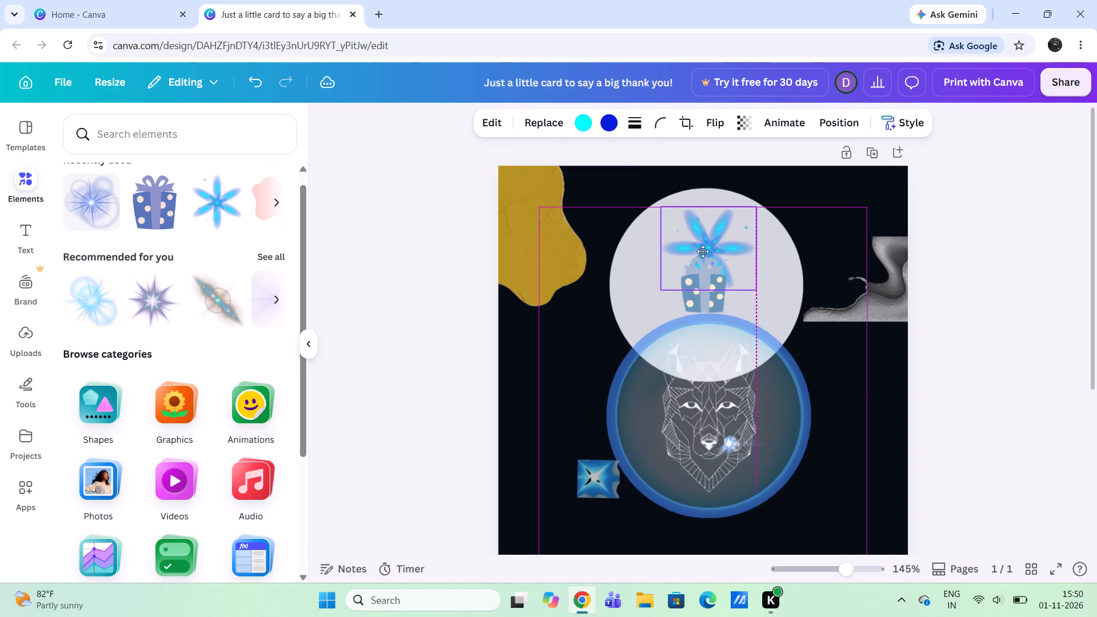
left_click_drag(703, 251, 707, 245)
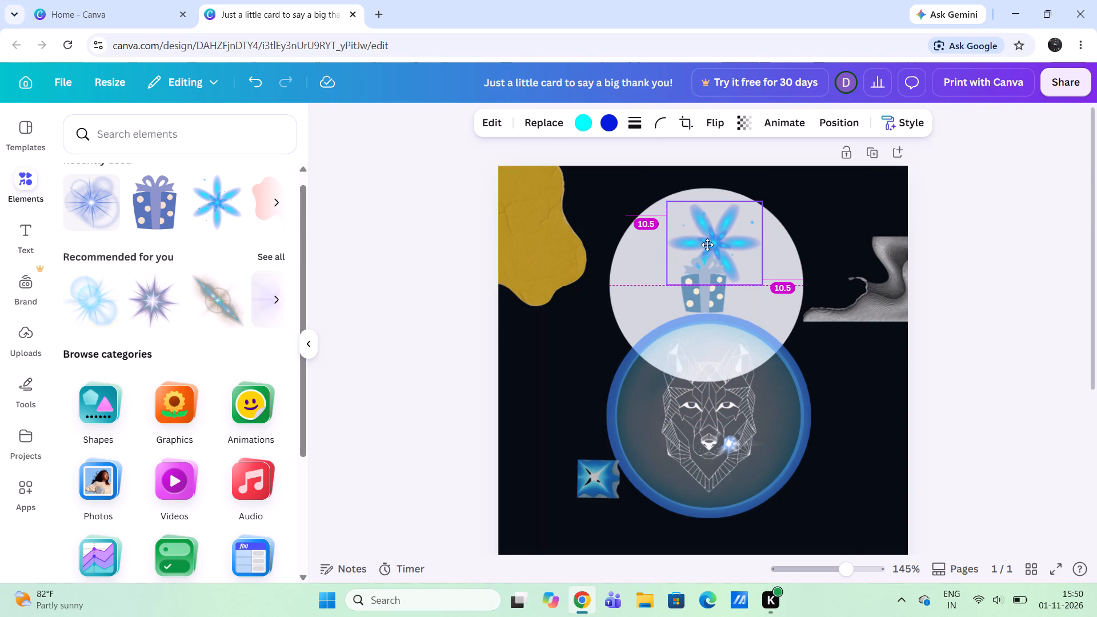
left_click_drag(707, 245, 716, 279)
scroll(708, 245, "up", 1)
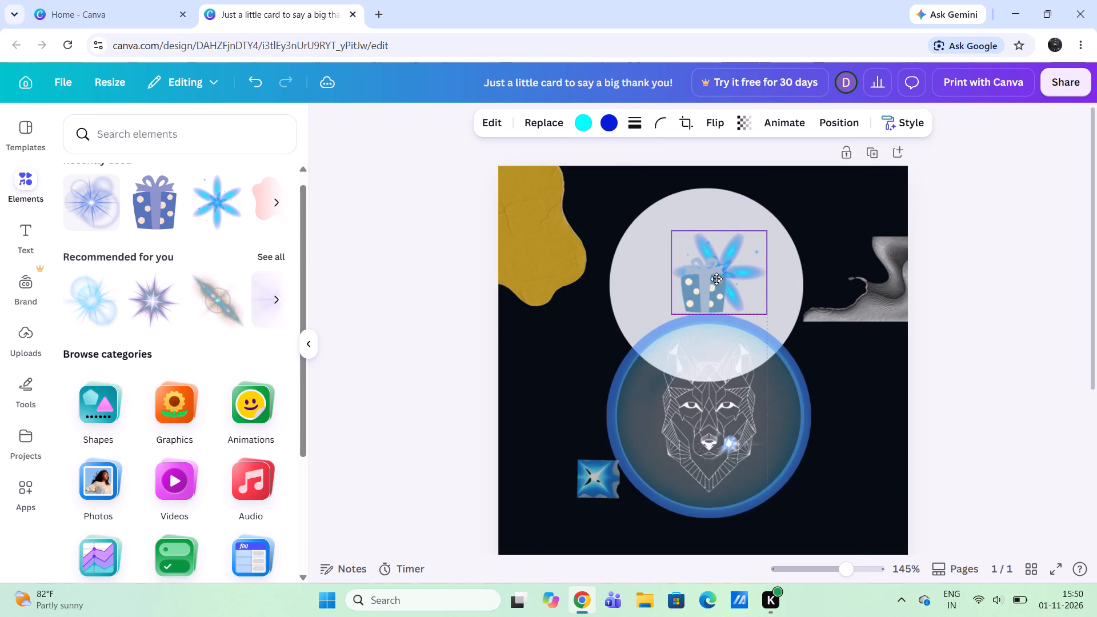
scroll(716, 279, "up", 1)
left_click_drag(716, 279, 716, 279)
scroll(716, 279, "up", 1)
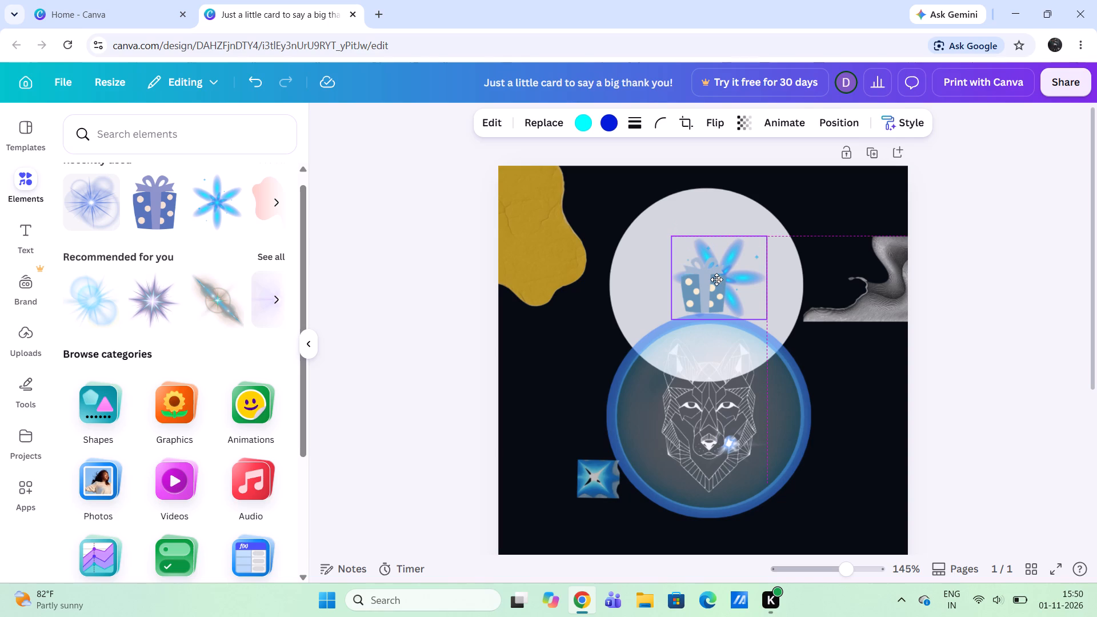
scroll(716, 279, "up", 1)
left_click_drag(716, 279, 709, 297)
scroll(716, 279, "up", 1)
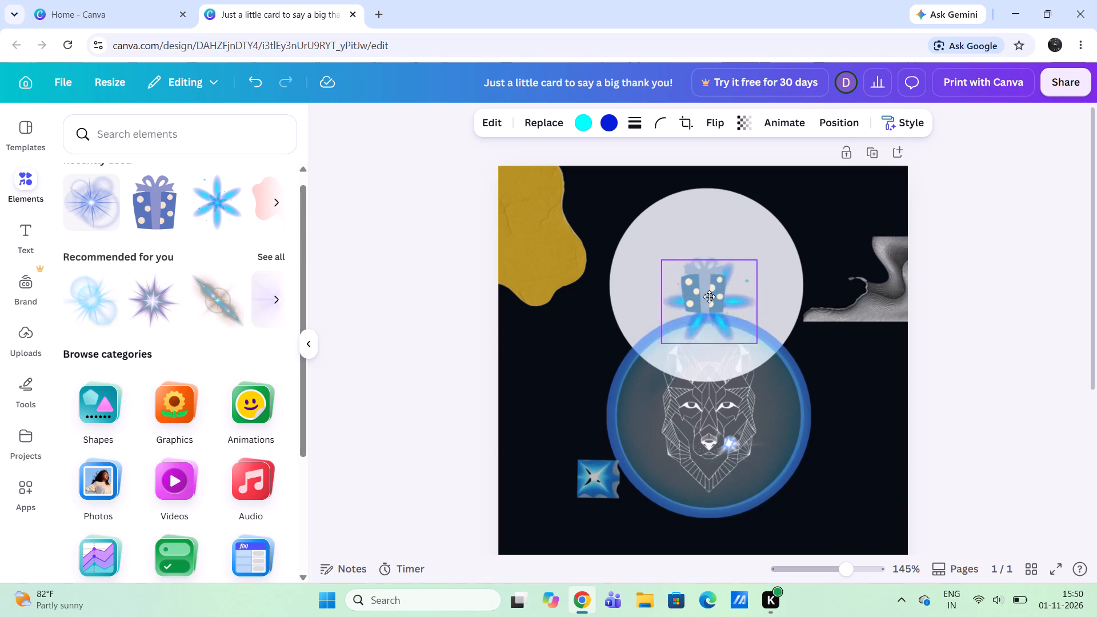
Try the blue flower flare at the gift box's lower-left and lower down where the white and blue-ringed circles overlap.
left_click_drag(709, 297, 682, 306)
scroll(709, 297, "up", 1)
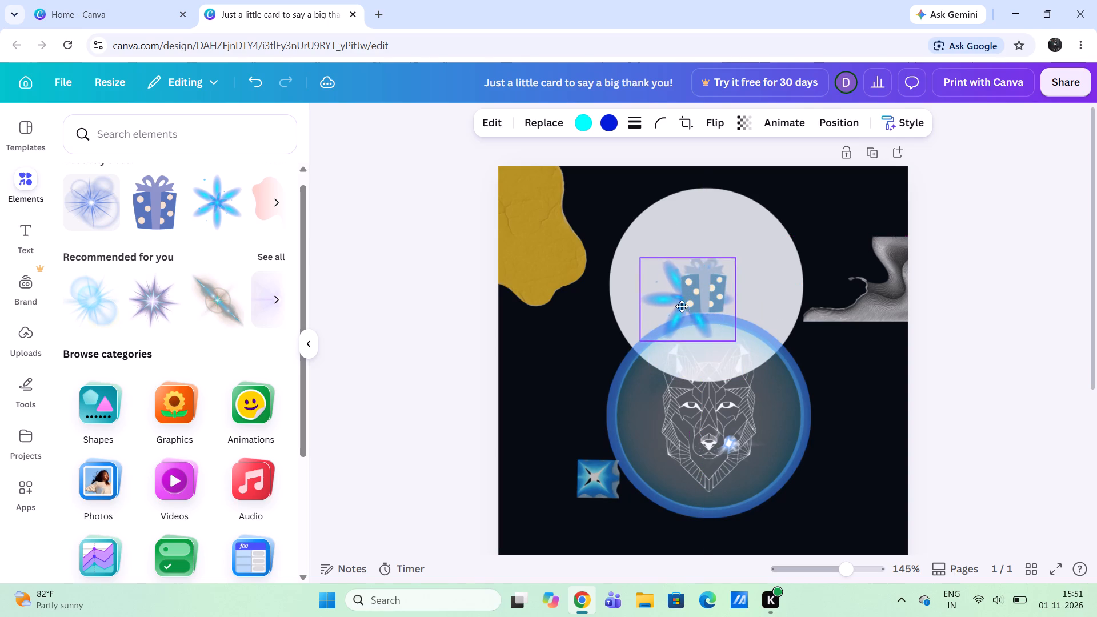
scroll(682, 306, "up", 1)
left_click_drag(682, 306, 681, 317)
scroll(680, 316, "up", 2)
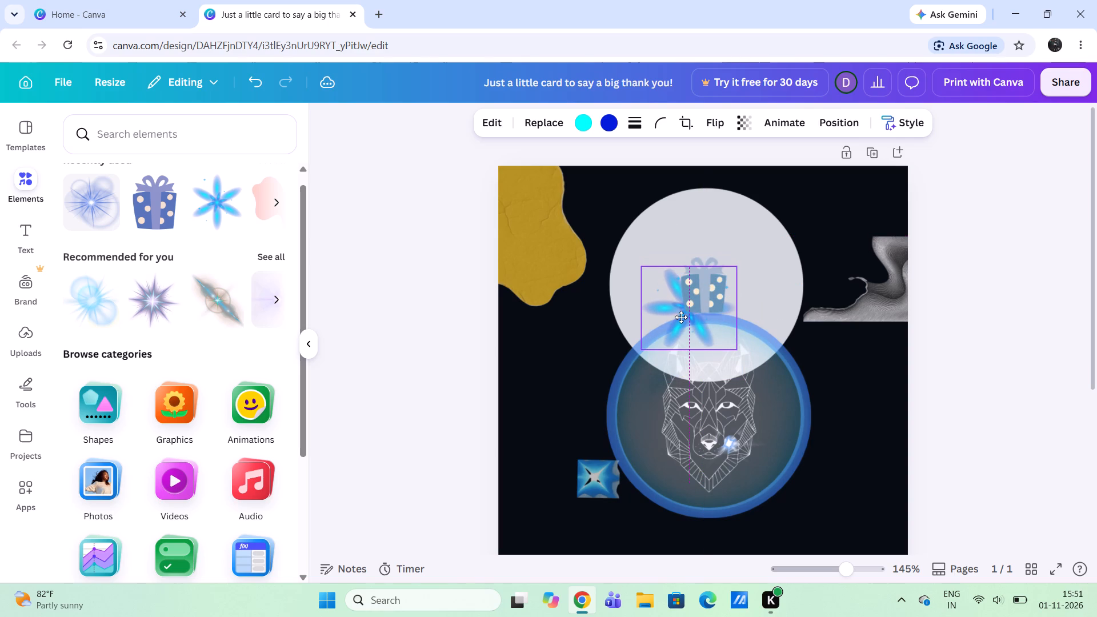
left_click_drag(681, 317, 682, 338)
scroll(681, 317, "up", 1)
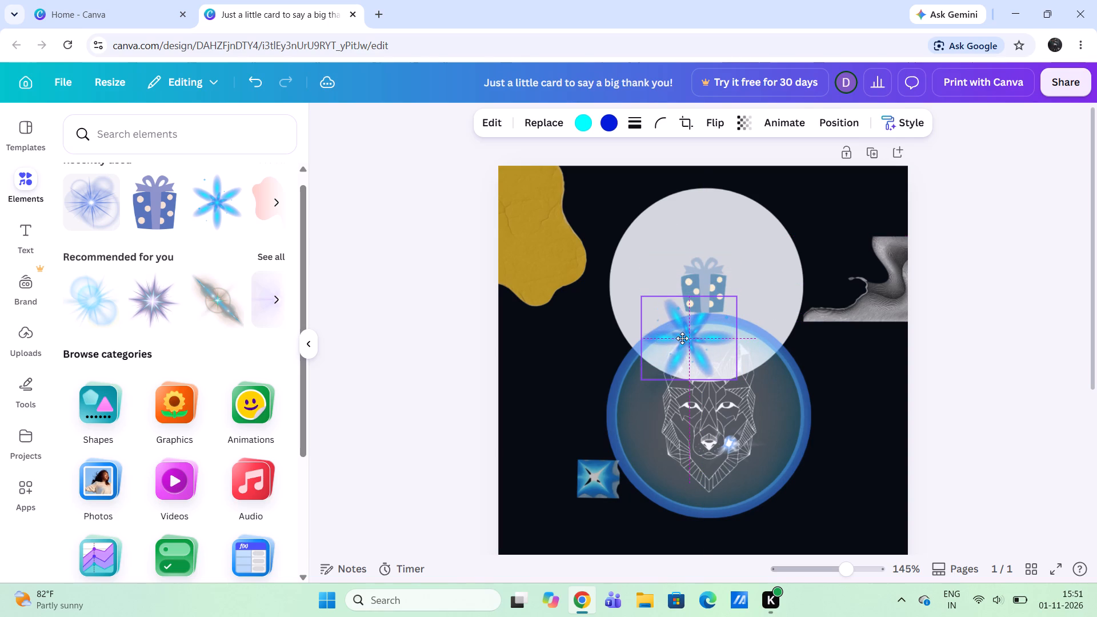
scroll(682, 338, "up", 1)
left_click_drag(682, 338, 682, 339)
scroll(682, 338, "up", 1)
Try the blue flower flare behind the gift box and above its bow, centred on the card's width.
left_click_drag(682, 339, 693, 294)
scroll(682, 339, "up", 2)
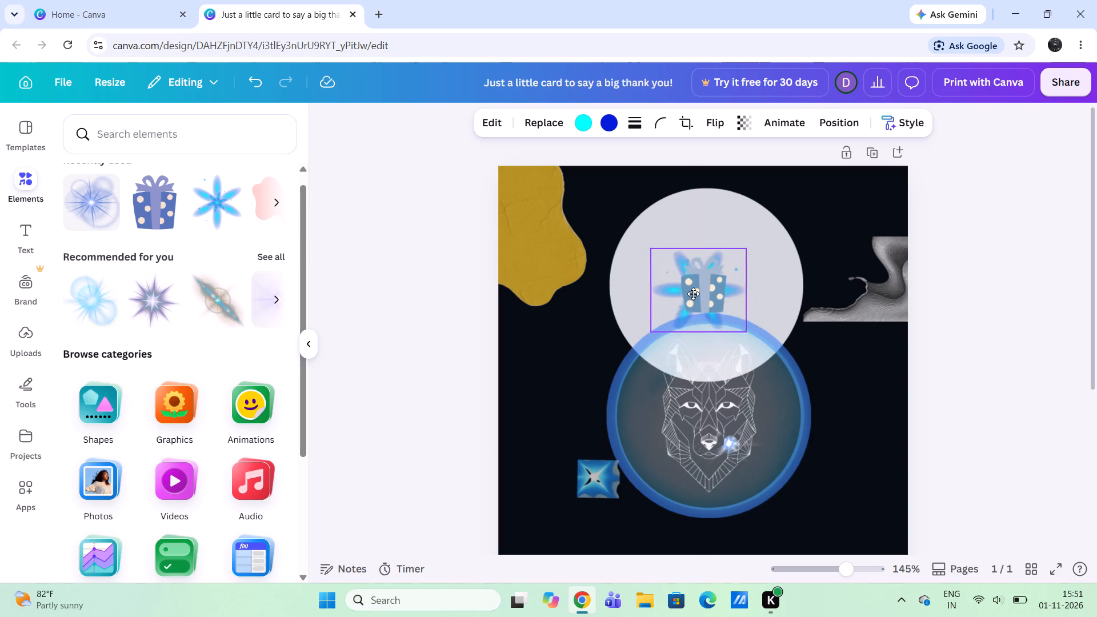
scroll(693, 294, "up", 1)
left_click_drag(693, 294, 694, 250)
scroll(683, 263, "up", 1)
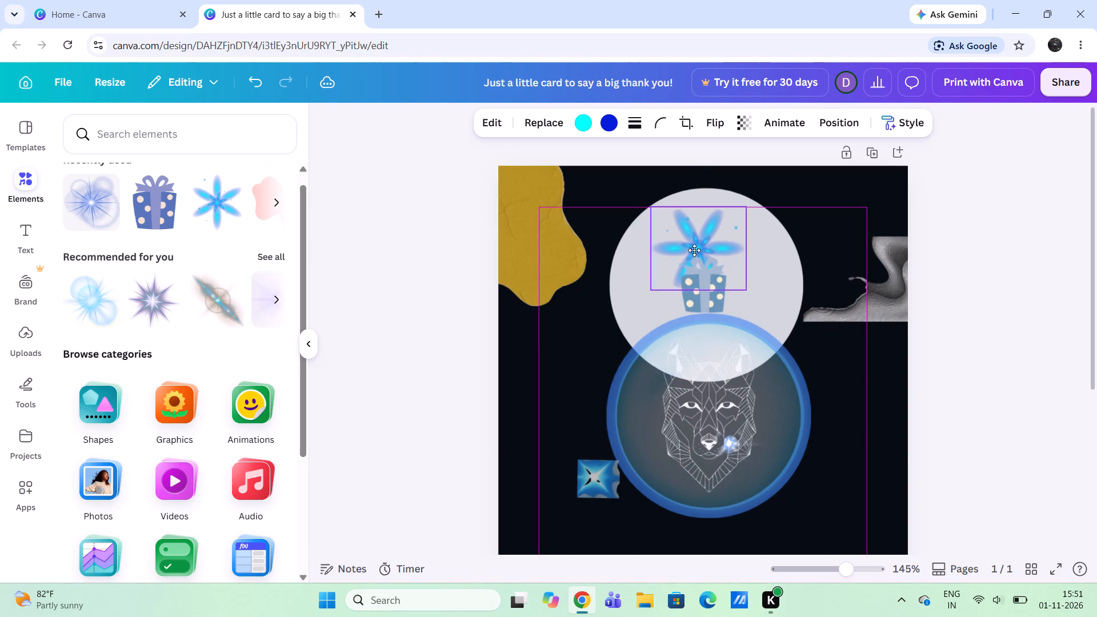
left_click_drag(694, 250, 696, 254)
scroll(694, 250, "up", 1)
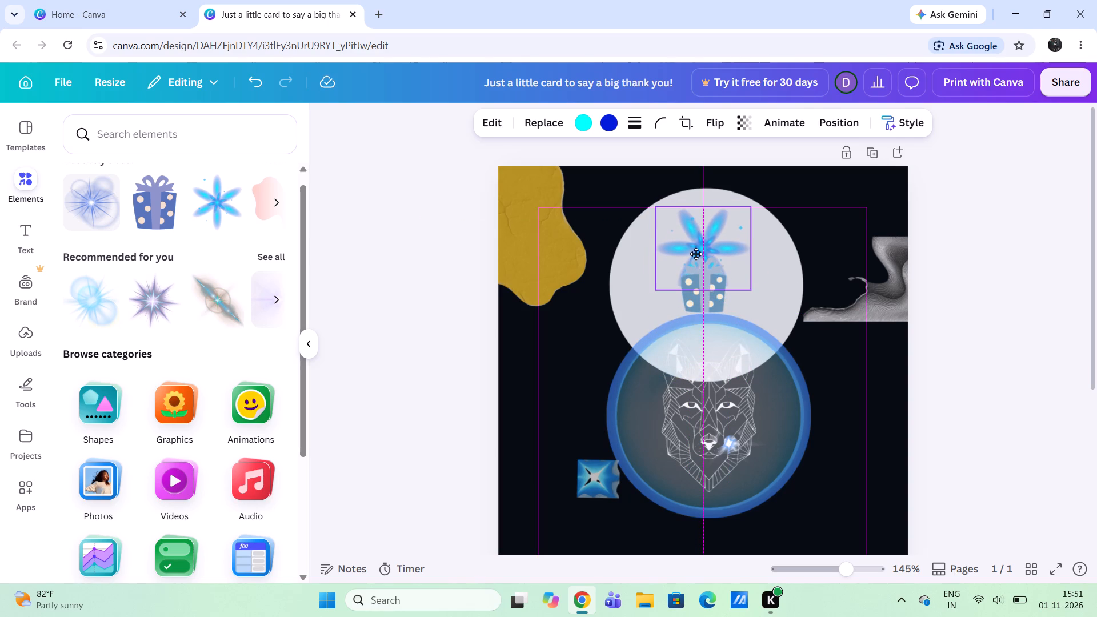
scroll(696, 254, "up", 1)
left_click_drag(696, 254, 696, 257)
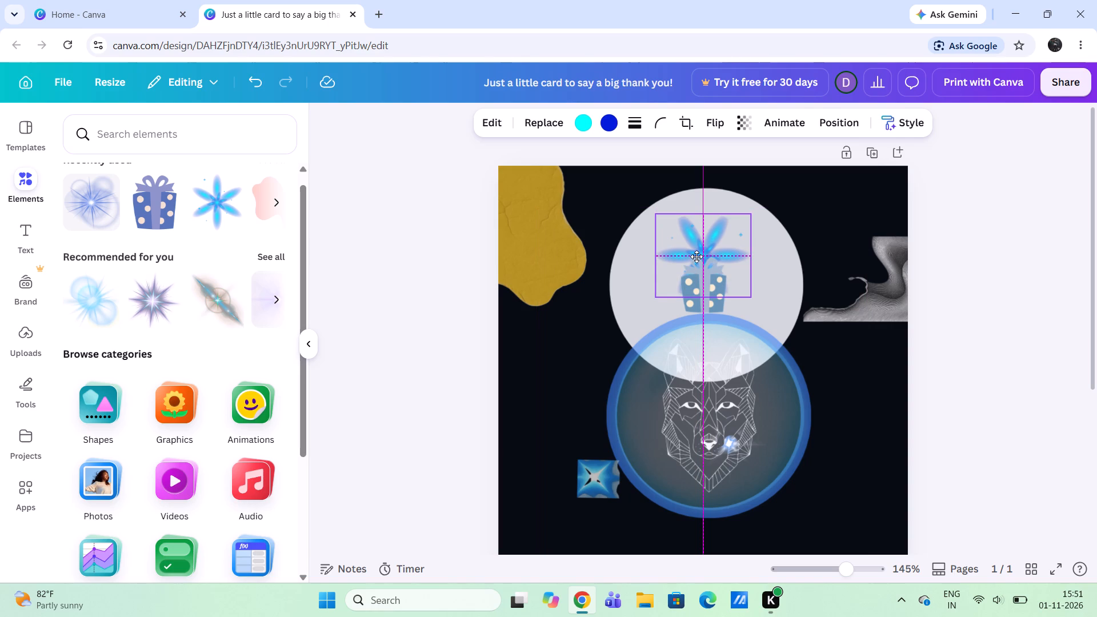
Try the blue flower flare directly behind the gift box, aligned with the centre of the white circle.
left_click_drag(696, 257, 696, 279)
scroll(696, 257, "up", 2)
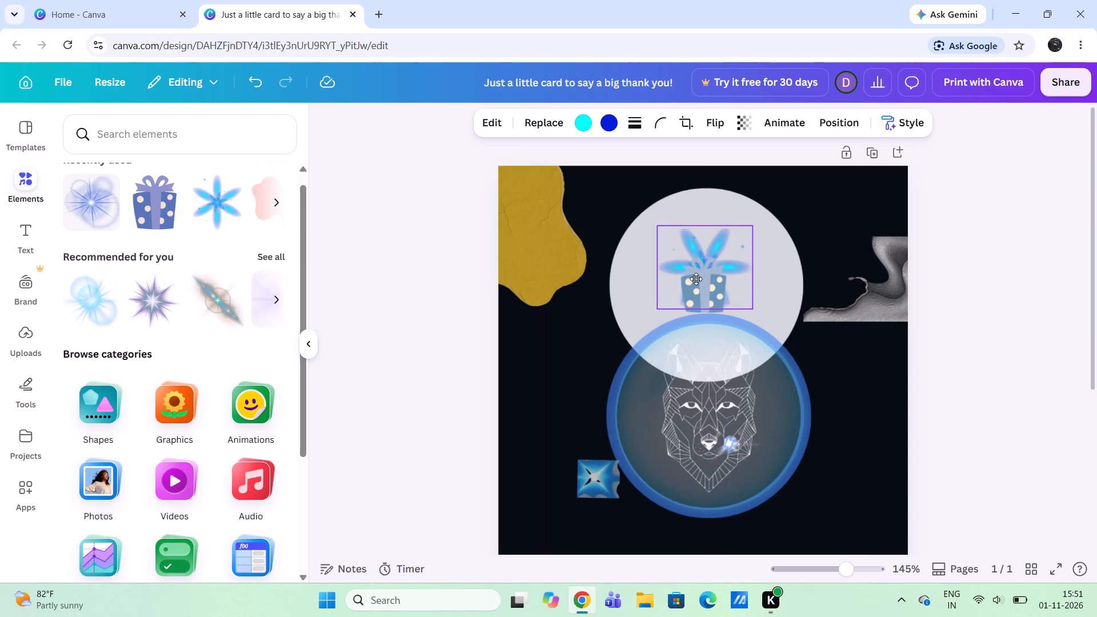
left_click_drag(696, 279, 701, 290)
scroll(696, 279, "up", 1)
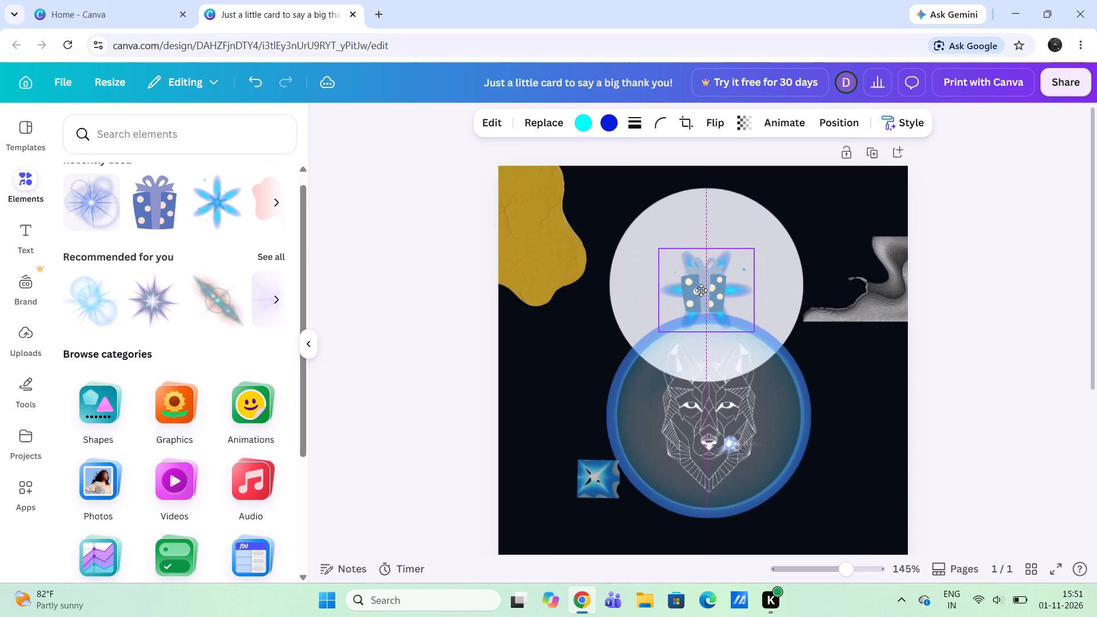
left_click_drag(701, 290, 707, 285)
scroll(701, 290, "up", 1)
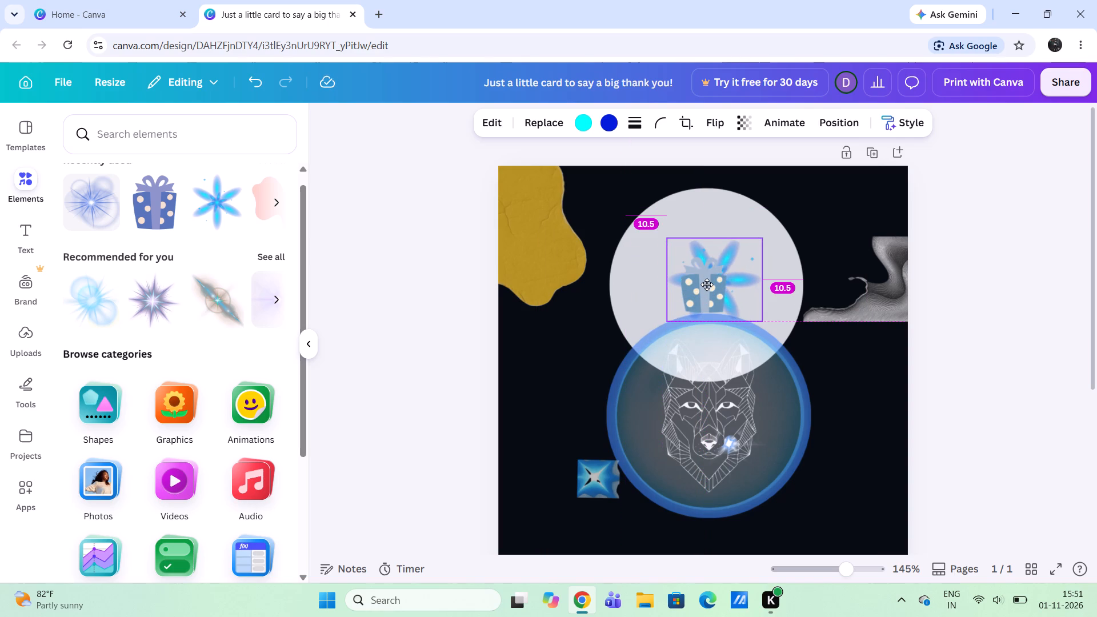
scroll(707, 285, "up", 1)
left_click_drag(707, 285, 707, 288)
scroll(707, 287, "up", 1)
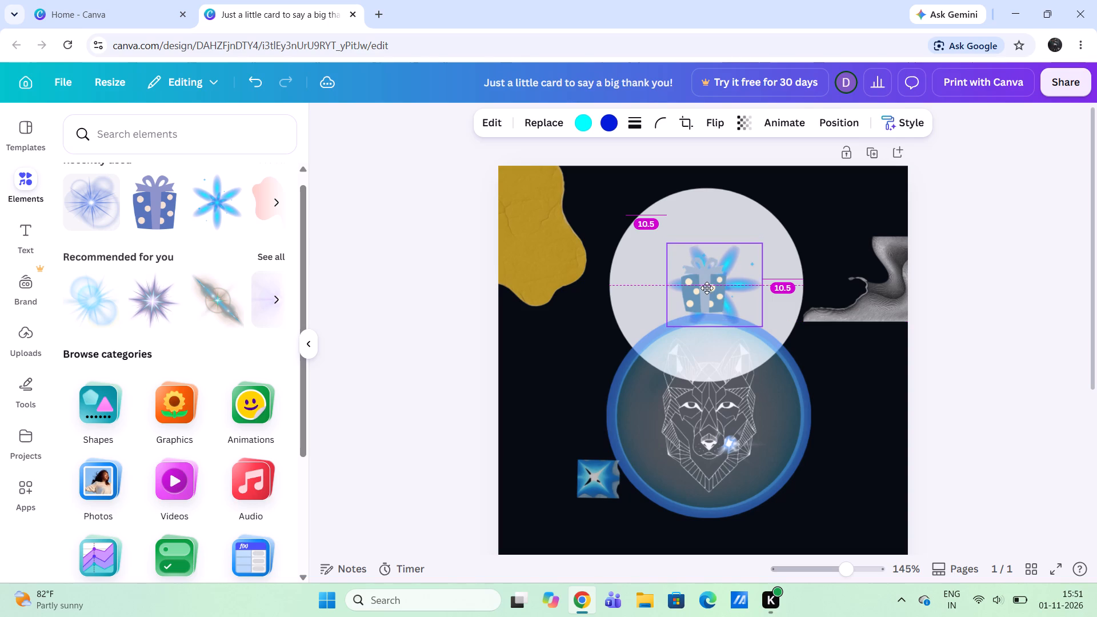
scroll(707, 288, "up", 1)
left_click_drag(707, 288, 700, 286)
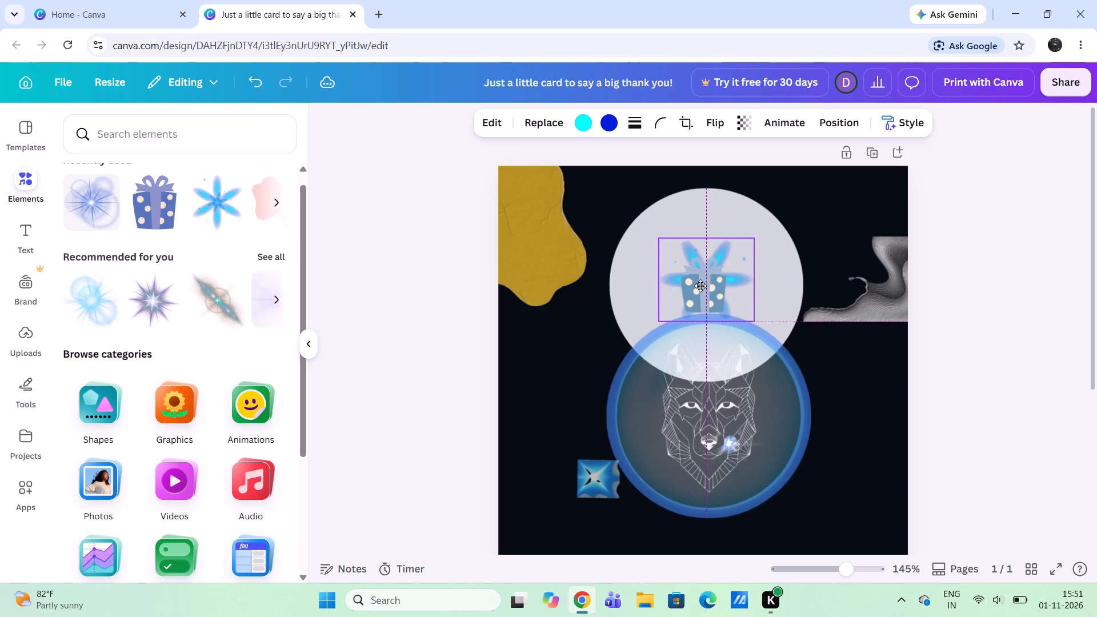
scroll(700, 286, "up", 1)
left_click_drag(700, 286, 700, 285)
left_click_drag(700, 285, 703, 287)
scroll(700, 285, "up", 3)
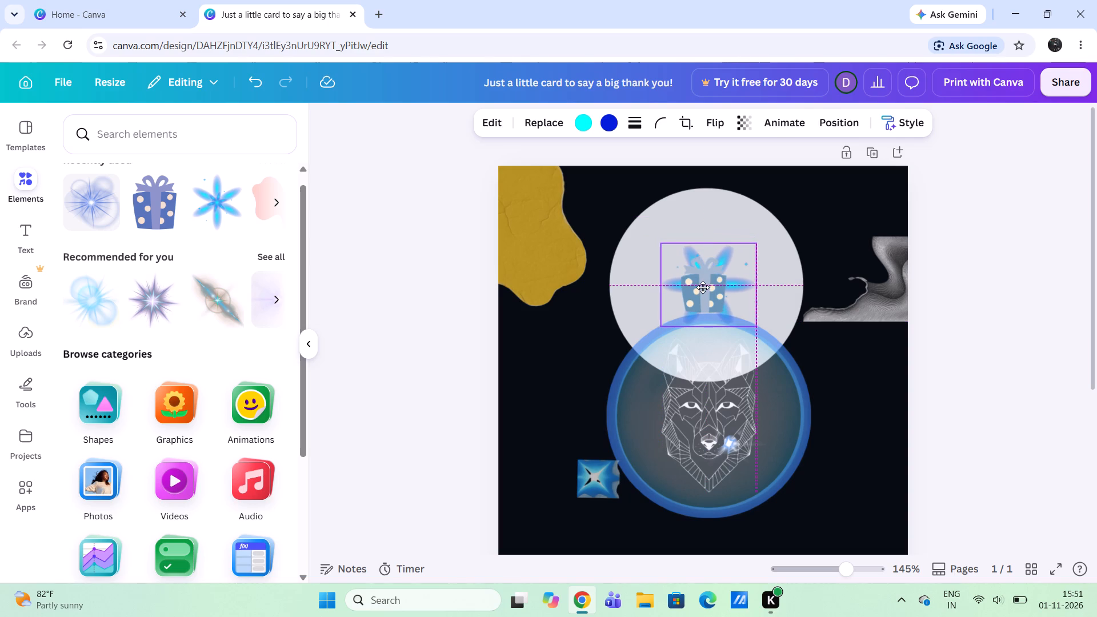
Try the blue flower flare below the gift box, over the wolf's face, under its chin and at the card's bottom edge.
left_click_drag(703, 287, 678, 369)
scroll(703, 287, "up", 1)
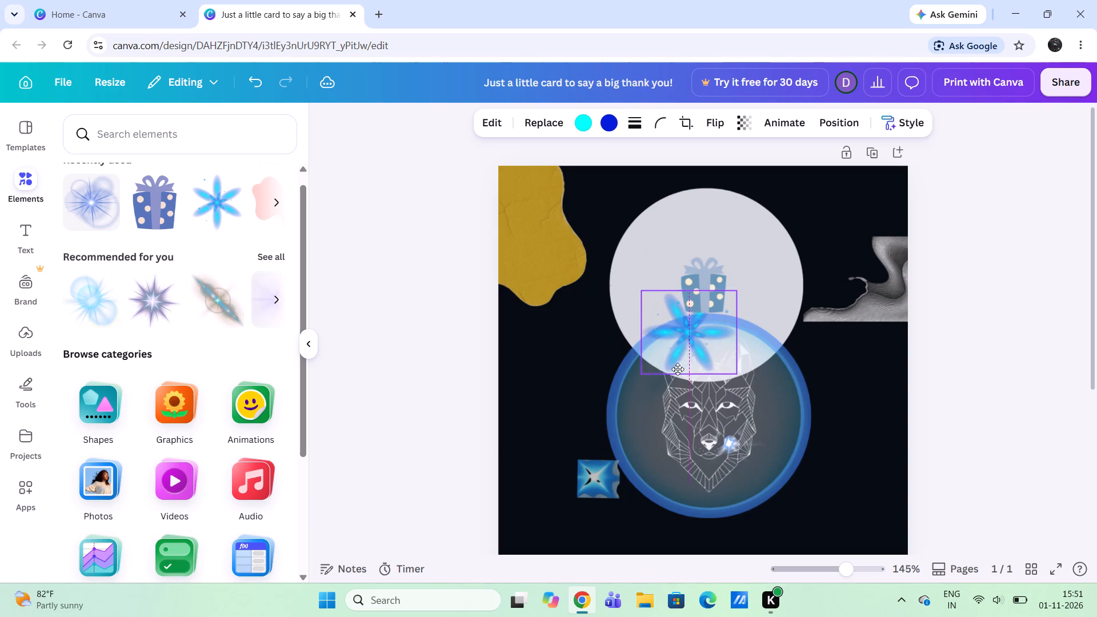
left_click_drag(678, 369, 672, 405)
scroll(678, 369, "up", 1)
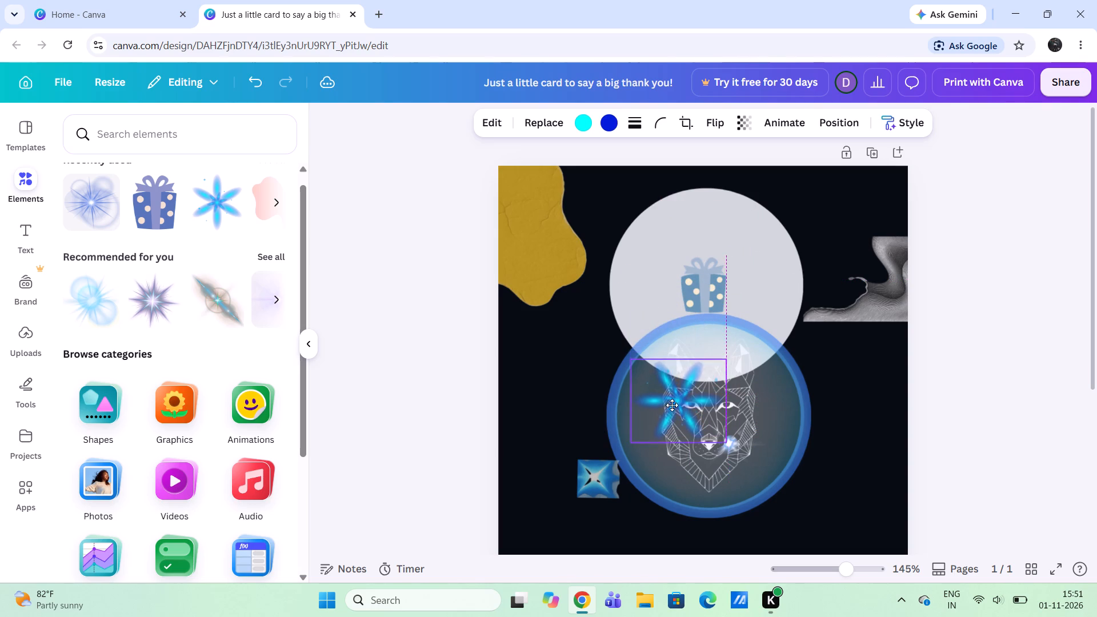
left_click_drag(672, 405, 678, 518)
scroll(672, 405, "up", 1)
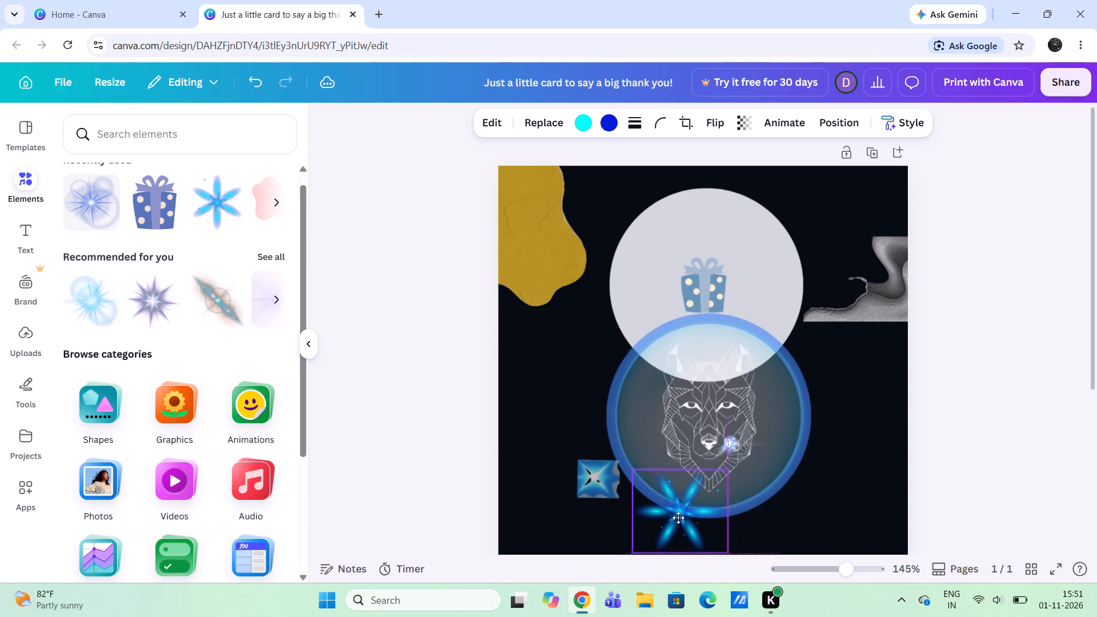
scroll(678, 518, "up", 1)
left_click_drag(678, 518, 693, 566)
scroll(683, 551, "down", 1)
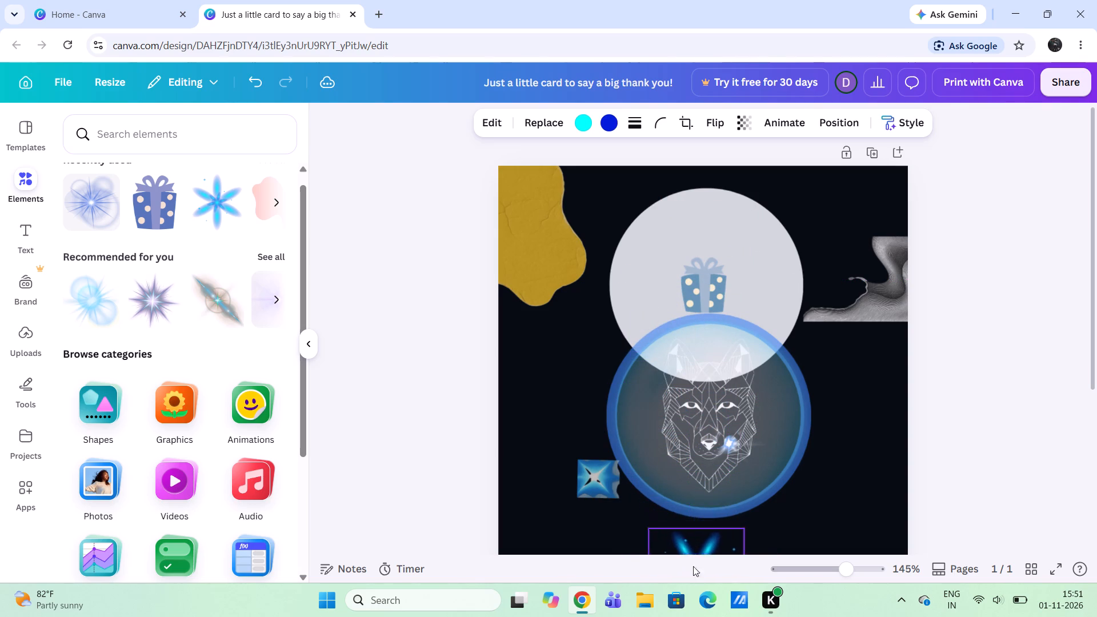
Place the blue flower flare over the wolf's left ear, where the white and blue-ringed circles overlap.
left_click_drag(693, 566, 665, 371)
scroll(693, 566, "down", 1)
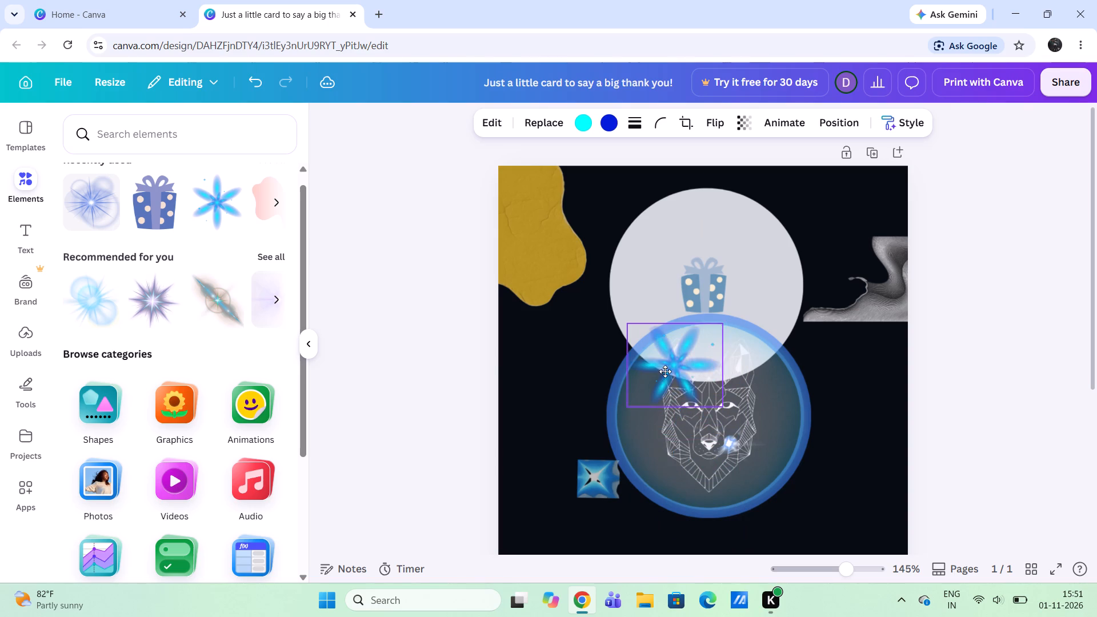
left_click_drag(665, 371, 662, 374)
scroll(665, 371, "down", 1)
scroll(662, 374, "up", 1)
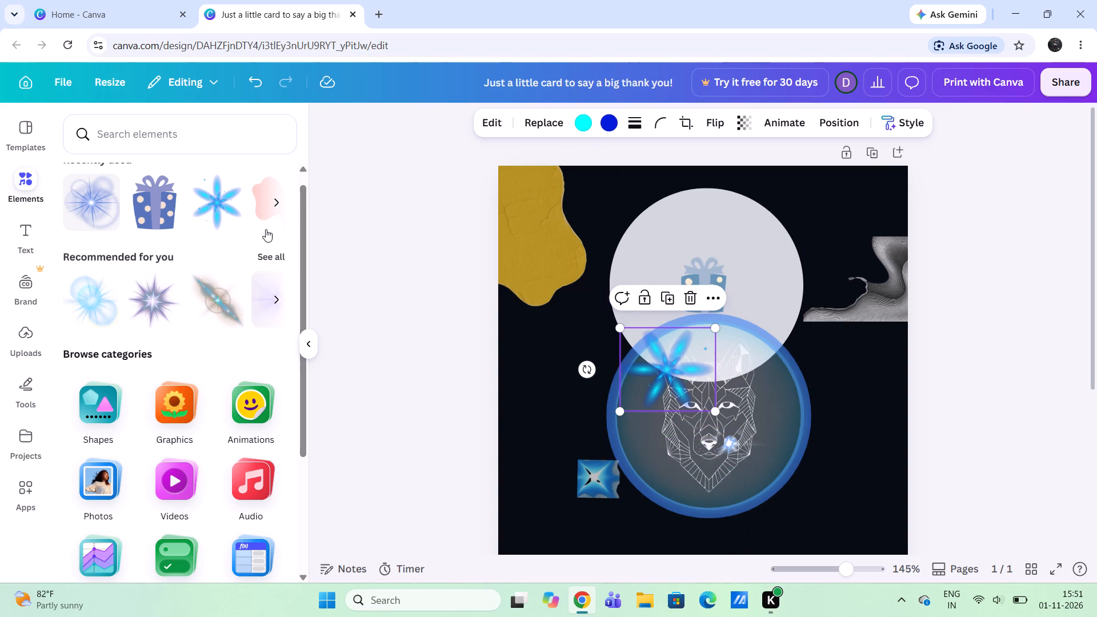
Browse the recently used and recommended graphics and add the purple star-shaped light flare to the card.
left_click(279, 203)
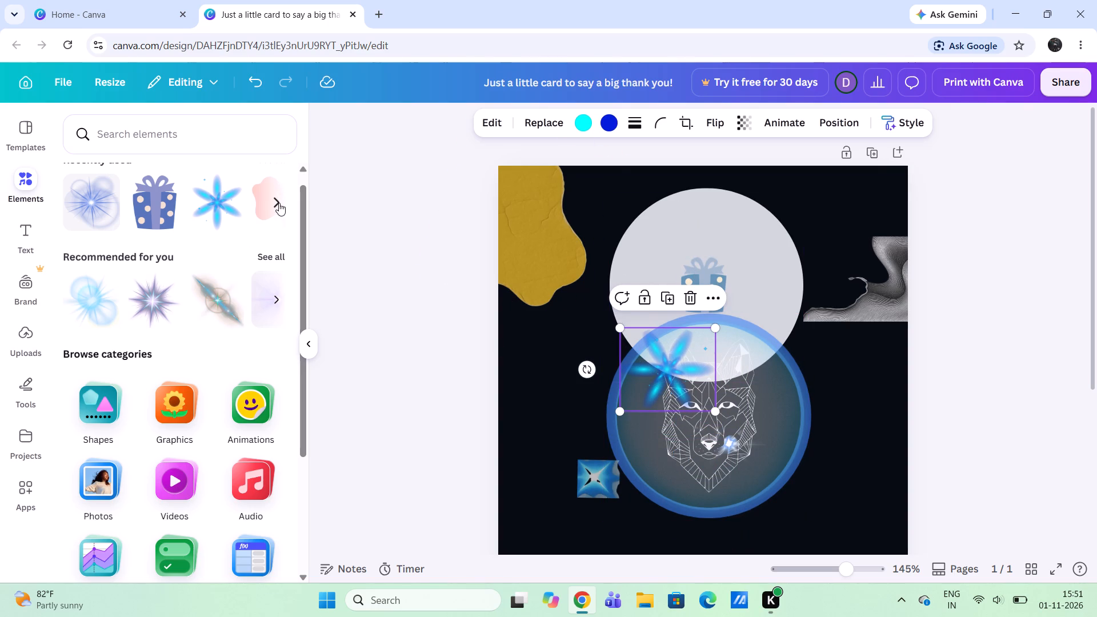
left_click(279, 203)
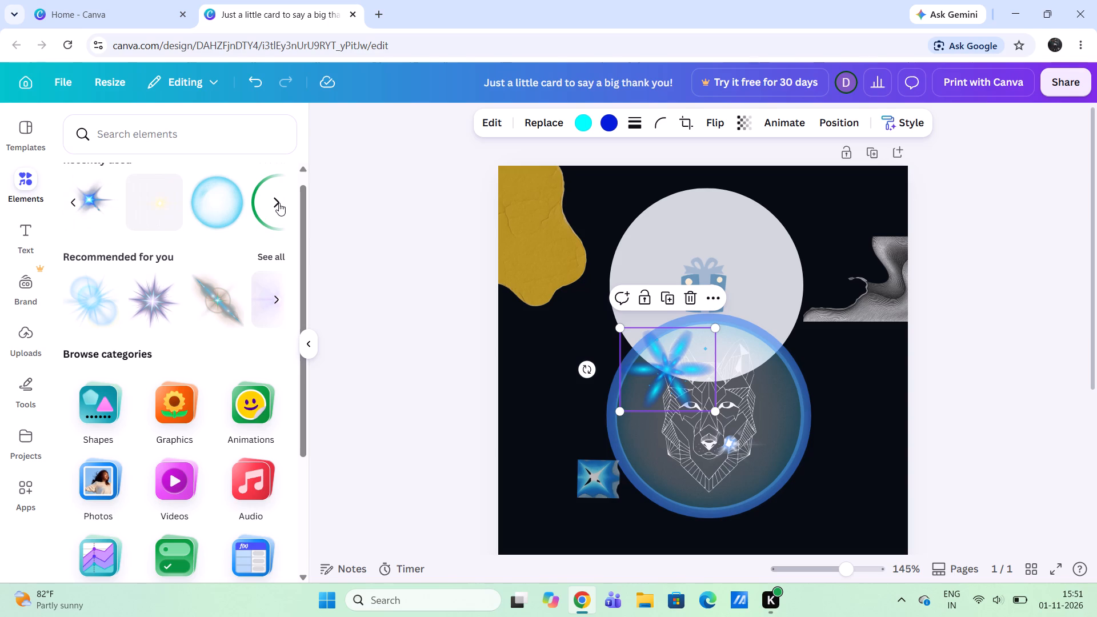
left_click(280, 201)
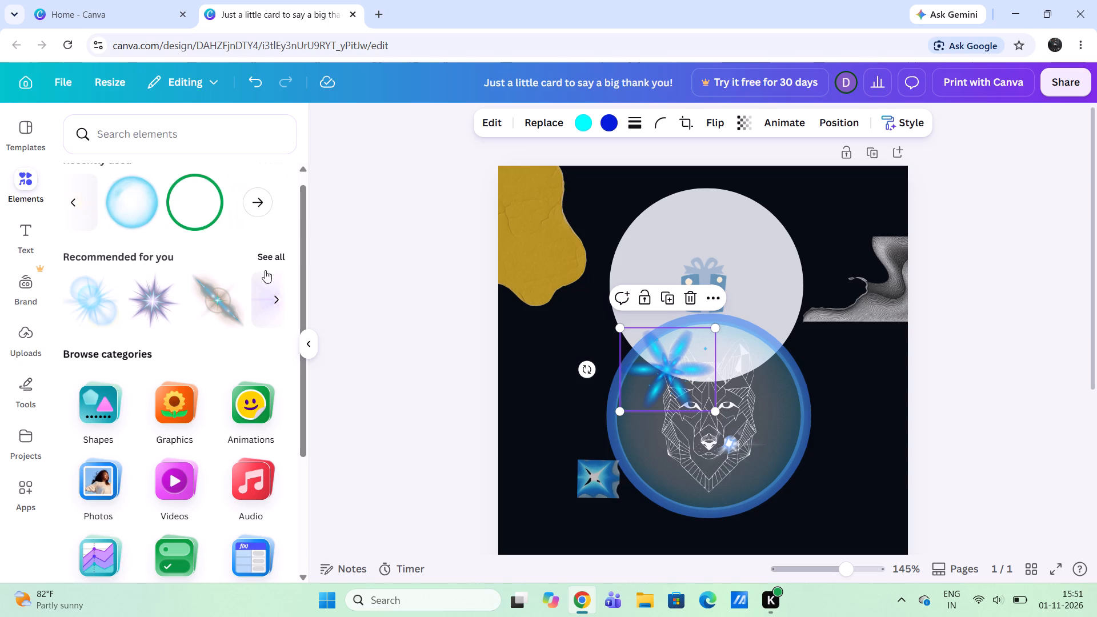
left_click(277, 301)
left_click(277, 301)
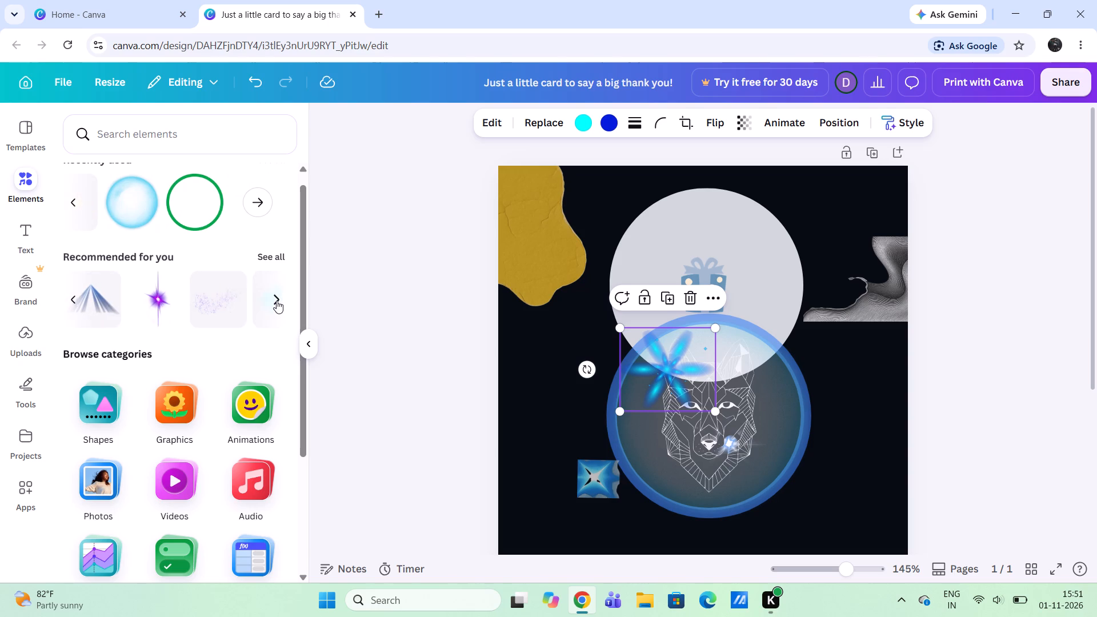
left_click(159, 296)
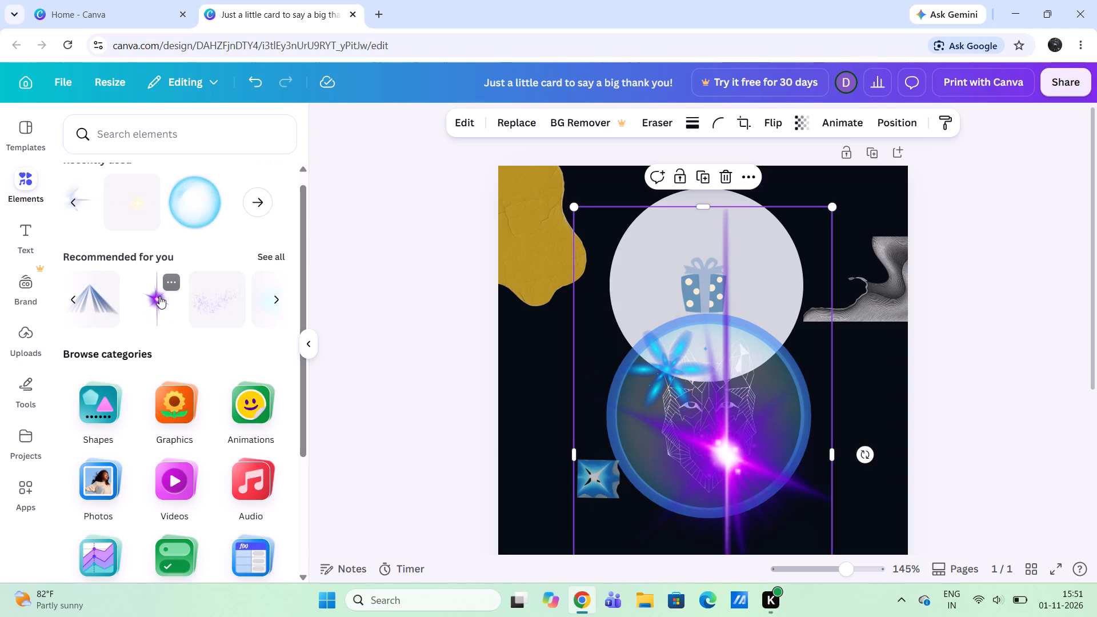
Shrink the purple flare to about a third of its original width and stretch it sideways beside the wolf's face.
left_click_drag(732, 470, 724, 444)
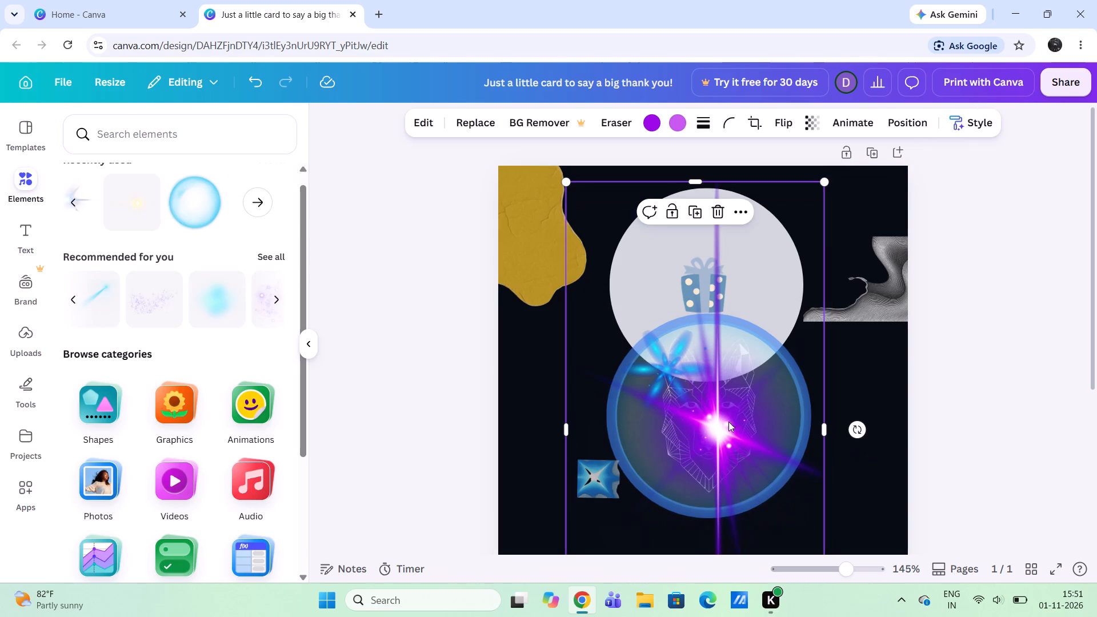
left_click_drag(823, 181, 814, 229)
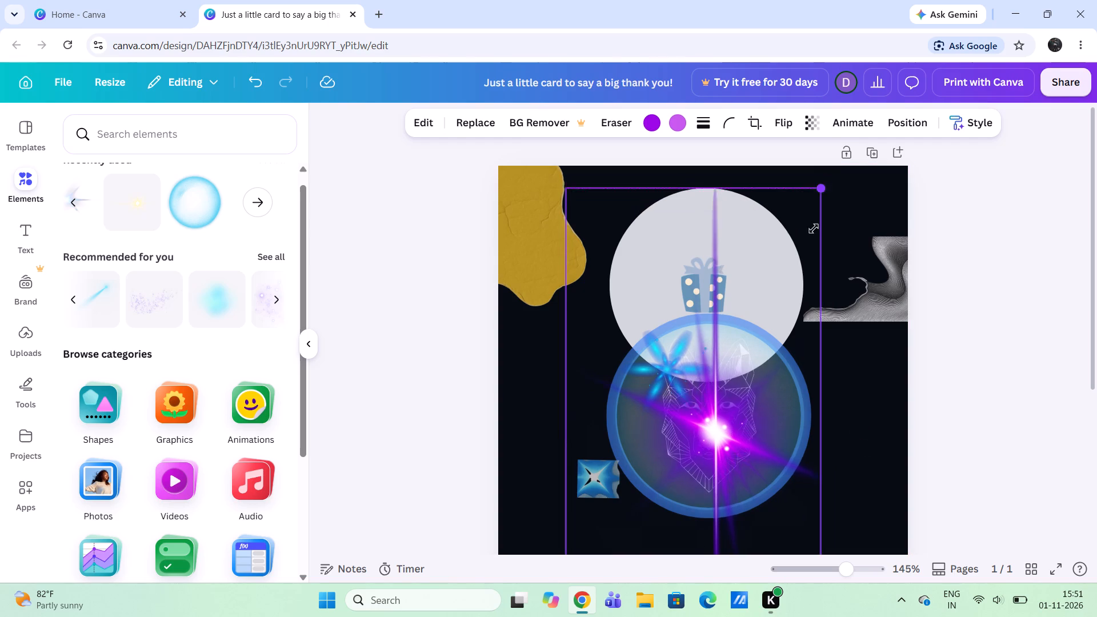
left_click_drag(814, 229, 771, 518)
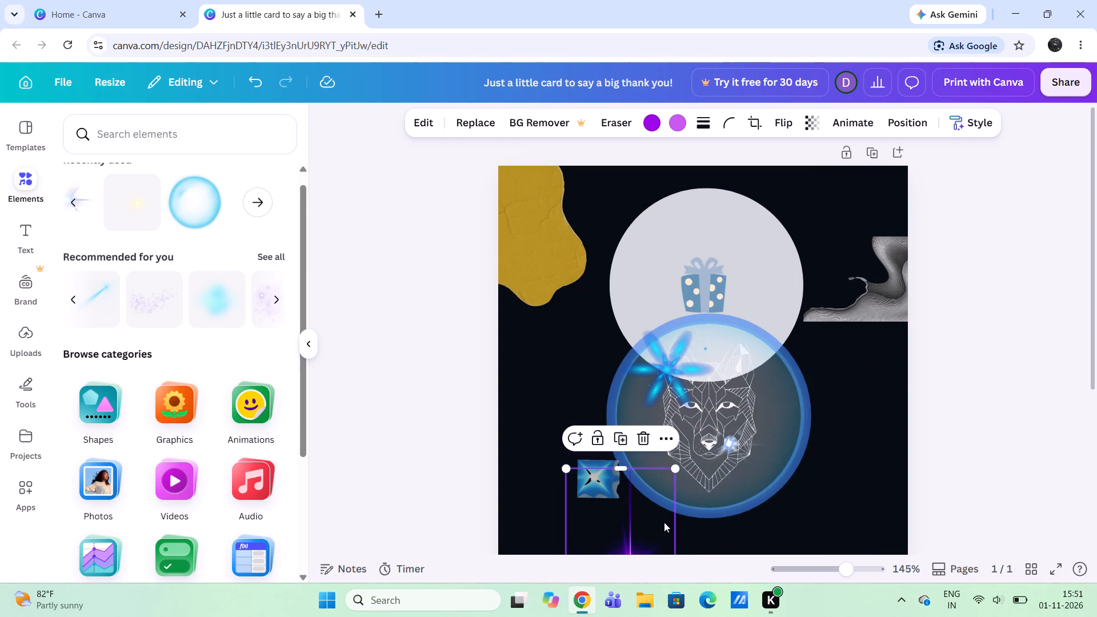
left_click_drag(623, 520, 681, 283)
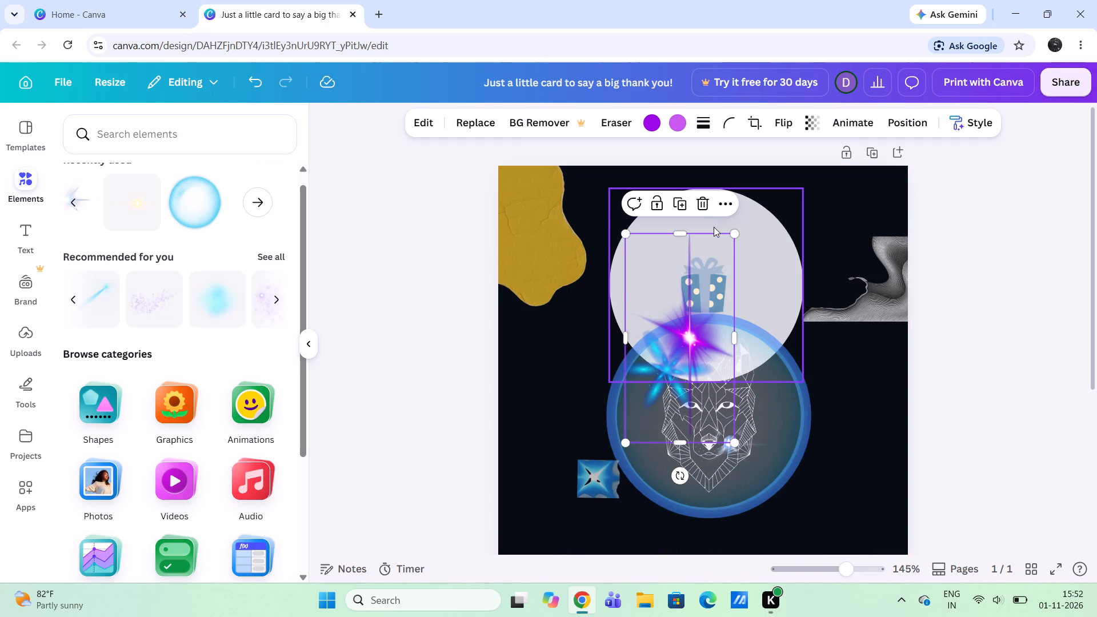
left_click_drag(732, 235, 723, 382)
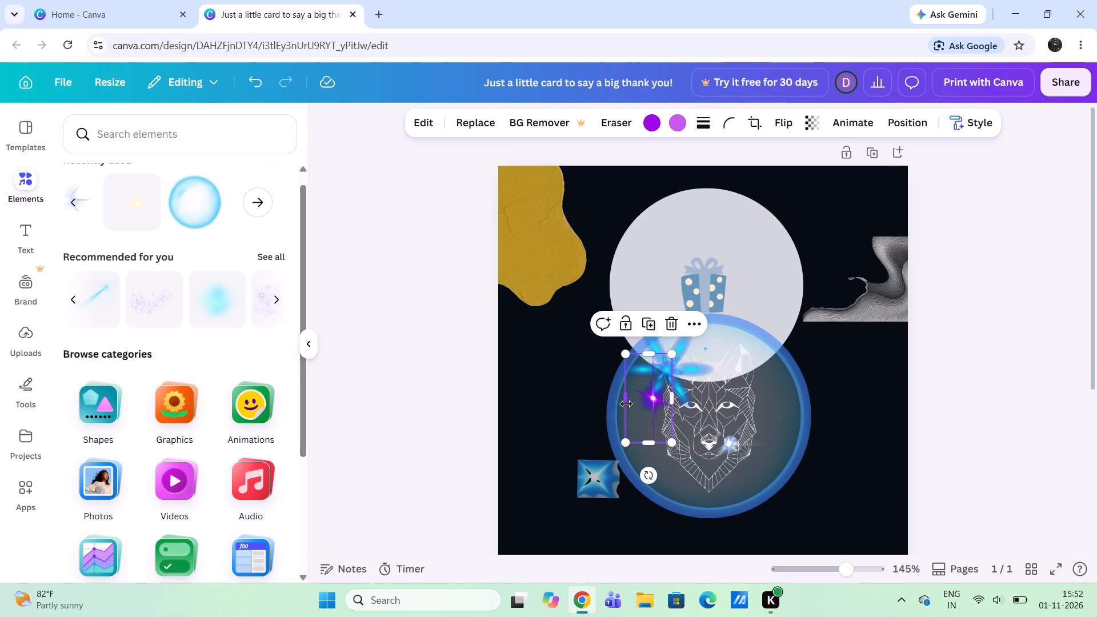
left_click_drag(626, 404, 580, 418)
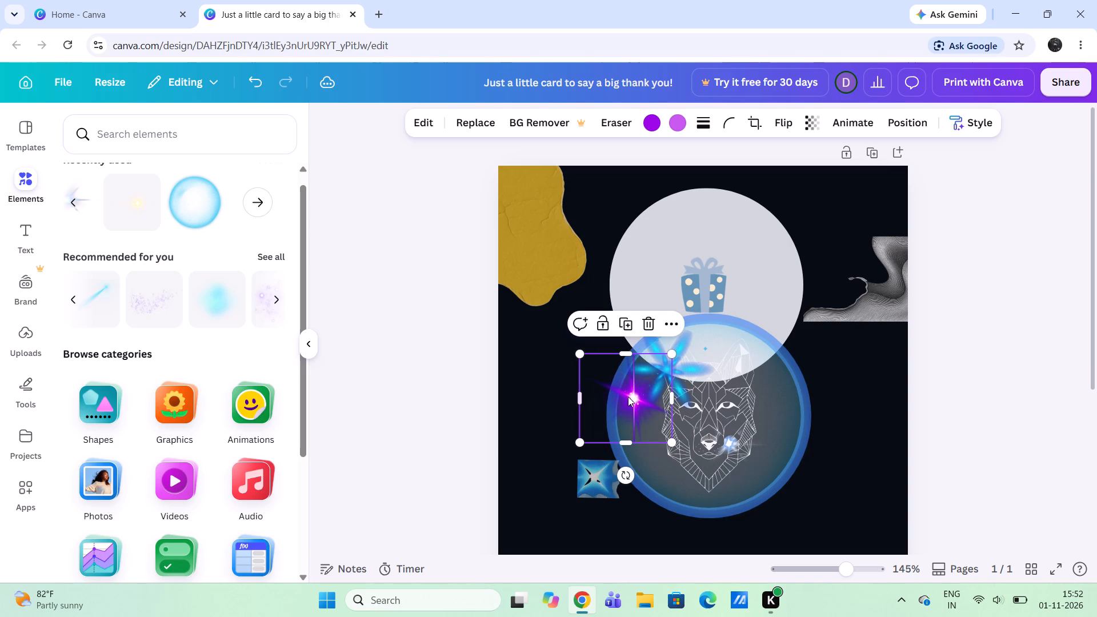
Try the purple flare over the centre of the blue flower flare and make it slightly smaller.
left_click_drag(630, 398, 676, 364)
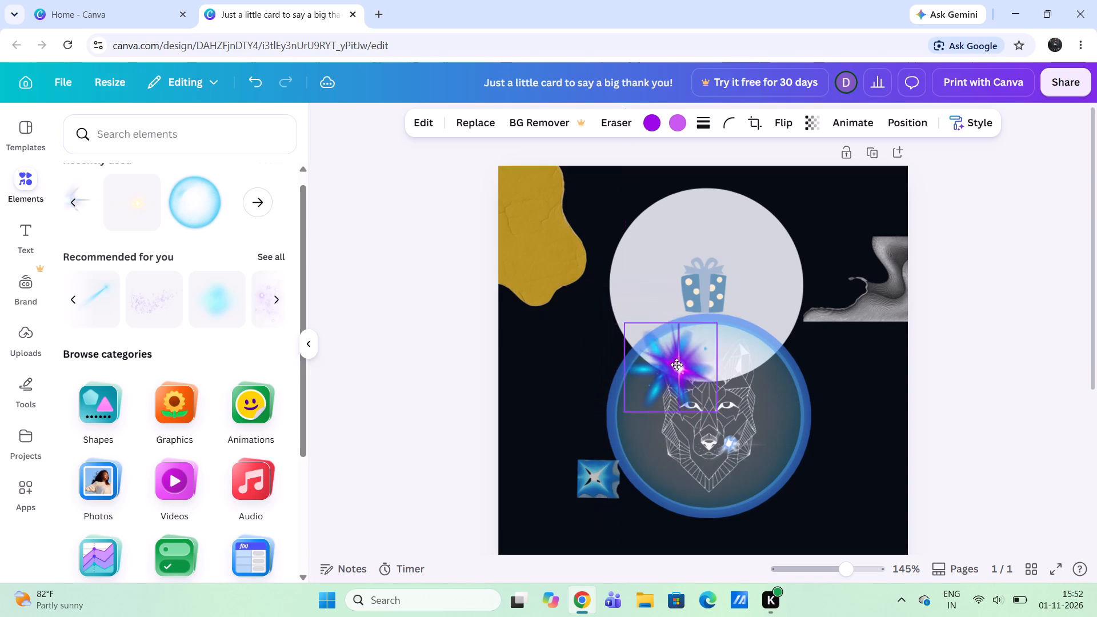
left_click_drag(676, 364, 676, 359)
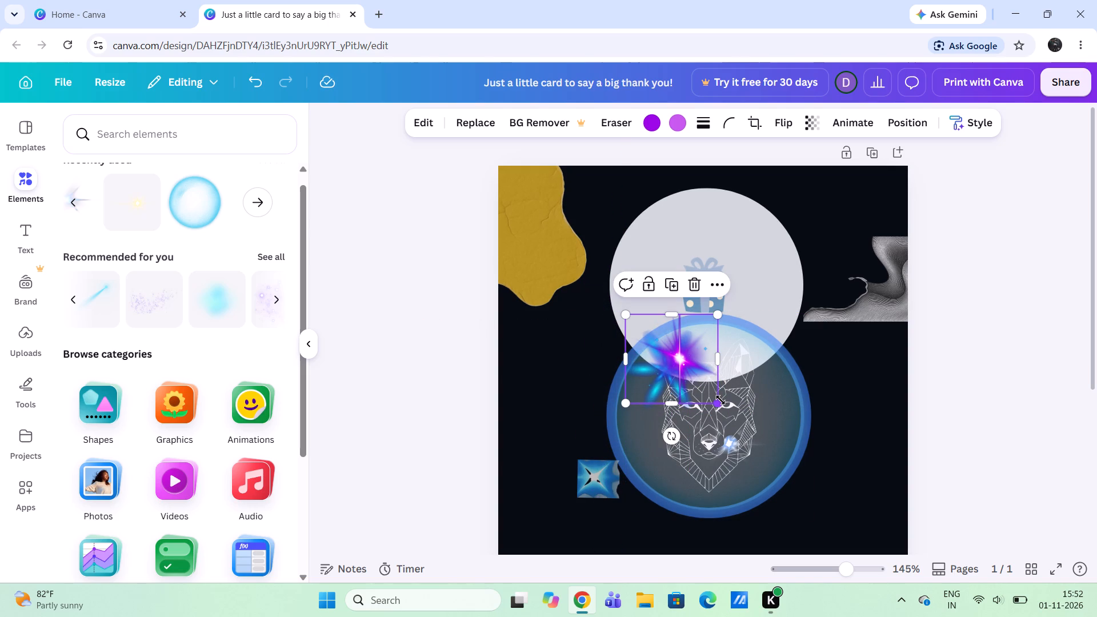
left_click_drag(720, 400, 704, 383)
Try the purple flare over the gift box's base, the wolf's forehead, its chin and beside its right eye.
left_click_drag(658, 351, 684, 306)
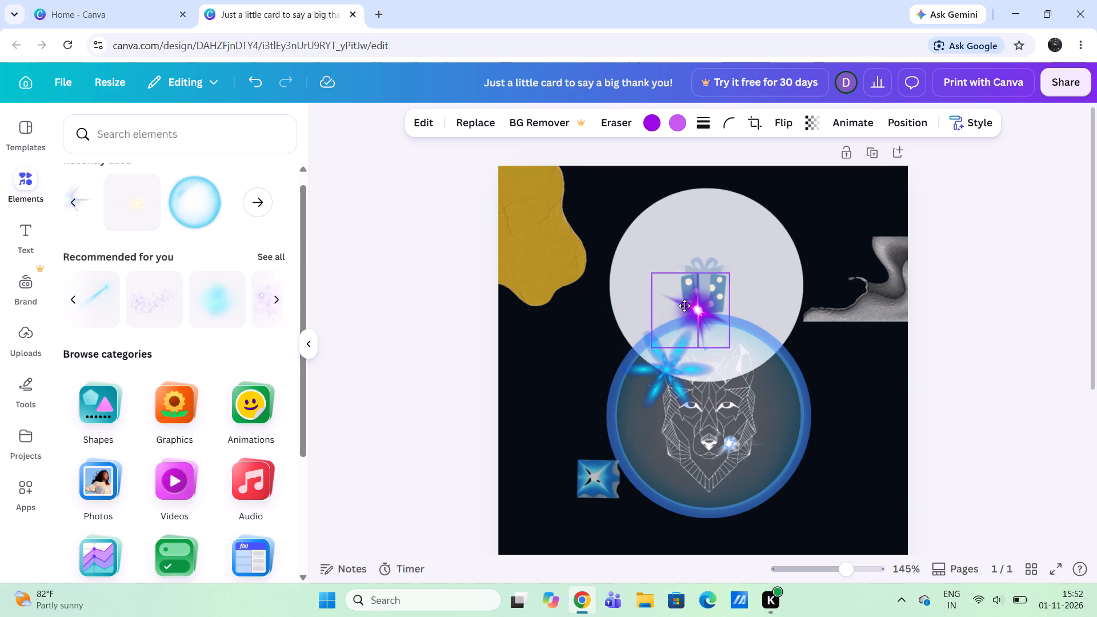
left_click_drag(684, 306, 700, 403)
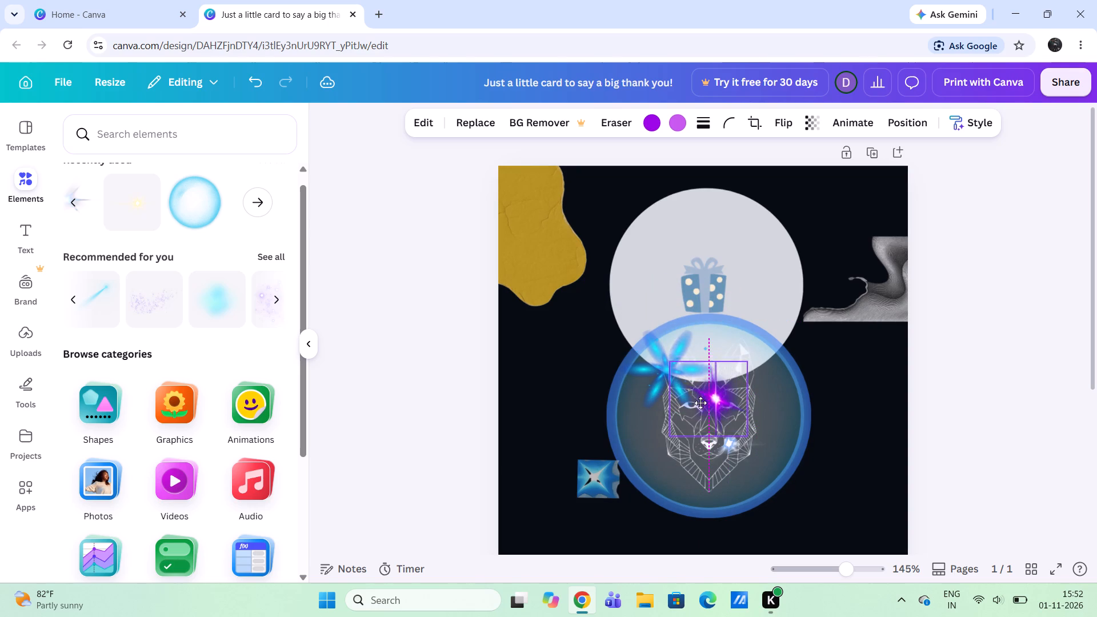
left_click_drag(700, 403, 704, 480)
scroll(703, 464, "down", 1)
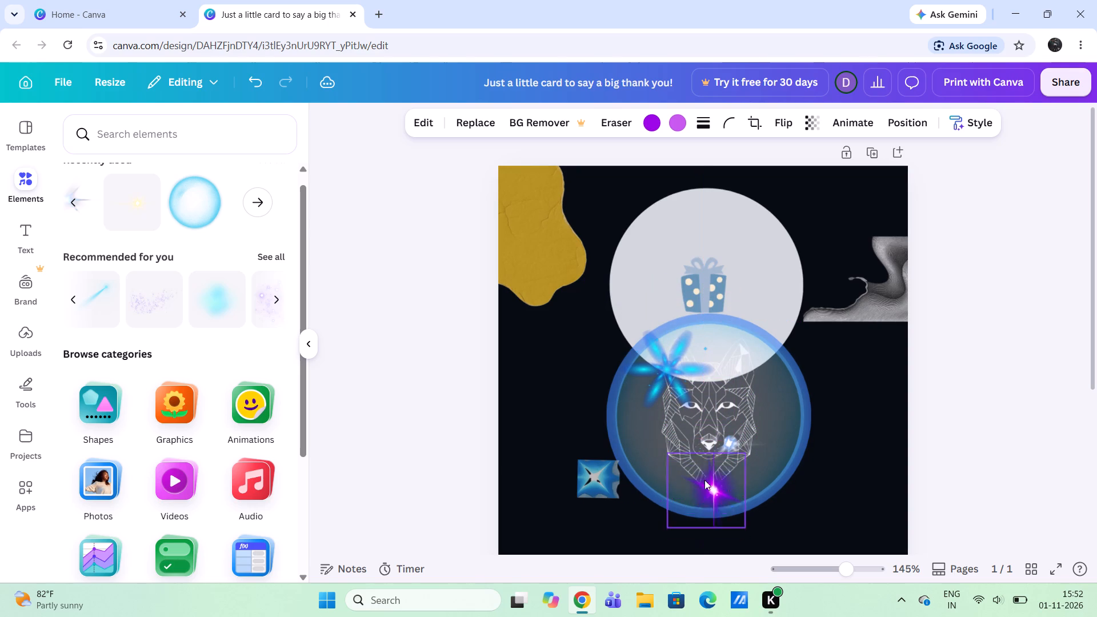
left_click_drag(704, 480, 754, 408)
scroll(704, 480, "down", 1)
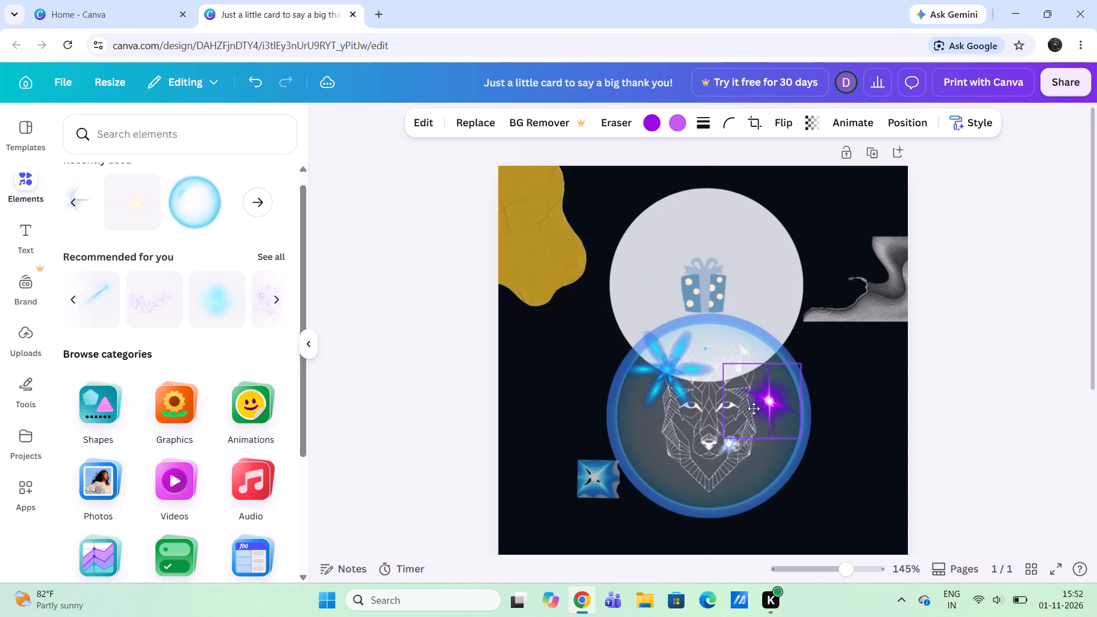
Move the purple flare into the white circle, just to the right of the gift box.
left_click_drag(754, 408, 745, 265)
scroll(754, 408, "down", 1)
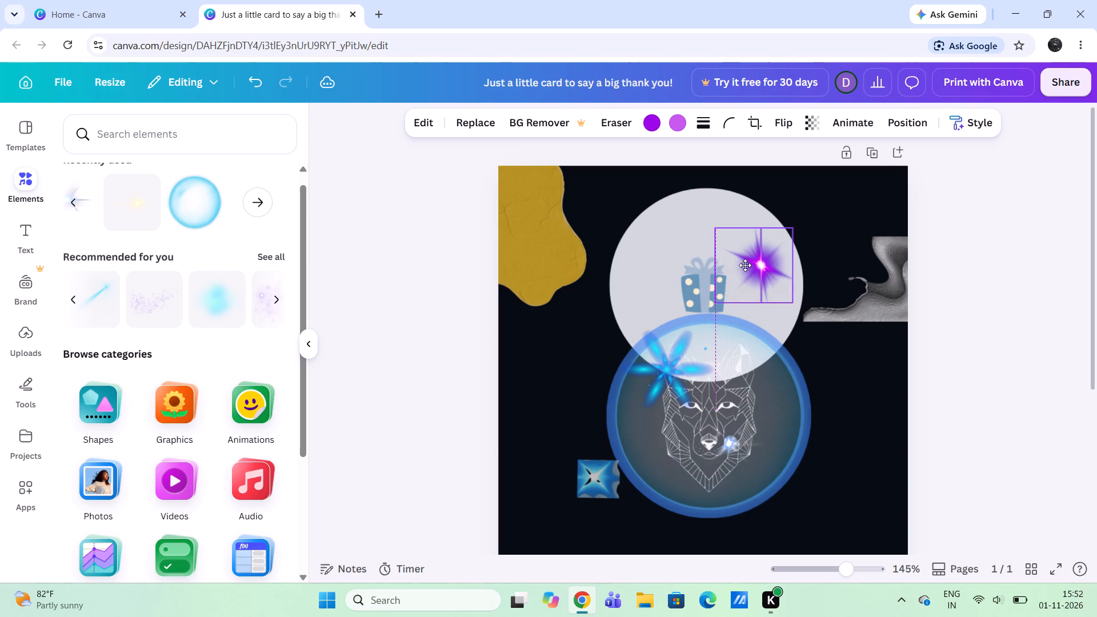
scroll(745, 265, "down", 1)
left_click_drag(745, 265, 744, 267)
scroll(744, 267, "down", 1)
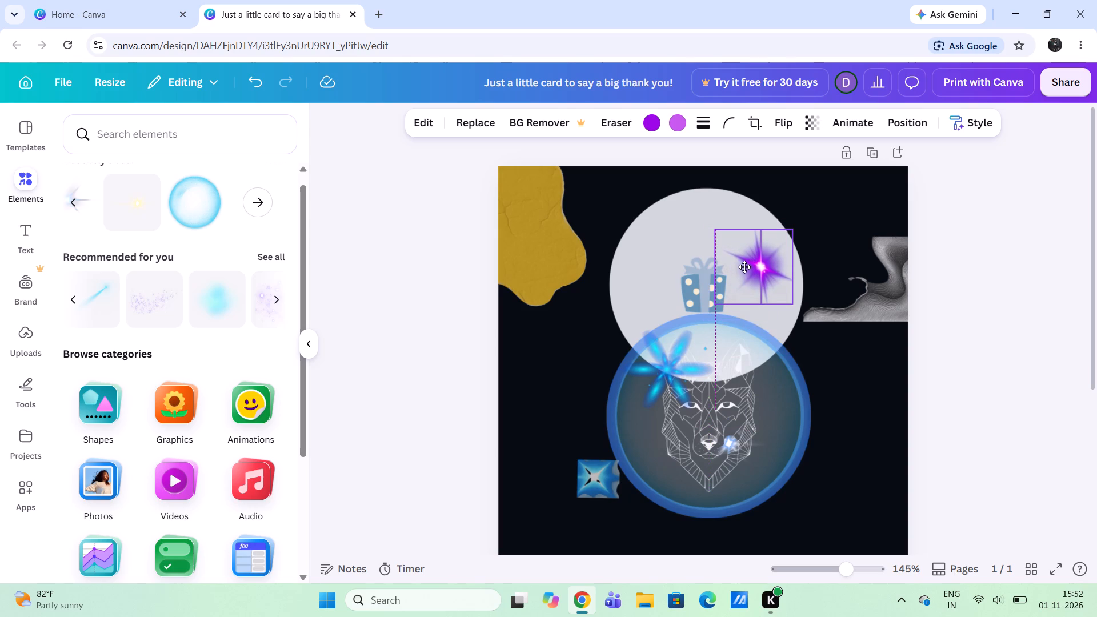
left_click_drag(744, 267, 743, 279)
scroll(744, 267, "down", 2)
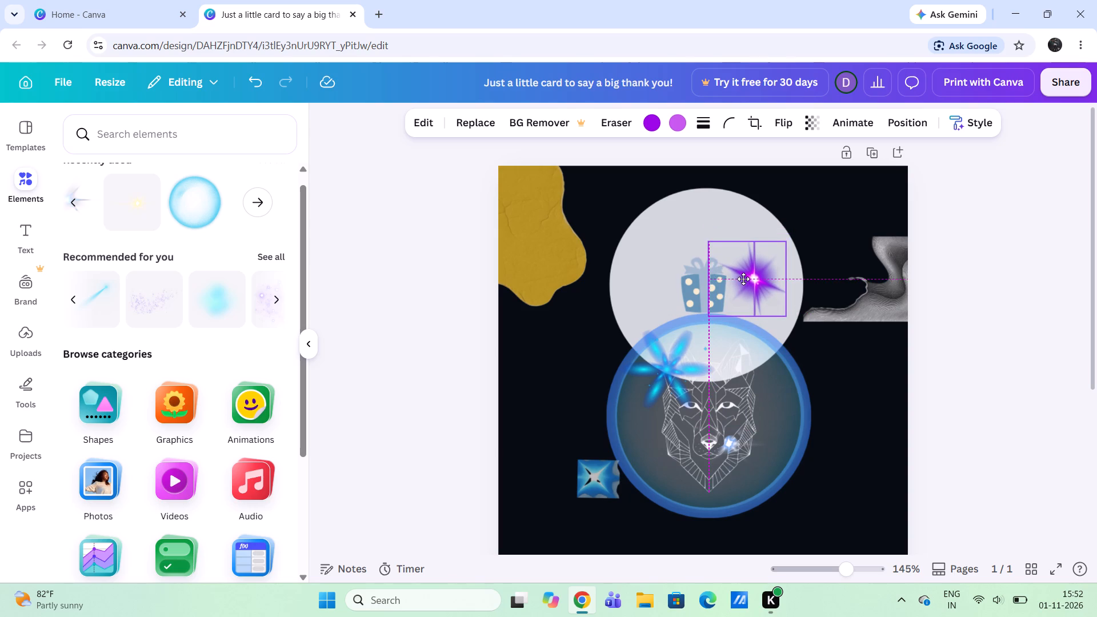
left_click_drag(743, 279, 745, 279)
scroll(743, 279, "down", 1)
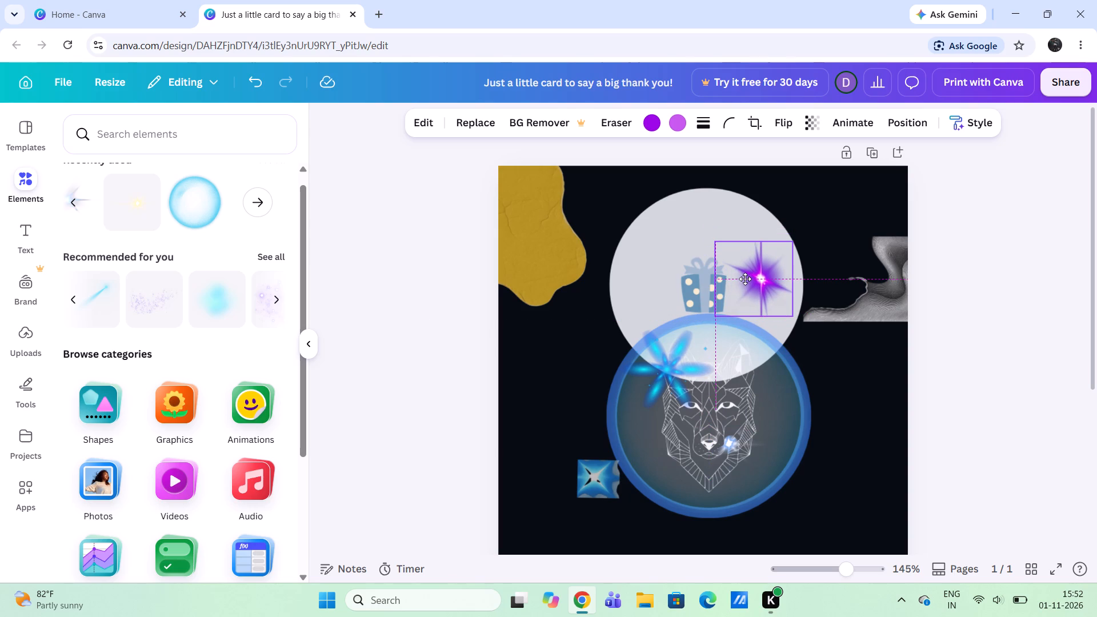
left_click_drag(745, 279, 744, 280)
scroll(745, 279, "down", 1)
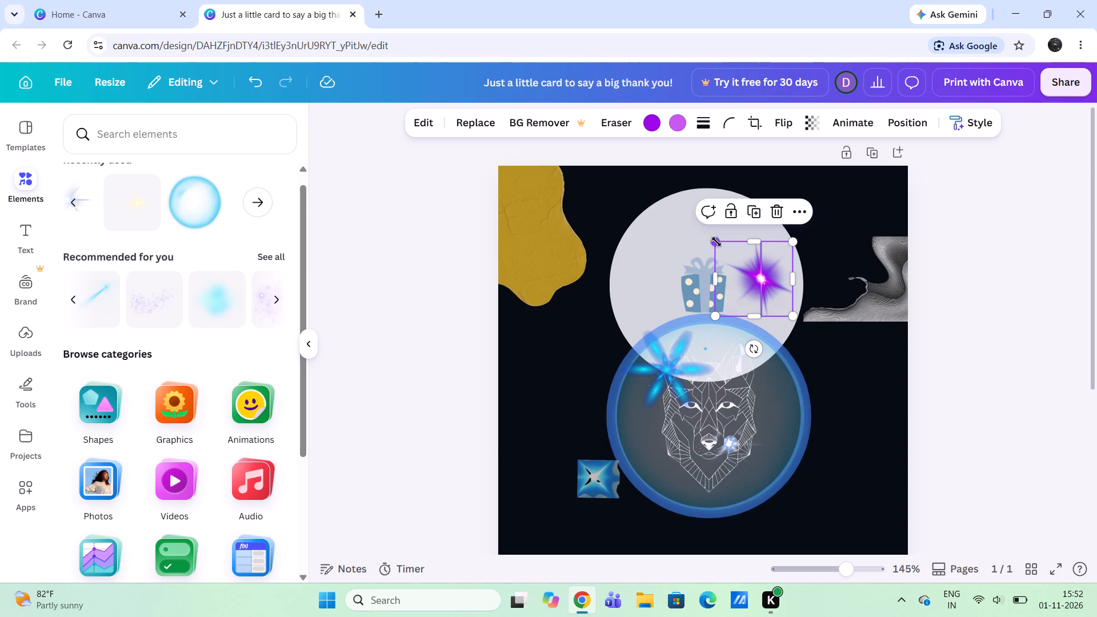
Shrink the purple flare and place it beside the gift's bow, with 2.3 gaps to the gift box and the grey shape.
left_click_drag(716, 242, 733, 261)
left_click_drag(756, 286, 764, 270)
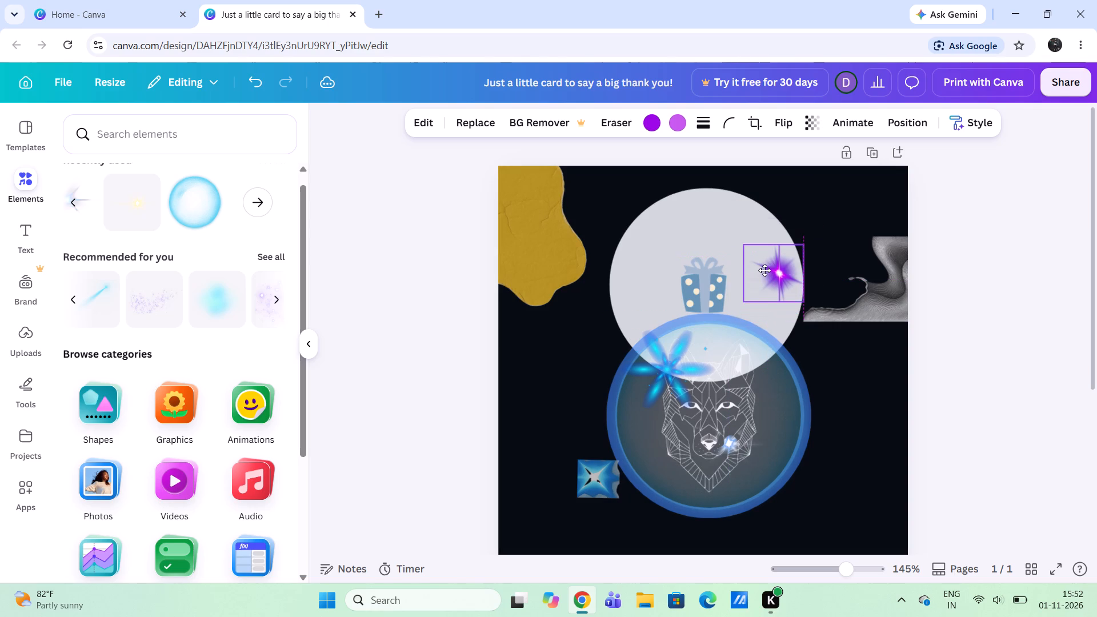
left_click_drag(764, 270, 758, 259)
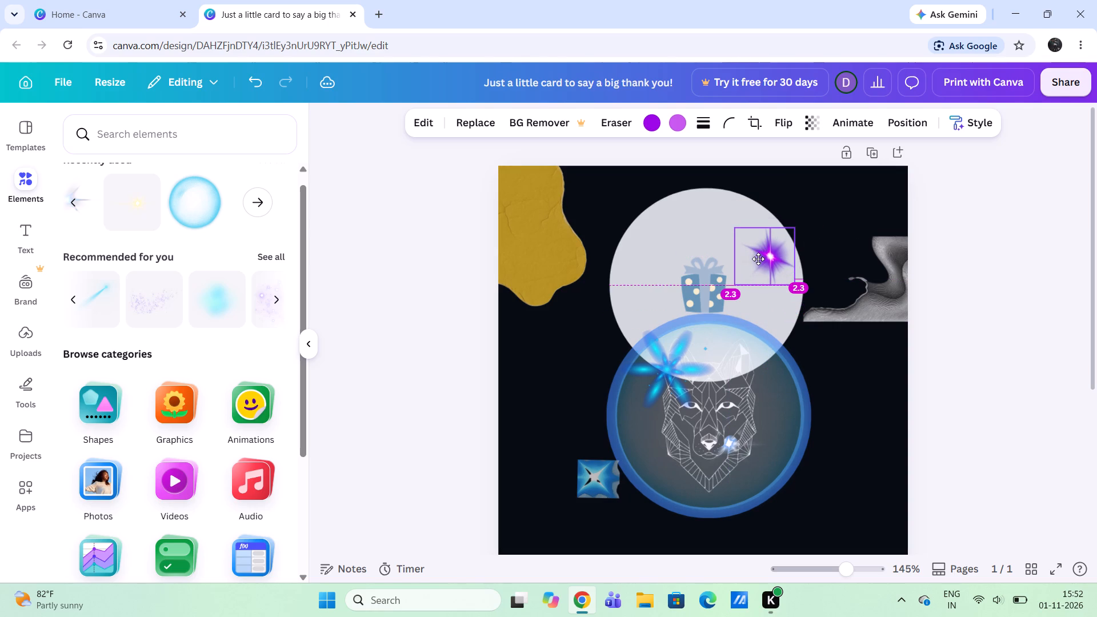
left_click_drag(758, 259, 752, 259)
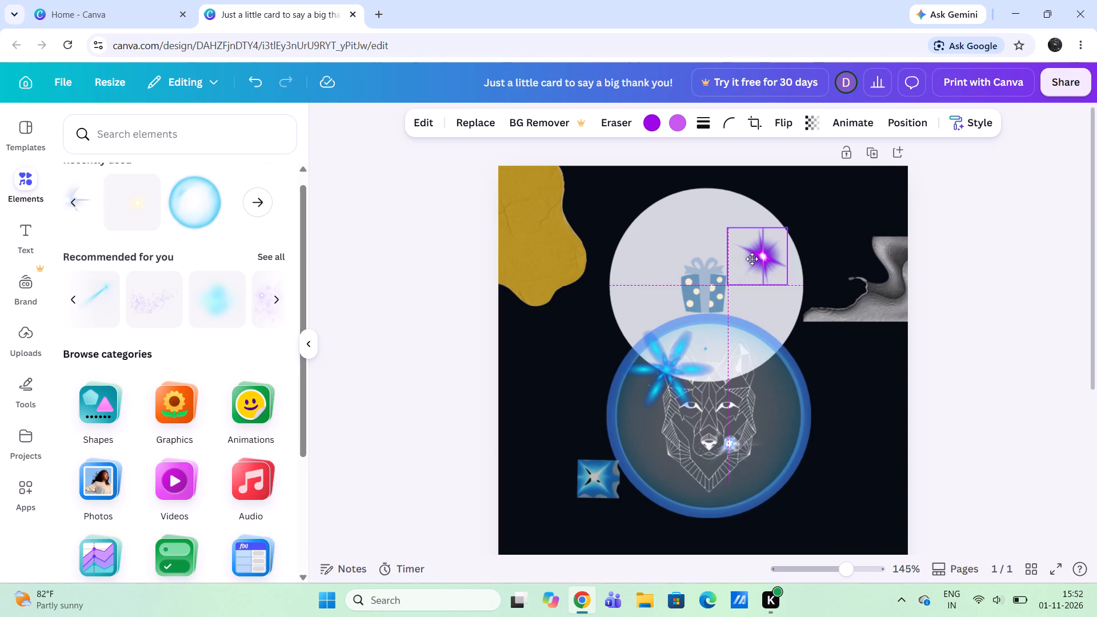
left_click_drag(752, 259, 755, 270)
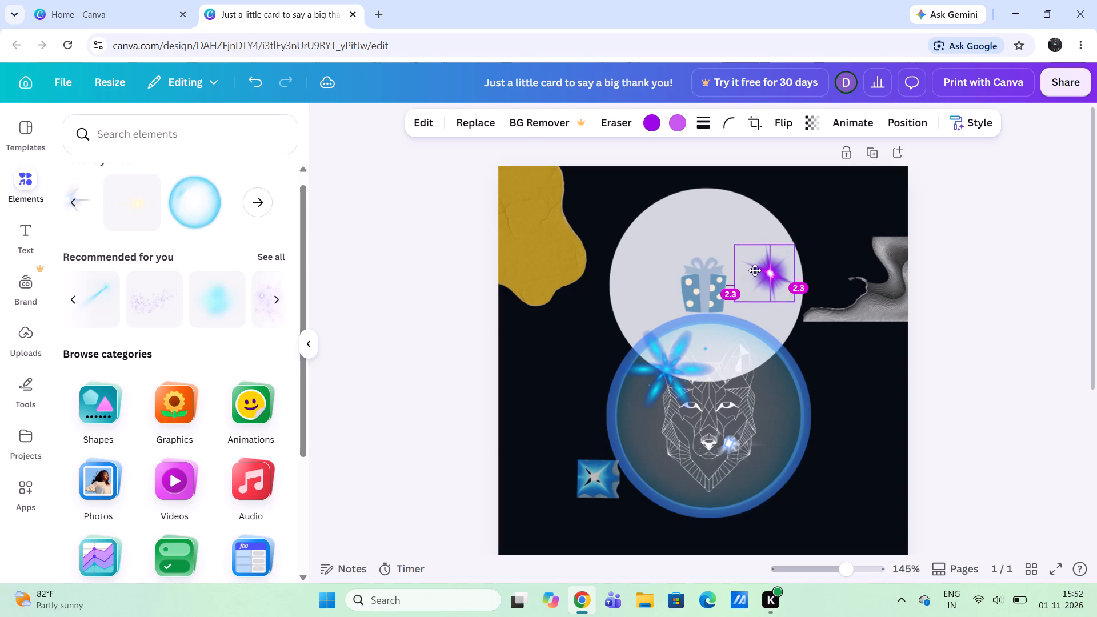
left_click_drag(755, 270, 754, 254)
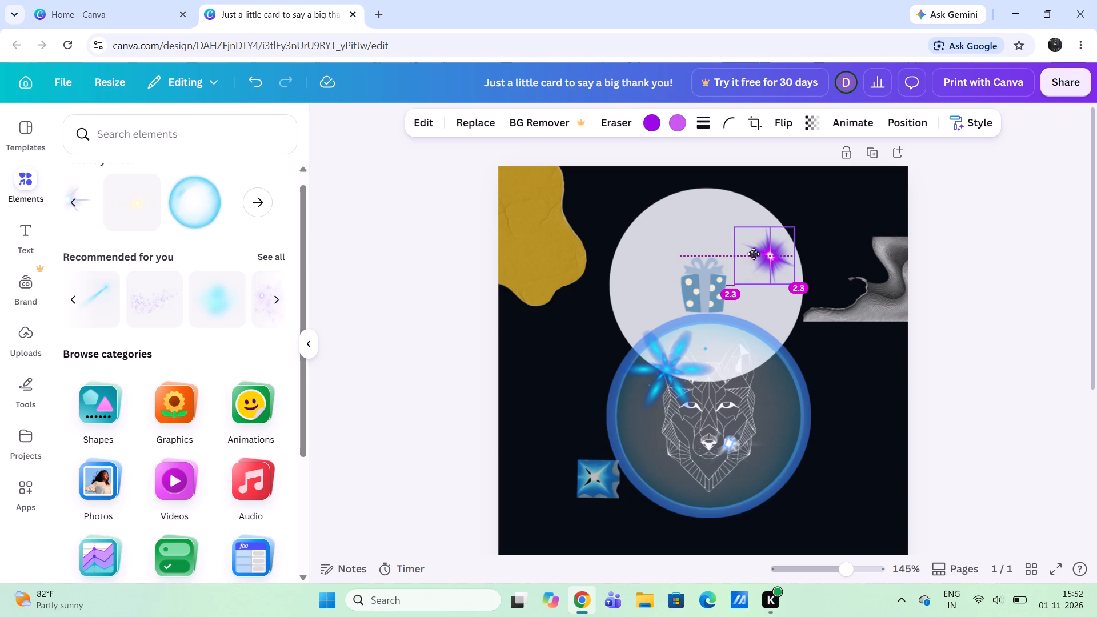
left_click_drag(754, 254, 758, 252)
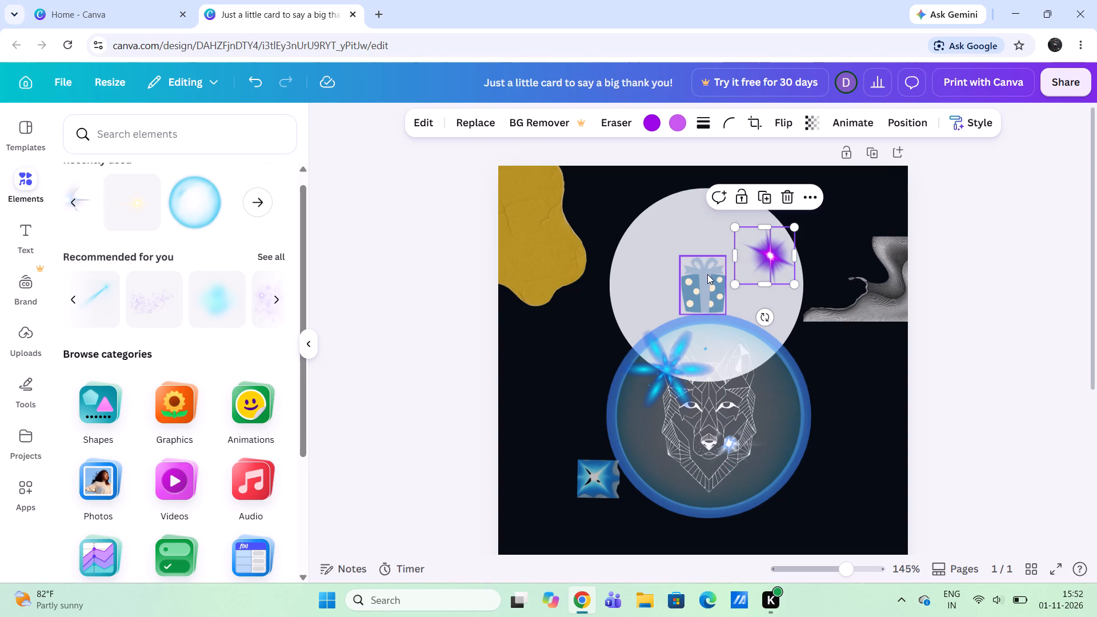
Shrink the blue flower flare and centre it near the top of the white circle.
left_click_drag(668, 363, 658, 291)
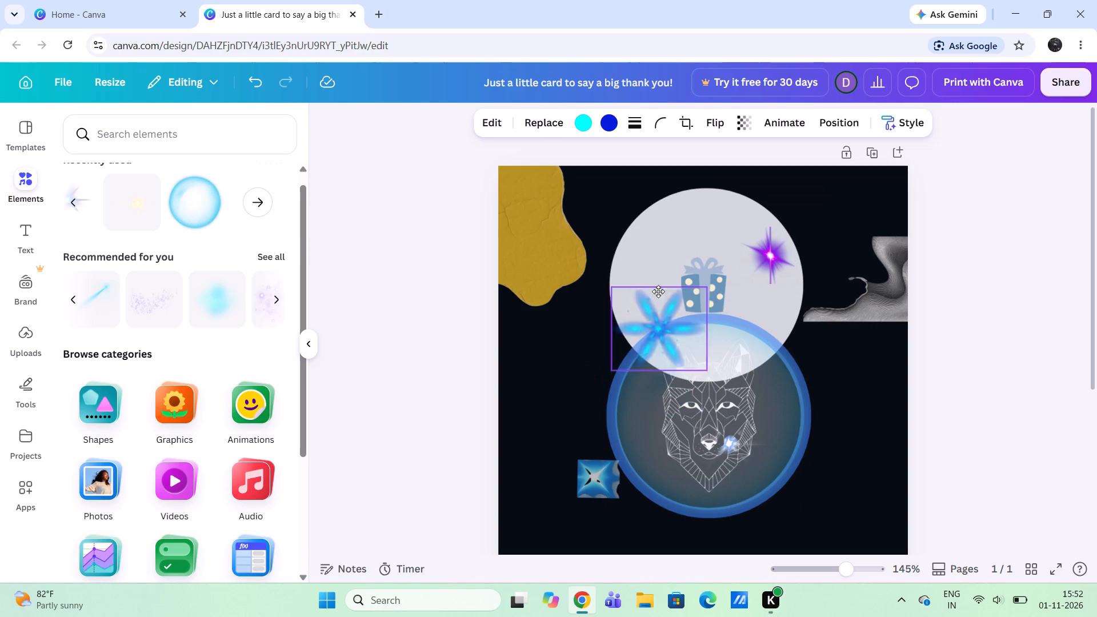
left_click_drag(658, 291, 658, 266)
left_click_drag(608, 226, 639, 266)
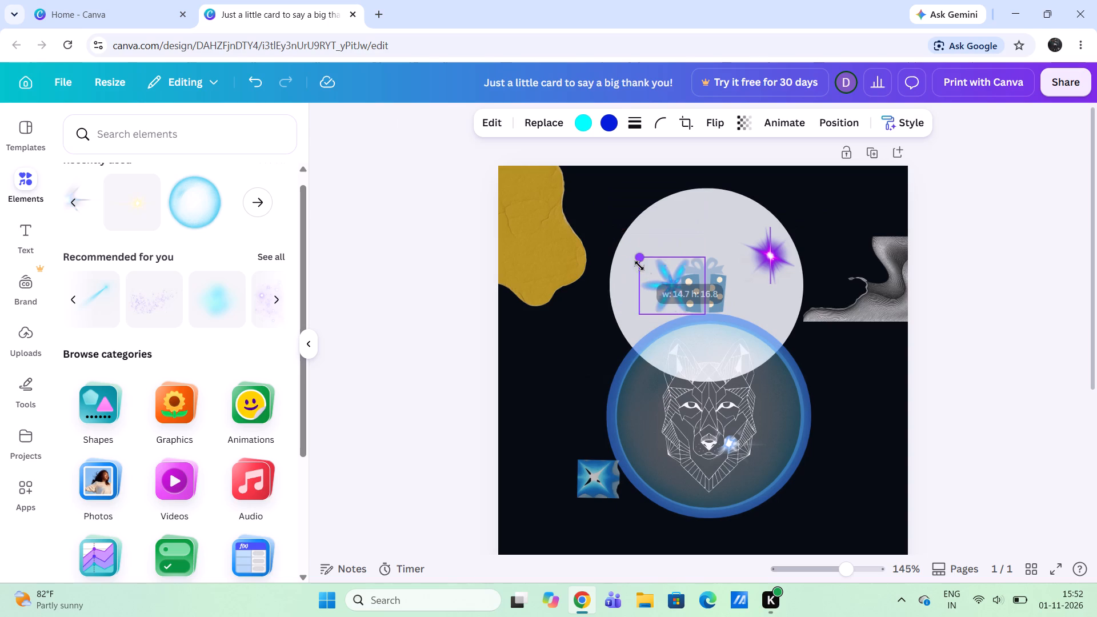
left_click_drag(639, 266, 644, 273)
left_click_drag(655, 285, 668, 215)
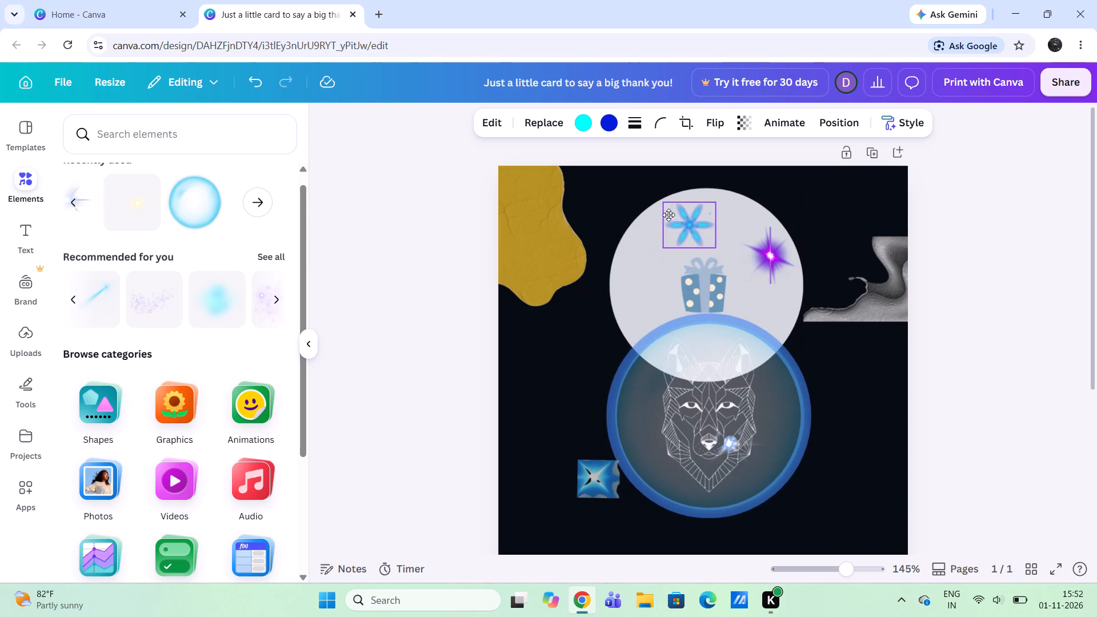
left_click_drag(668, 215, 683, 211)
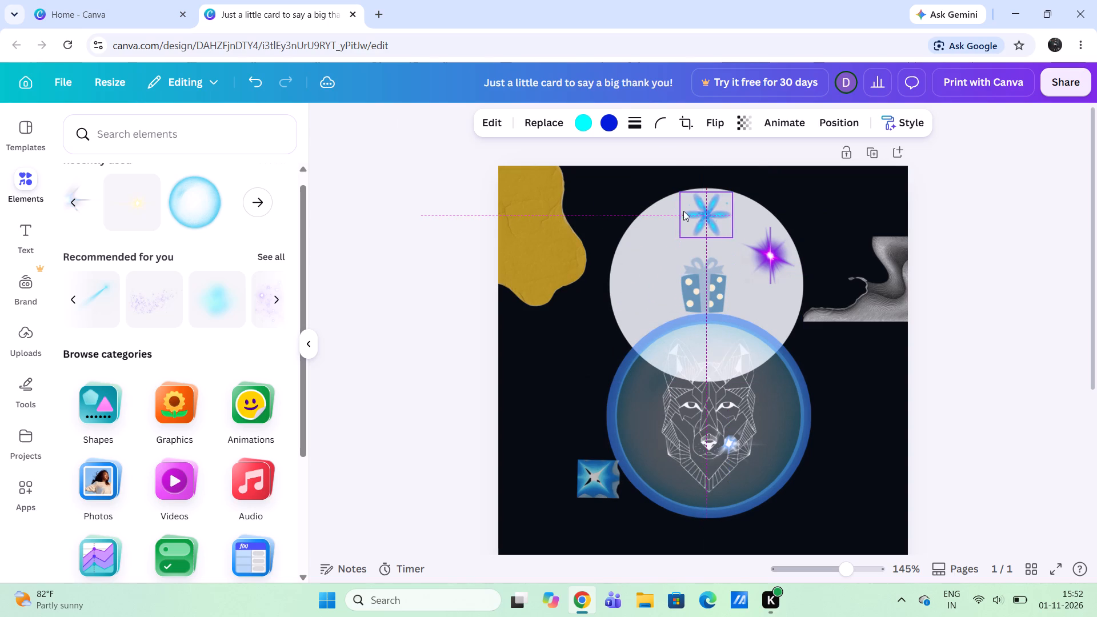
Move the gift box to the left side of the white circle and crop off its bow.
left_click_drag(691, 294, 644, 279)
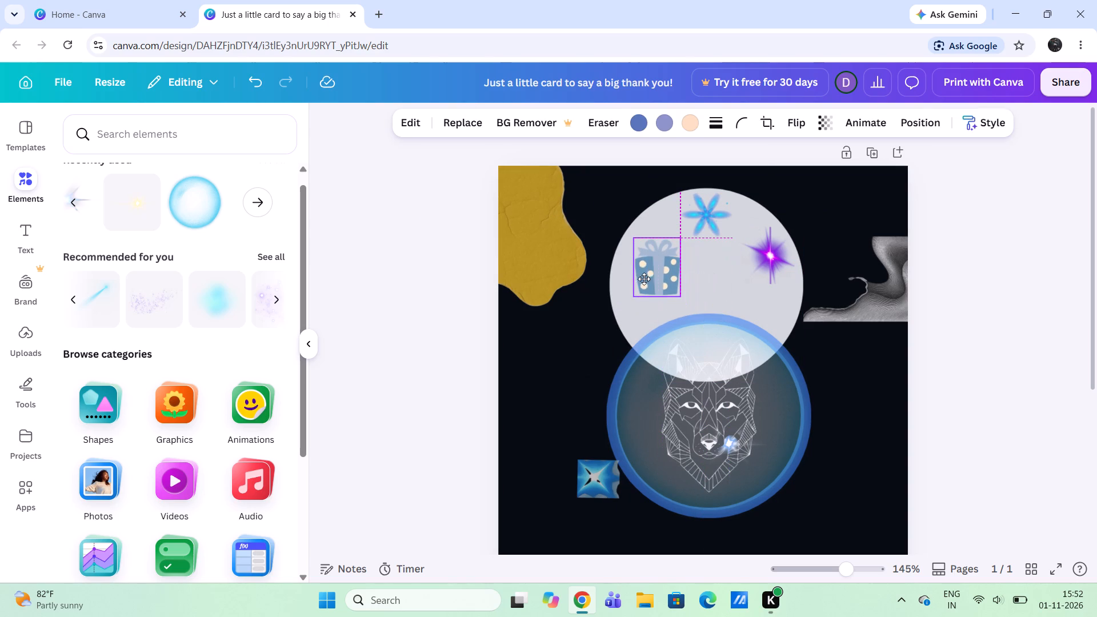
left_click_drag(644, 279, 629, 282)
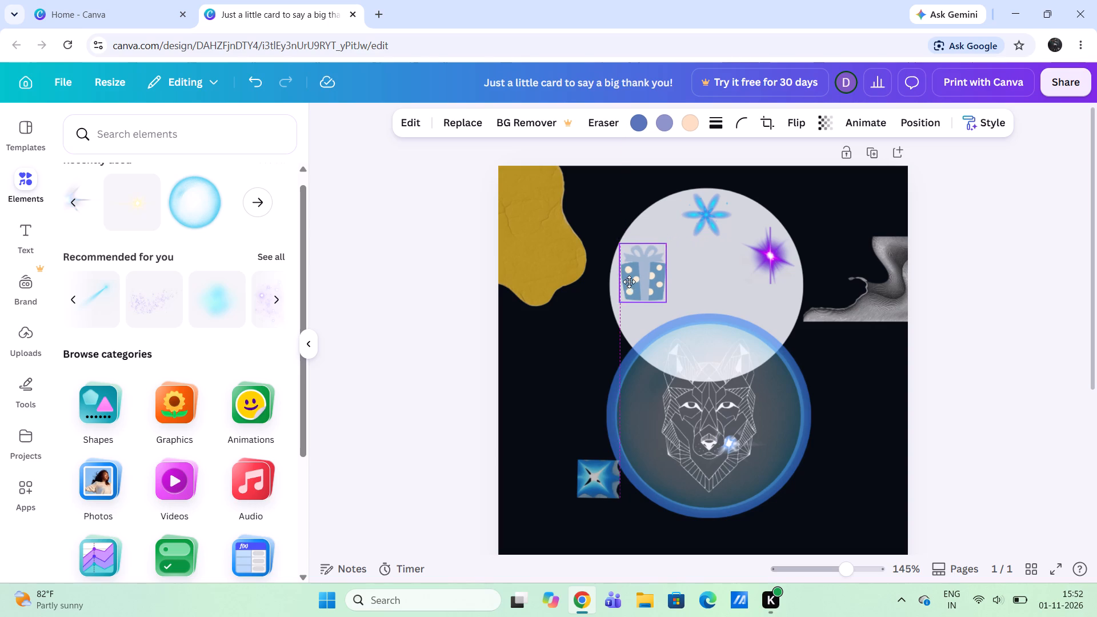
left_click_drag(629, 282, 626, 286)
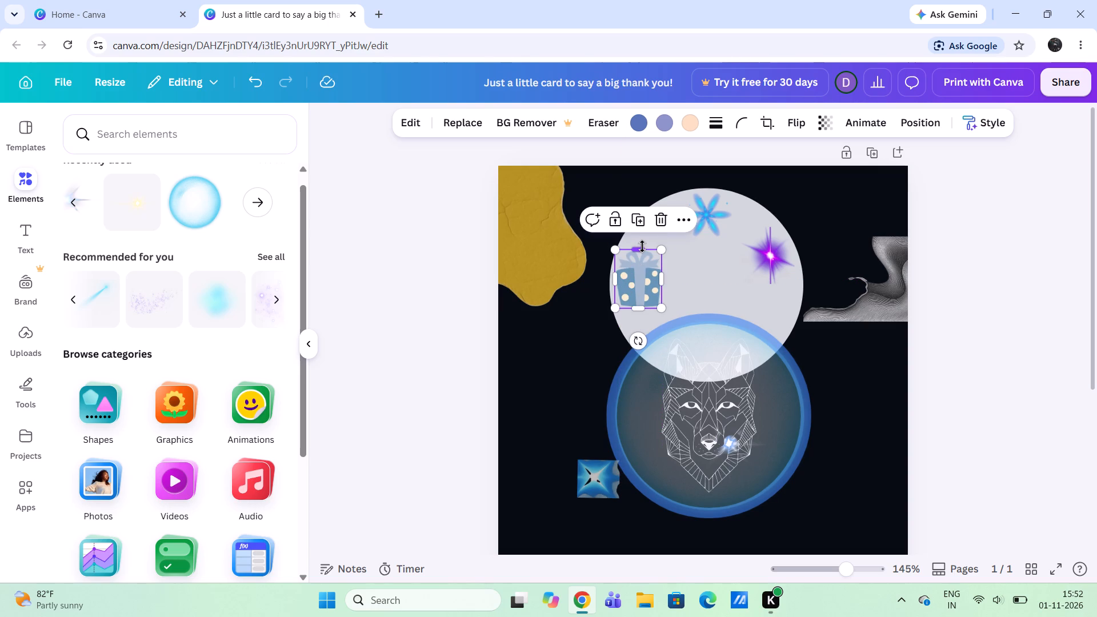
left_click_drag(642, 246, 639, 262)
left_click_drag(634, 281, 632, 272)
Move the purple flare to the right side of the white circle, vertically centred with the gift box.
left_click_drag(760, 250, 766, 266)
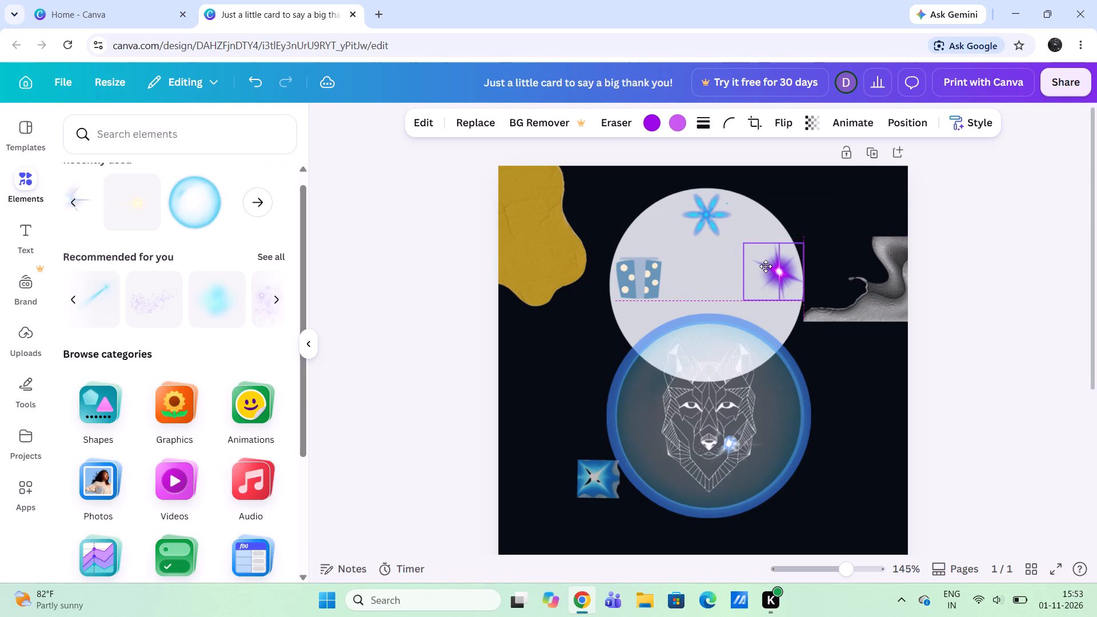
left_click_drag(766, 266, 755, 263)
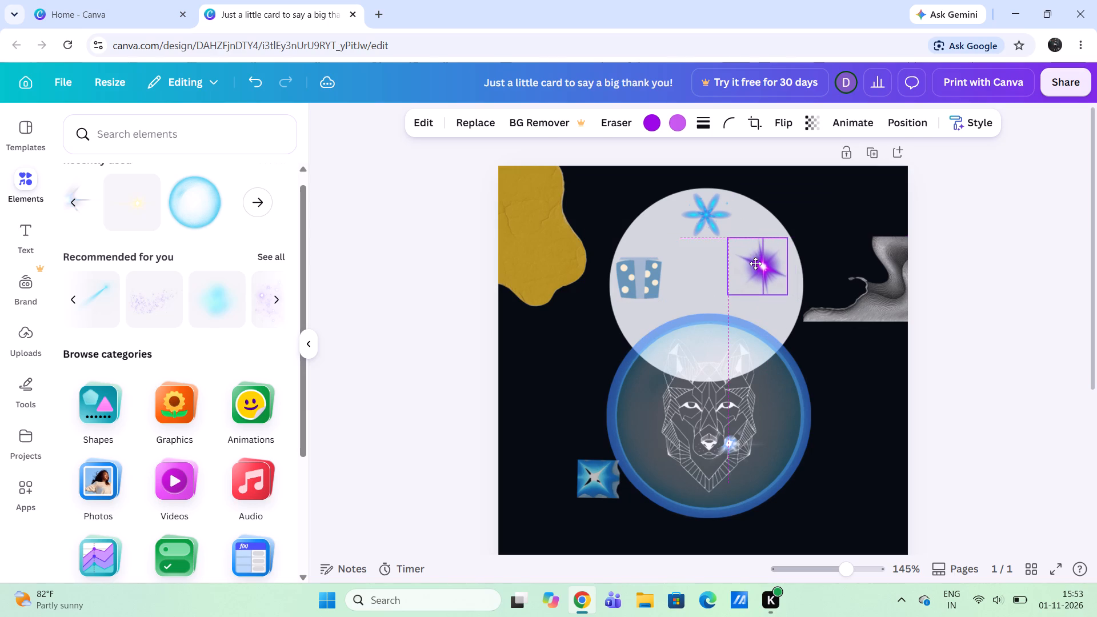
left_click_drag(755, 263, 745, 275)
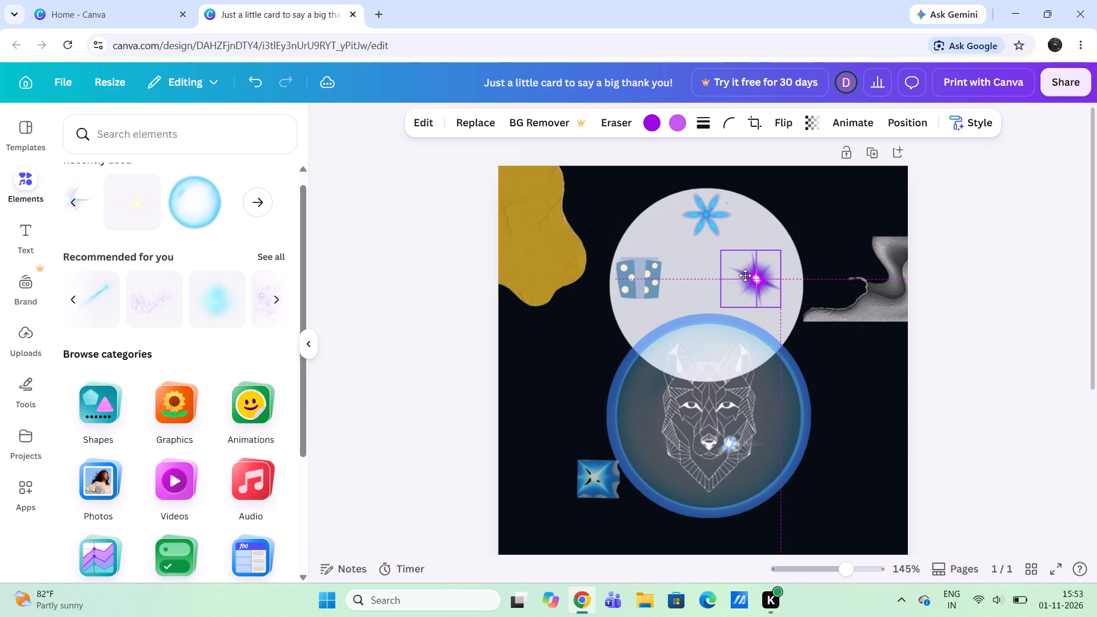
left_click_drag(745, 275, 748, 275)
left_click_drag(748, 275, 760, 276)
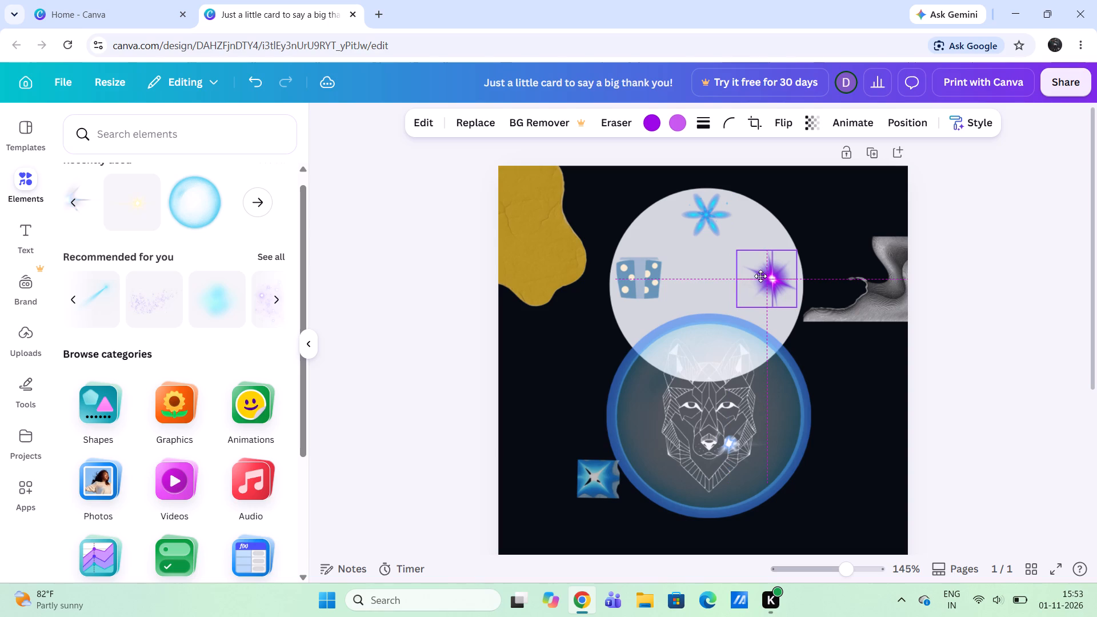
left_click_drag(760, 276, 764, 276)
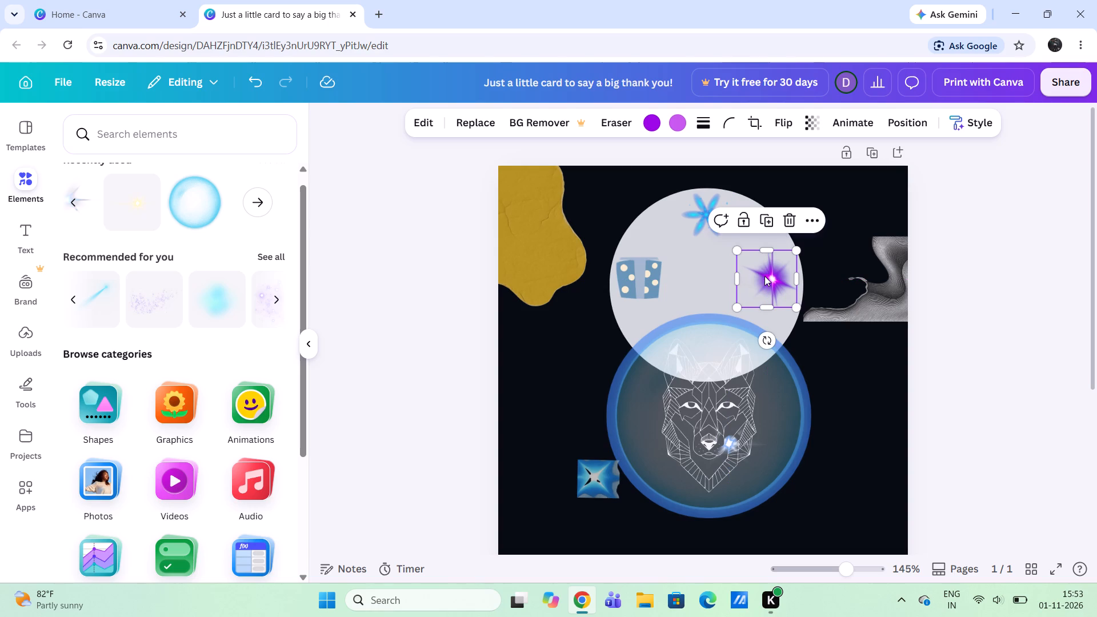
Nudge the cropped gift box left to line up with the white circle's left edge.
left_click(634, 267)
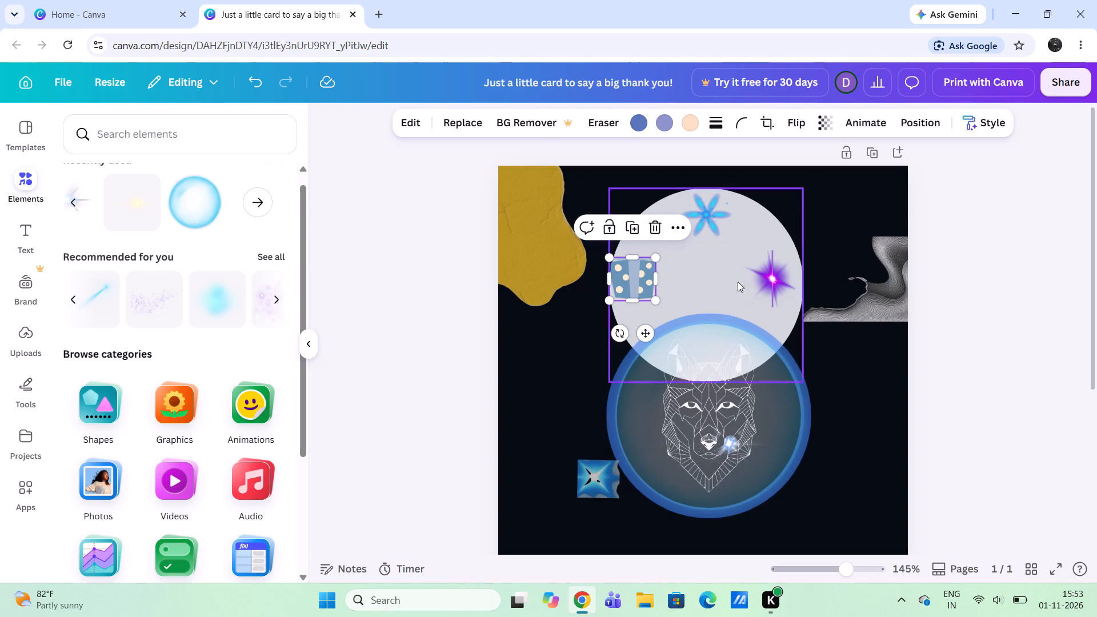
Shift the light-blue glow circle around the wolf slightly right, offset from the darker blue ring.
left_click_drag(723, 383, 733, 383)
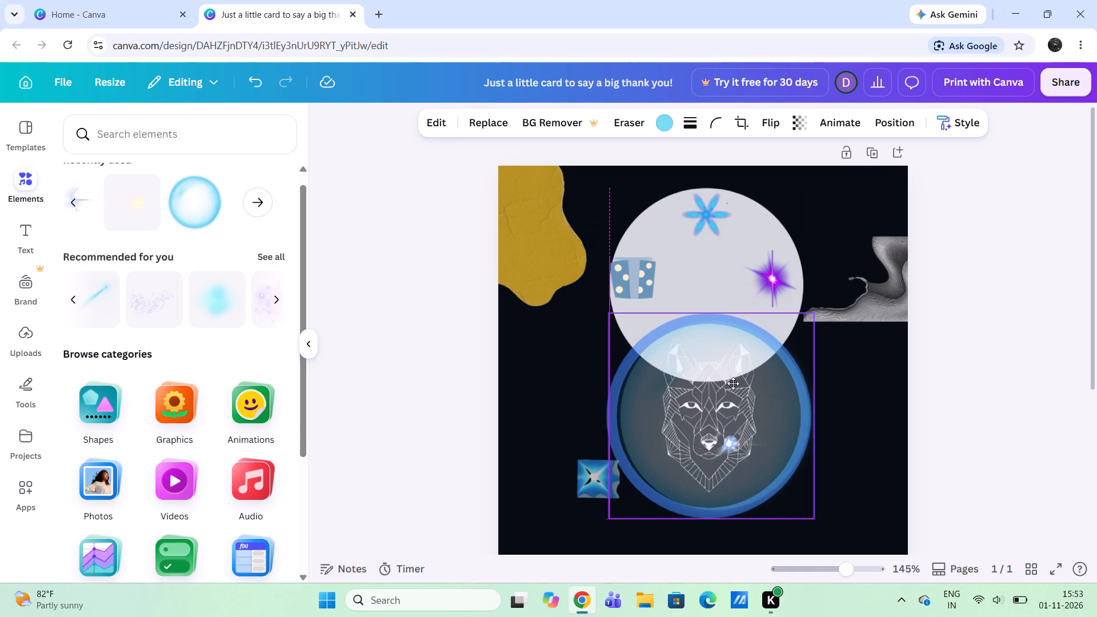
left_click_drag(733, 383, 735, 383)
left_click(786, 393)
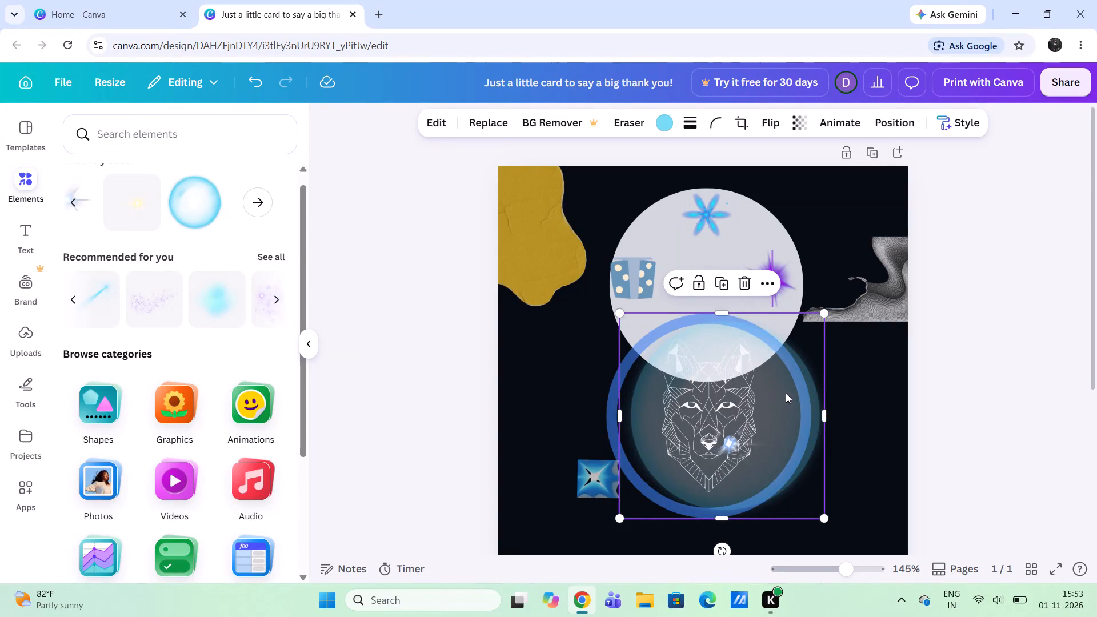
Move the small blue star image up and left, just clear of the ring around the wolf.
left_click_drag(594, 486, 607, 458)
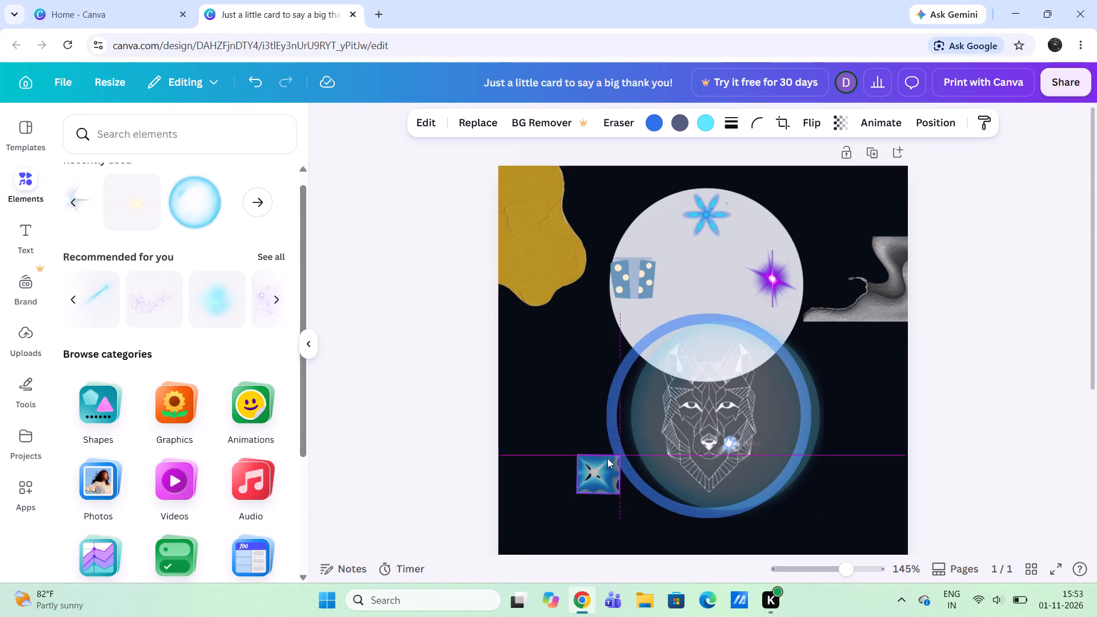
left_click_drag(607, 458, 581, 460)
scroll(648, 372, "up", 1)
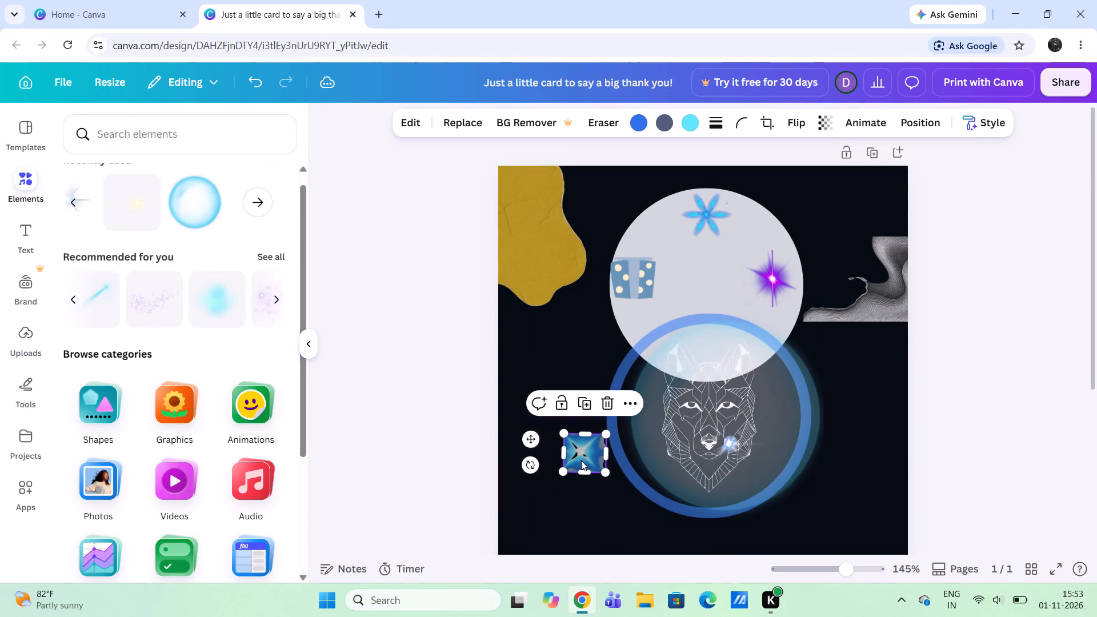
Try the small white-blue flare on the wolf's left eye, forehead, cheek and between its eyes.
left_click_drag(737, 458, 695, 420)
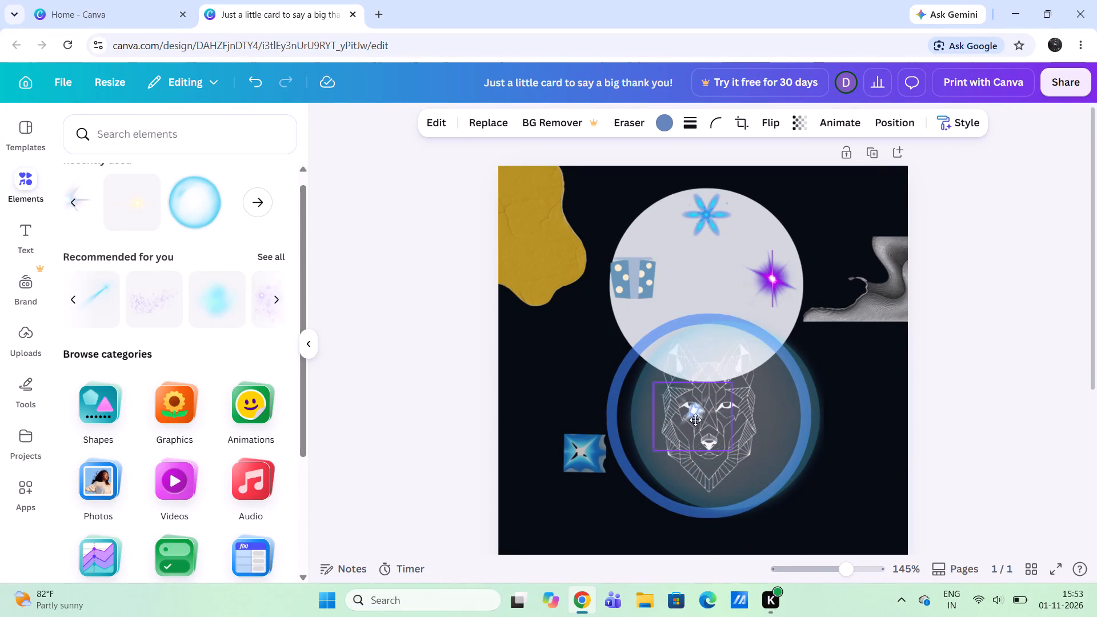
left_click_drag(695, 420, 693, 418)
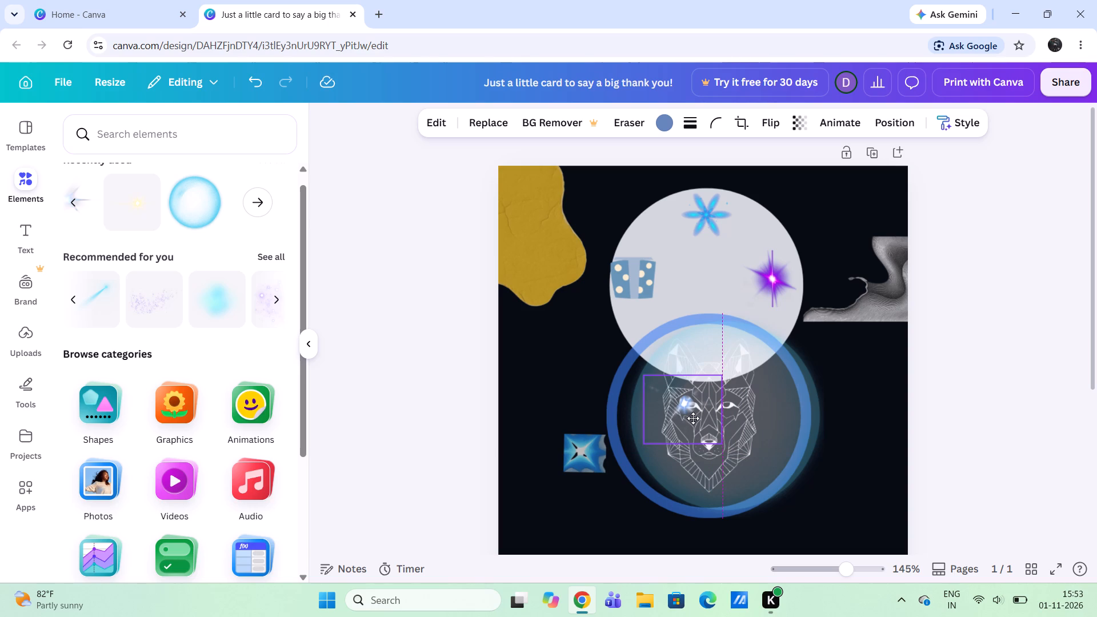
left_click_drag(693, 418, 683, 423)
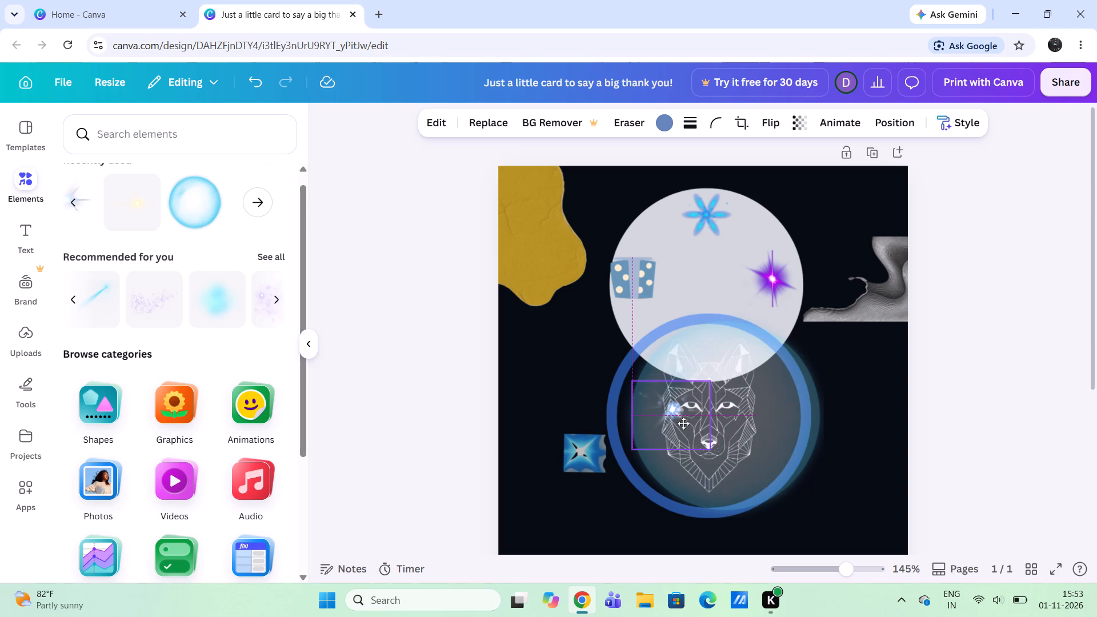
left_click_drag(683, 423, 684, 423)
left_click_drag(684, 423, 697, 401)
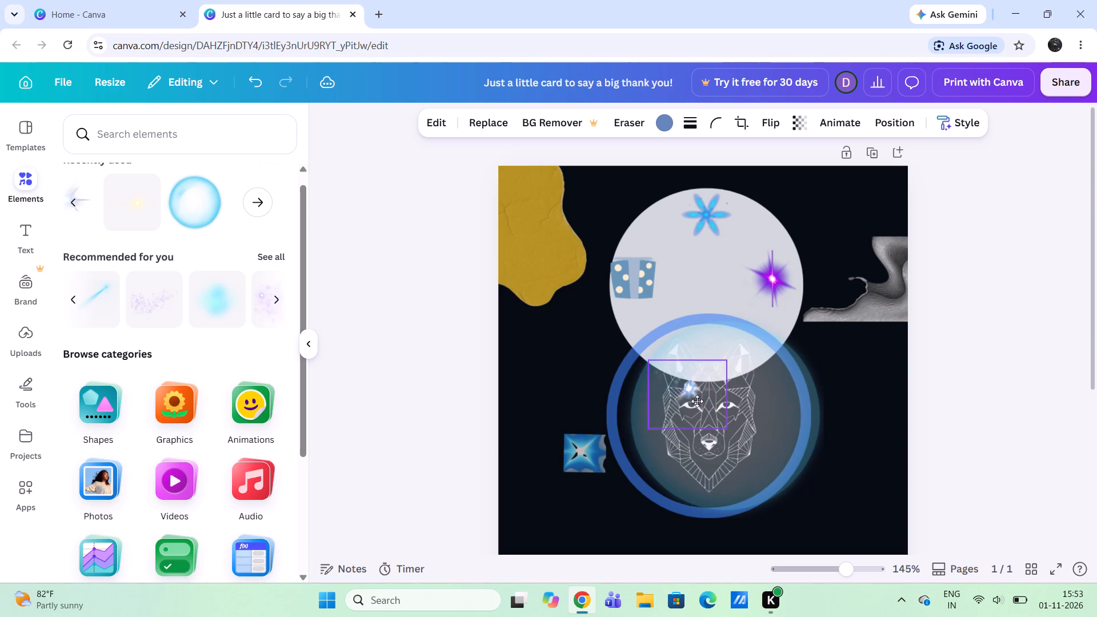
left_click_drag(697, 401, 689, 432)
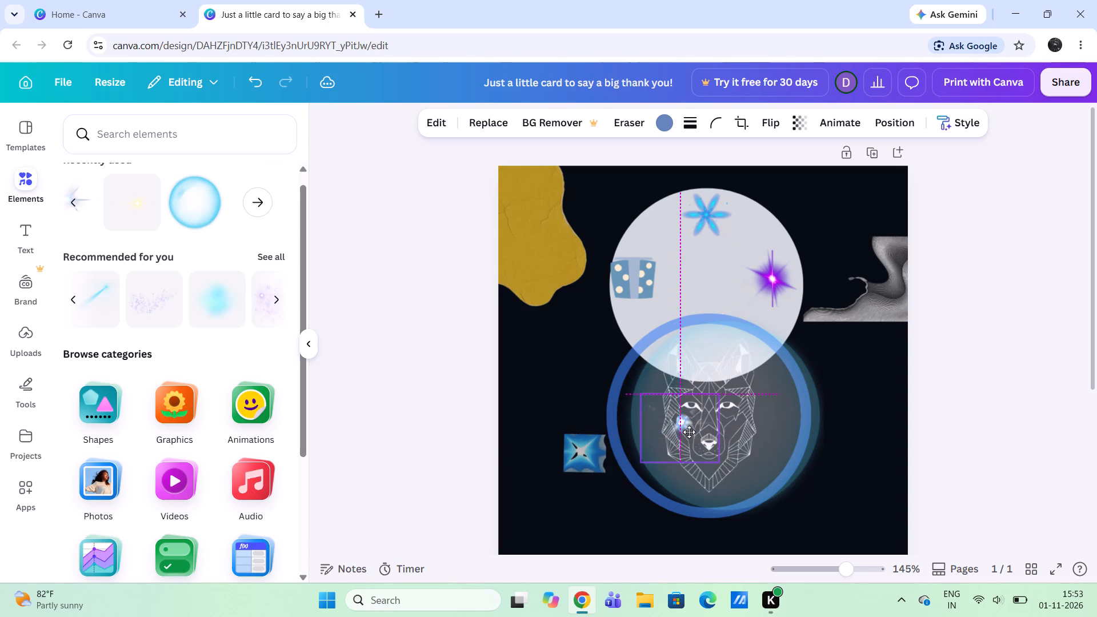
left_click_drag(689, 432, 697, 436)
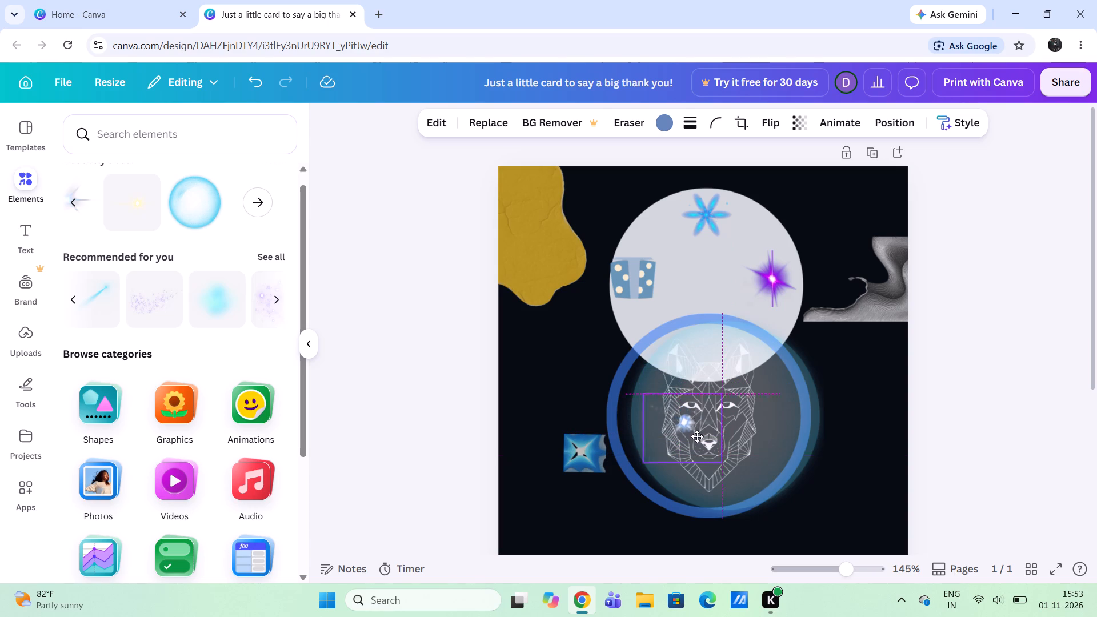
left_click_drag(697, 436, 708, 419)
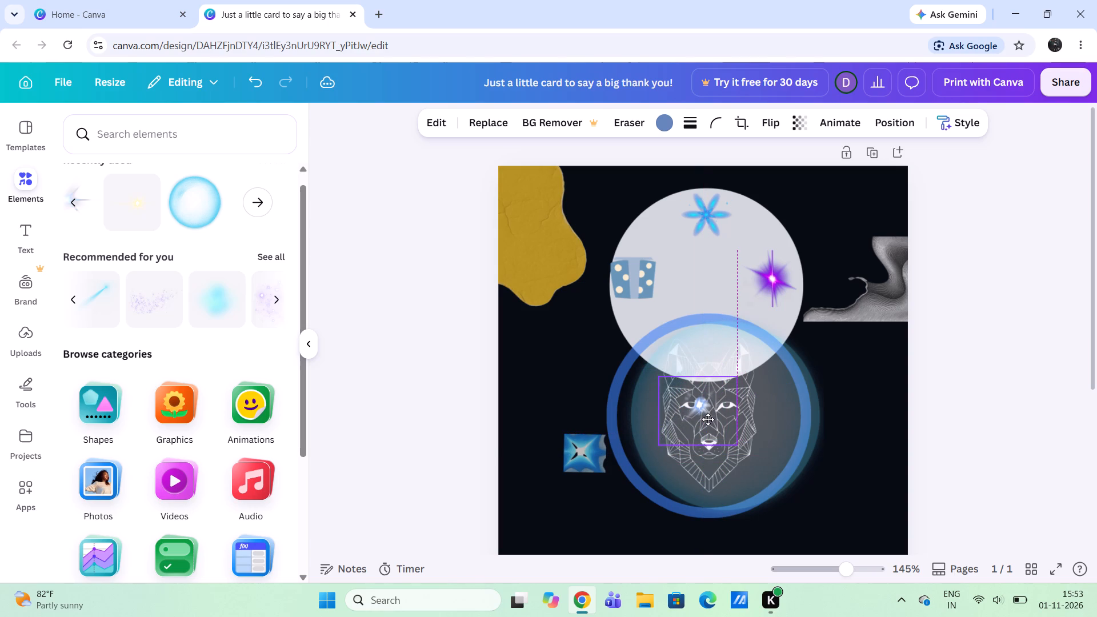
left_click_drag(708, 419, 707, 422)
Enlarge the white-blue flare slightly on the wolf's face.
left_click(660, 380)
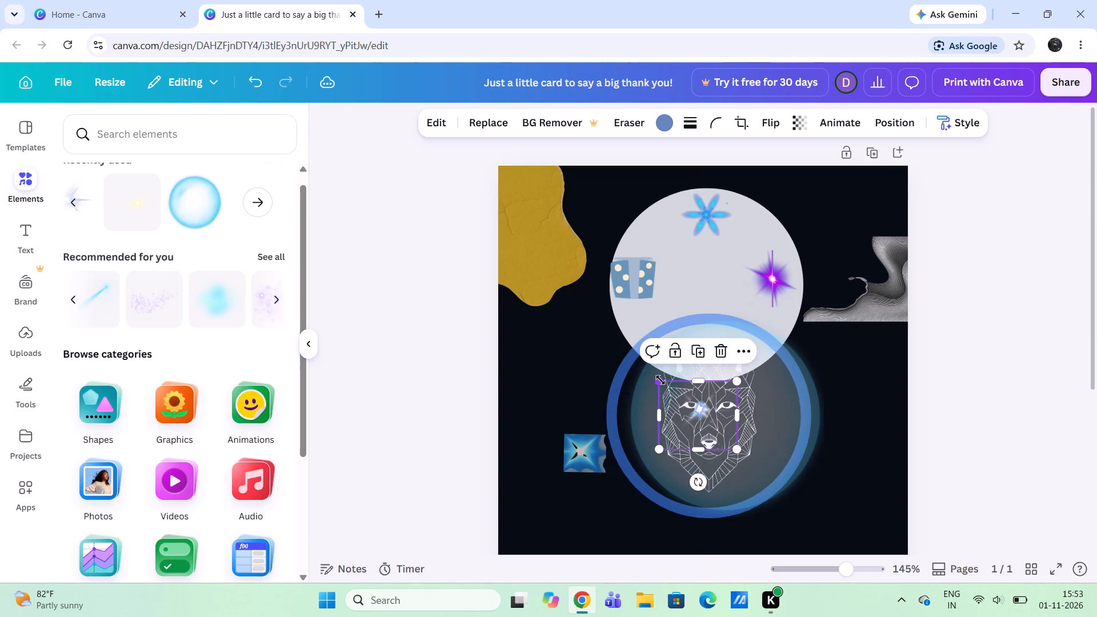
double_click(663, 382)
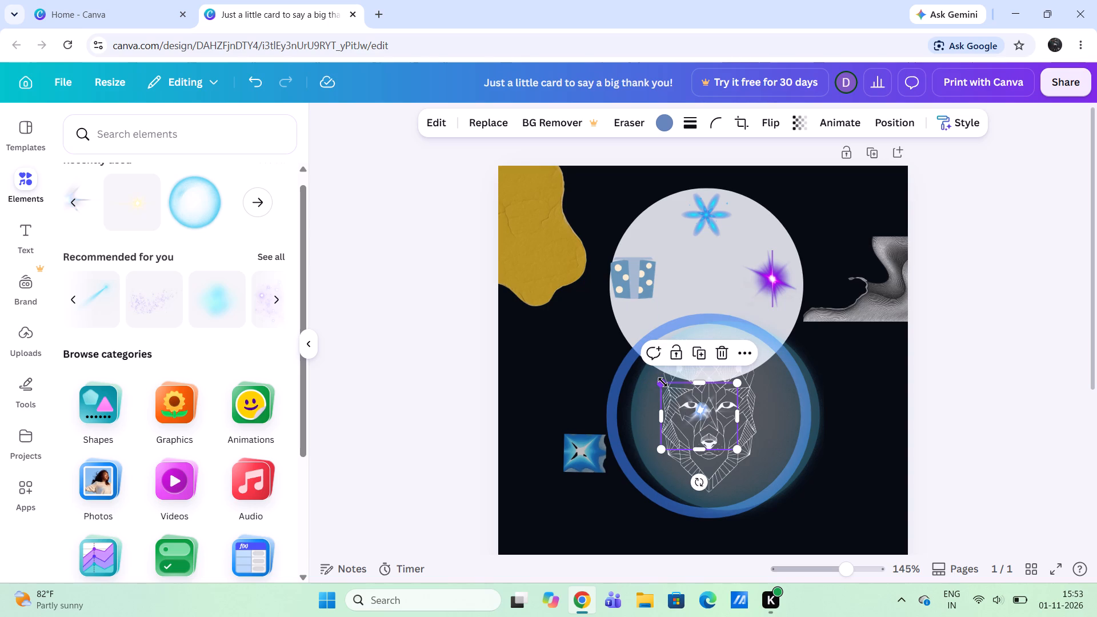
left_click_drag(663, 382, 640, 379)
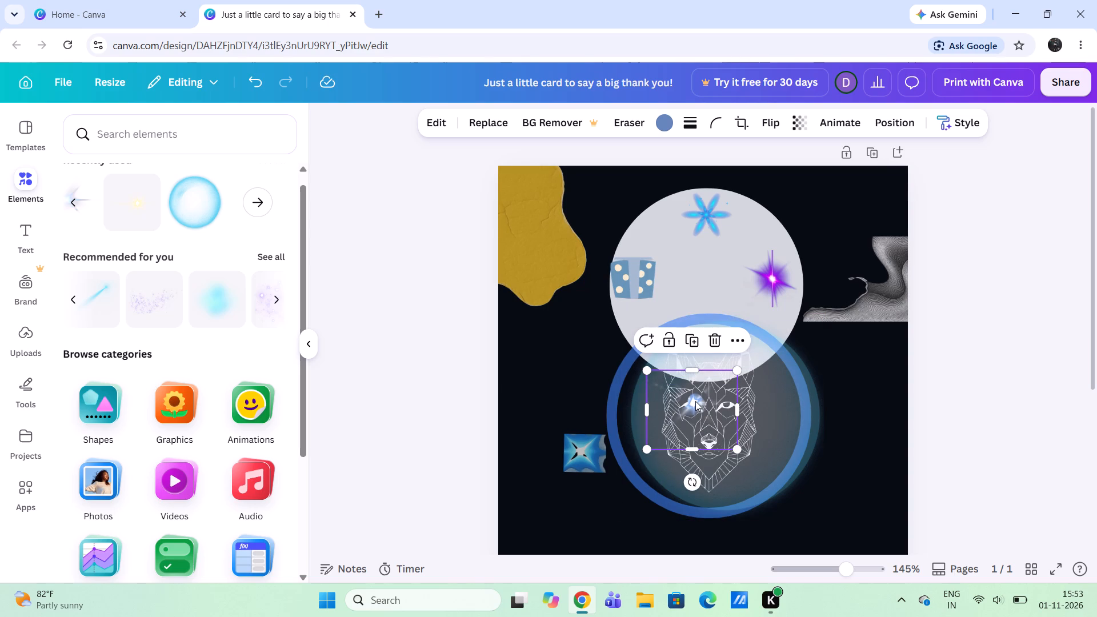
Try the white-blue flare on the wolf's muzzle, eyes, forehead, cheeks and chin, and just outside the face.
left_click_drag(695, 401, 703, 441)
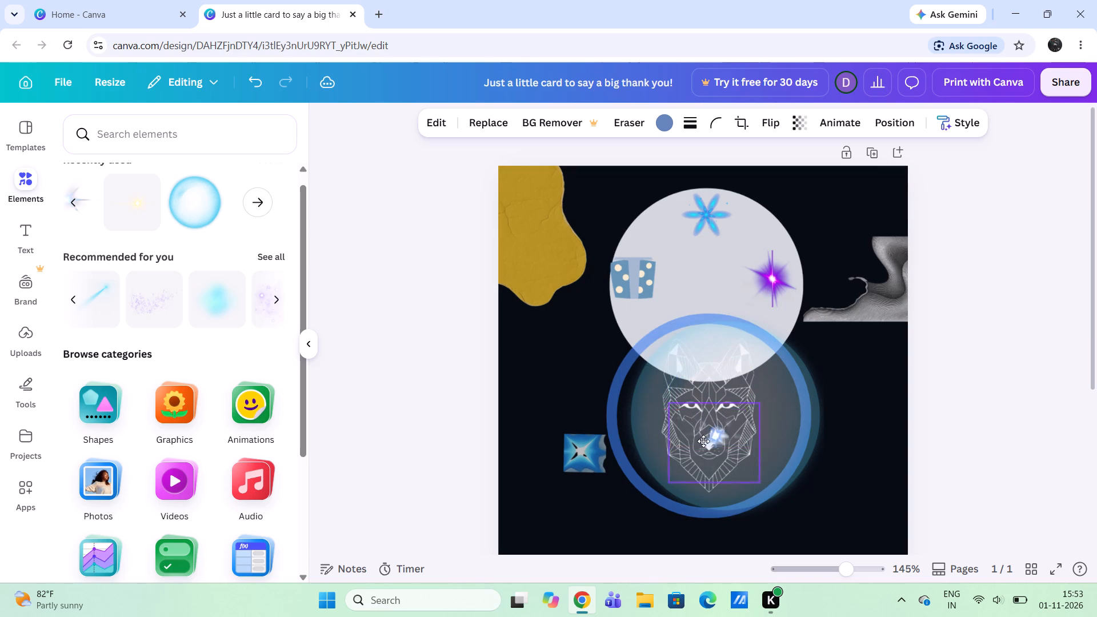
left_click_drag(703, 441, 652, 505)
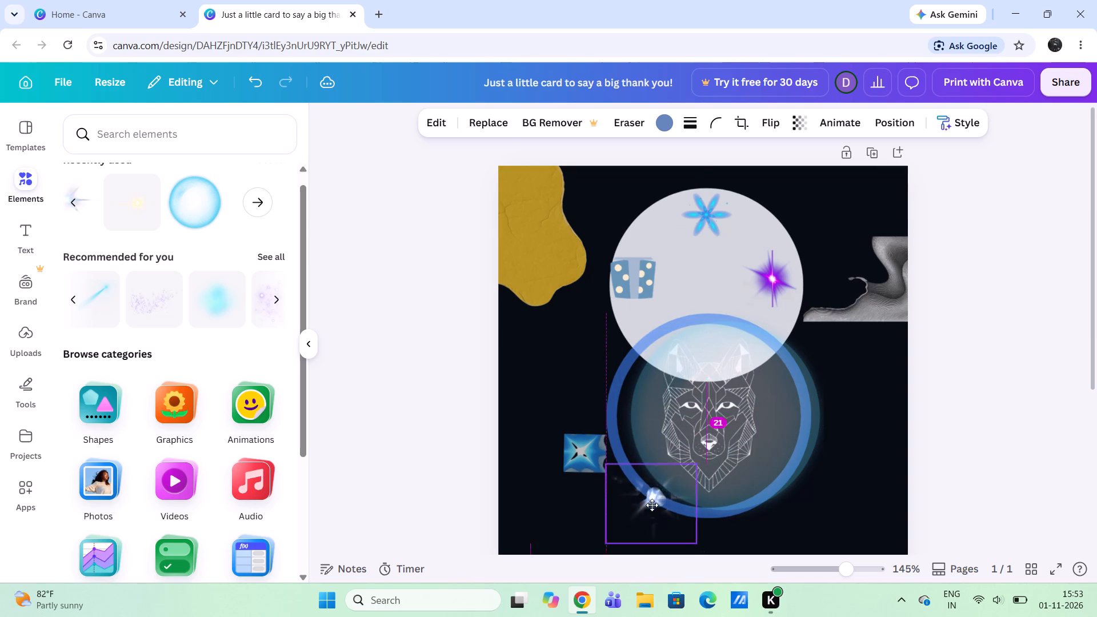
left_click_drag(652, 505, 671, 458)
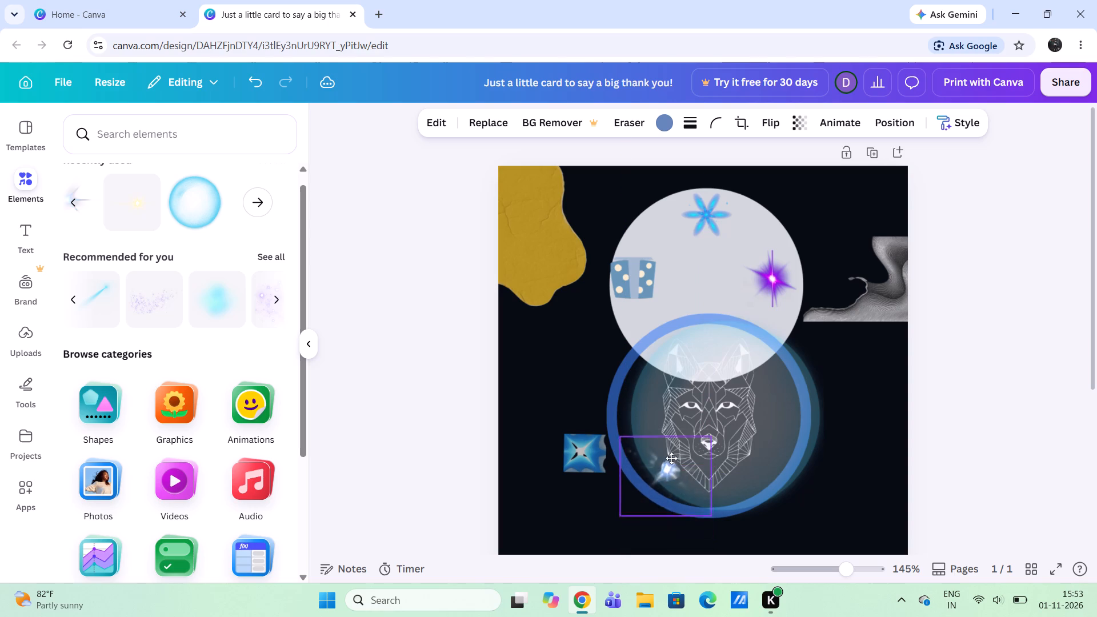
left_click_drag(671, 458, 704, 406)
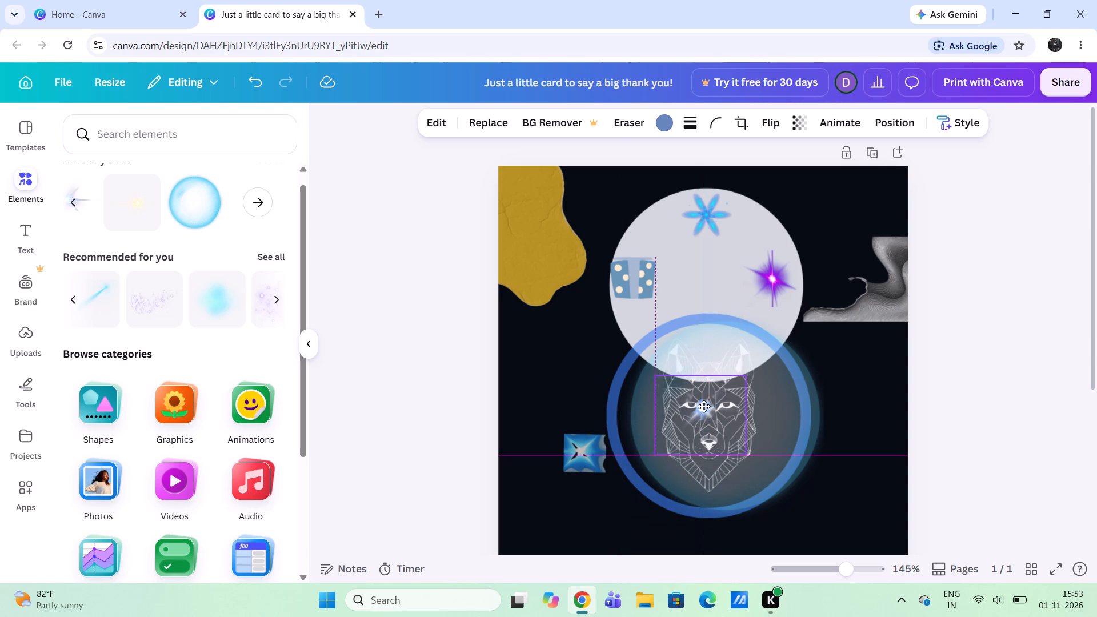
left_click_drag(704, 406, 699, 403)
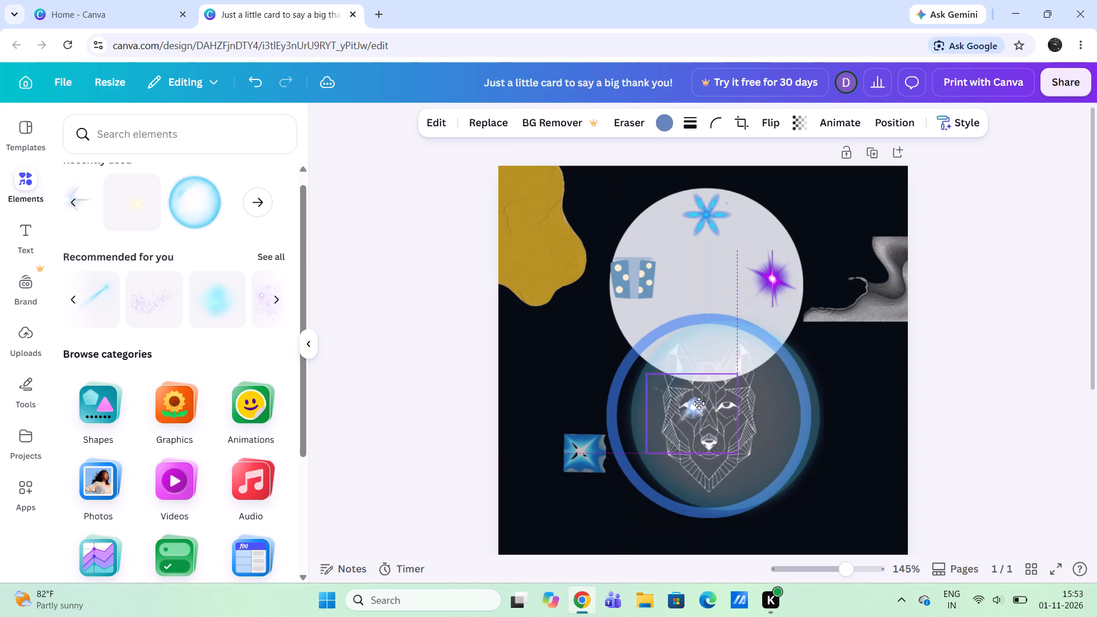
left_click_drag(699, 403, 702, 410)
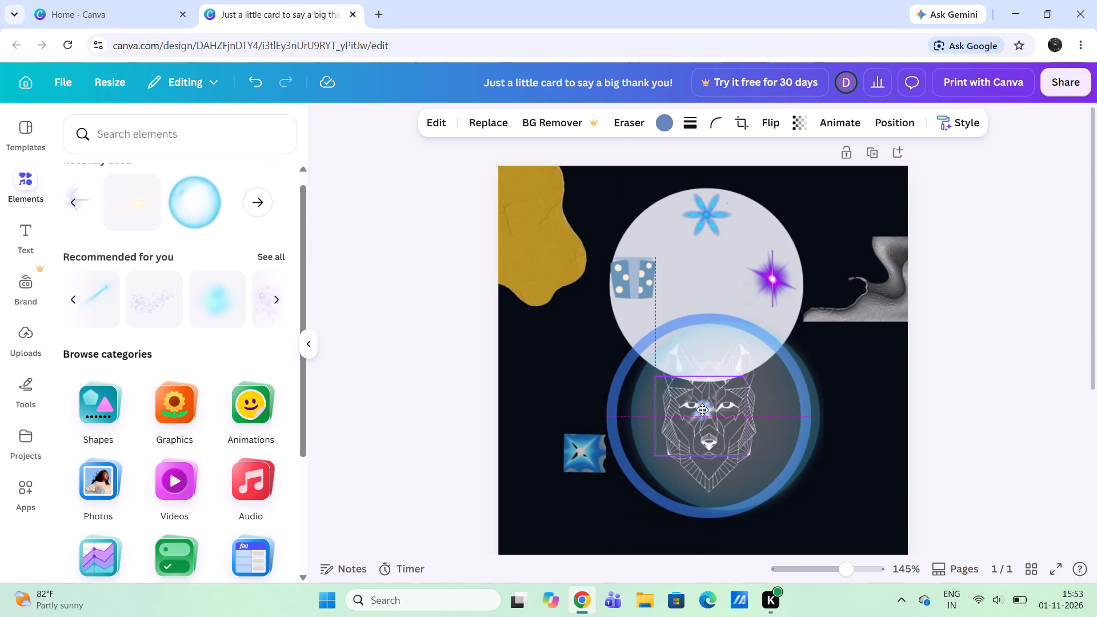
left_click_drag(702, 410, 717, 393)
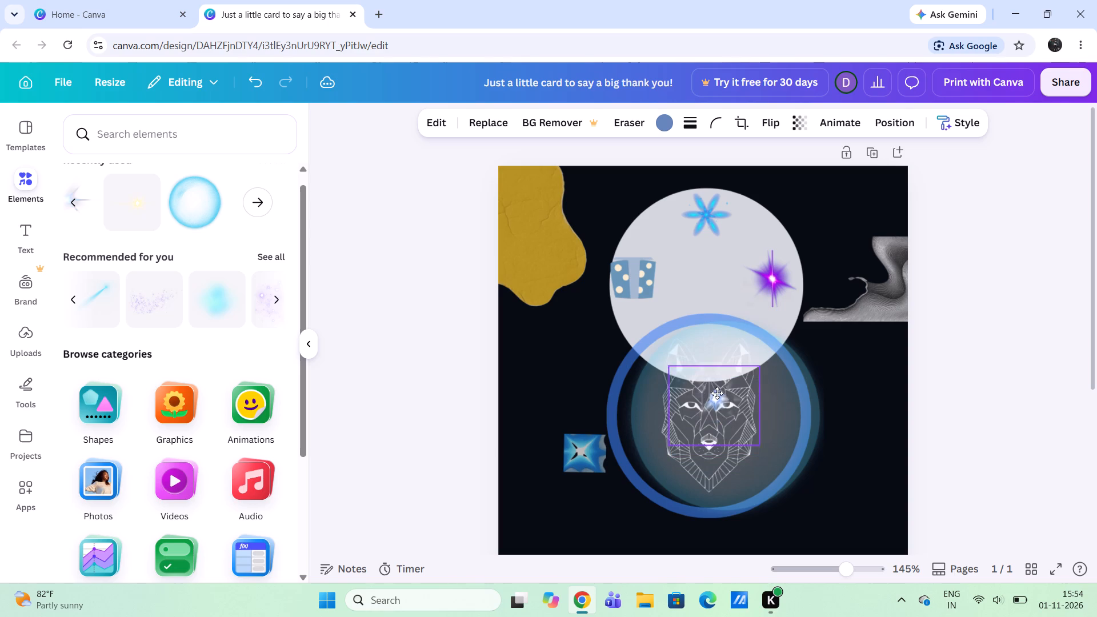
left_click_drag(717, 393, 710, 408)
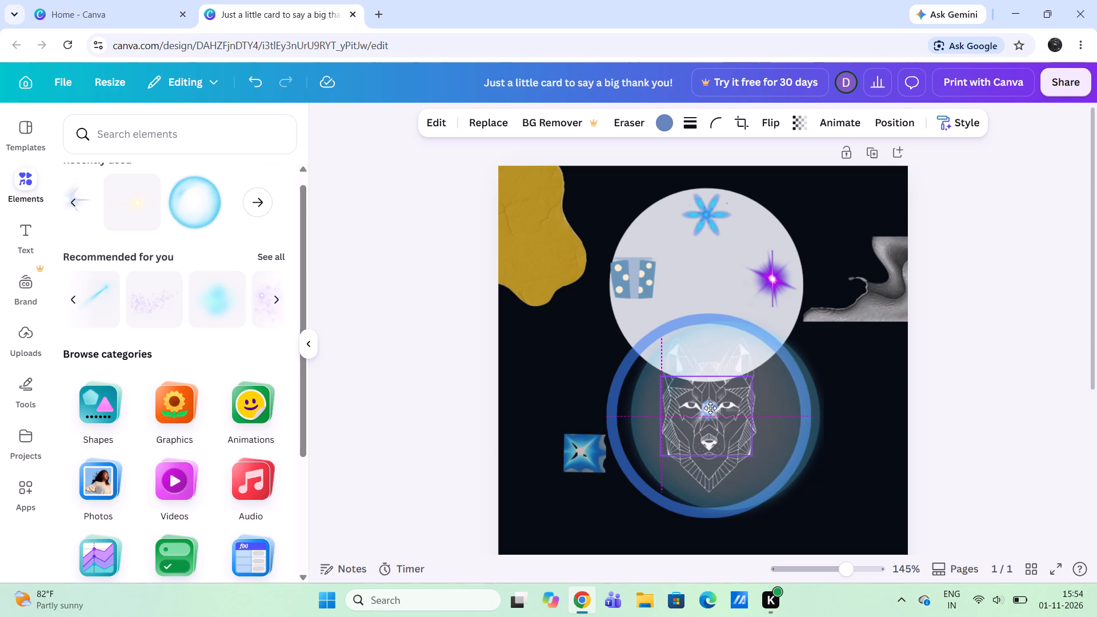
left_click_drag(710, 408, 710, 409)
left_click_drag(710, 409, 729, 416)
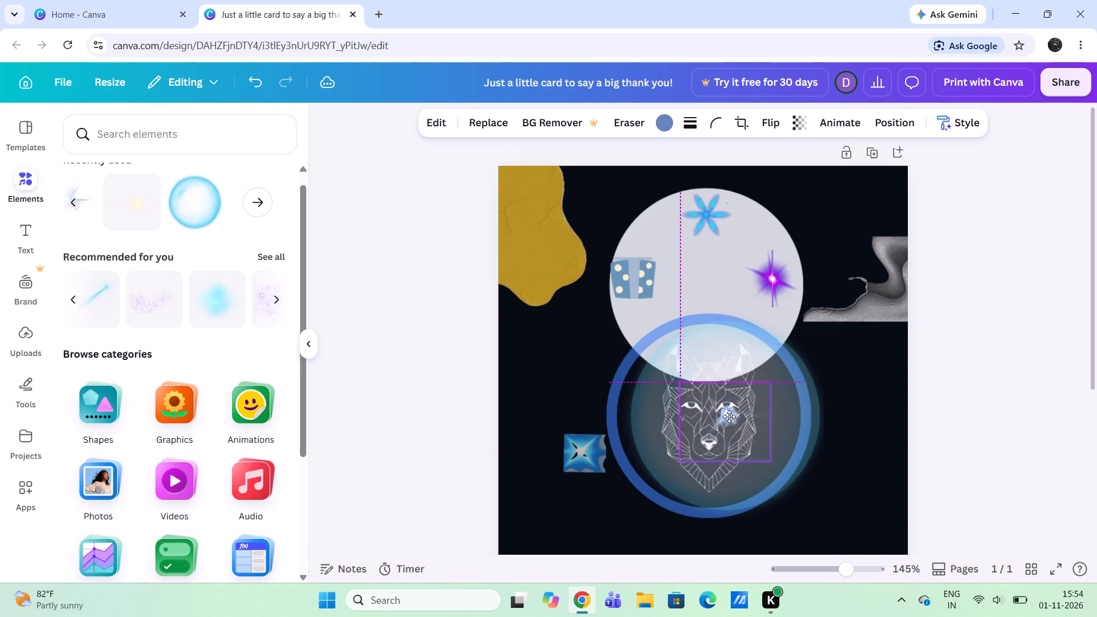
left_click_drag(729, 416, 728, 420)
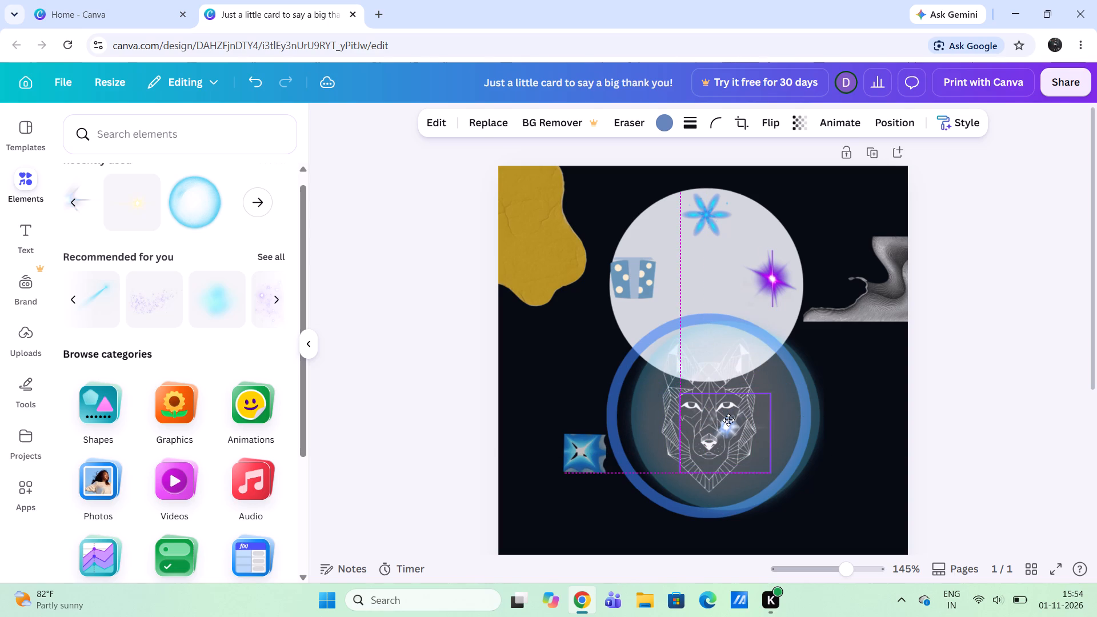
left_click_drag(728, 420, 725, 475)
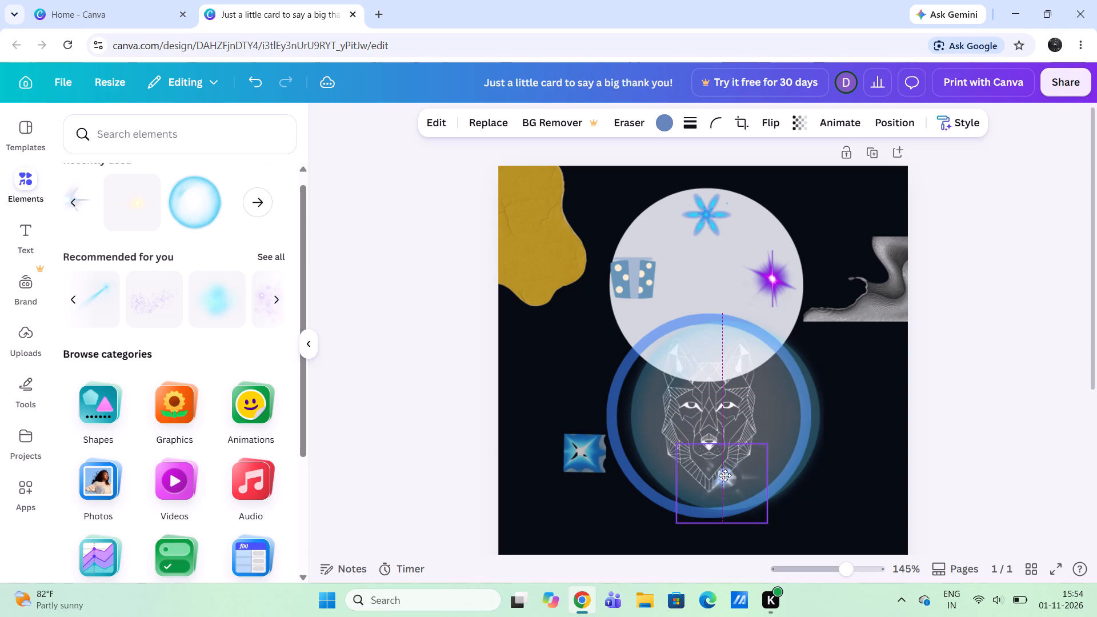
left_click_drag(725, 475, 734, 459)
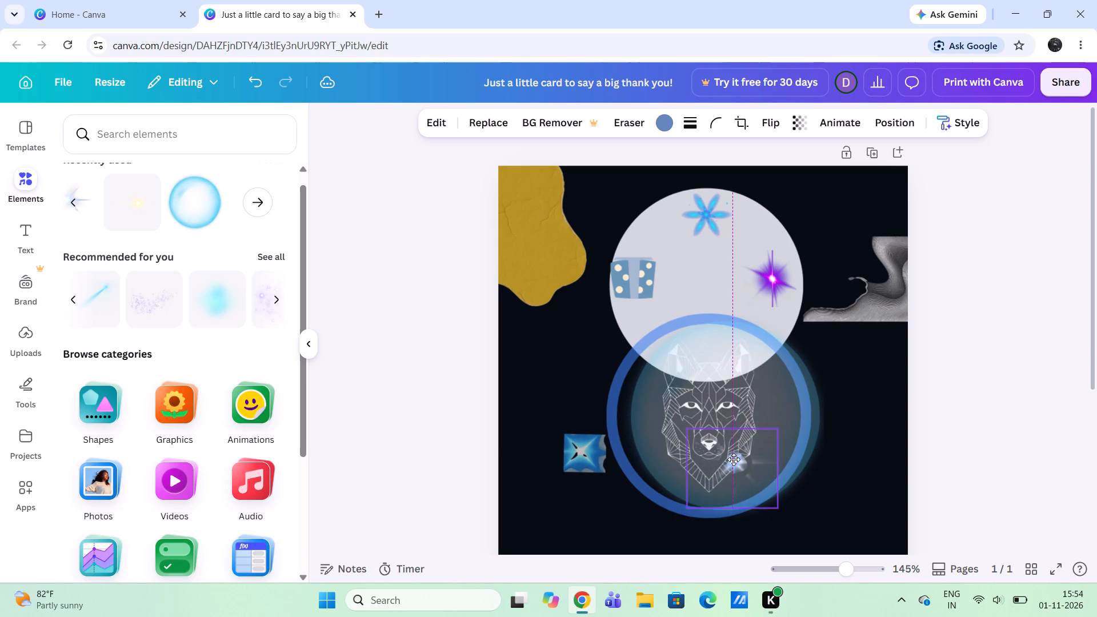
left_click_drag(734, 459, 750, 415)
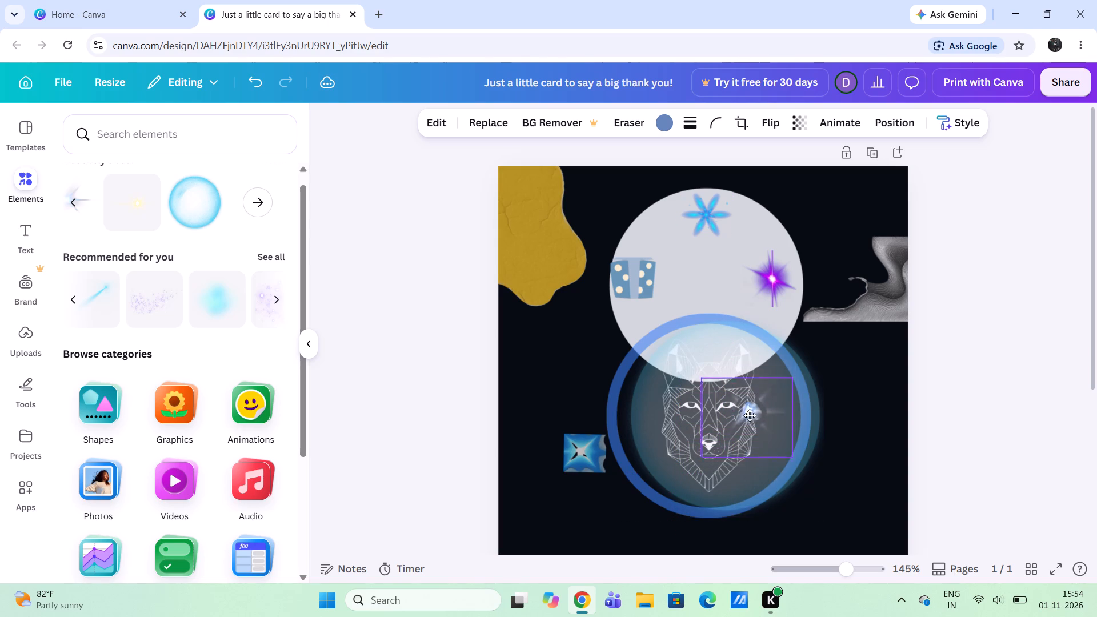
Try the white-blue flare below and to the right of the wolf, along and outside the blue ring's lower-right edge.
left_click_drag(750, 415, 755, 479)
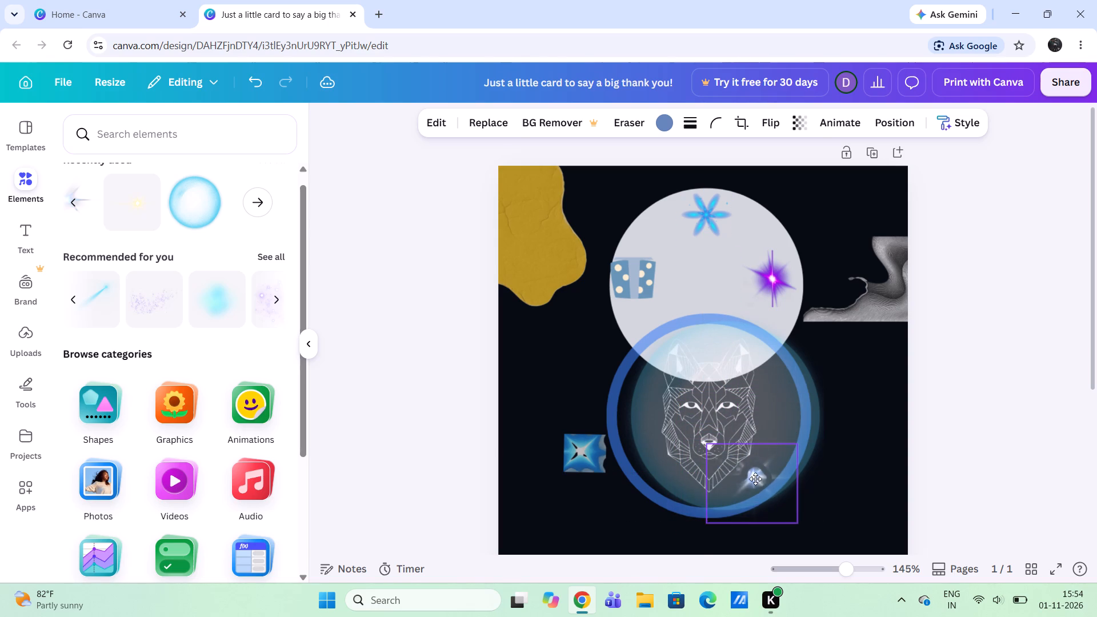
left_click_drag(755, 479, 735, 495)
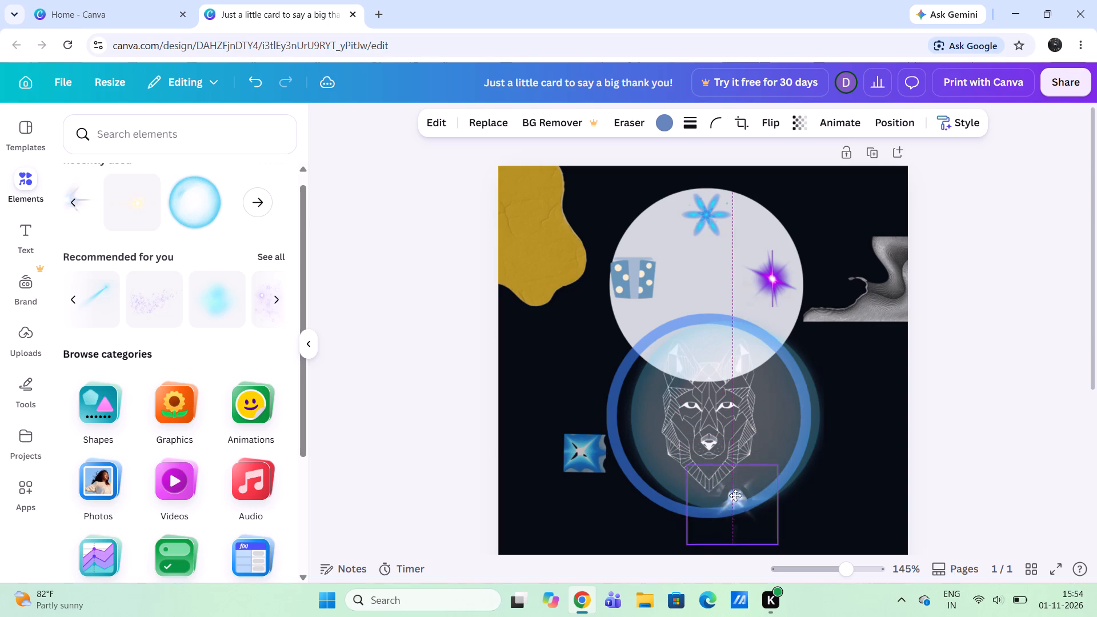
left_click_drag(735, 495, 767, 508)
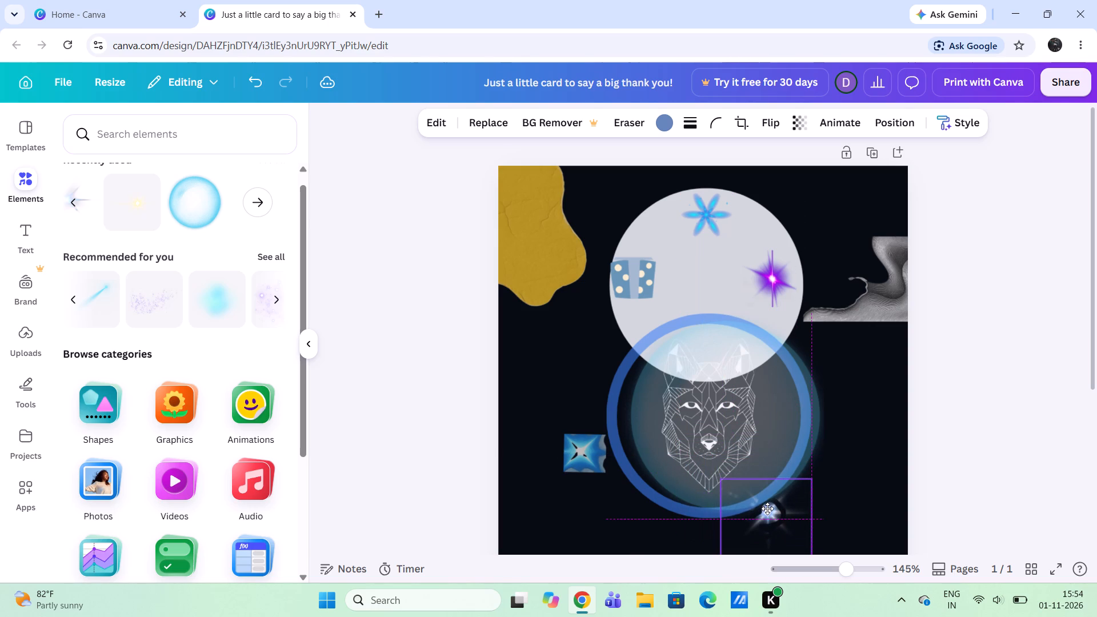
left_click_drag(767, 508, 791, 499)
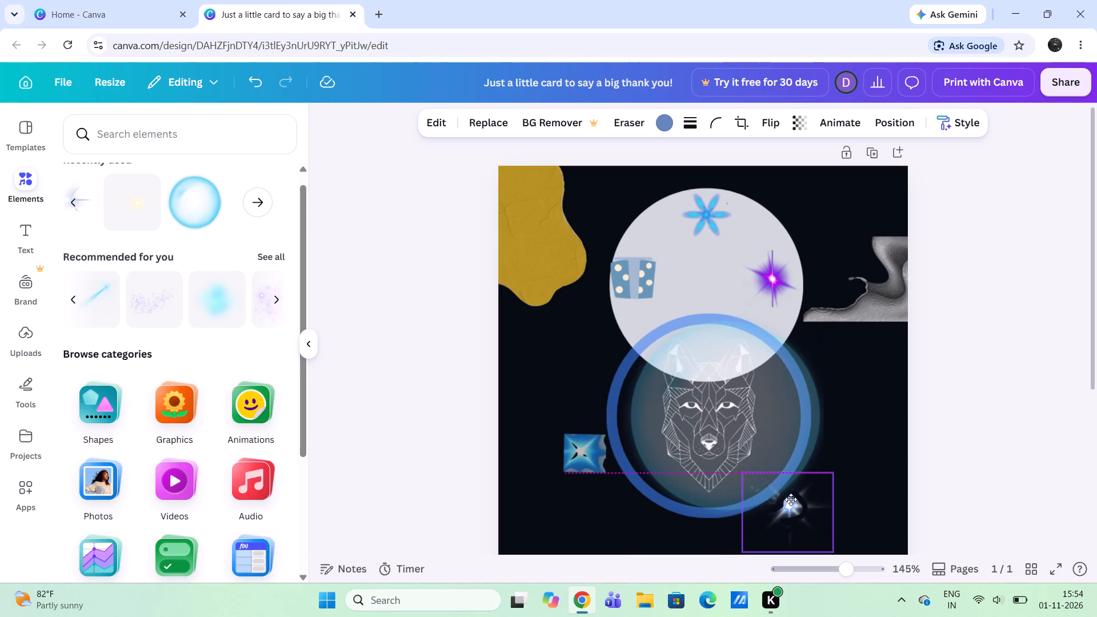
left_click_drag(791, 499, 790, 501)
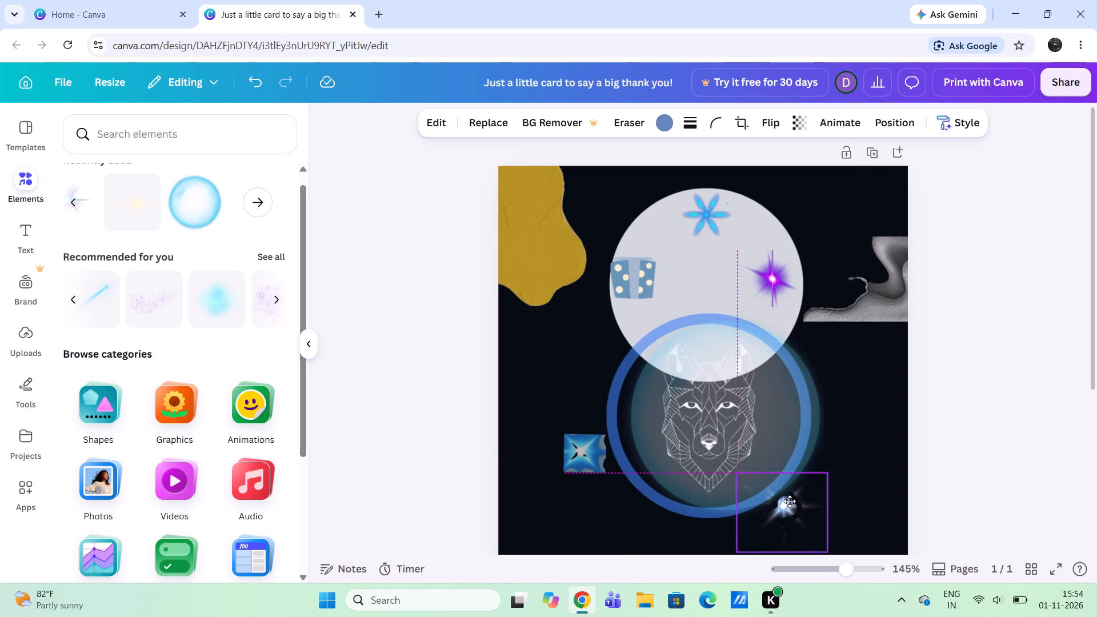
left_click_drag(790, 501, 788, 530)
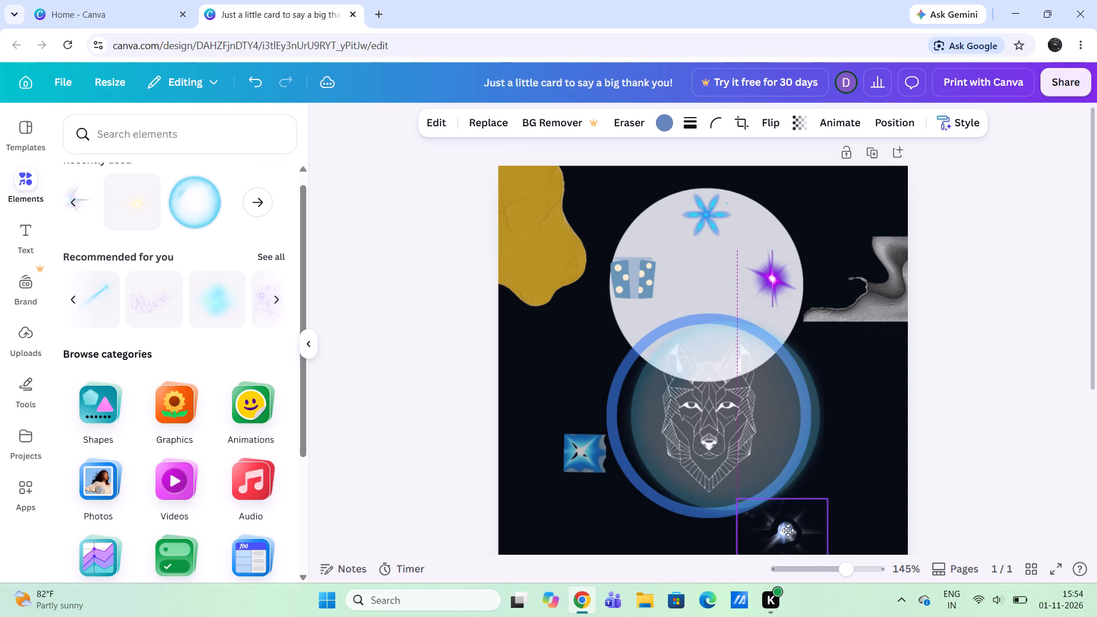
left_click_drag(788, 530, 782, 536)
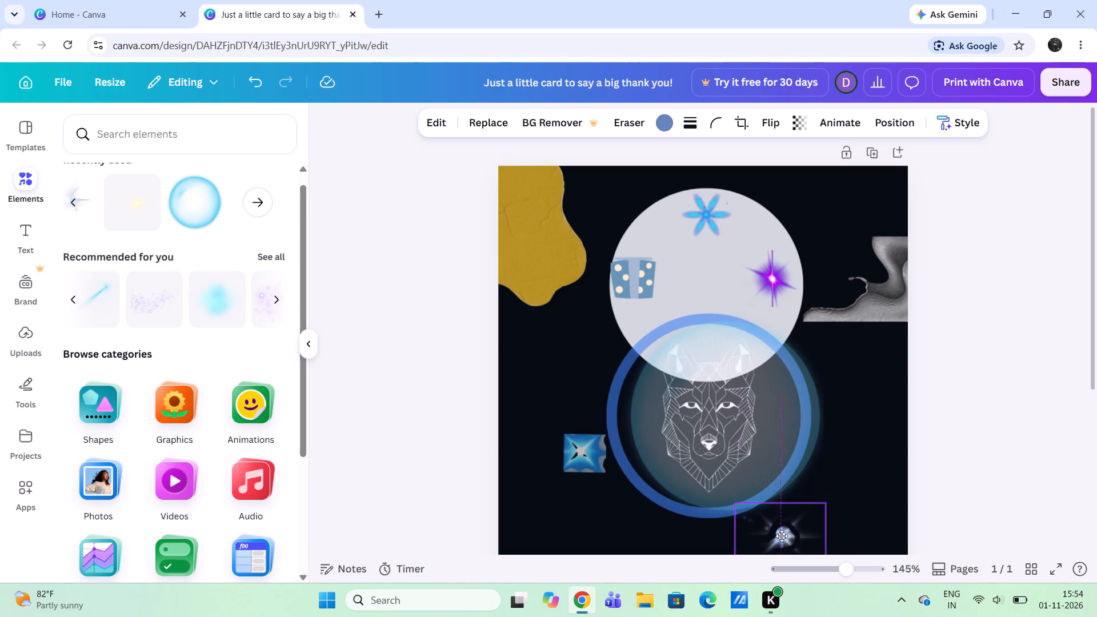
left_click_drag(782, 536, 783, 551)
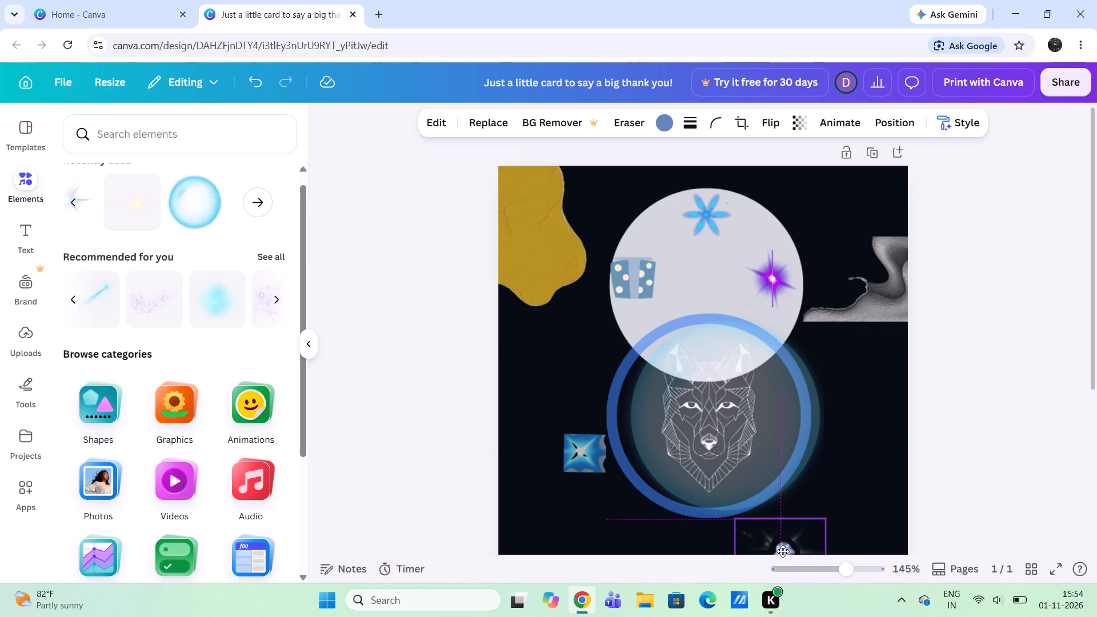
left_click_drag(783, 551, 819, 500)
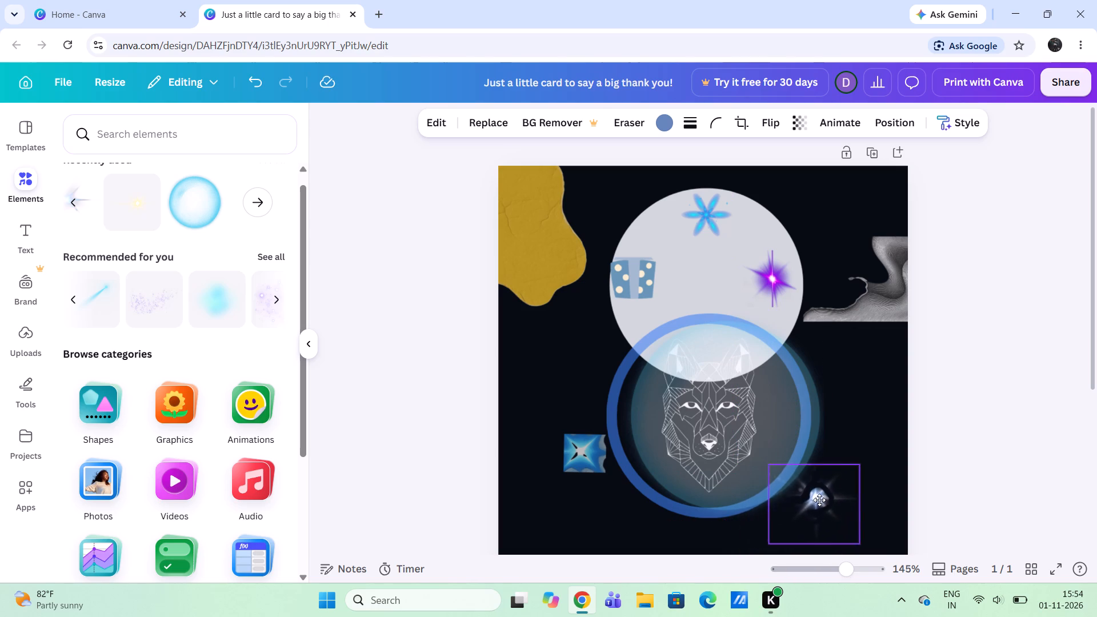
Place the white-blue flare in the middle of the white circle, between the gift box and the purple flare.
left_click_drag(819, 500, 716, 287)
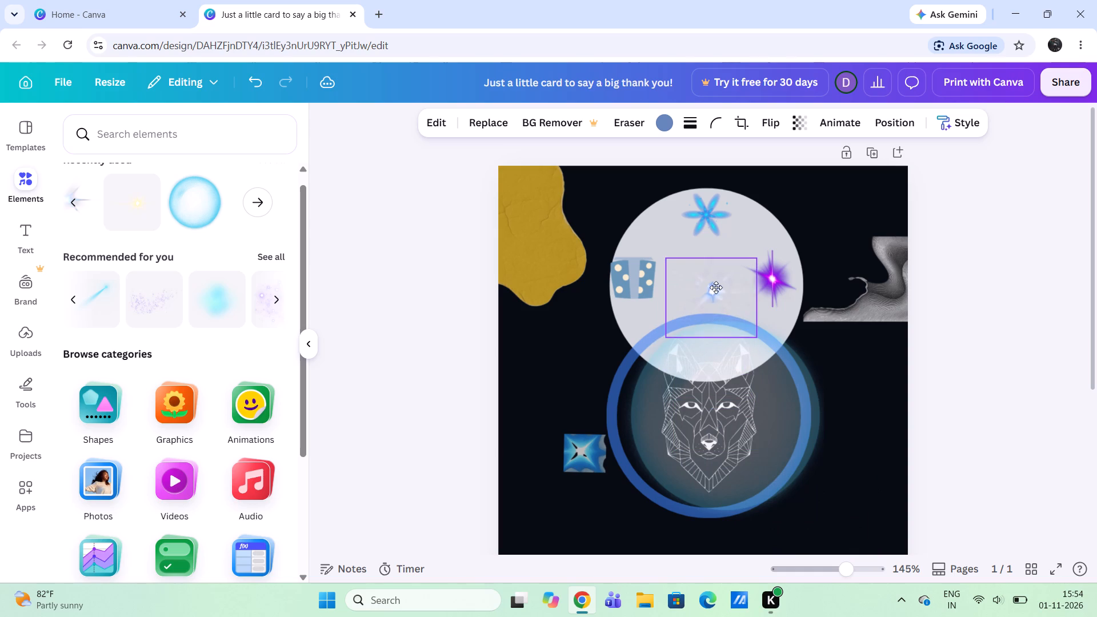
left_click_drag(716, 287, 709, 291)
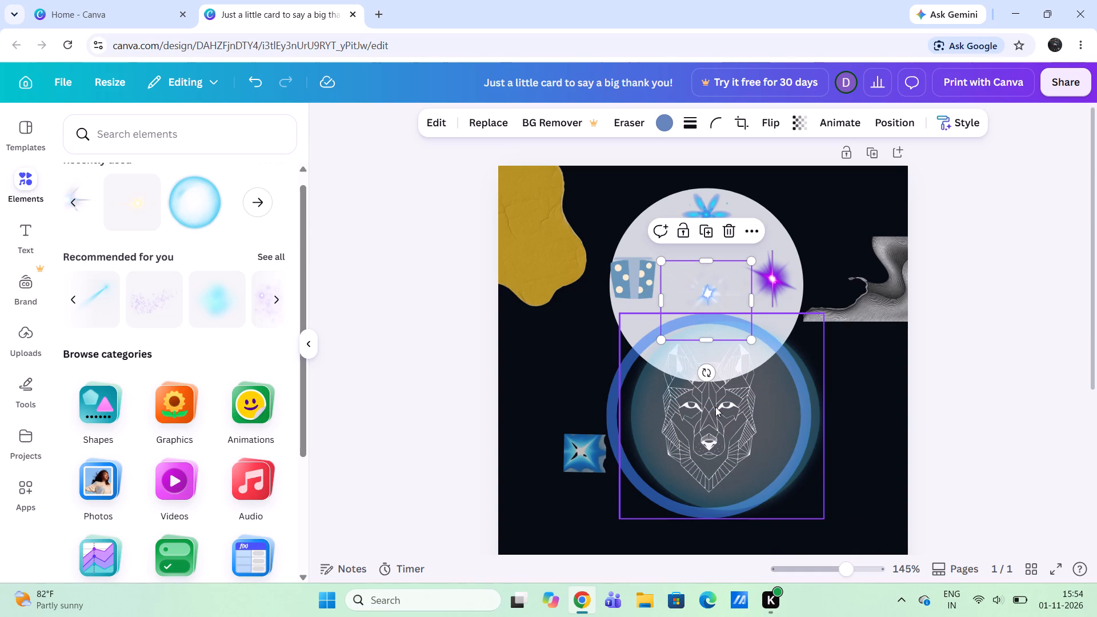
Move the light-blue glow circle slightly left so it roughly lines up with the darker blue ring around the wolf.
left_click_drag(702, 423, 683, 424)
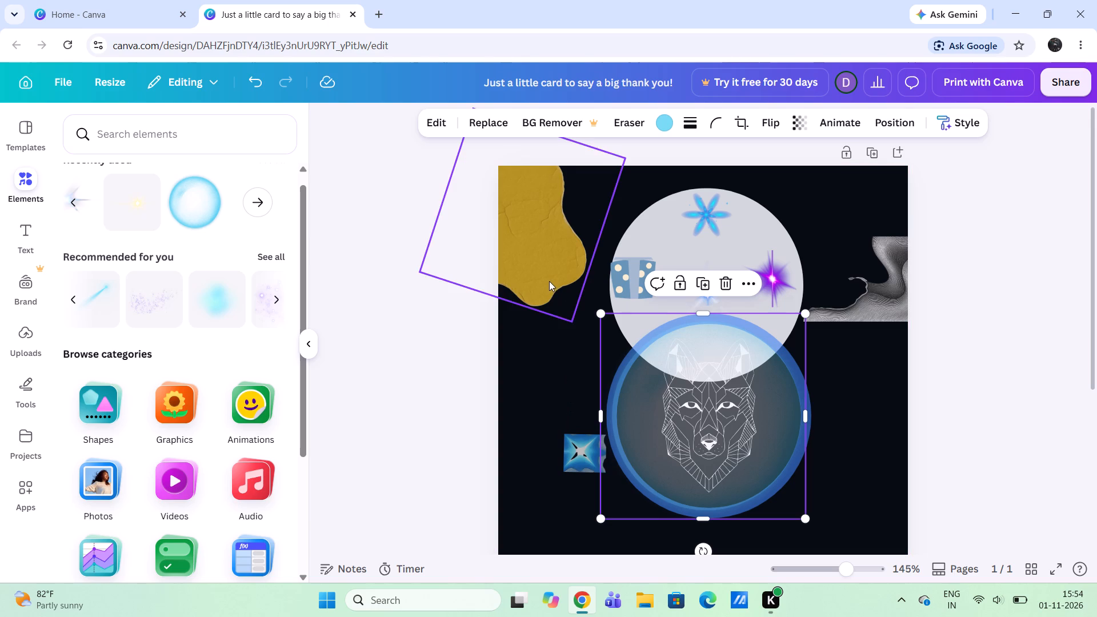
Move the gold textured blob down and right until its lower lobe slightly overlaps the white circle's left edge.
left_click_drag(548, 279, 584, 340)
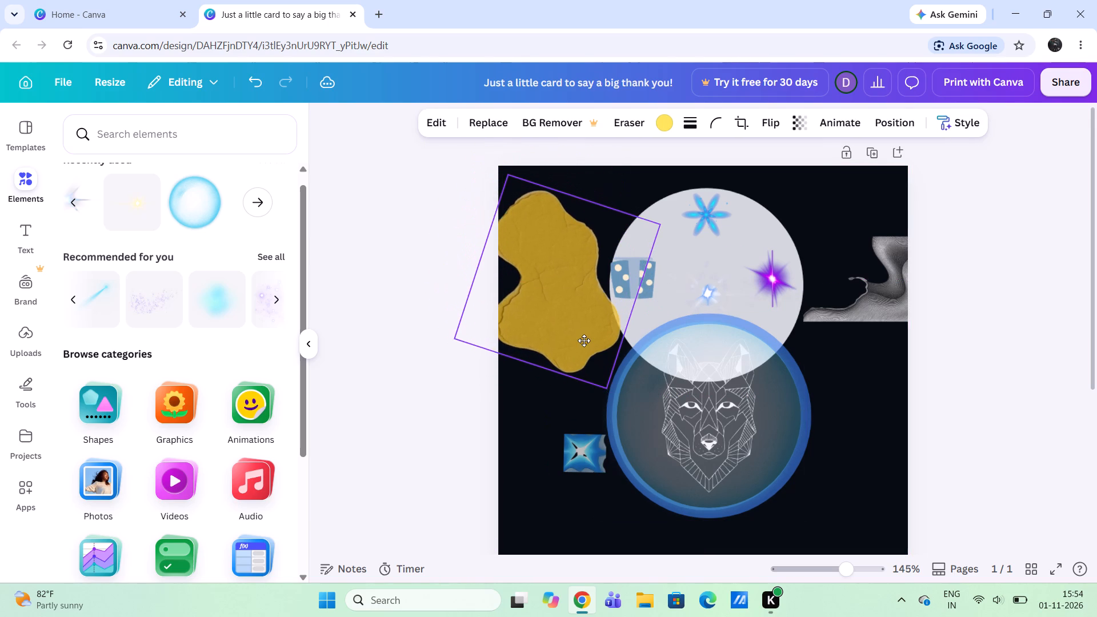
left_click_drag(584, 340, 583, 336)
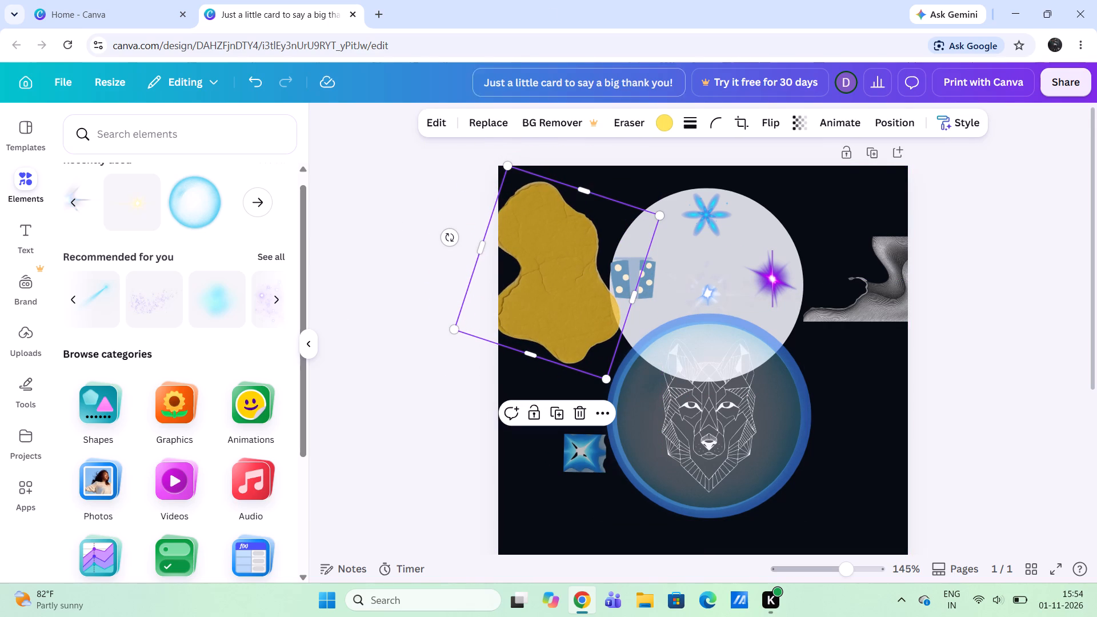
Trim the bottom and right edges of the gold blob's lower-right lobe with the Pixel Eraser at size 20.
left_click(622, 120)
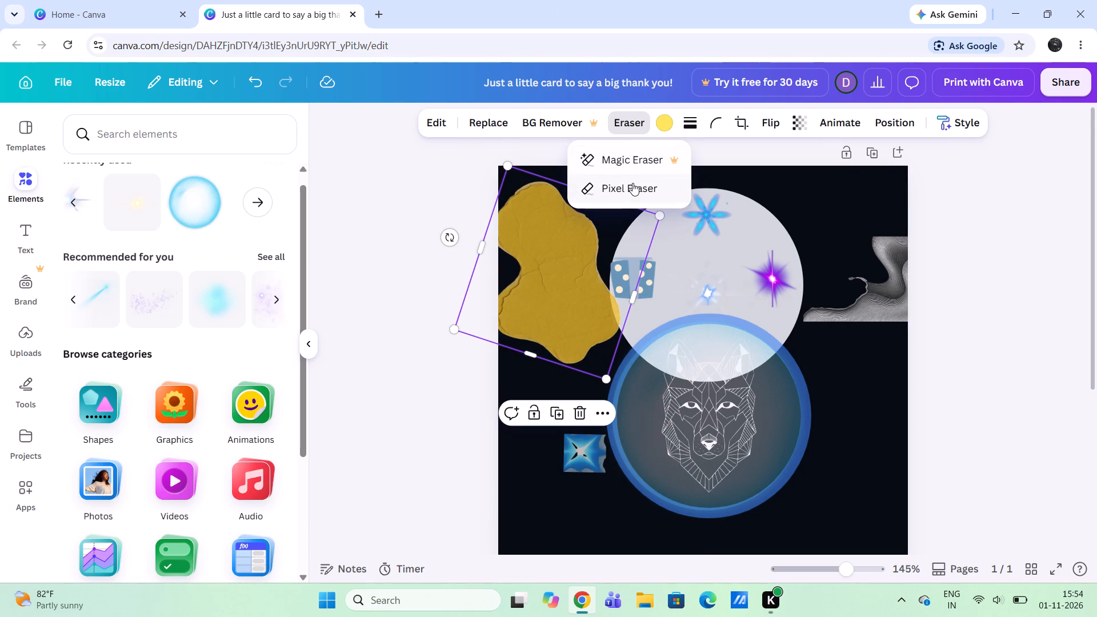
left_click(633, 183)
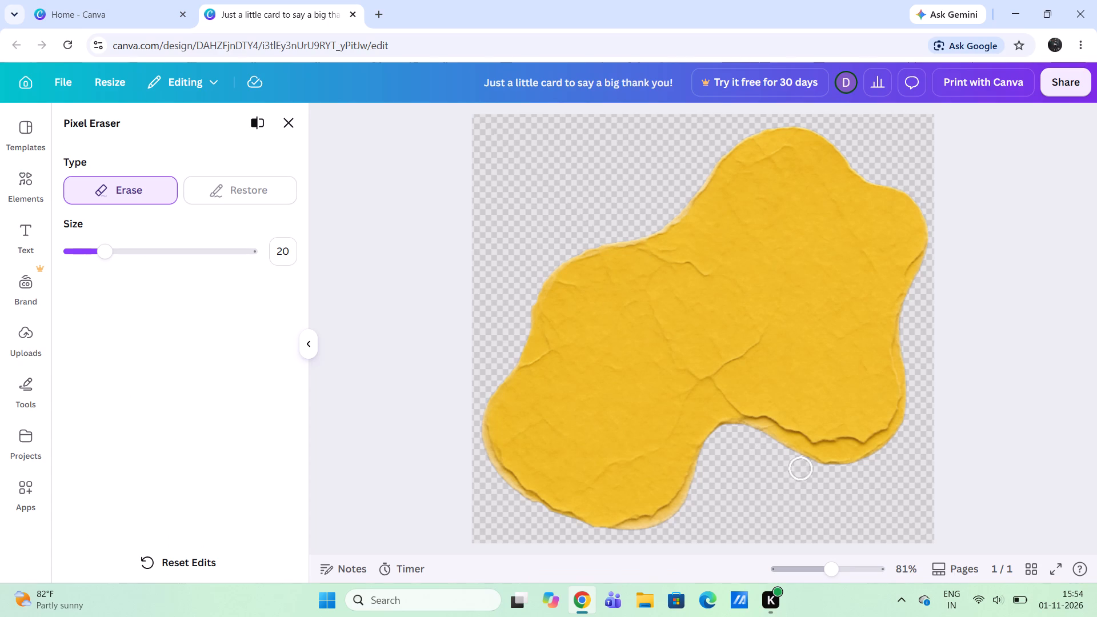
left_click_drag(772, 442, 777, 442)
left_click_drag(777, 442, 826, 454)
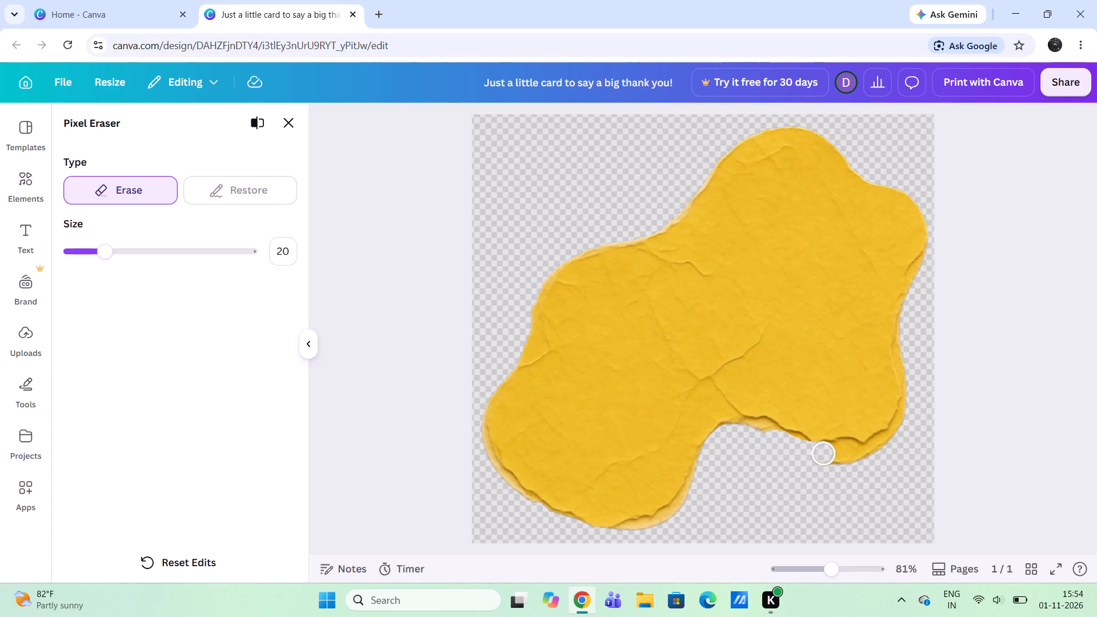
left_click_drag(826, 454, 890, 442)
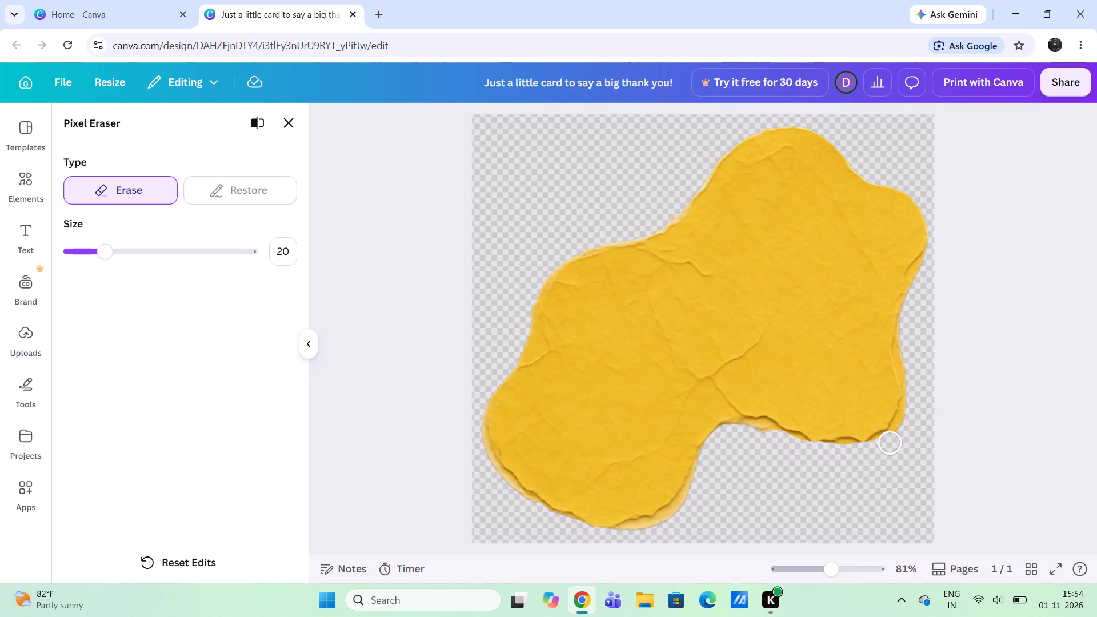
left_click_drag(890, 442, 910, 369)
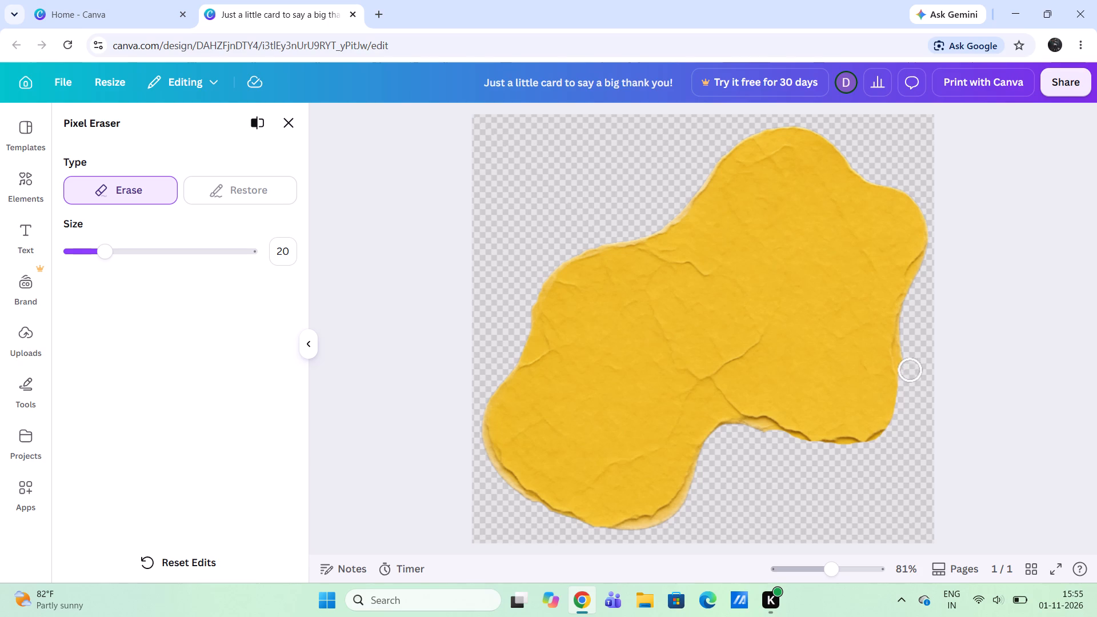
left_click_drag(910, 369, 915, 324)
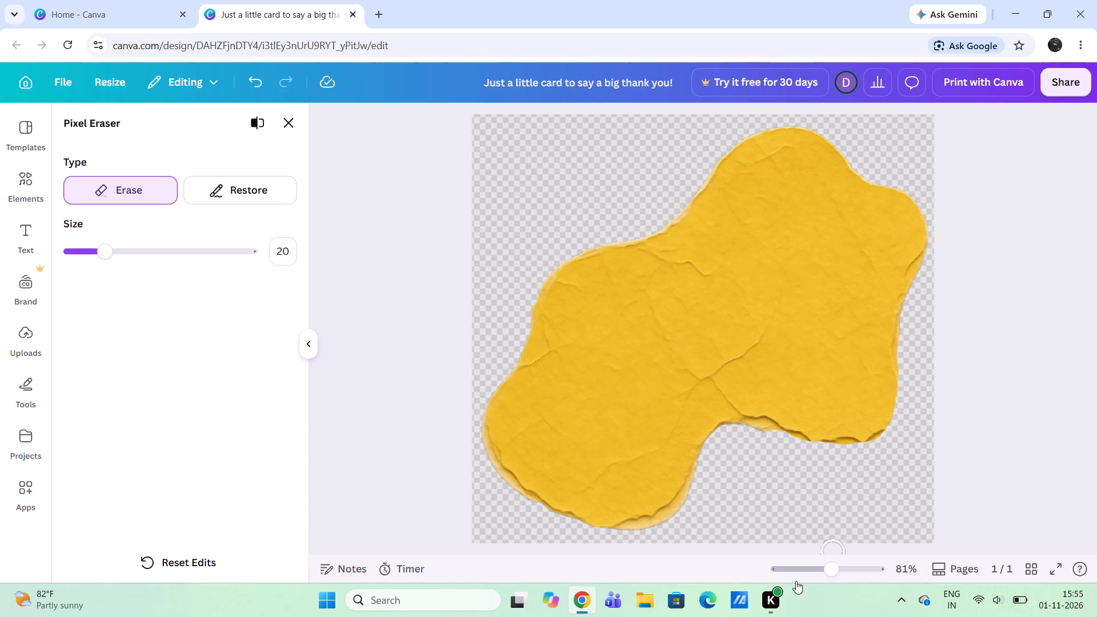
Erase the rim of the gold blob's lower-left lobe, from the notch around the bottom and up its left side to the upper-left shoulder.
left_click_drag(712, 461, 703, 473)
left_click_drag(703, 473, 658, 530)
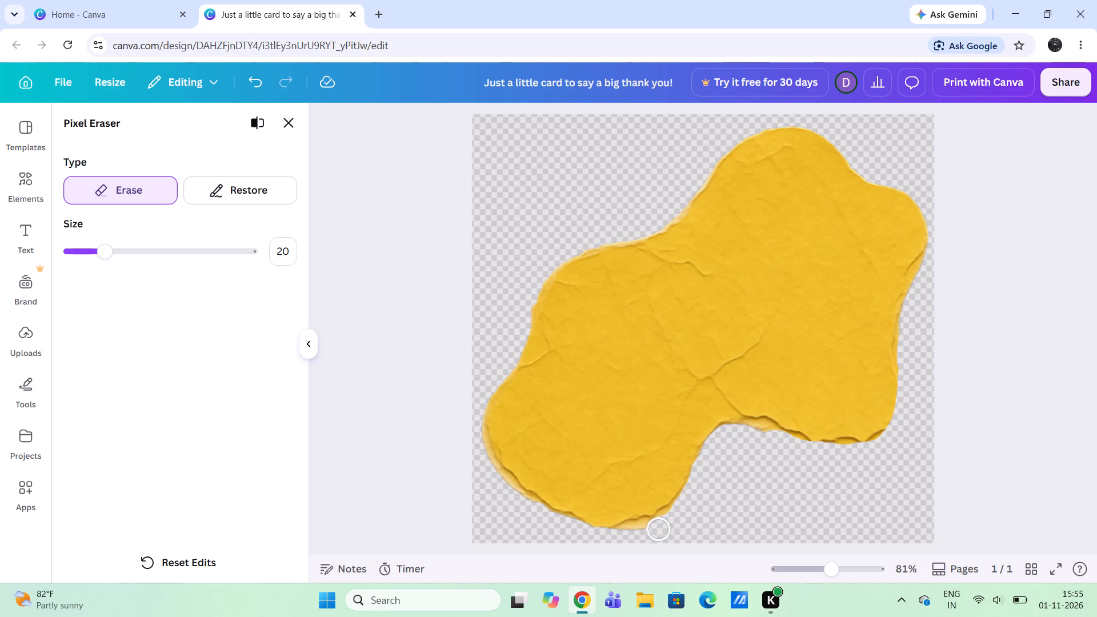
left_click_drag(658, 530, 583, 526)
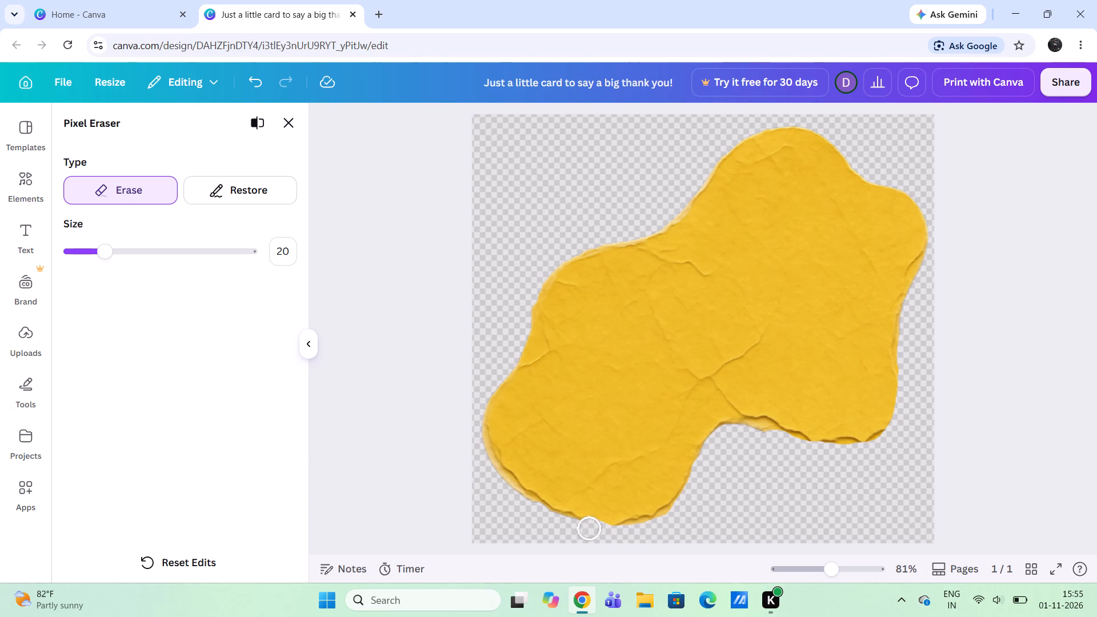
left_click_drag(583, 526, 513, 458)
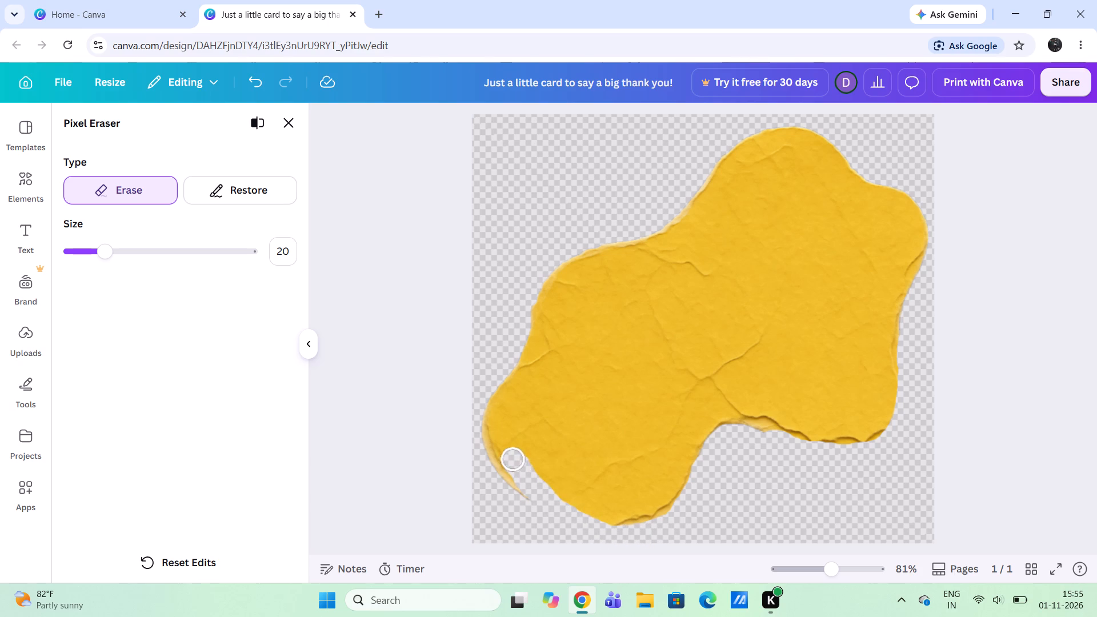
left_click_drag(513, 458, 511, 384)
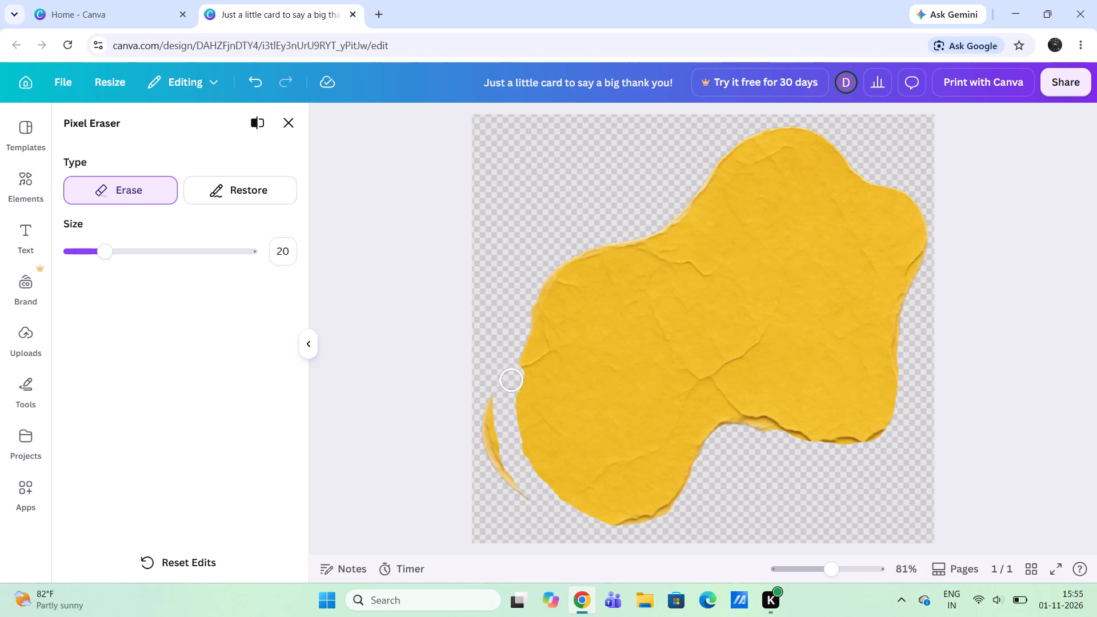
left_click_drag(511, 384, 488, 401)
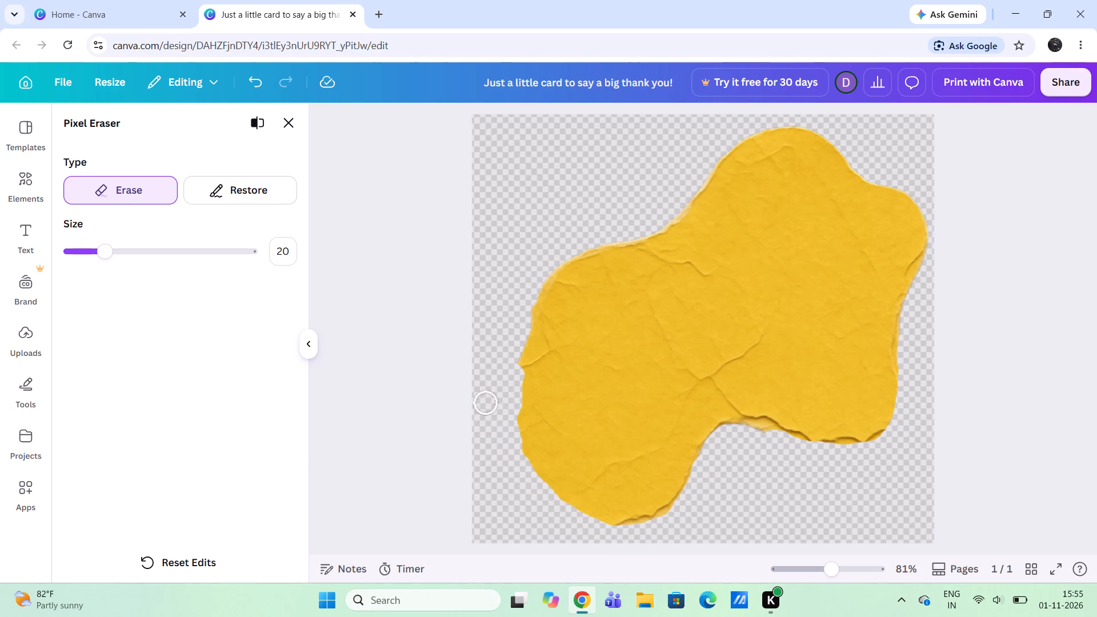
left_click_drag(488, 401, 515, 353)
left_click_drag(515, 353, 513, 308)
left_click_drag(513, 308, 583, 236)
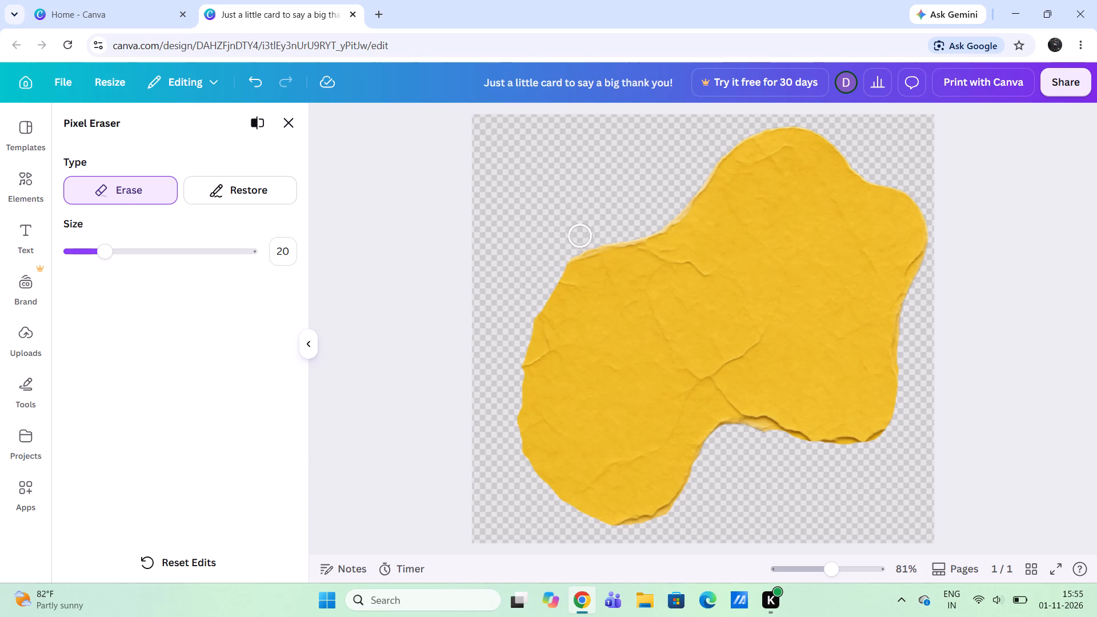
left_click_drag(583, 236, 684, 140)
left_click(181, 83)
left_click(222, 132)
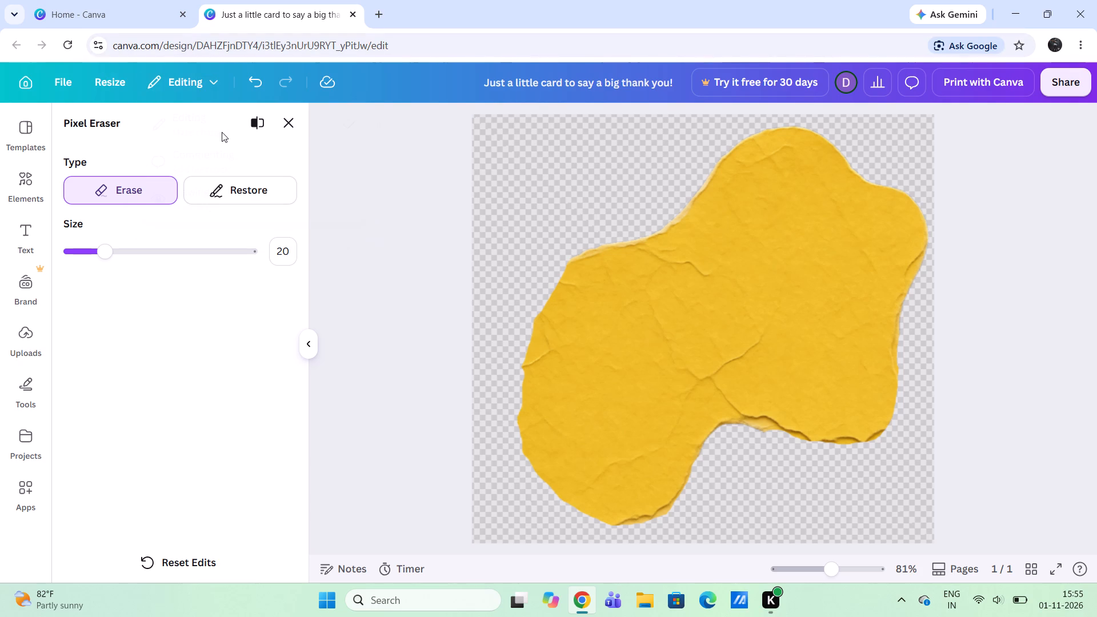